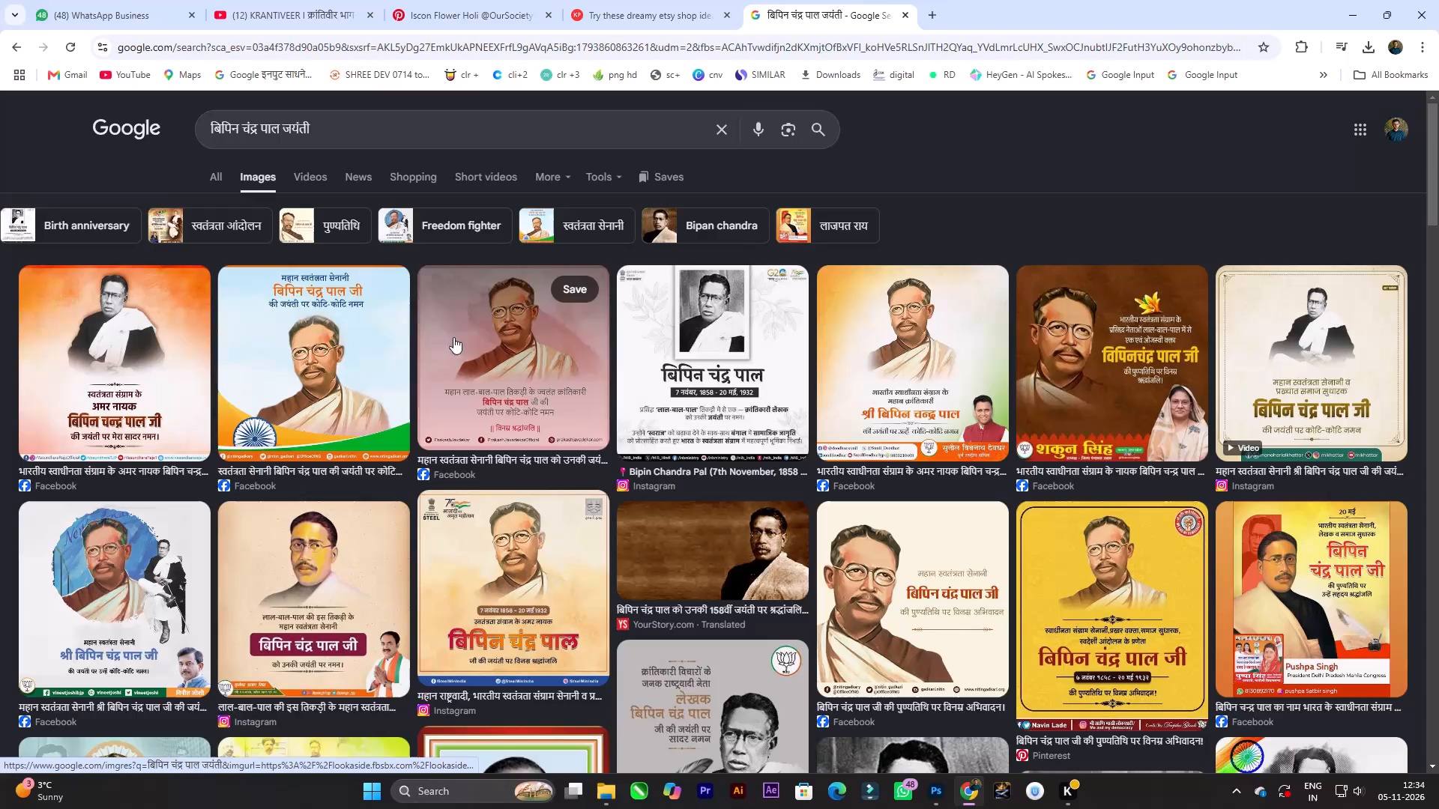
Search Google Images for "बिपिन चंद्र पाल" and look through the portraits and poster designs.
left_click_drag(336, 133, 282, 135)
key("BackSpace")
key("Return")
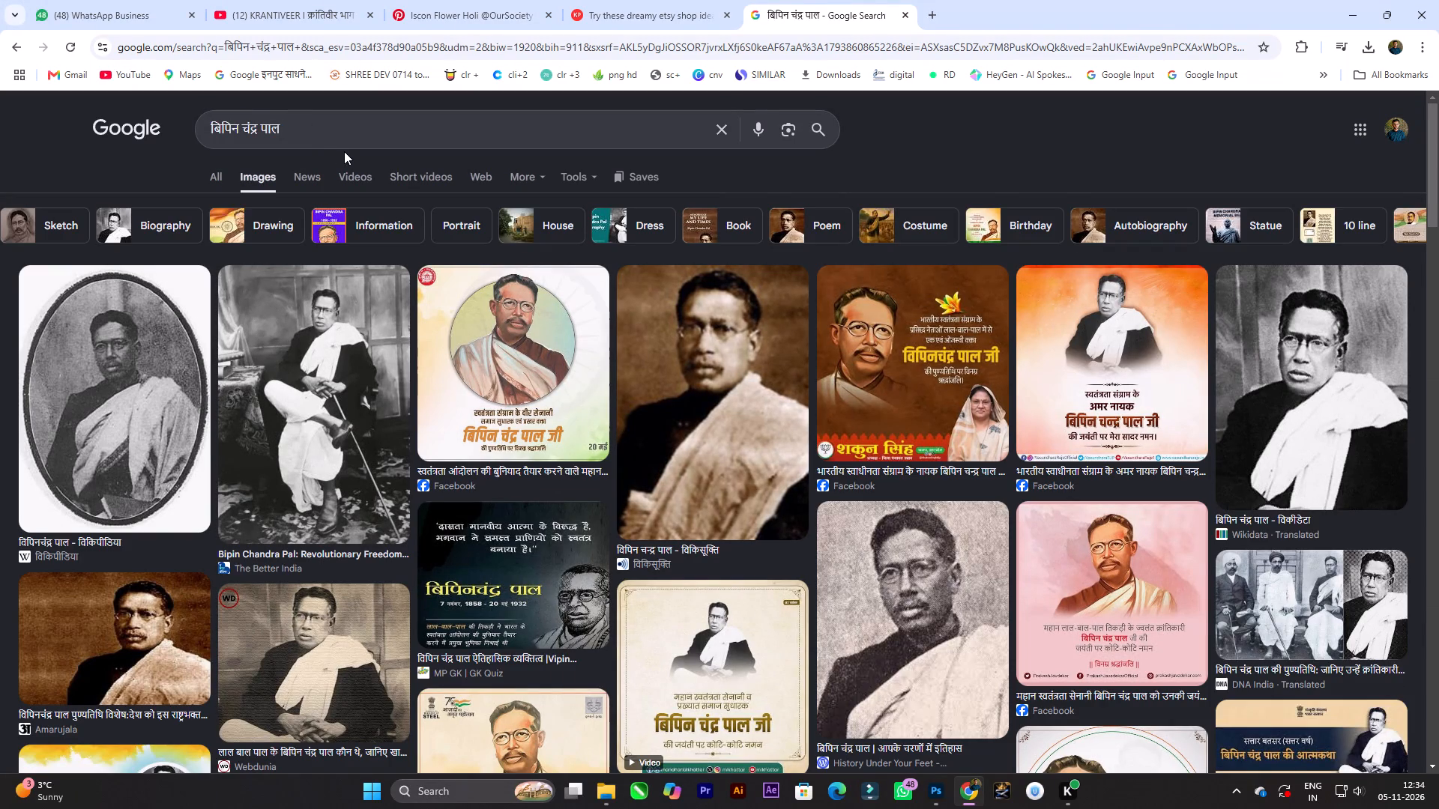
scroll(478, 300, "down", 1)
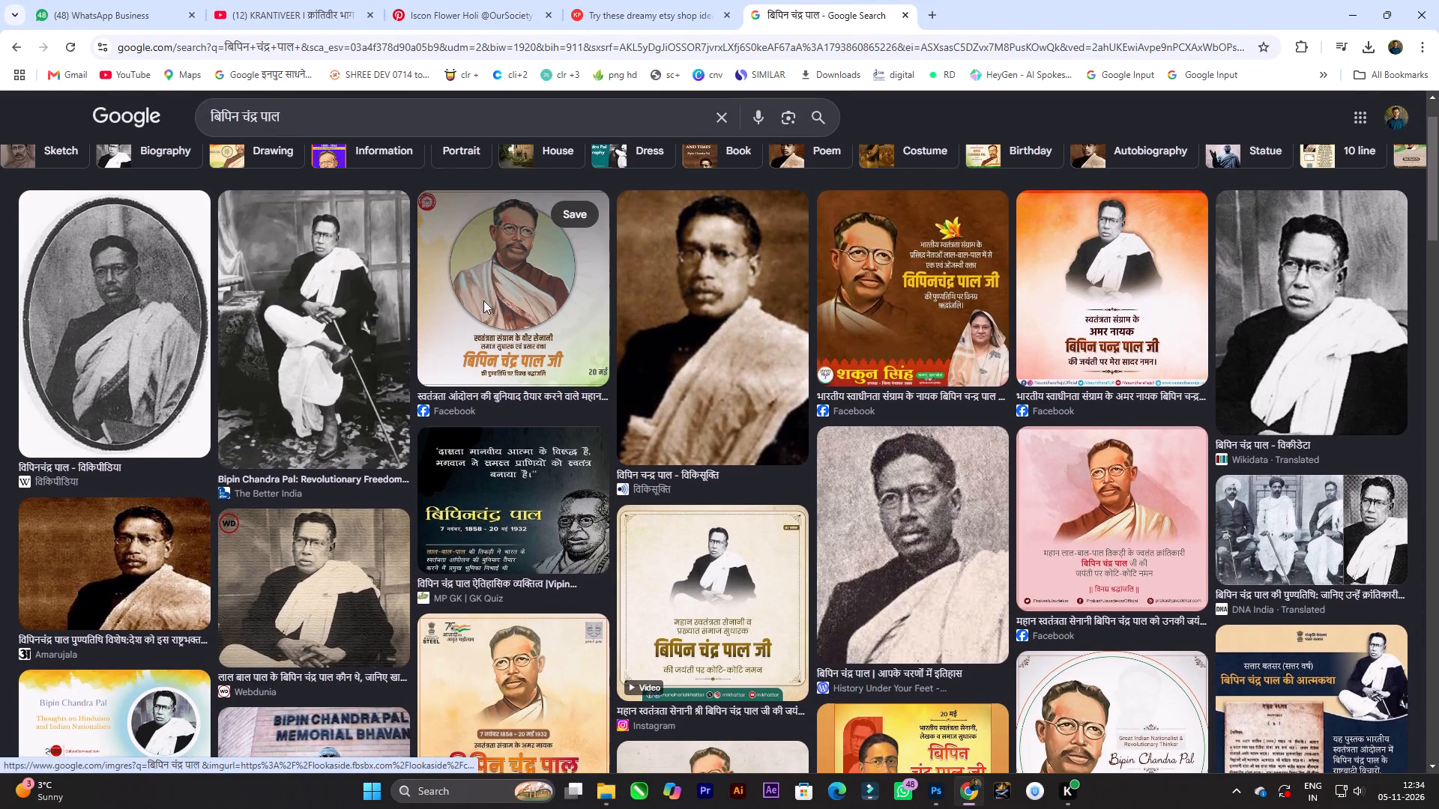
scroll(483, 300, "down", 2)
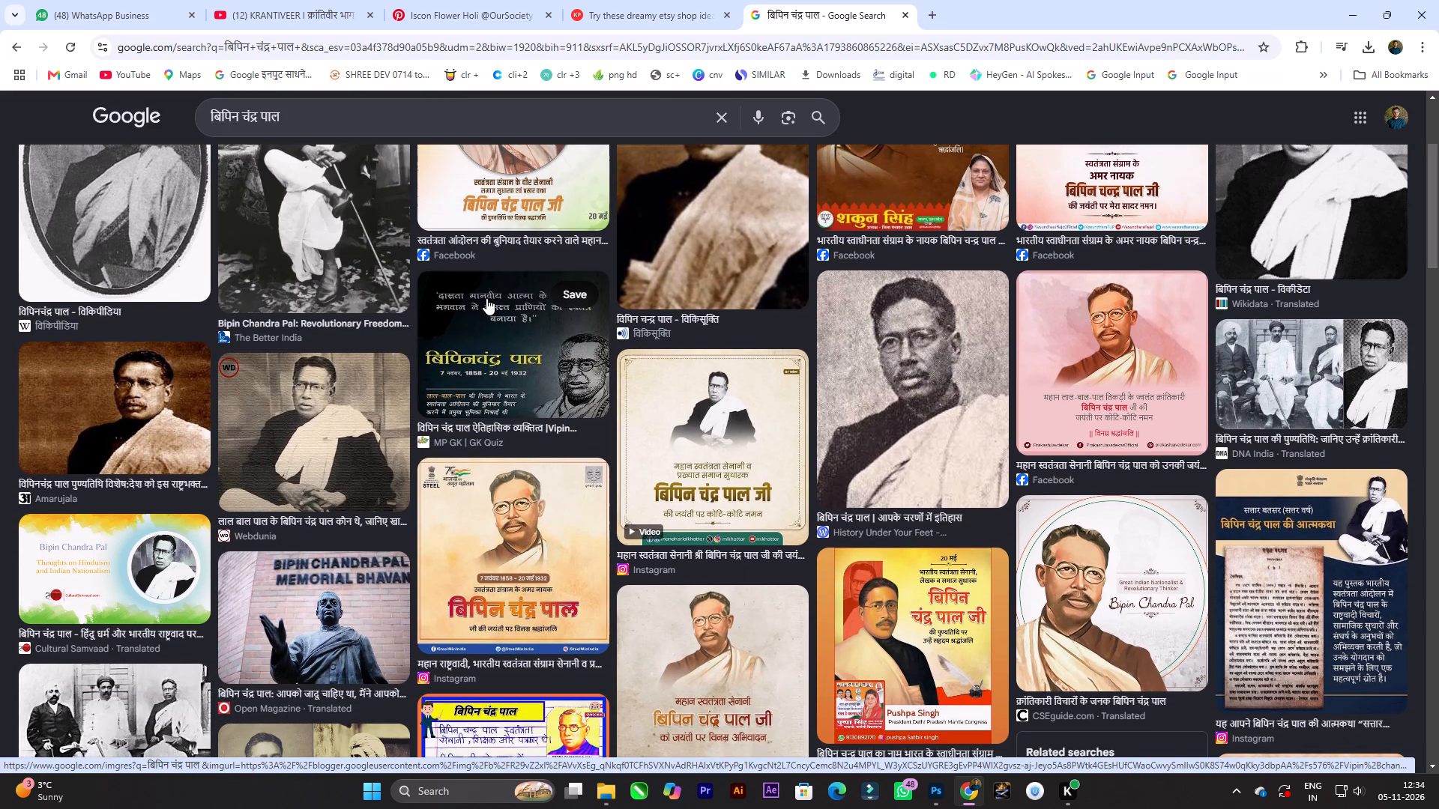
scroll(504, 294, "down", 2)
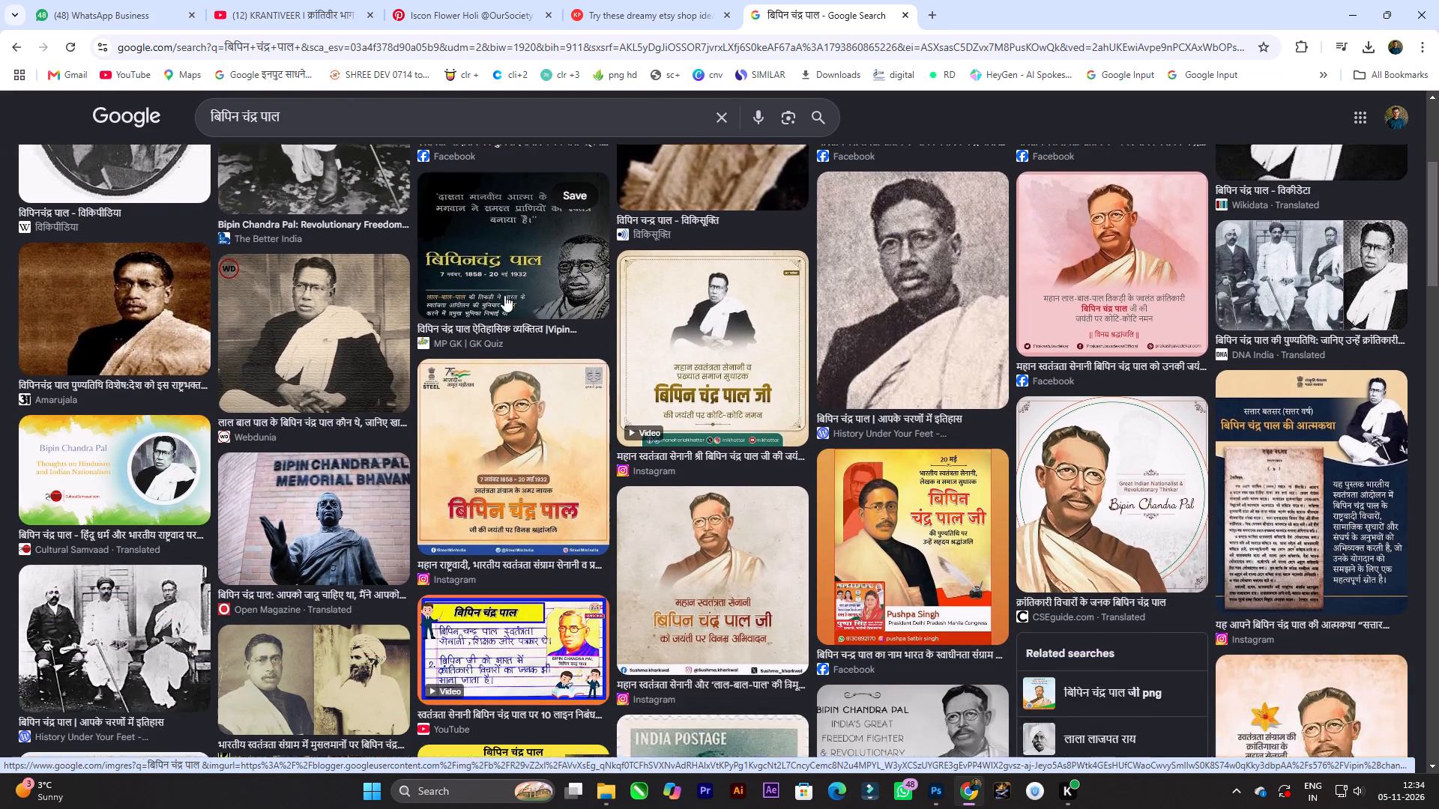
Refine the image search to "बिपिन चंद्र पाल images hd".
scroll(601, 310, "up", 4)
left_click(320, 121)
key("space")
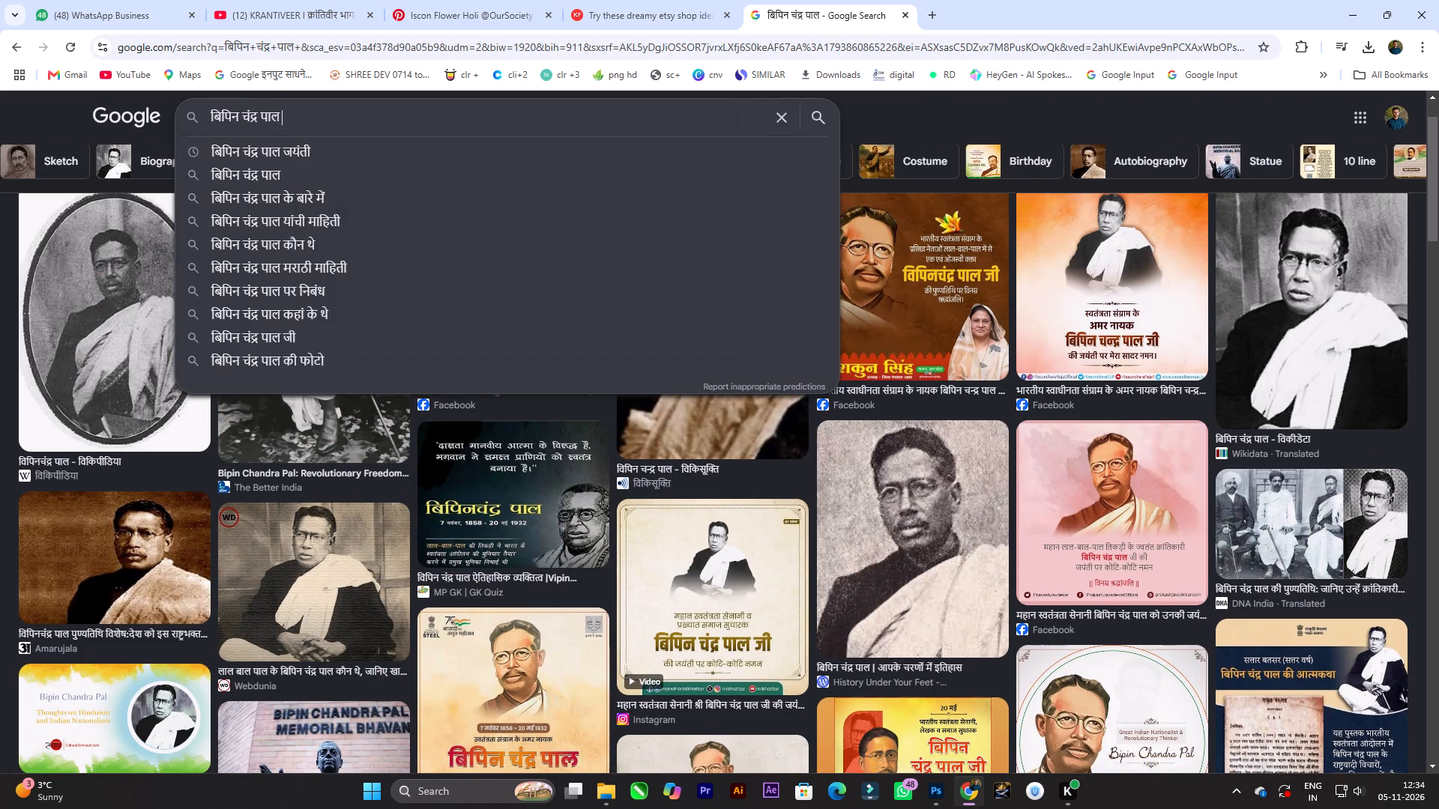
type("i")
key("a")
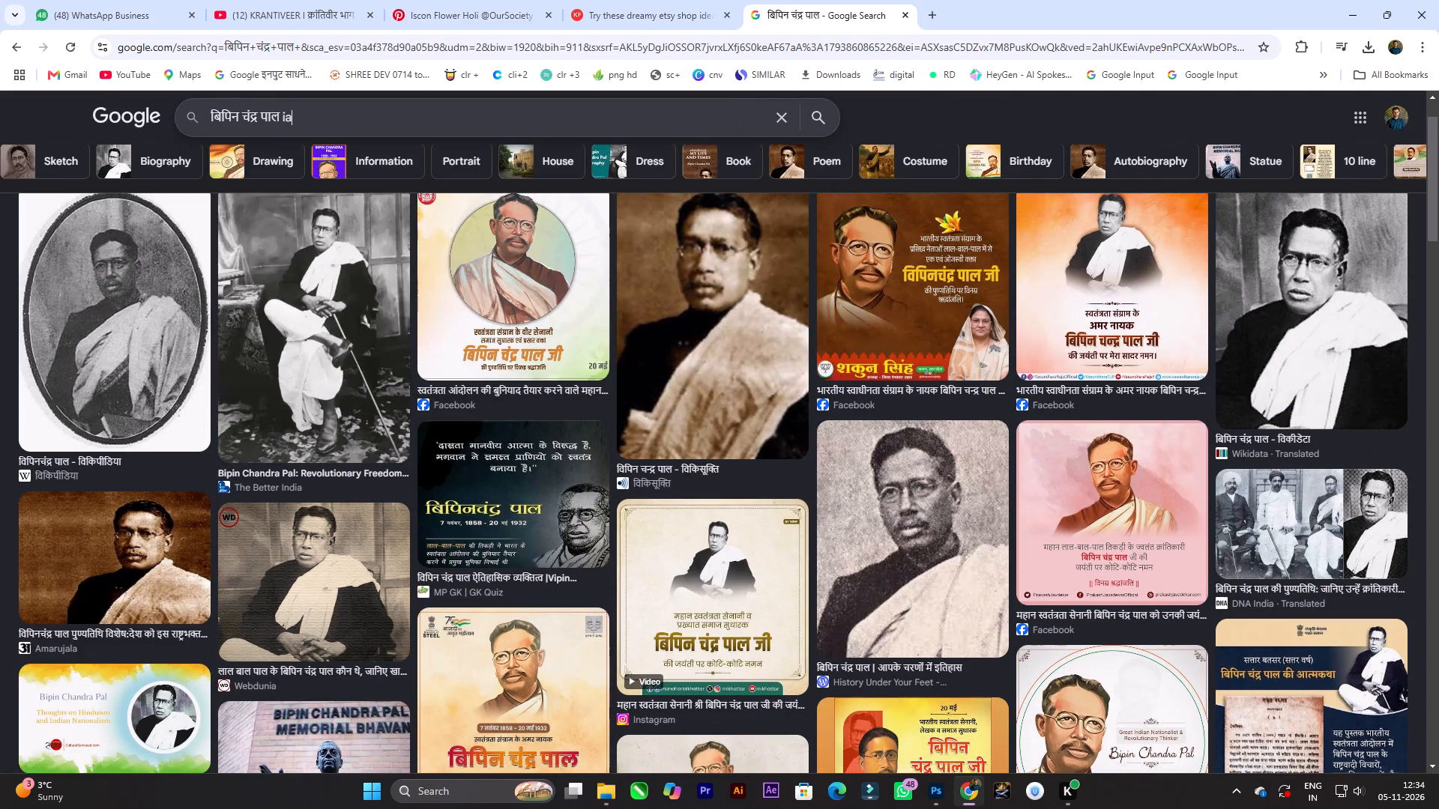
key("BackSpace")
type("mages")
key("space")
key("h")
type("d")
key("space")
key("Return")
Play the KRANTIVEER video on YouTube, skipping the advertisement and jumping 15 seconds ahead.
left_click(205, 0)
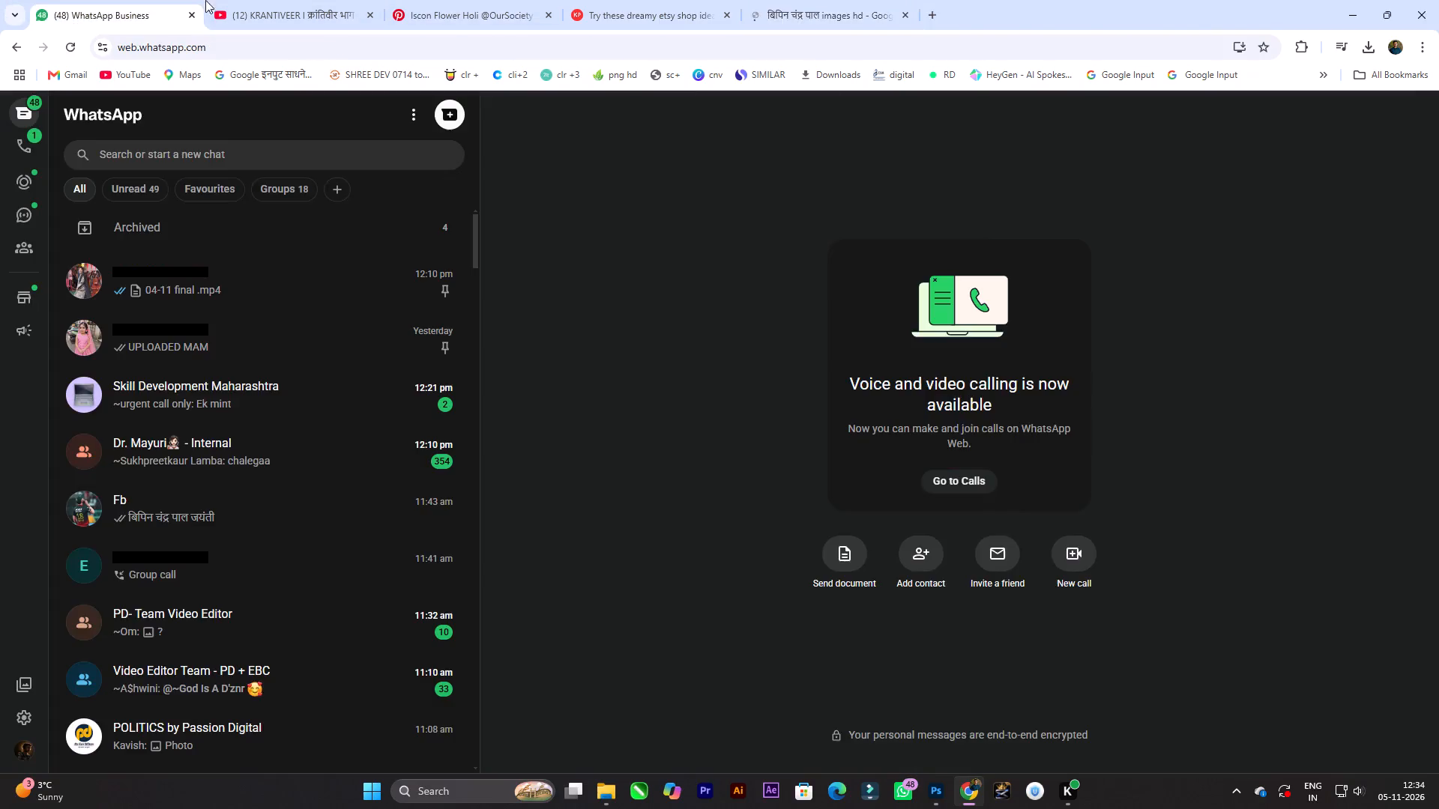
left_click(277, 0)
left_click(768, 264)
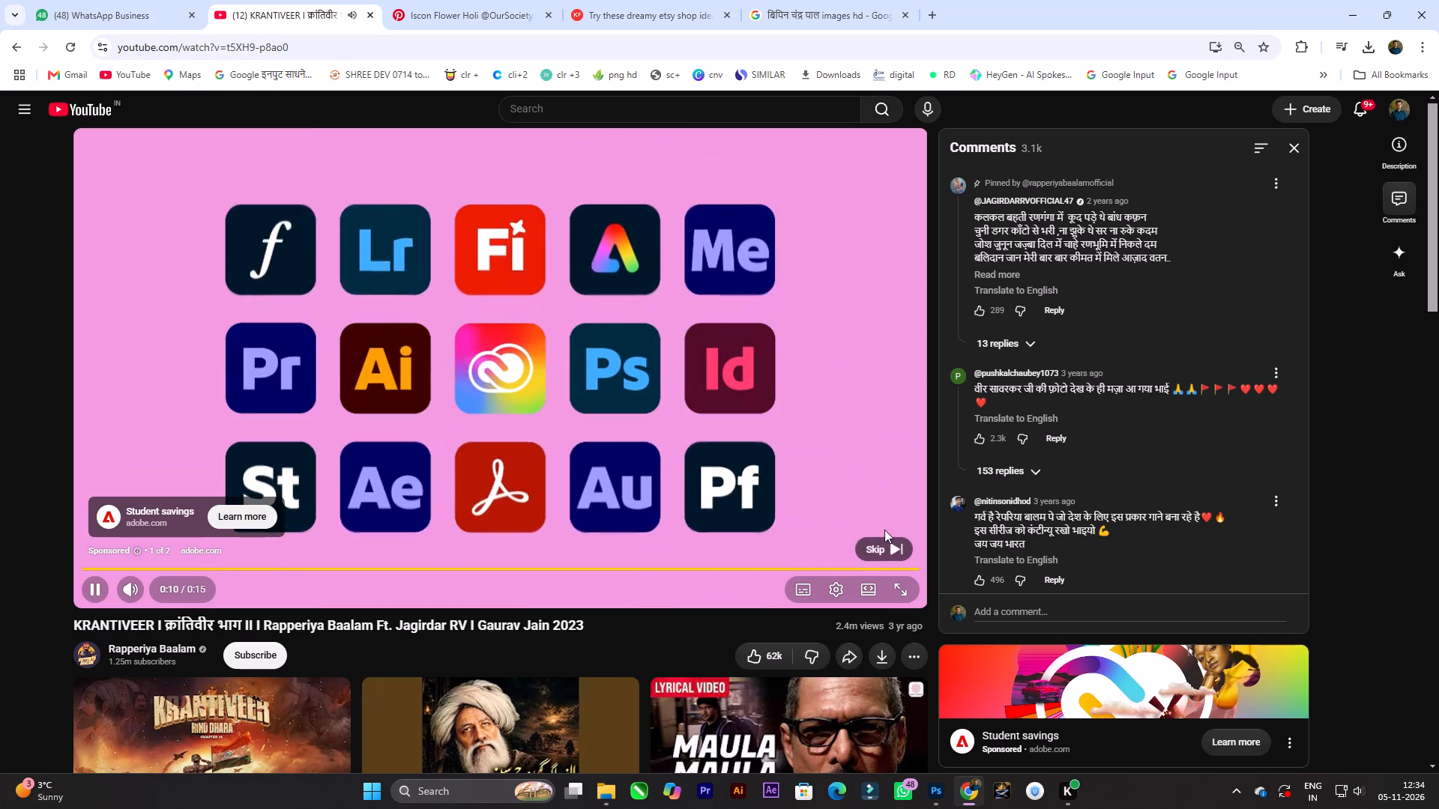
left_click(884, 540)
key("Right")
key("Right")
key("Right")
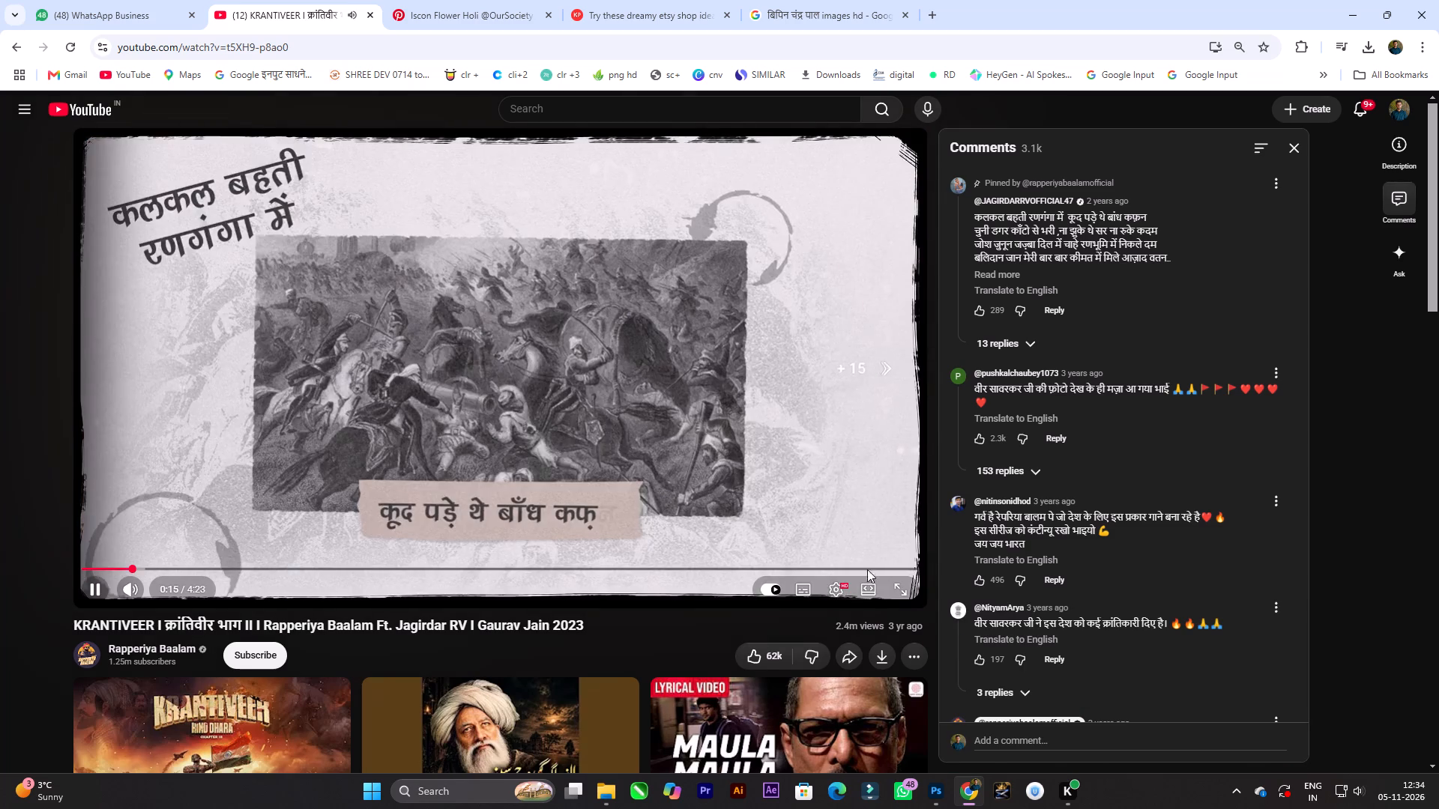
Switch to Photoshop and look through the recent files, moving the floating Properties panel aside.
left_click(938, 793)
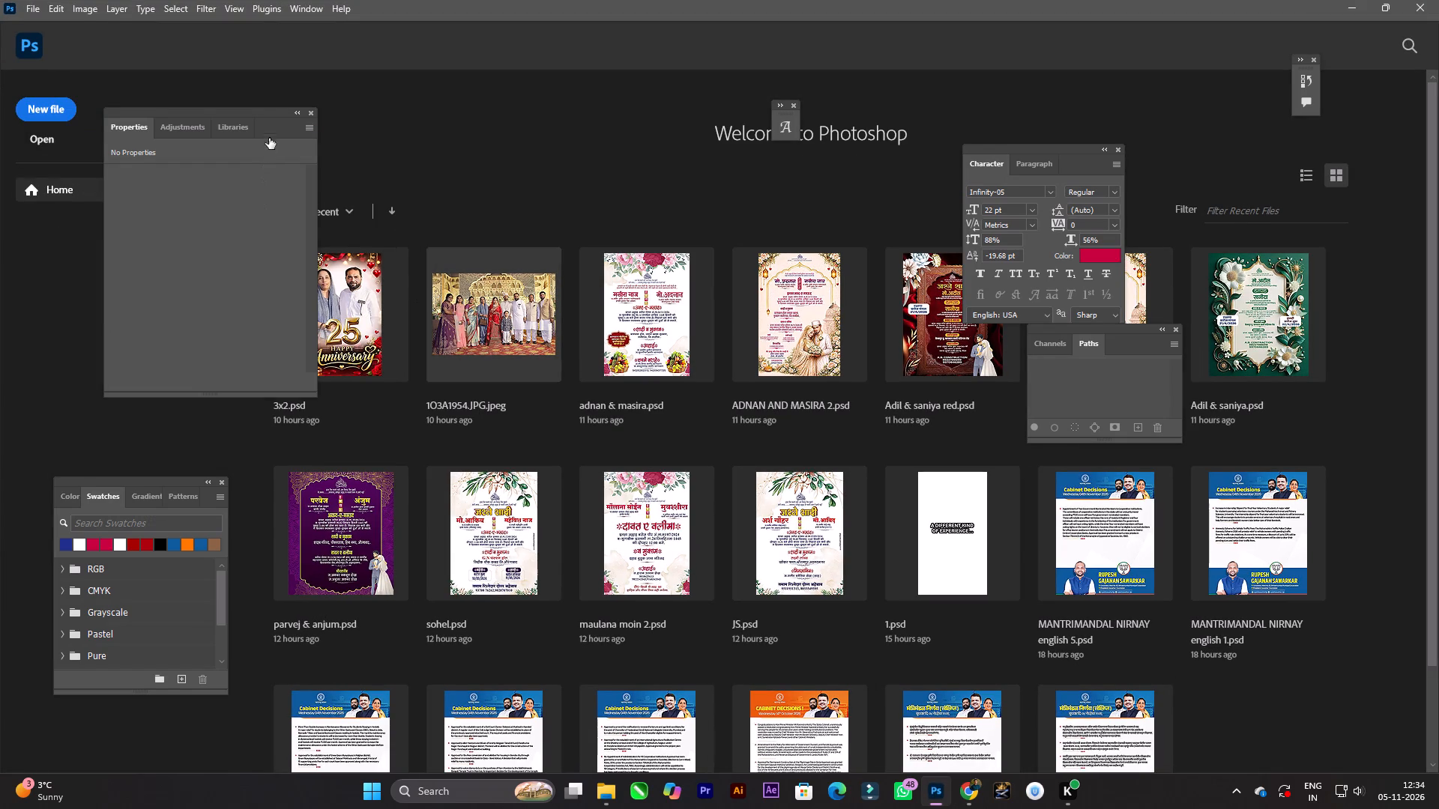
left_click_drag(274, 114, 200, 112)
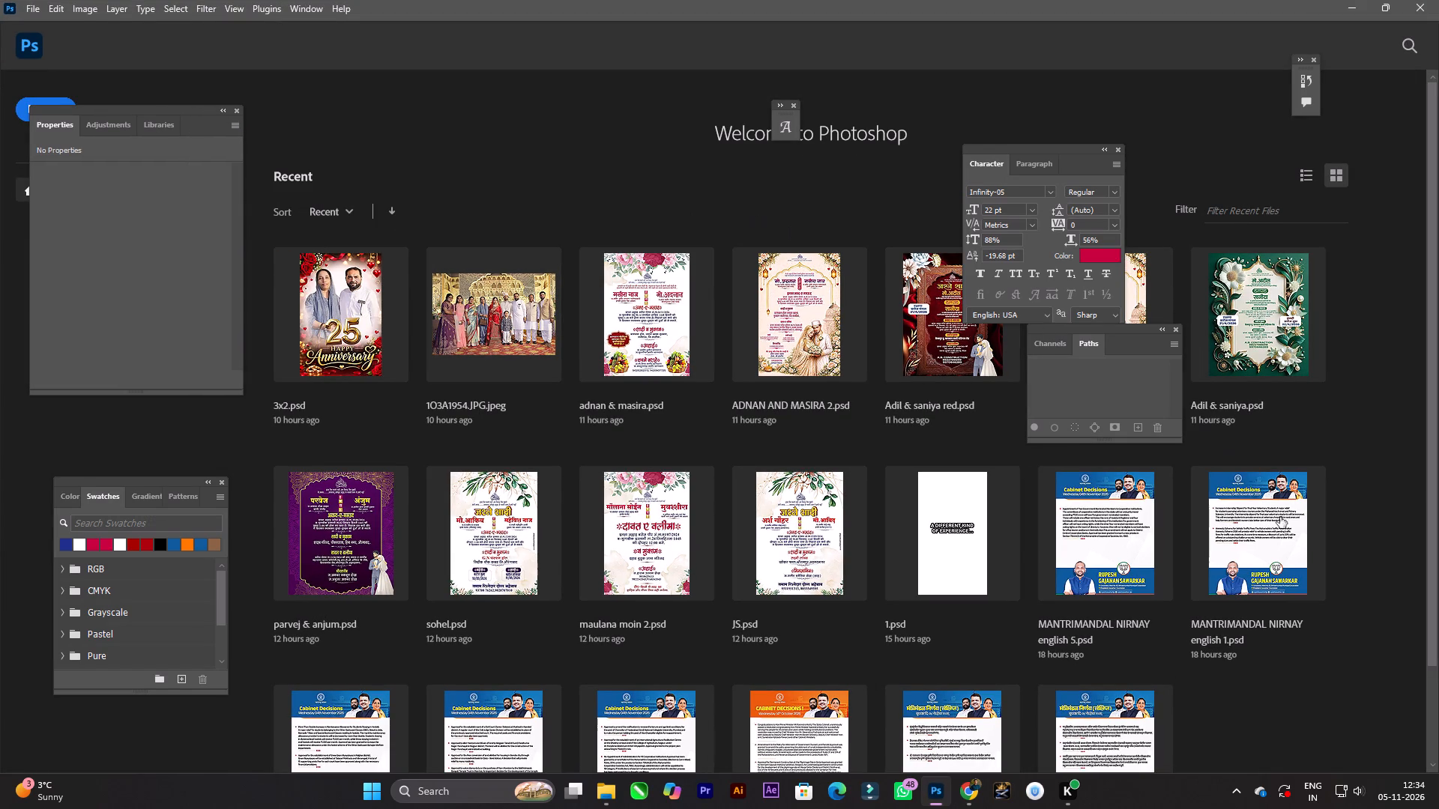
scroll(775, 525, "down", 4)
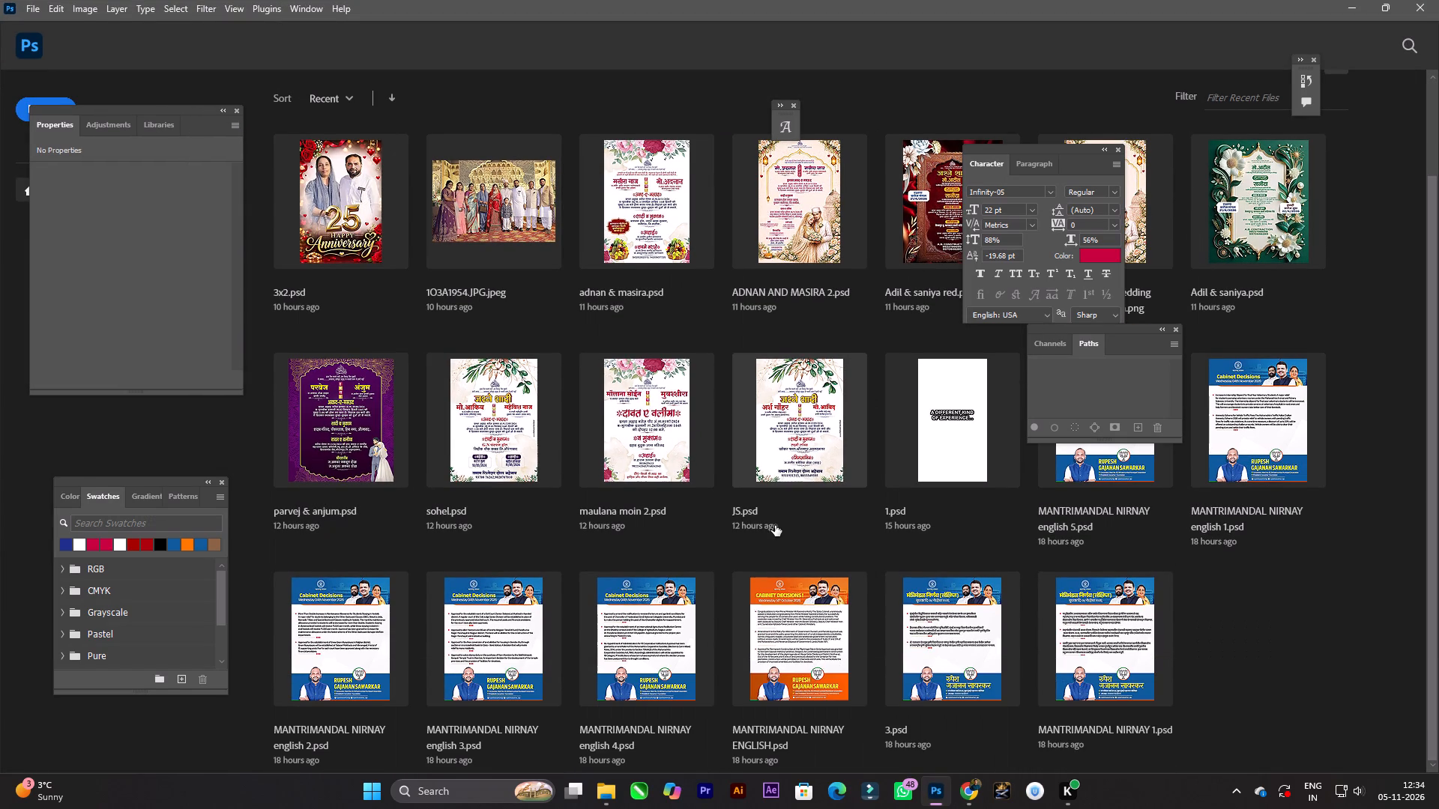
scroll(775, 525, "down", 2)
Switch to File Explorer and open the Sawarkar folder inside the Dombivali client folder on Local Disk (D:).
left_click(607, 793)
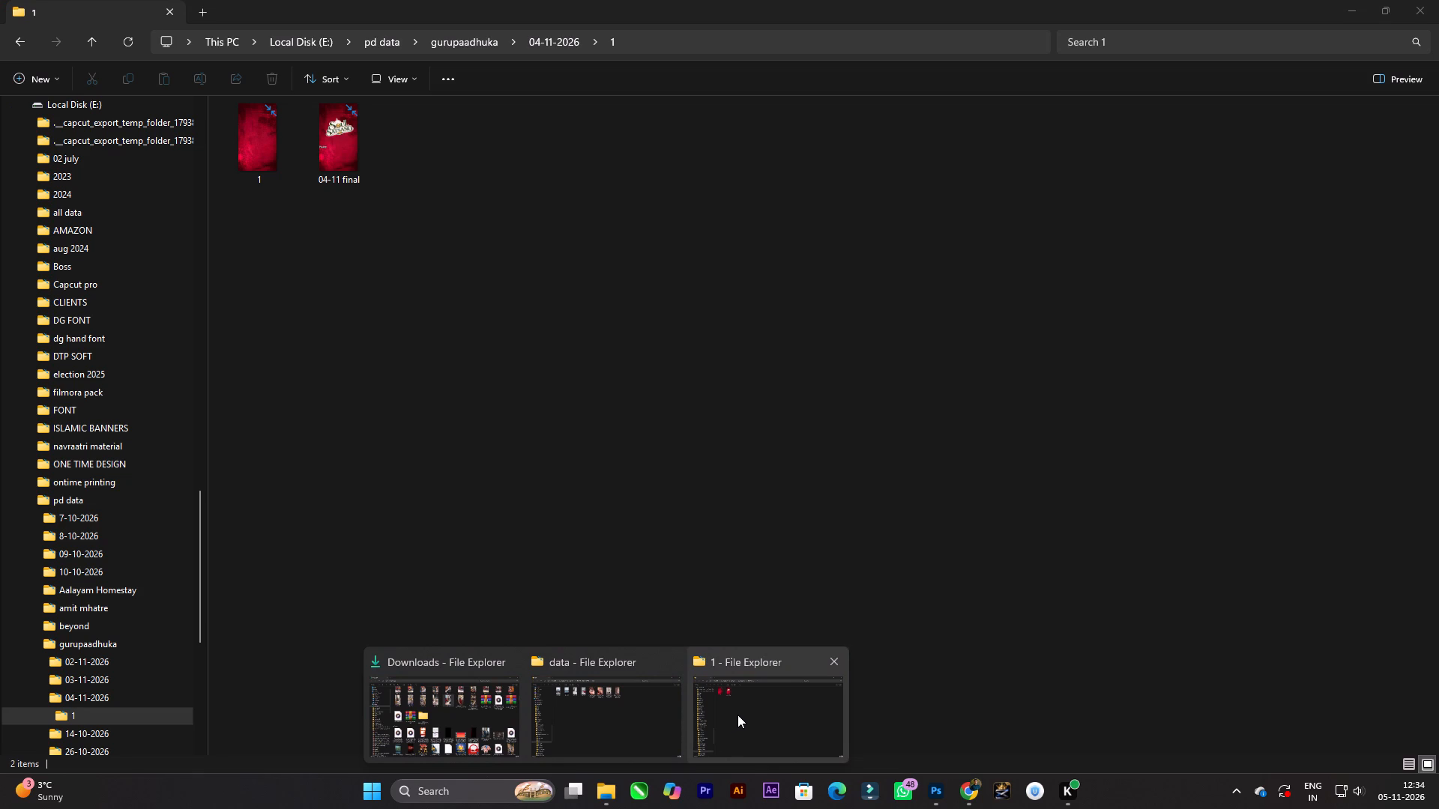
left_click(740, 714)
left_click(216, 42)
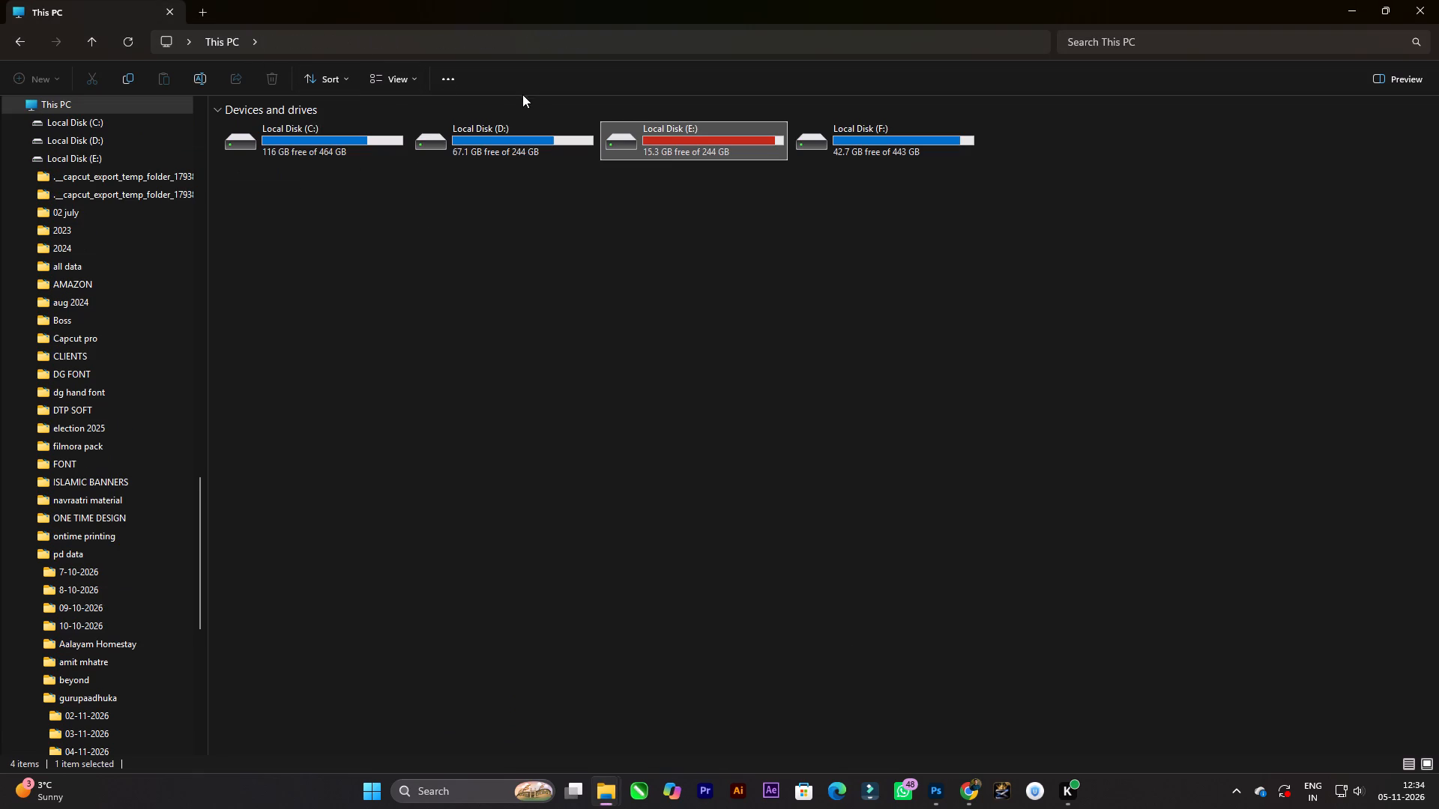
triple_click(519, 144)
key("c")
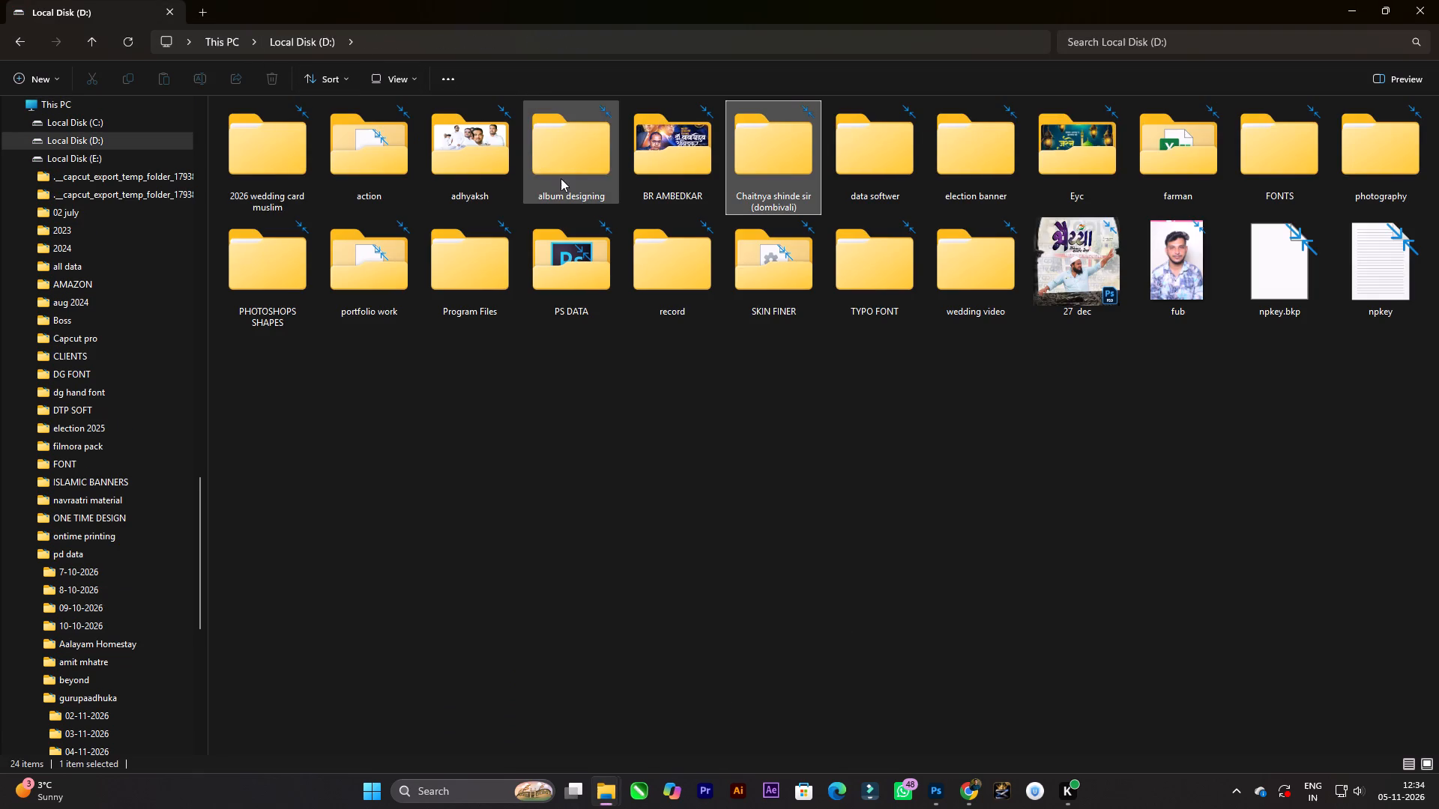
double_click(766, 182)
left_click(372, 215)
key("r")
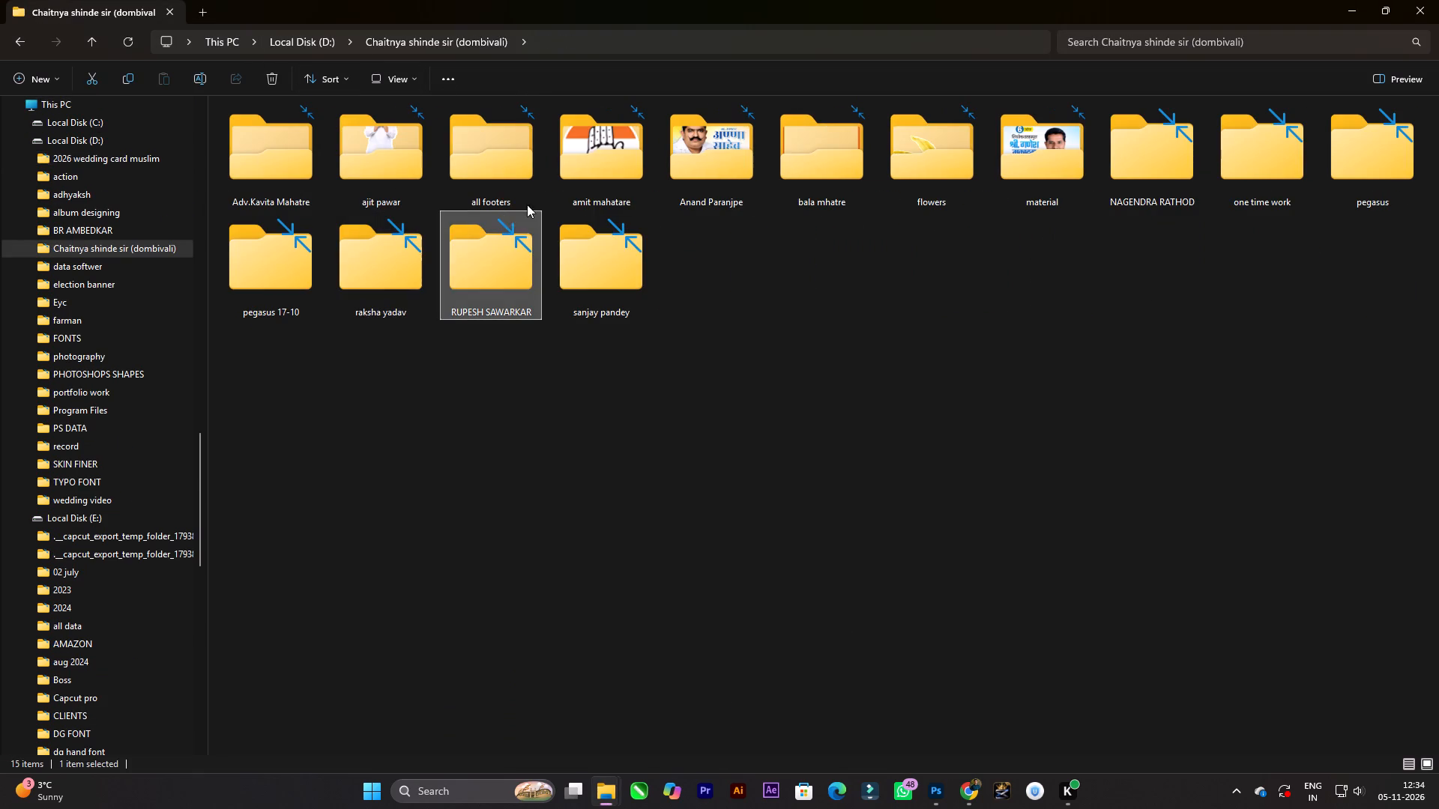
key("r")
key("r")
double_click(502, 285)
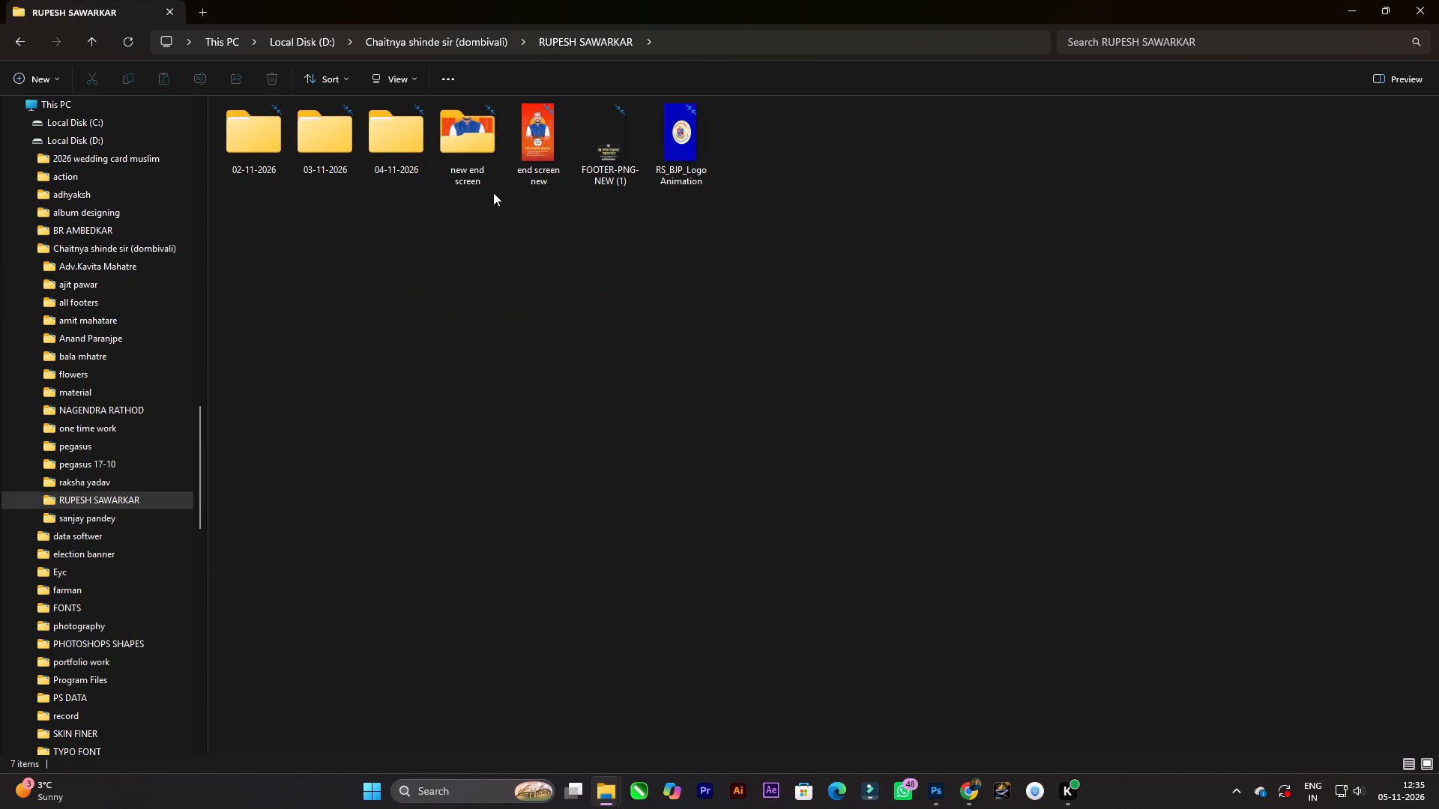
Examine the contents of the dated folders 03-11-2026, 02-11-2026 and 04-11-2026 in the Sawarkar folder.
double_click(335, 155)
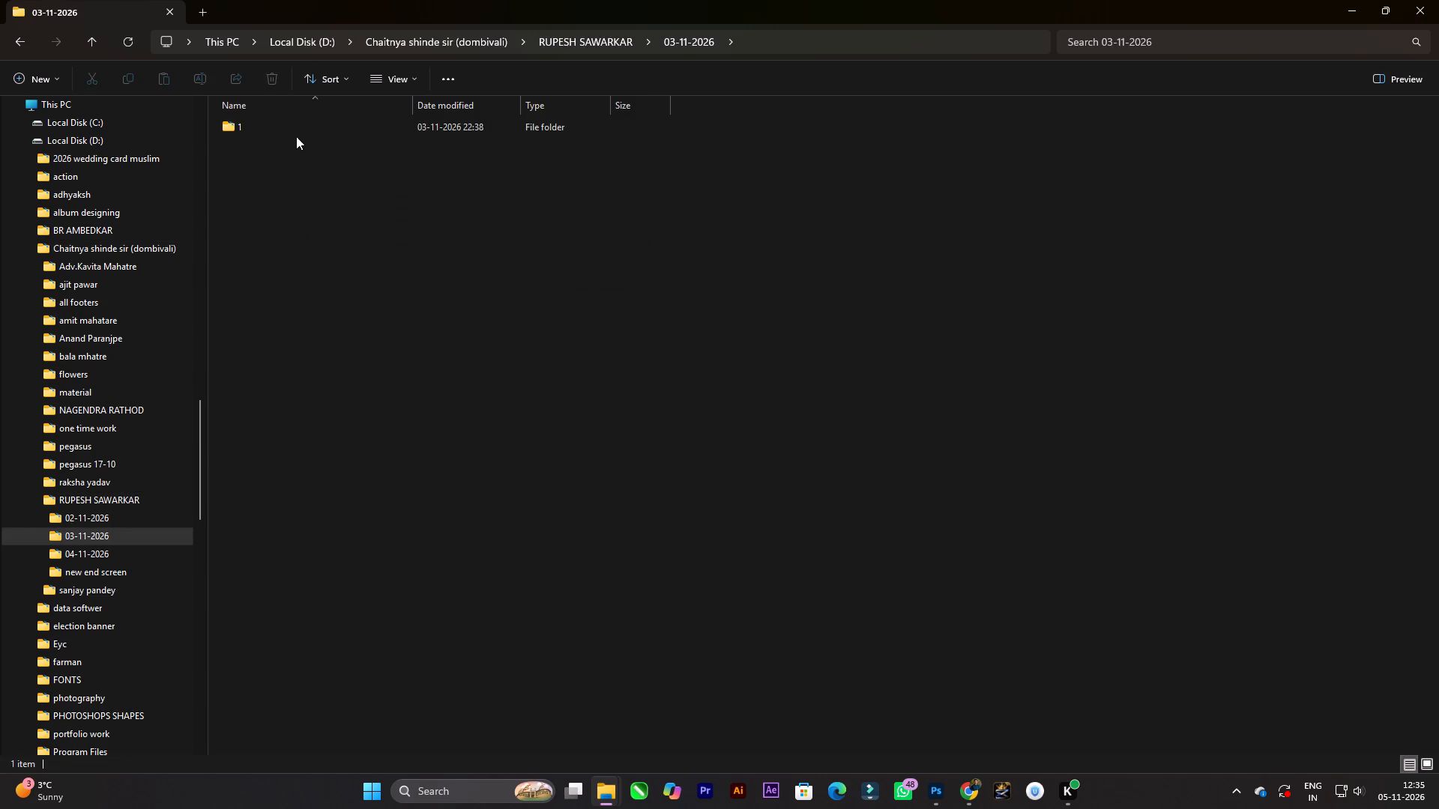
double_click(295, 133)
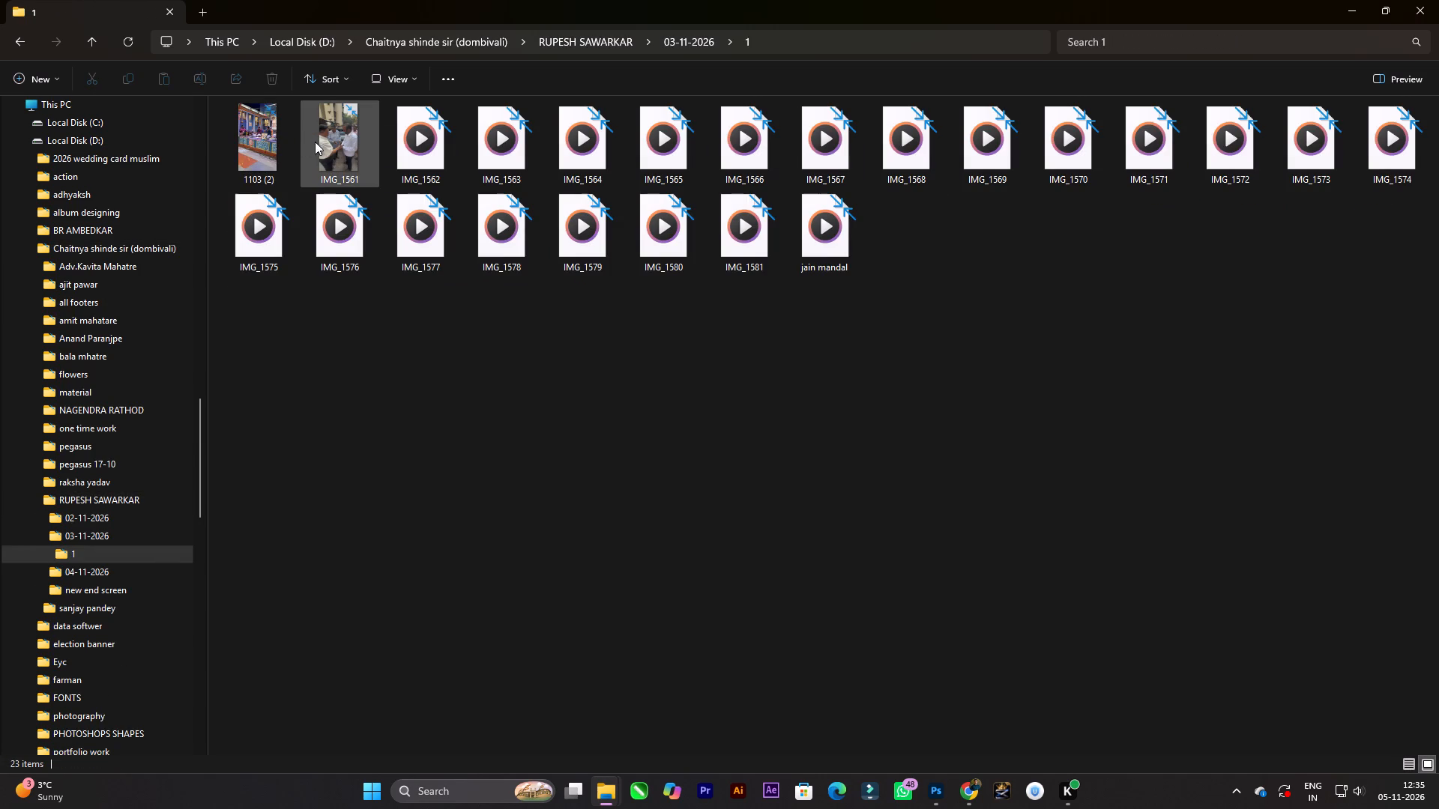
key("BackSpace")
key("BackSpace")
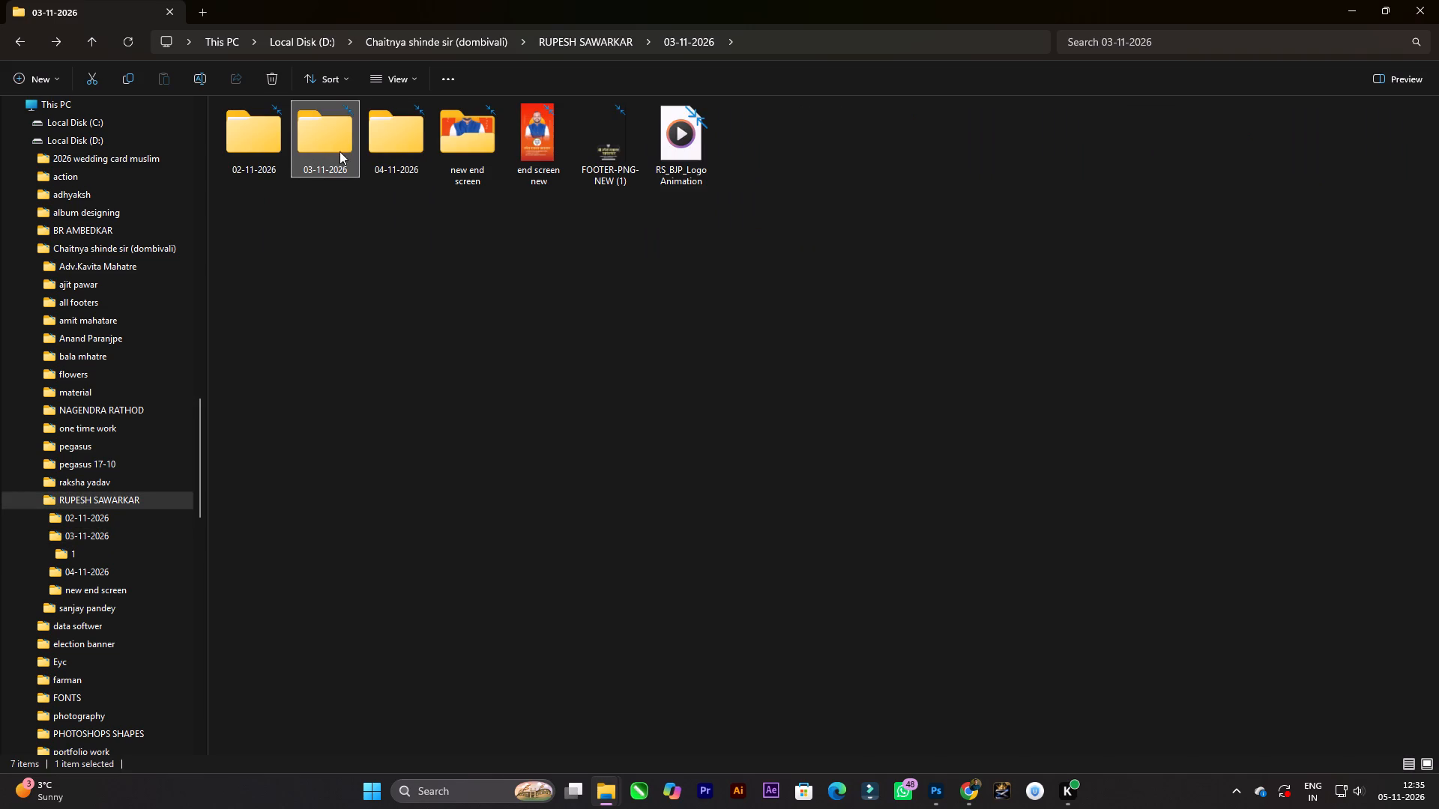
double_click(268, 143)
key("BackSpace")
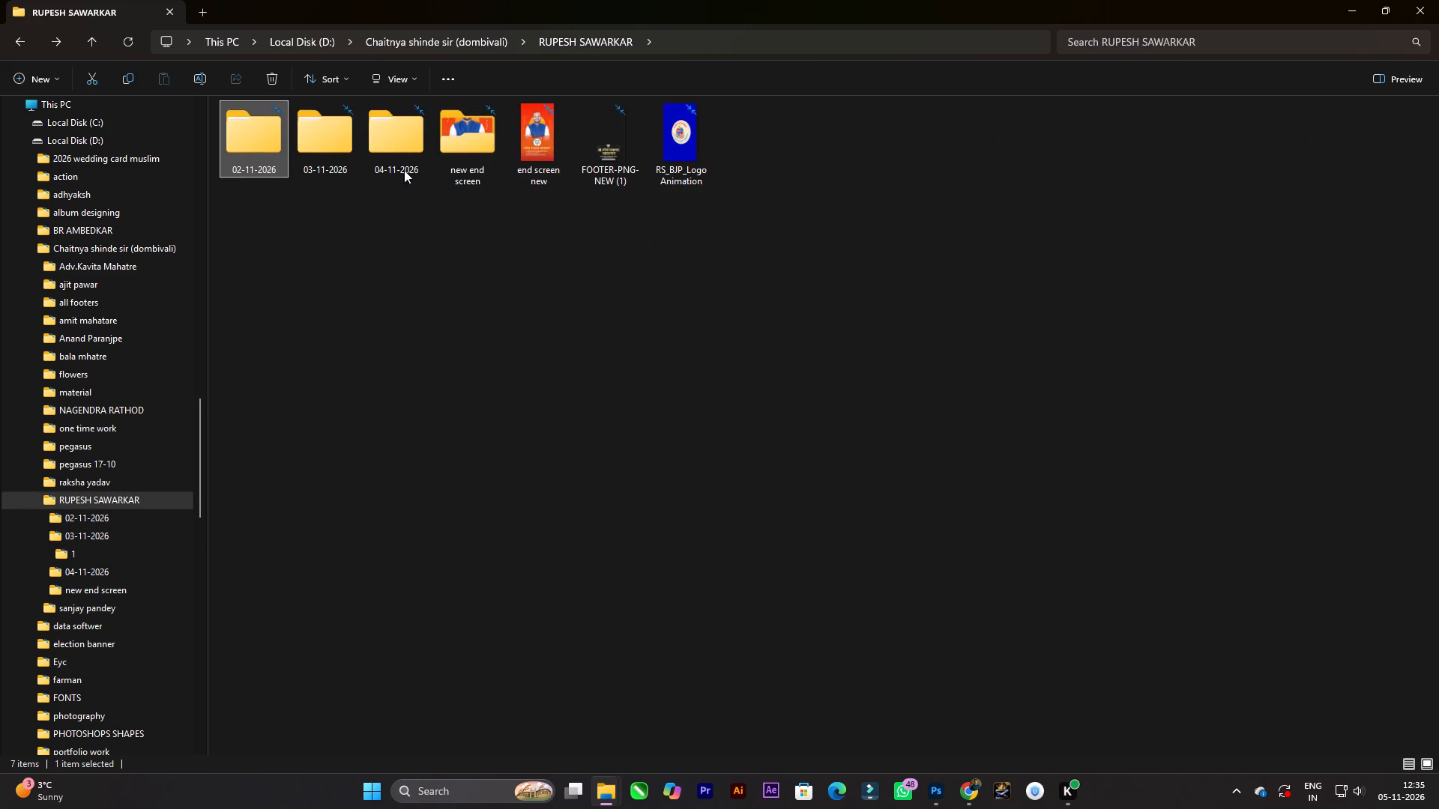
double_click(402, 170)
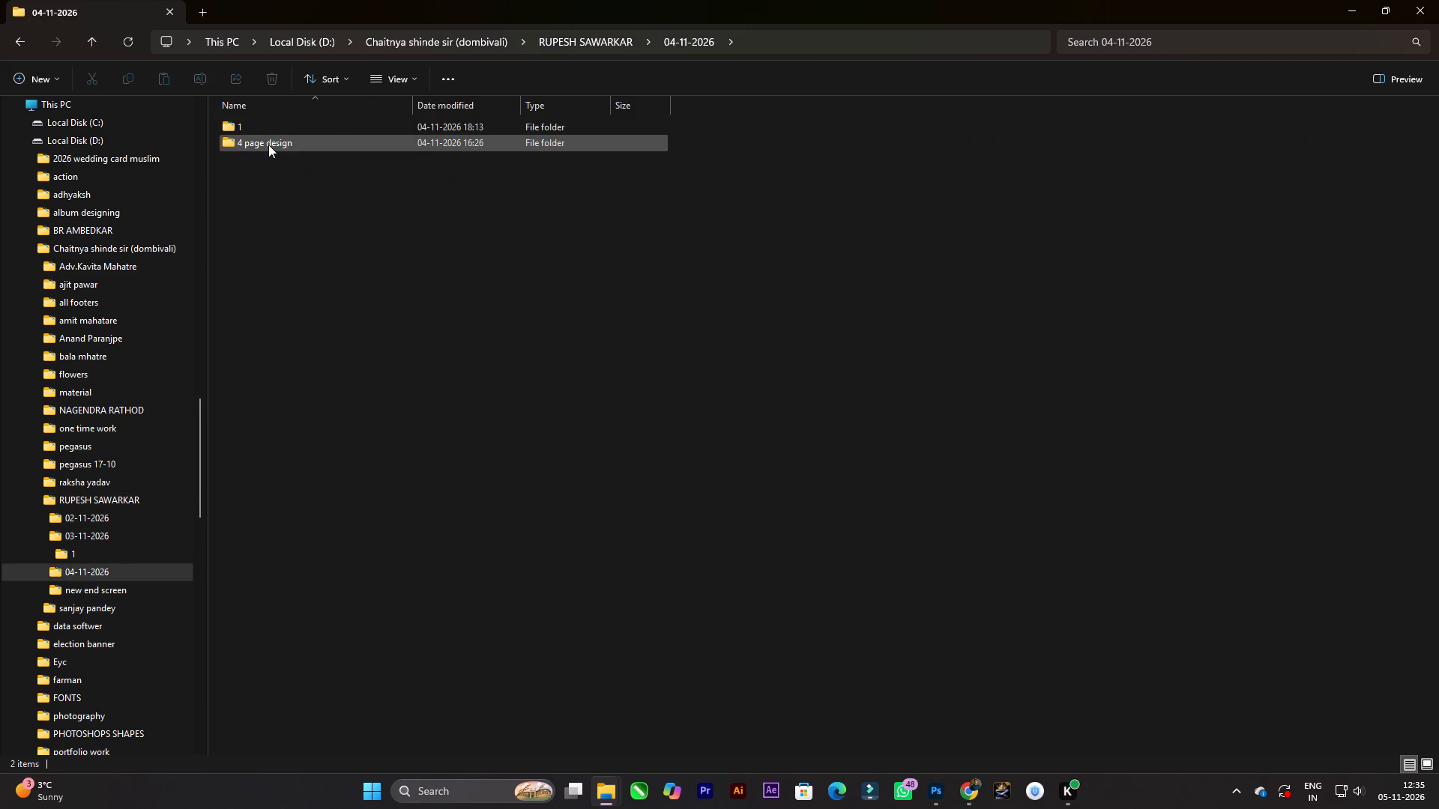
double_click(271, 134)
key("BackSpace")
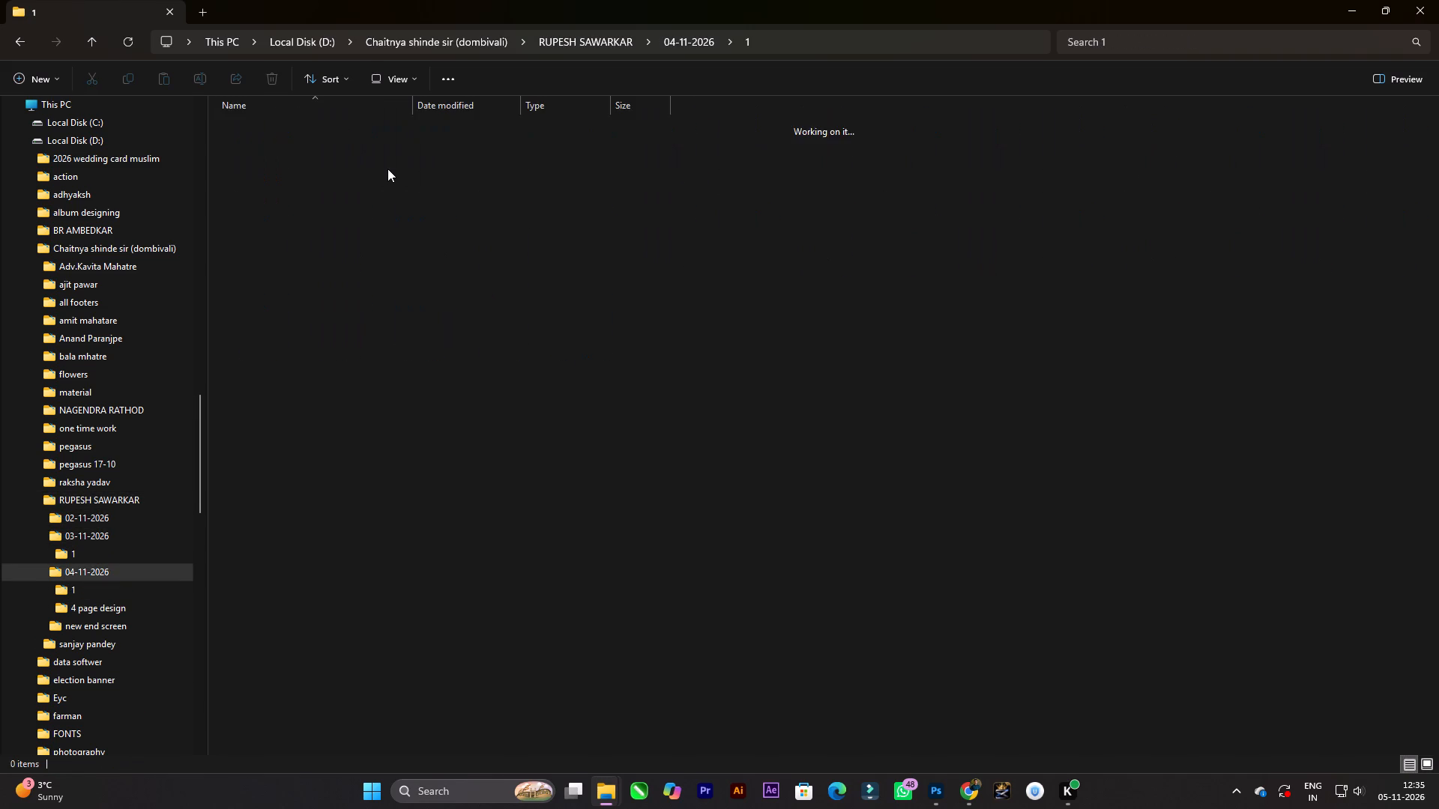
key("BackSpace")
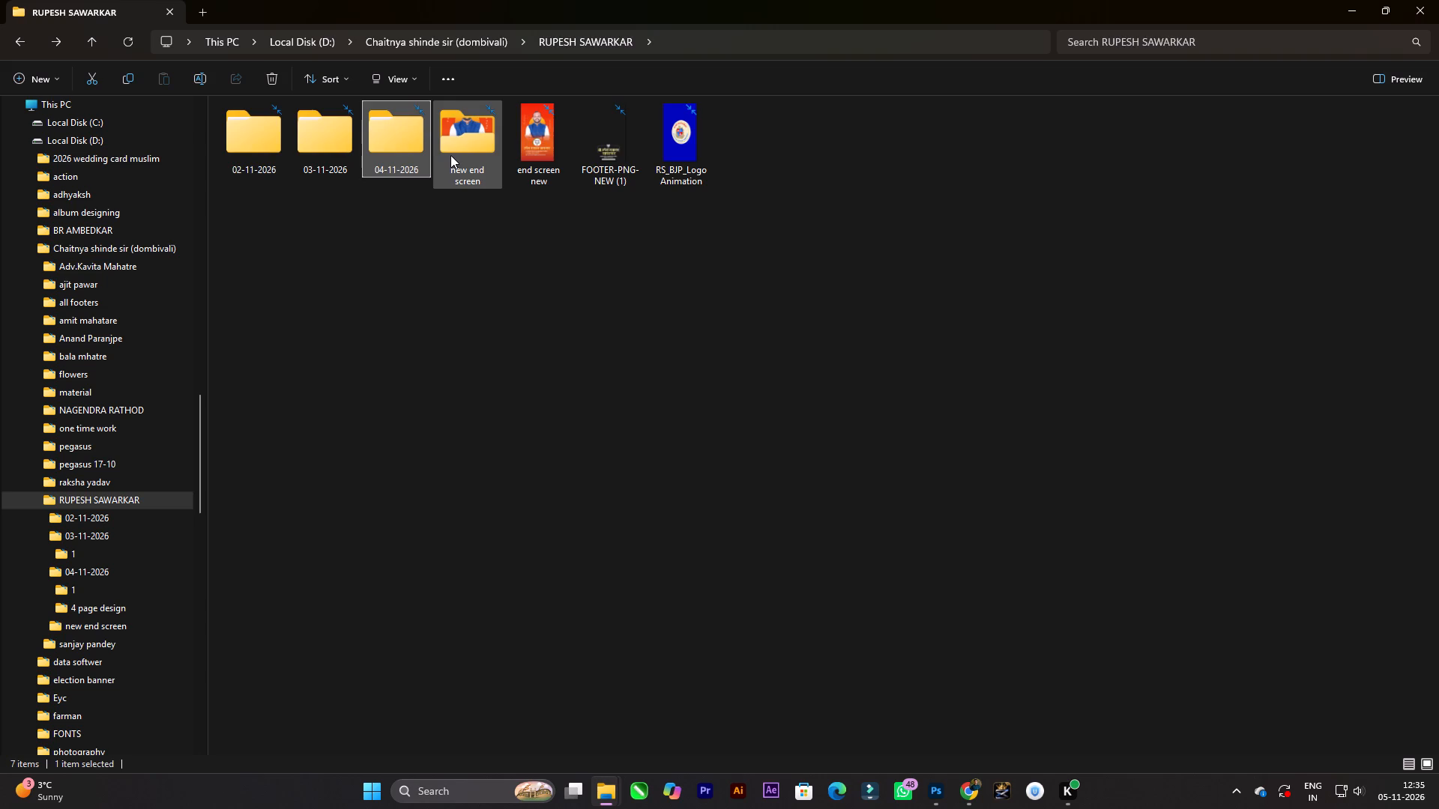
key("BackSpace")
double_click(295, 160)
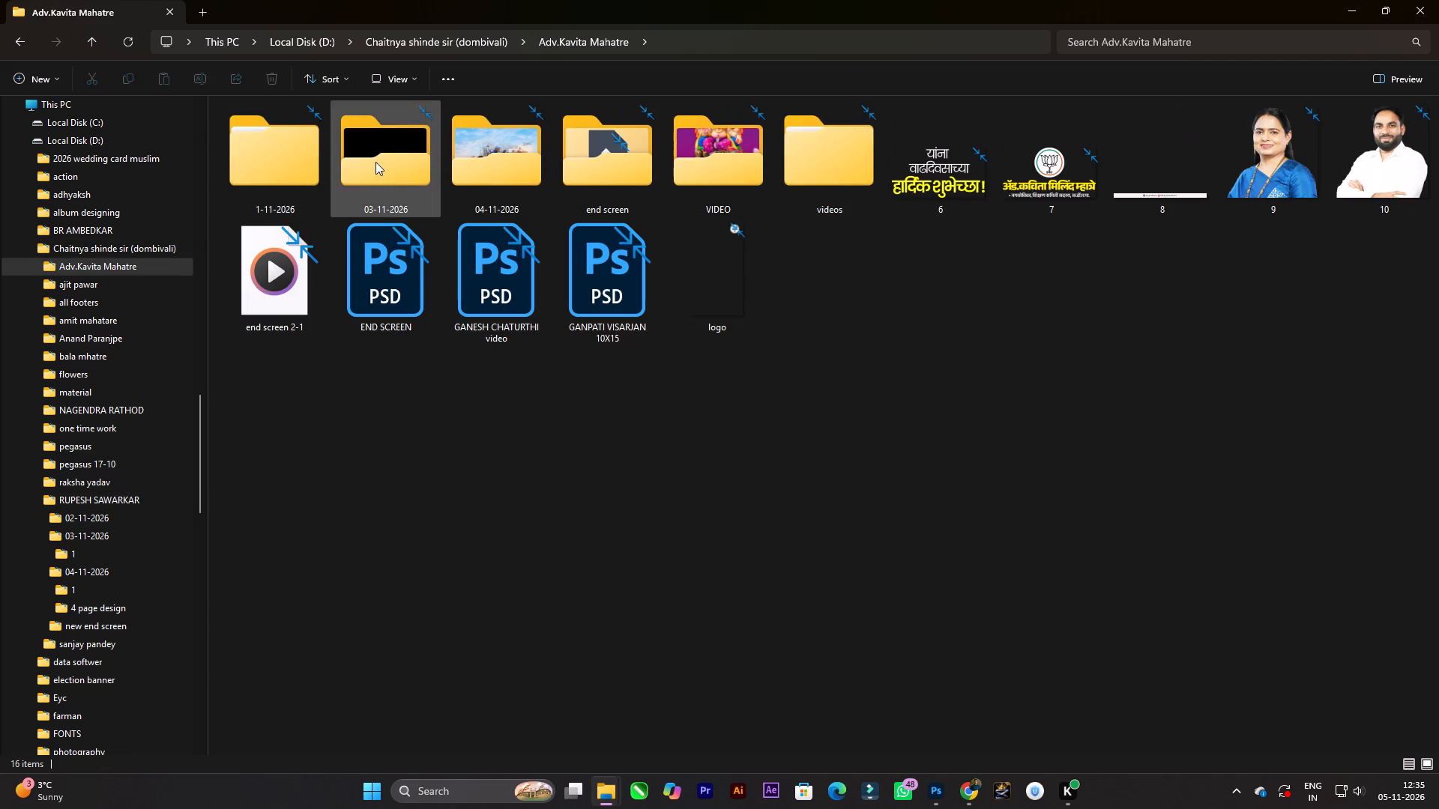
double_click(375, 162)
key("BackSpace")
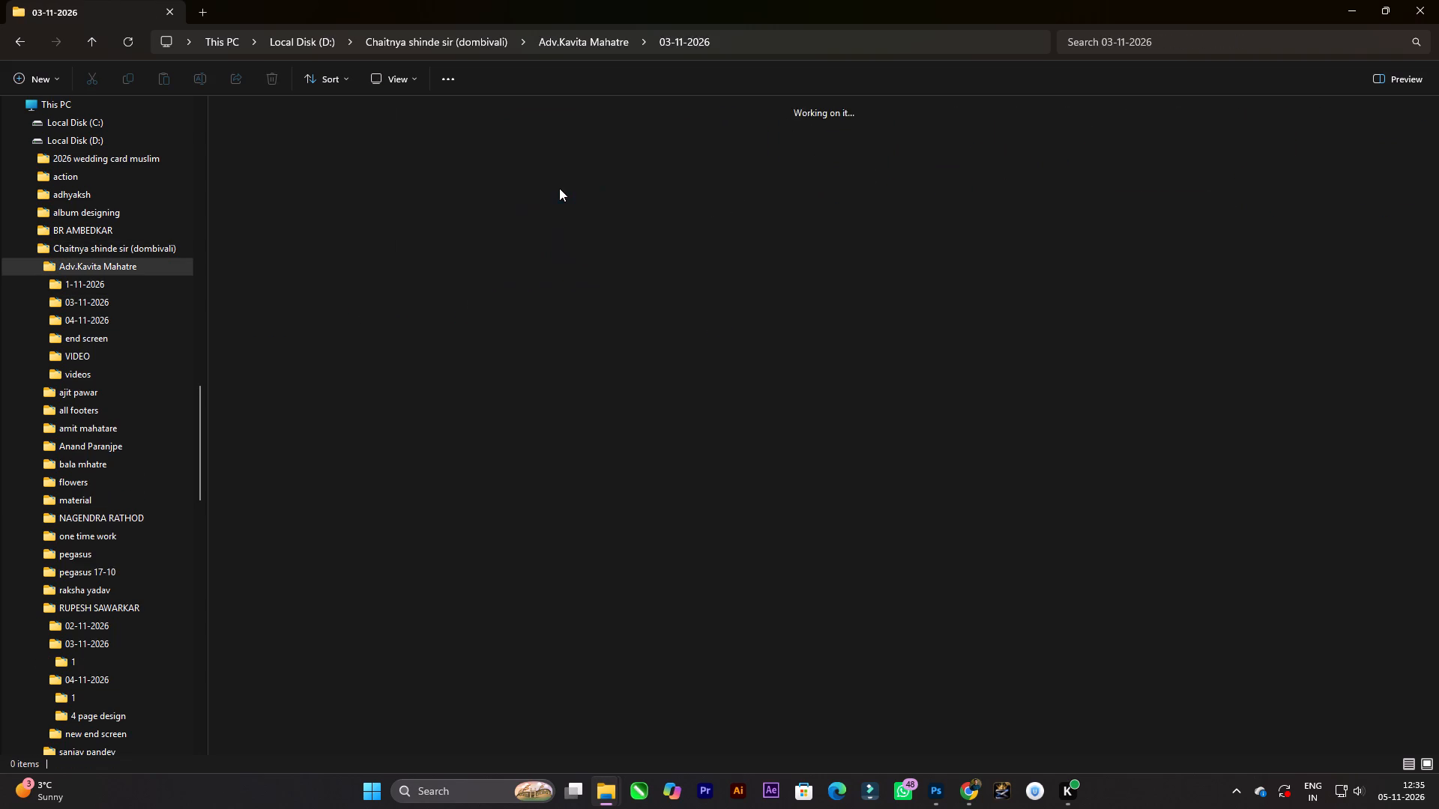
left_click(559, 184)
double_click(486, 181)
left_click(307, 141)
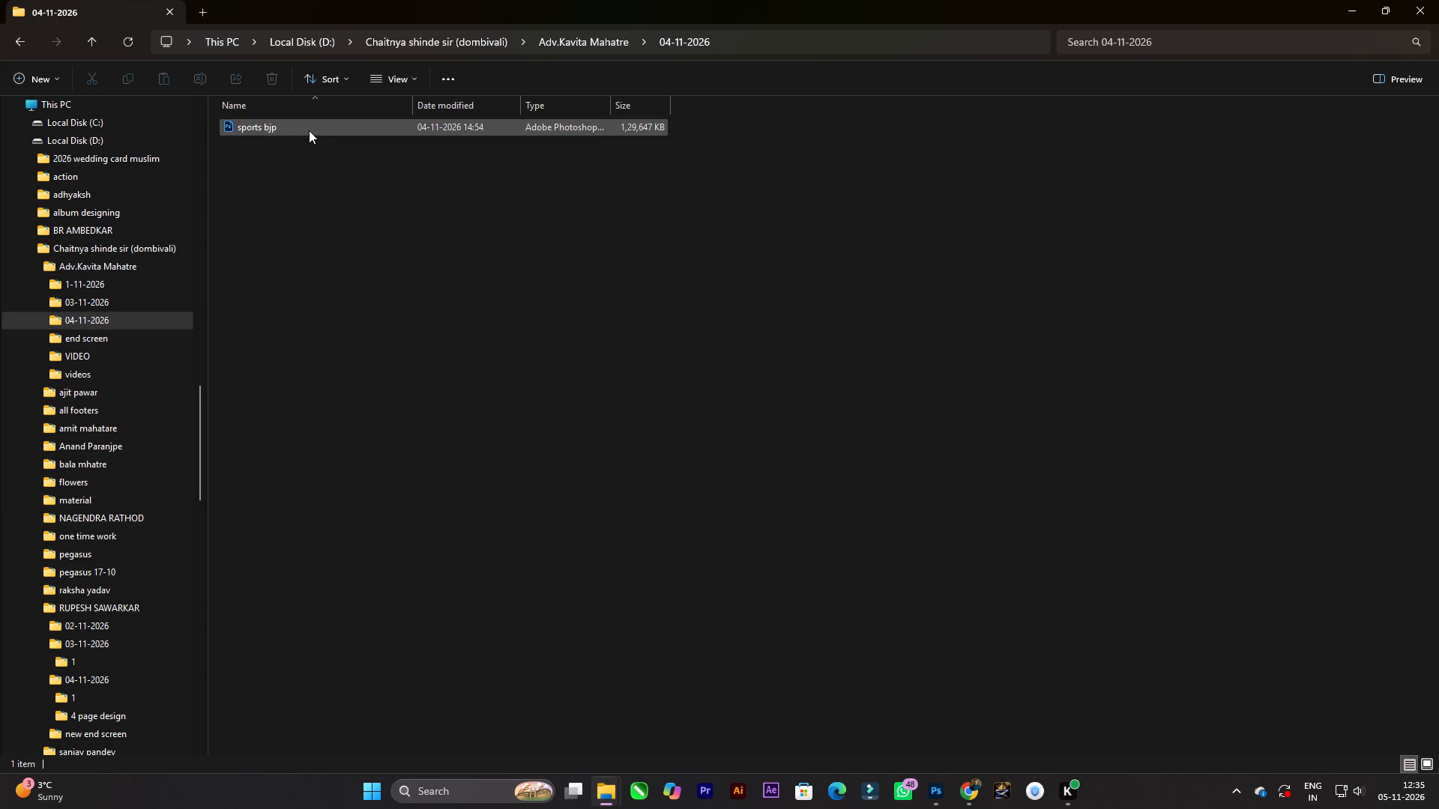
Display the 04-11-2026 folder's contents as extra large icons.
left_click_drag(309, 130, 838, 551)
left_click(797, 512)
right_click(764, 492)
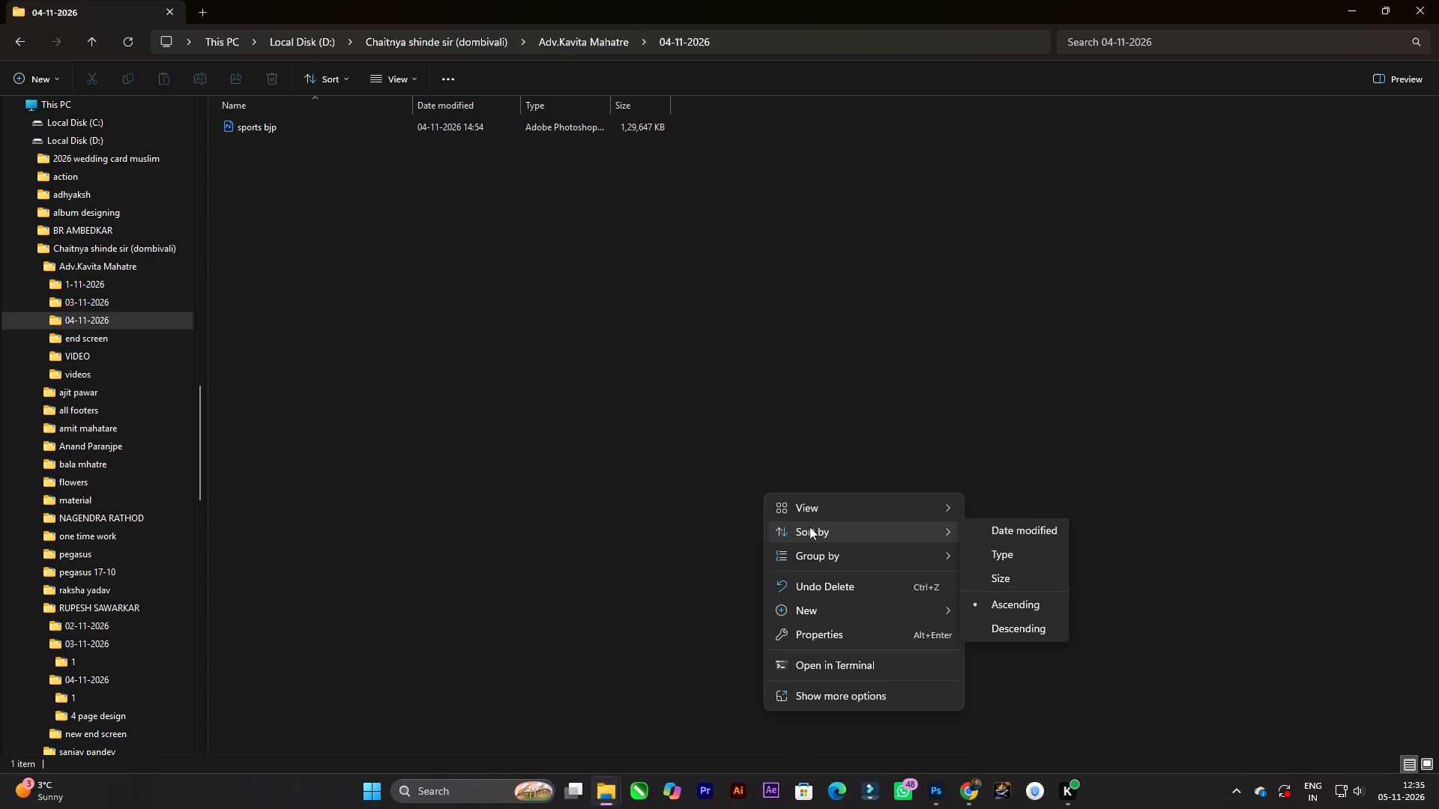
left_click(810, 519)
left_click(1025, 517)
Open the sports bjp PSD in Photoshop to view its design, and close it again.
left_click_drag(318, 249, 1048, 687)
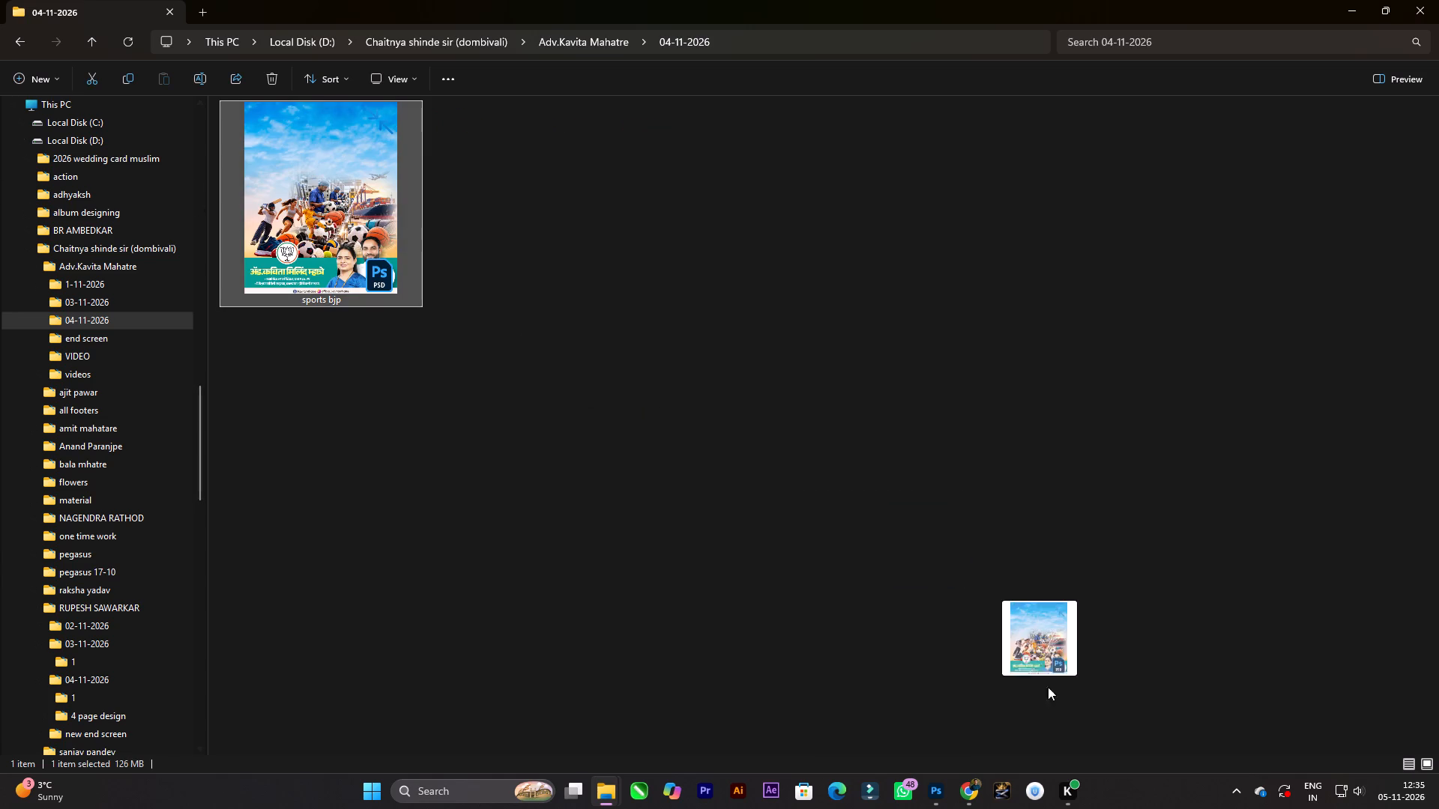
left_click_drag(1048, 687, 535, 137)
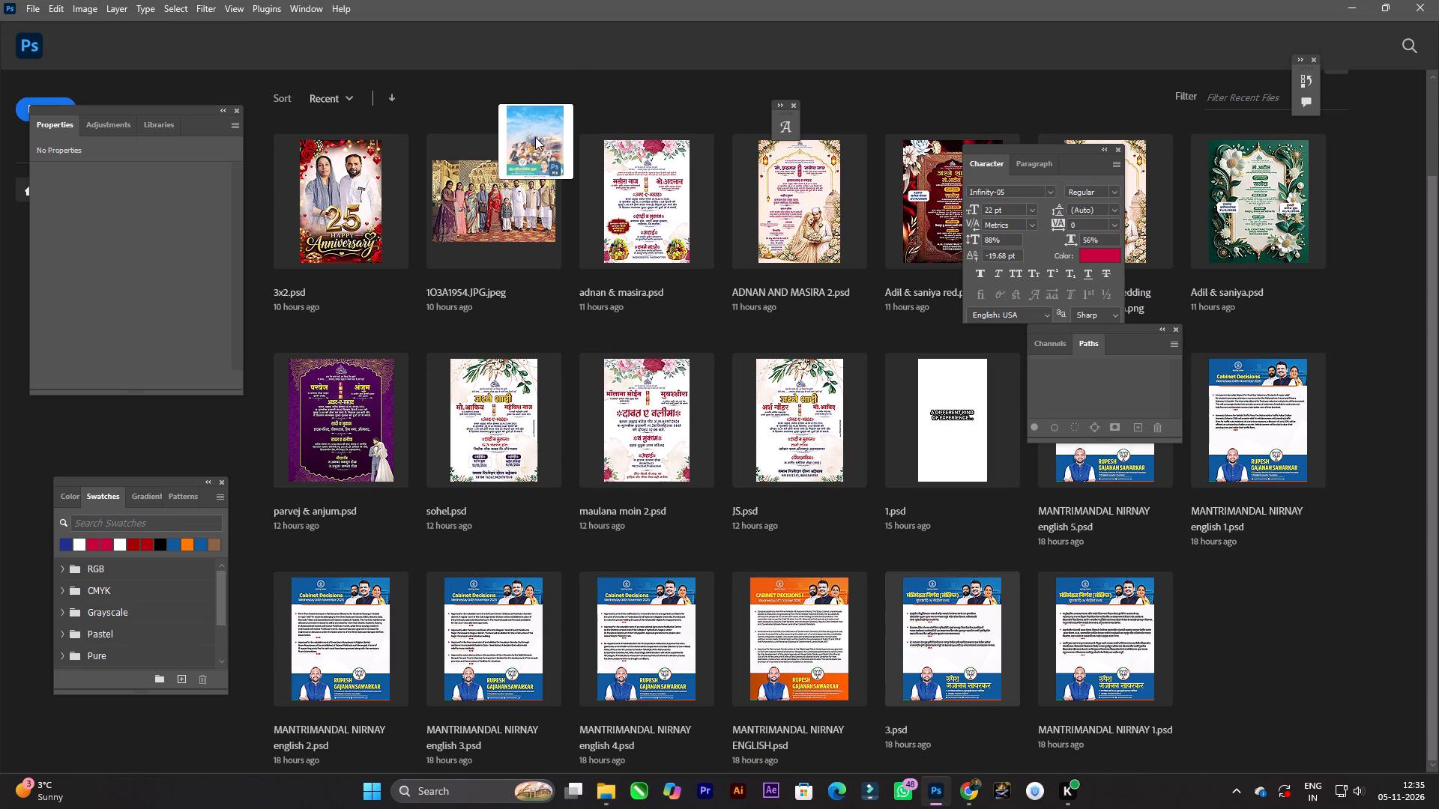
left_click_drag(535, 137, 531, 115)
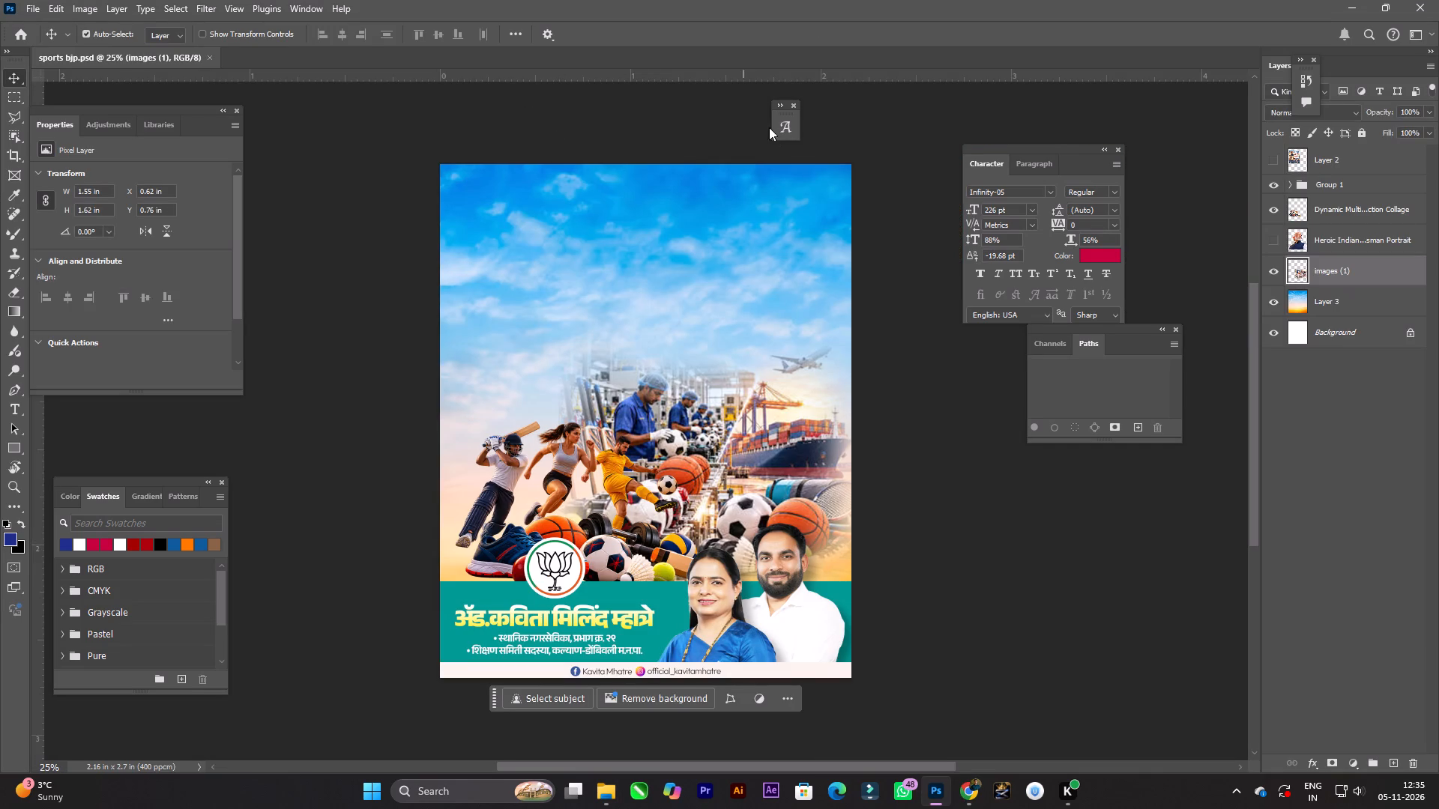
key("v")
key("ctrl+w")
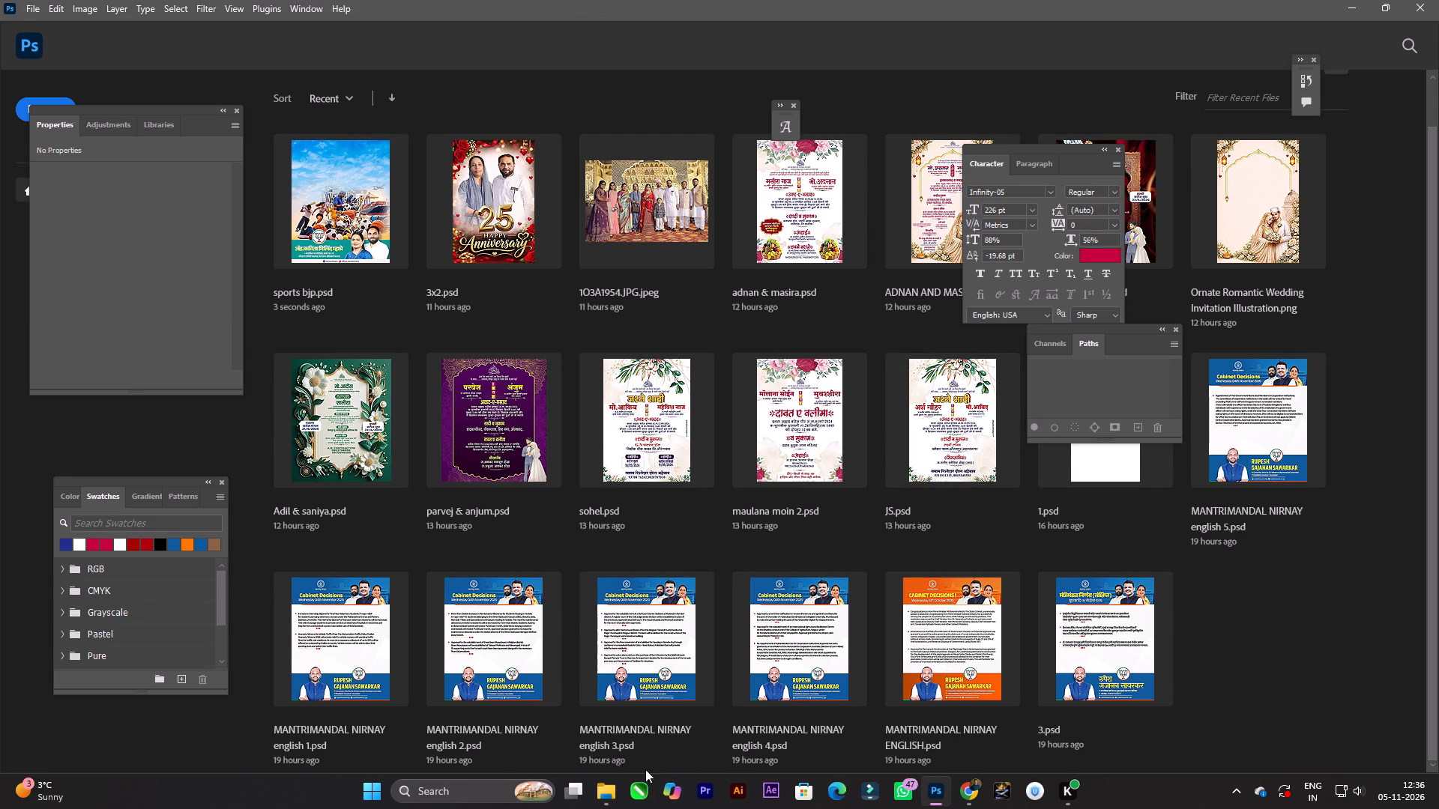
Open the jagtik prani din PSD from the Yadav client folder in Photoshop.
left_click(615, 787)
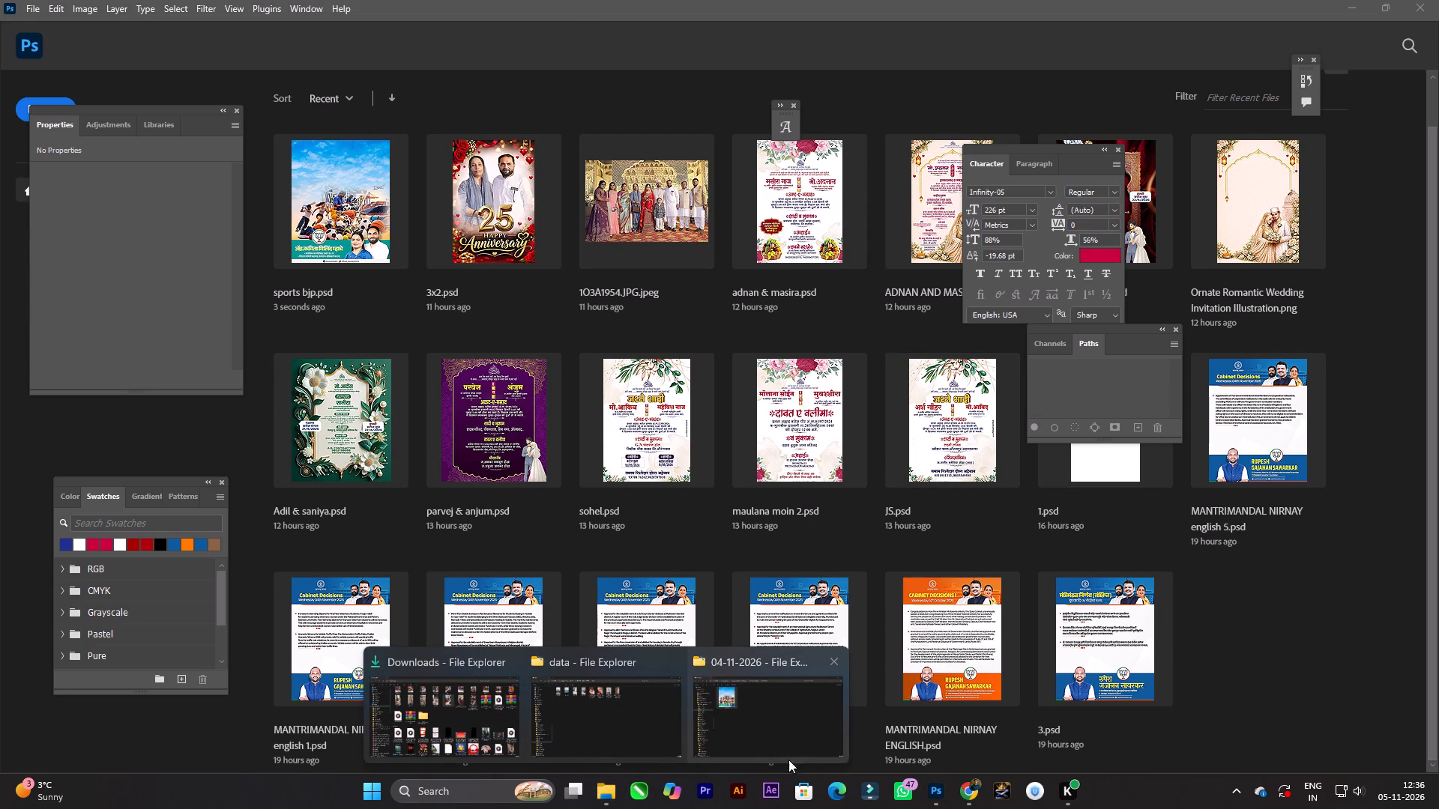
left_click(811, 736)
left_click(819, 468)
key("BackSpace")
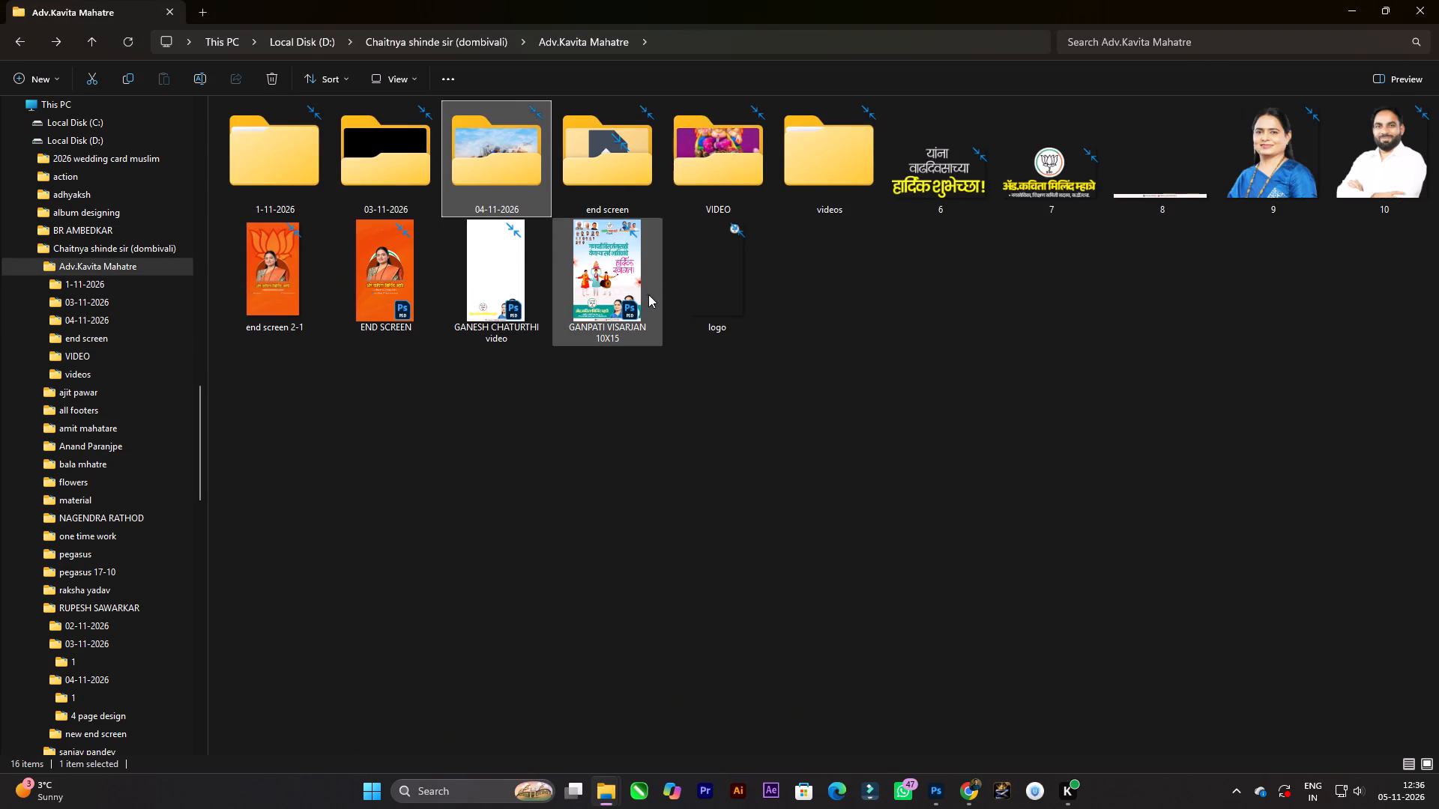
left_click(603, 185)
key("r")
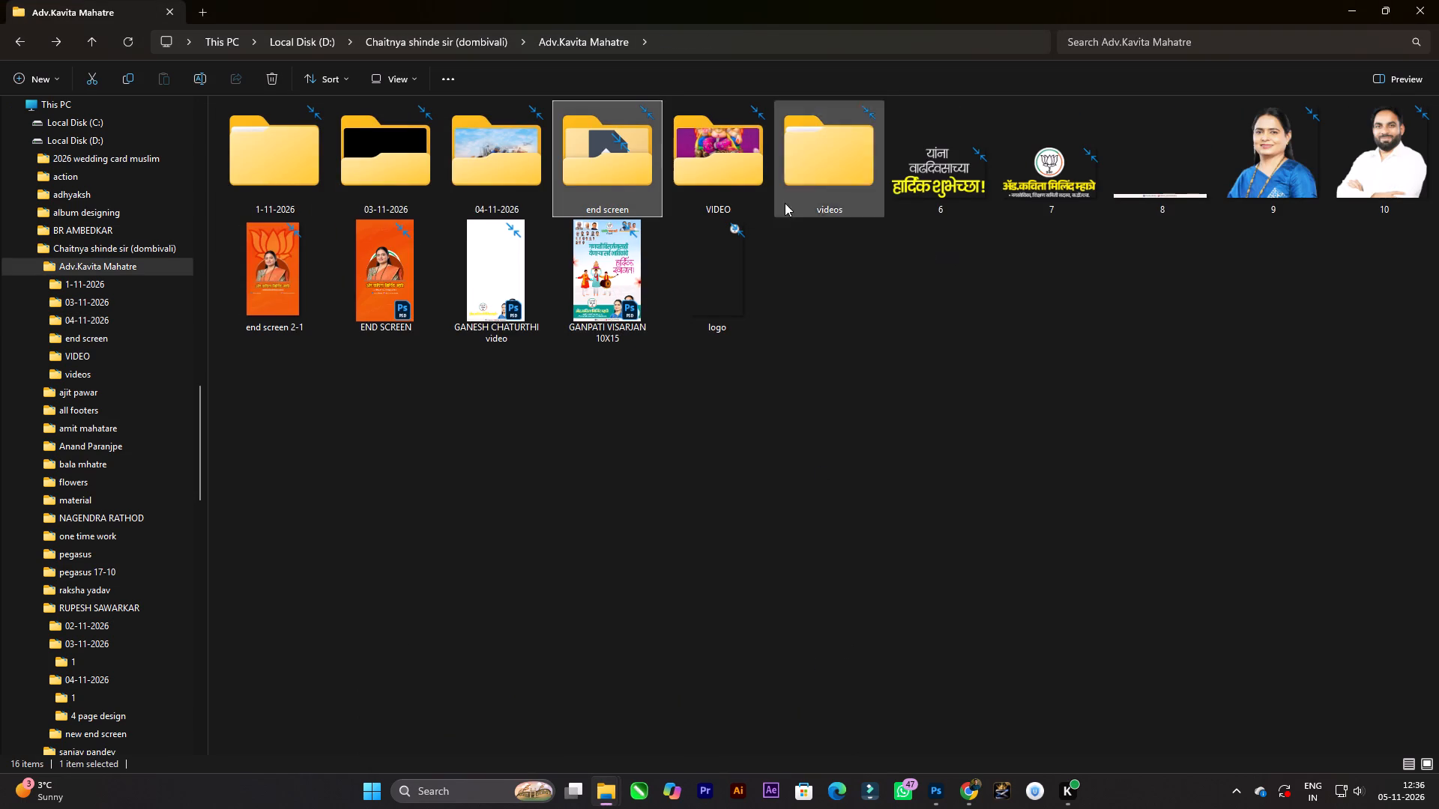
key("r")
key("BackSpace")
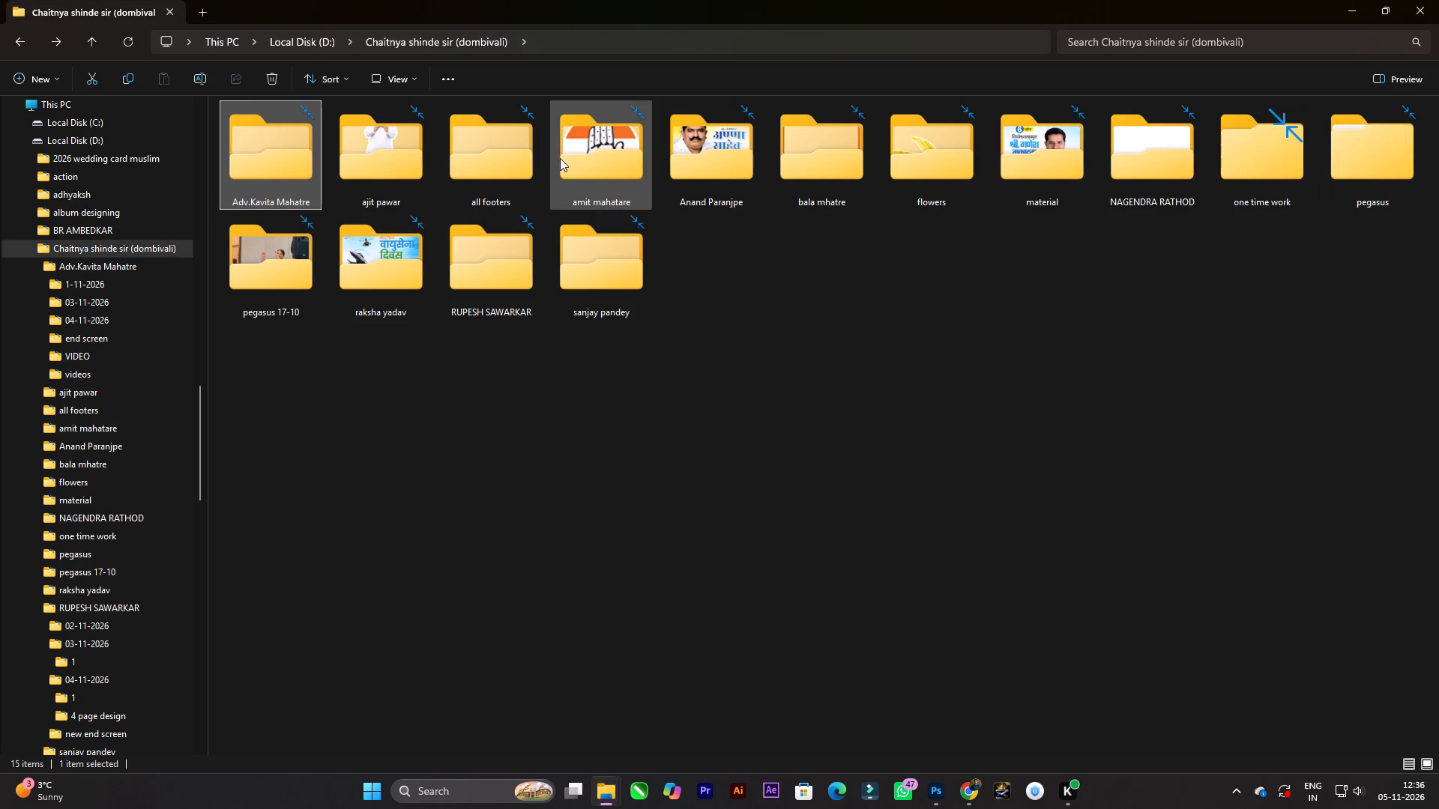
left_click(480, 155)
key("r")
double_click(376, 264)
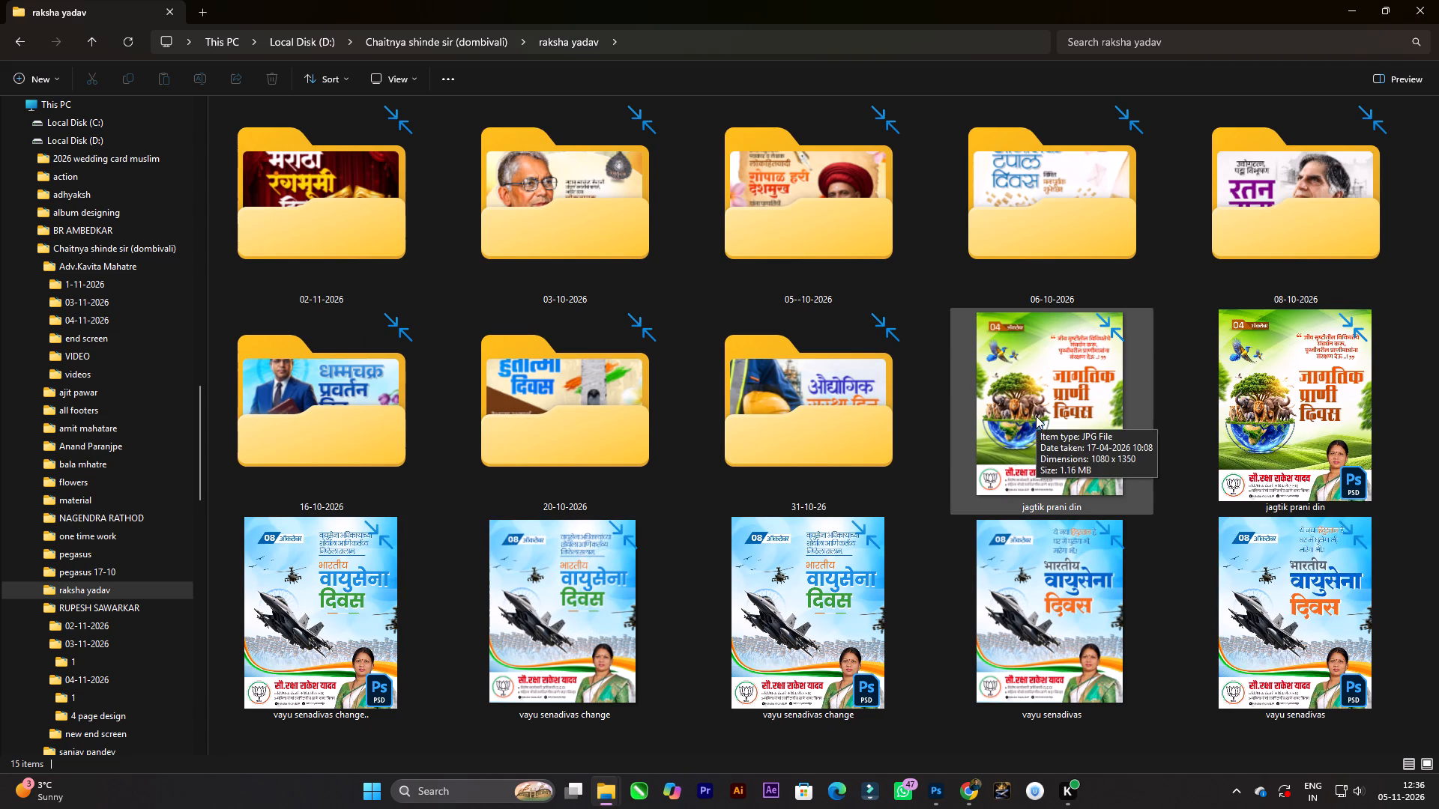
double_click(1333, 431)
Switch to Chrome and examine the Bipin Chandra Pal image results, previewing the Pixmart poster and the Braj Art Gallery framed portrait.
left_click(971, 793)
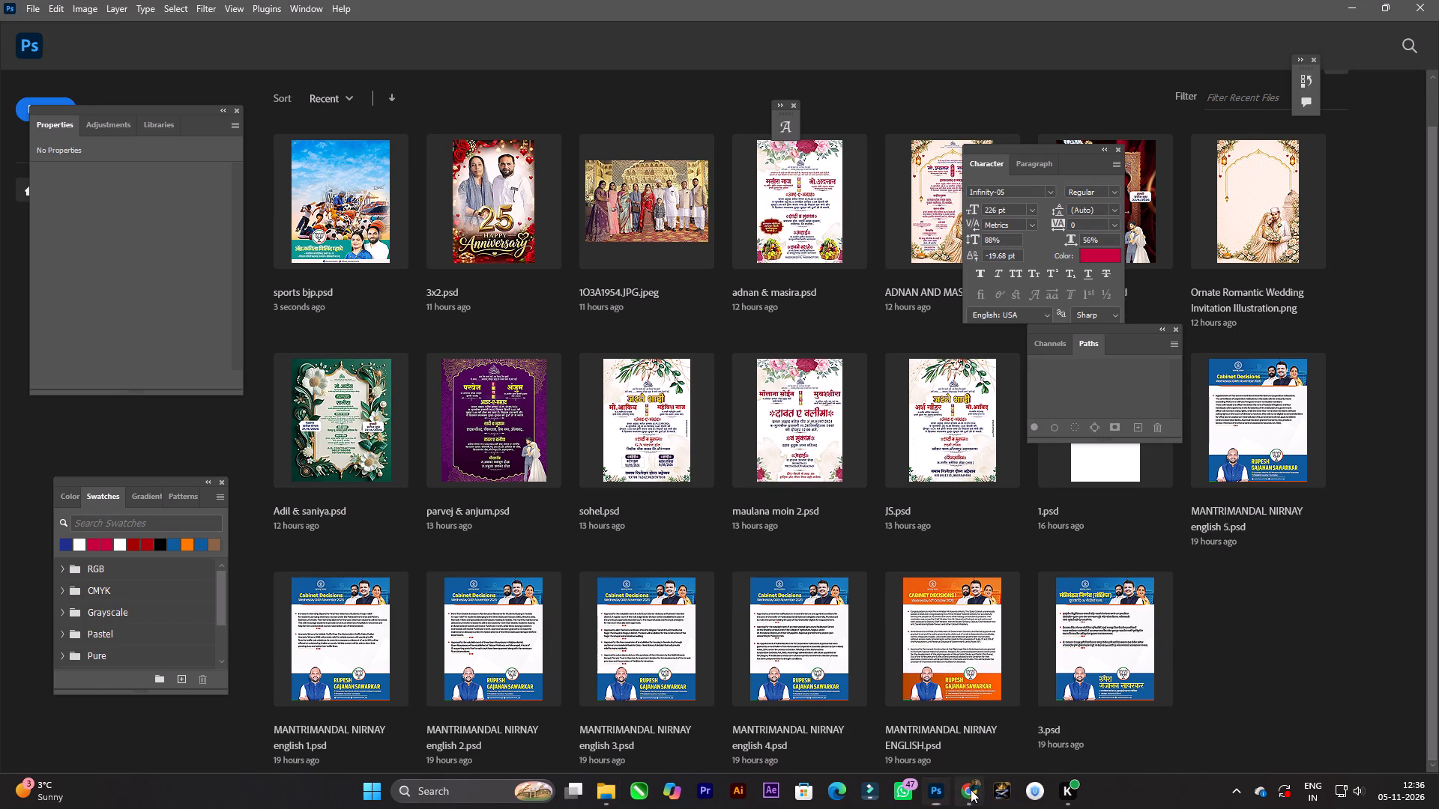
left_click(835, 0)
scroll(868, 386, "down", 1)
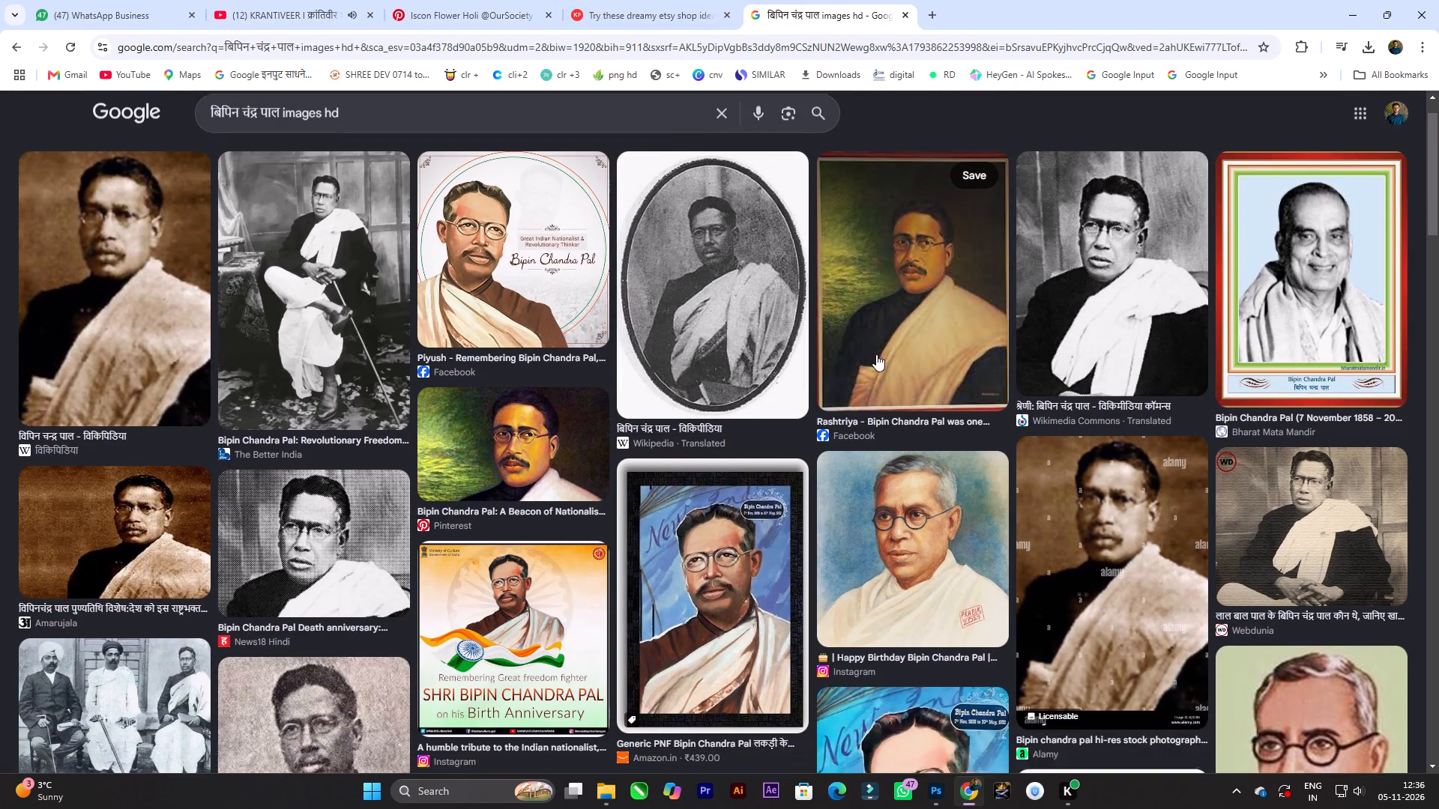
scroll(875, 354, "down", 1)
scroll(872, 235, "down", 2)
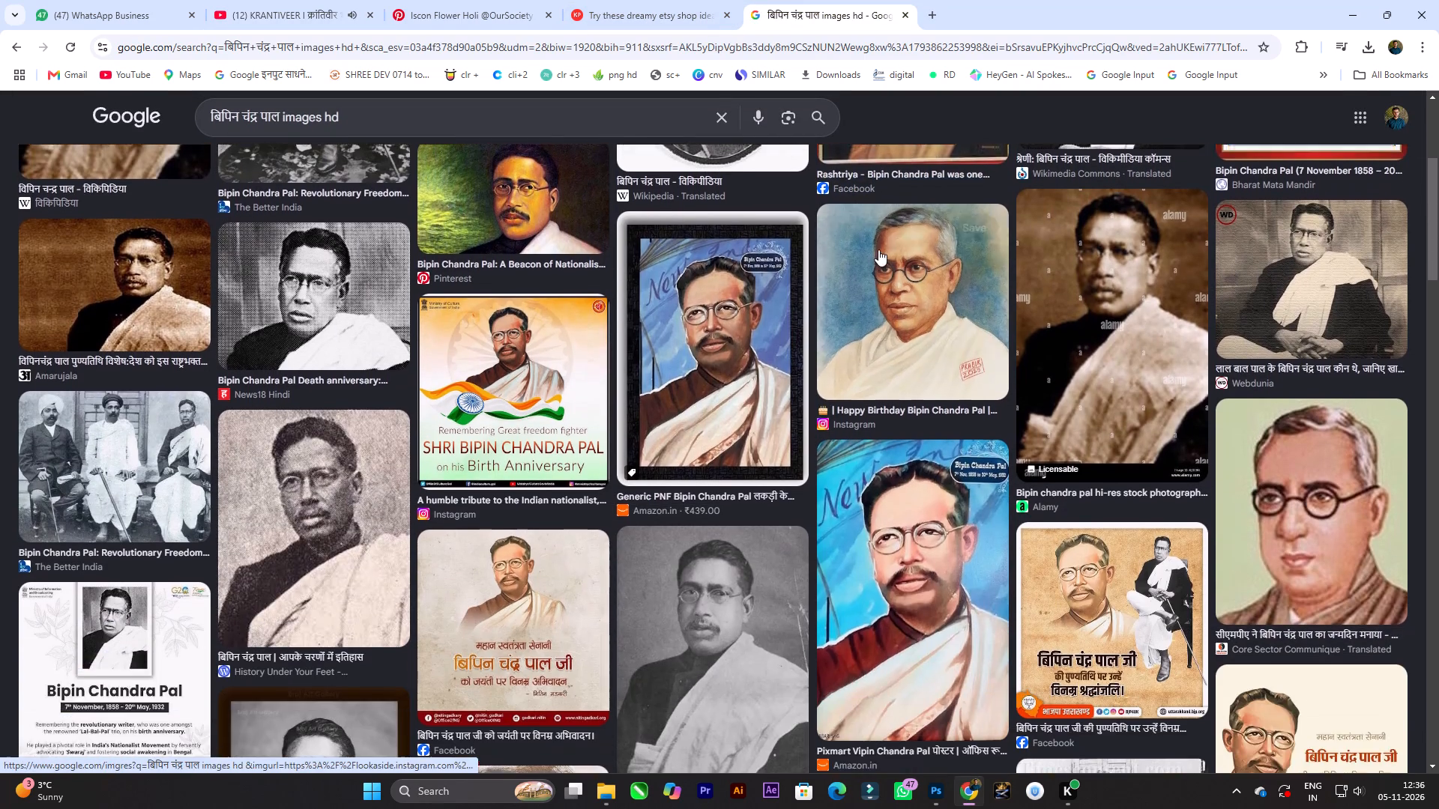
scroll(883, 252, "down", 2)
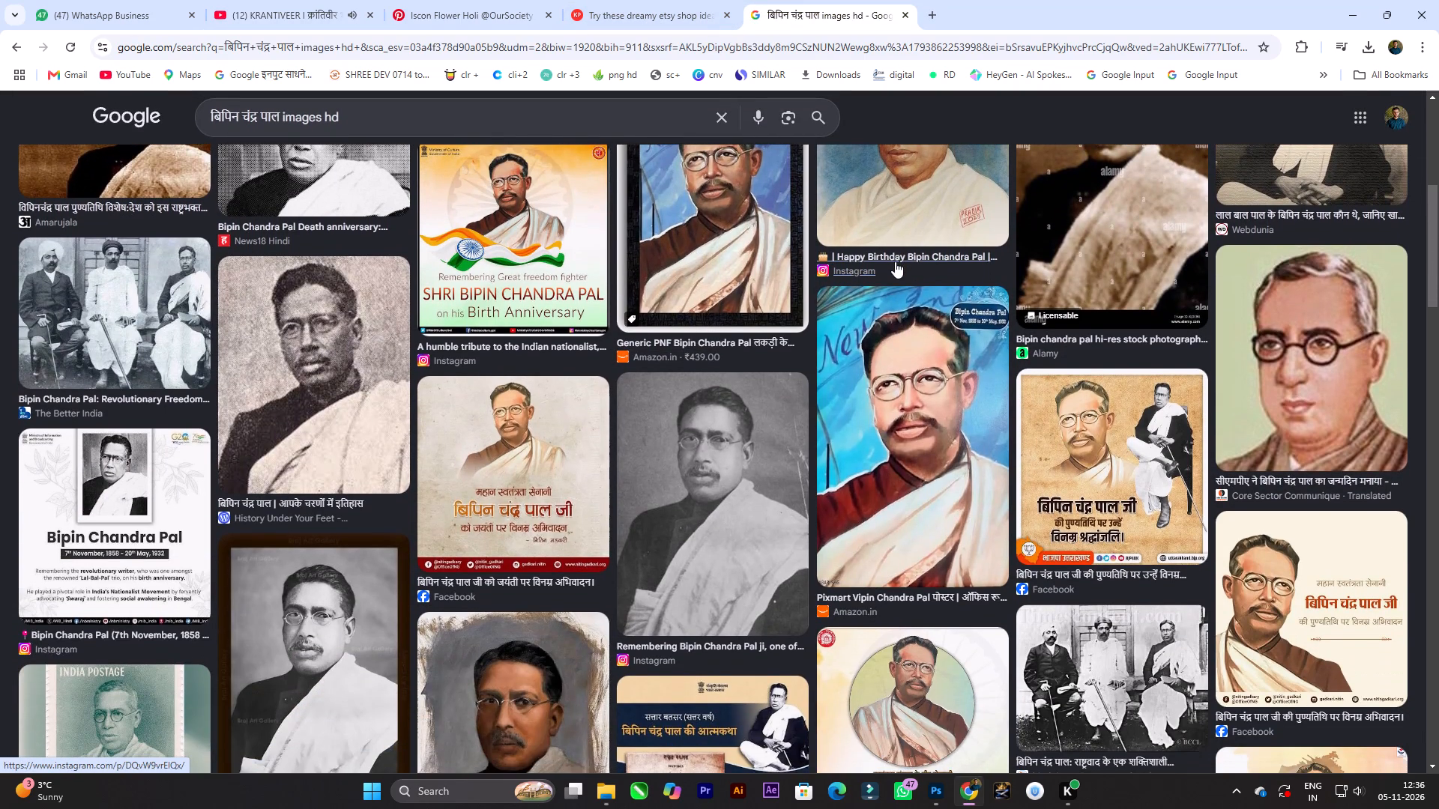
scroll(896, 261, "down", 1)
scroll(927, 366, "down", 1)
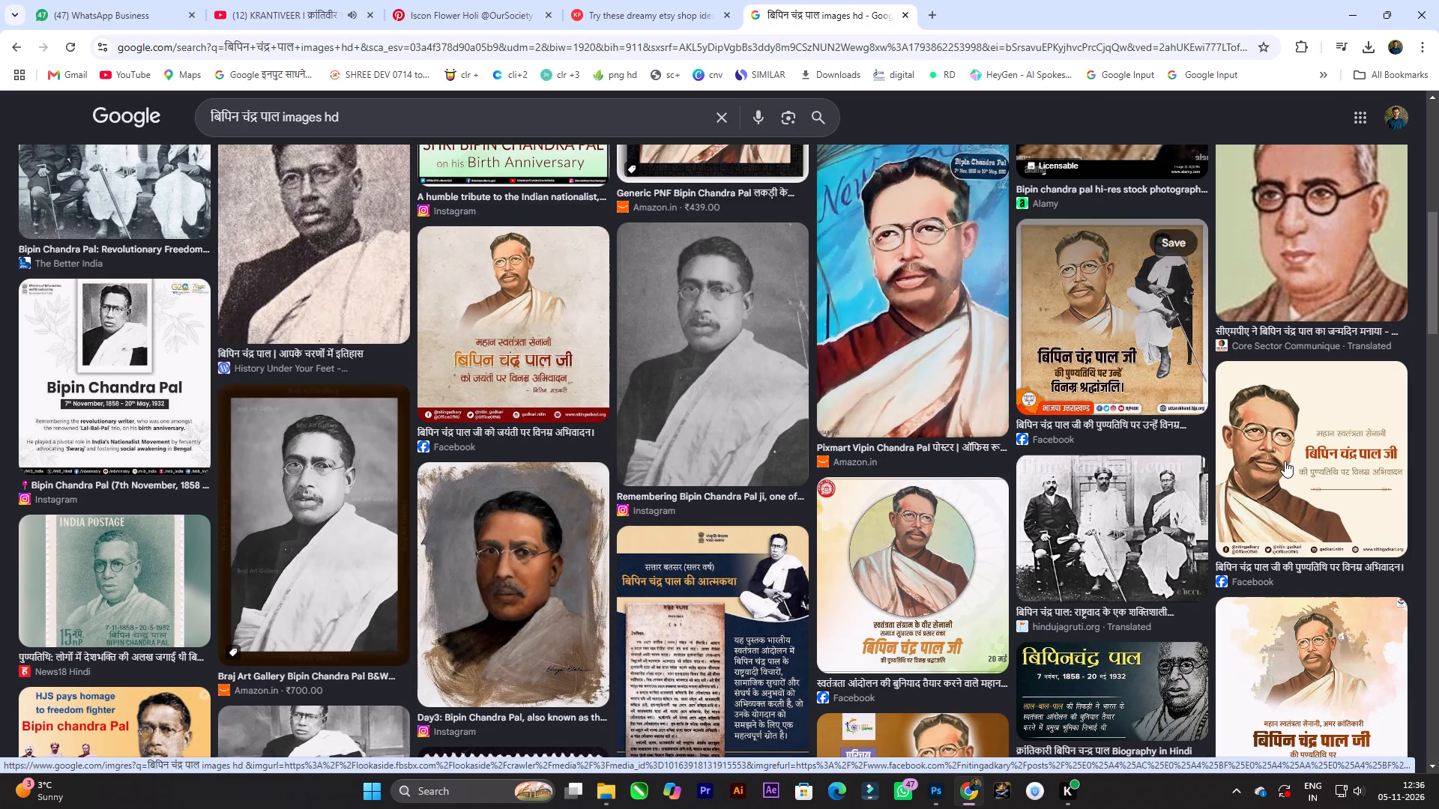
left_click(941, 324)
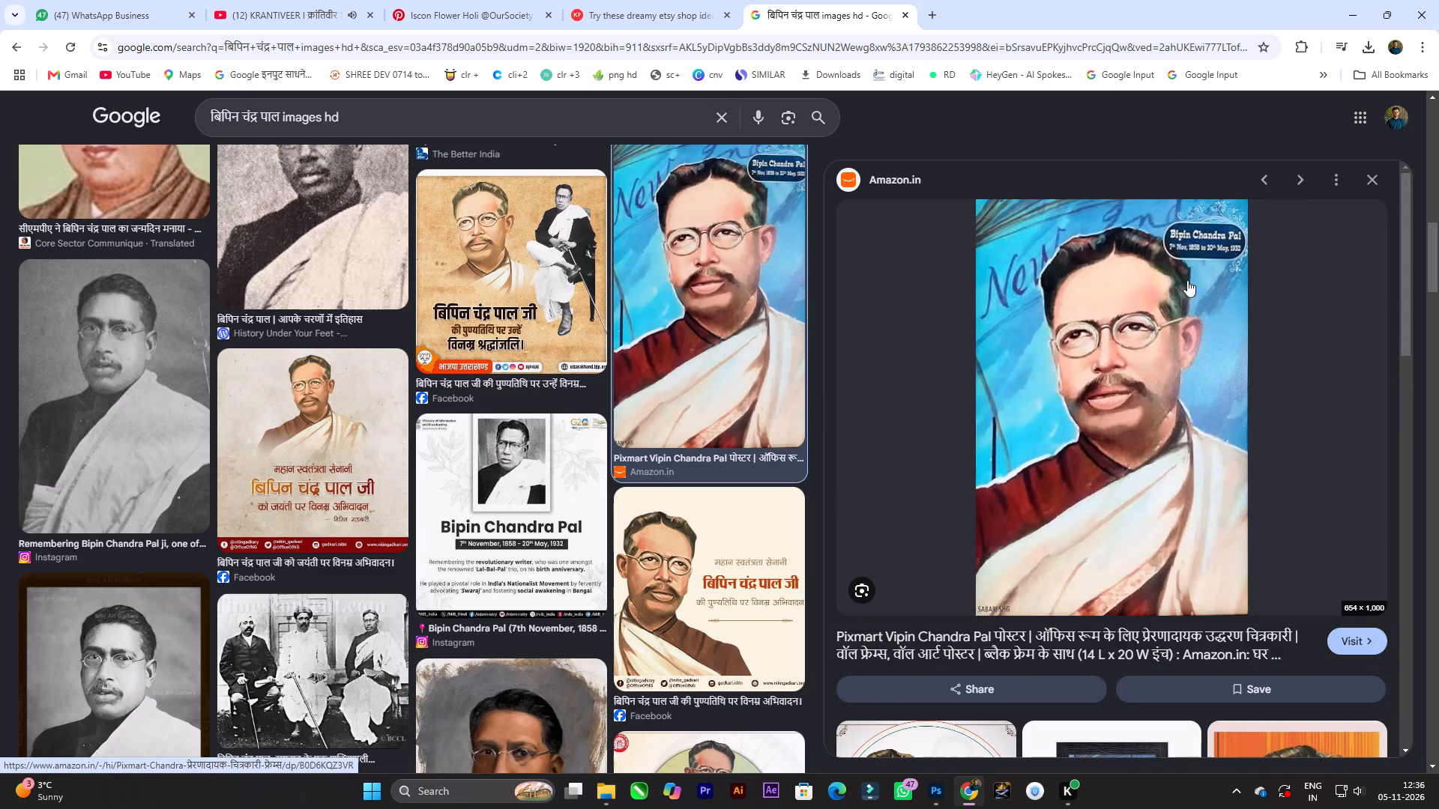
scroll(1305, 307, "down", 6)
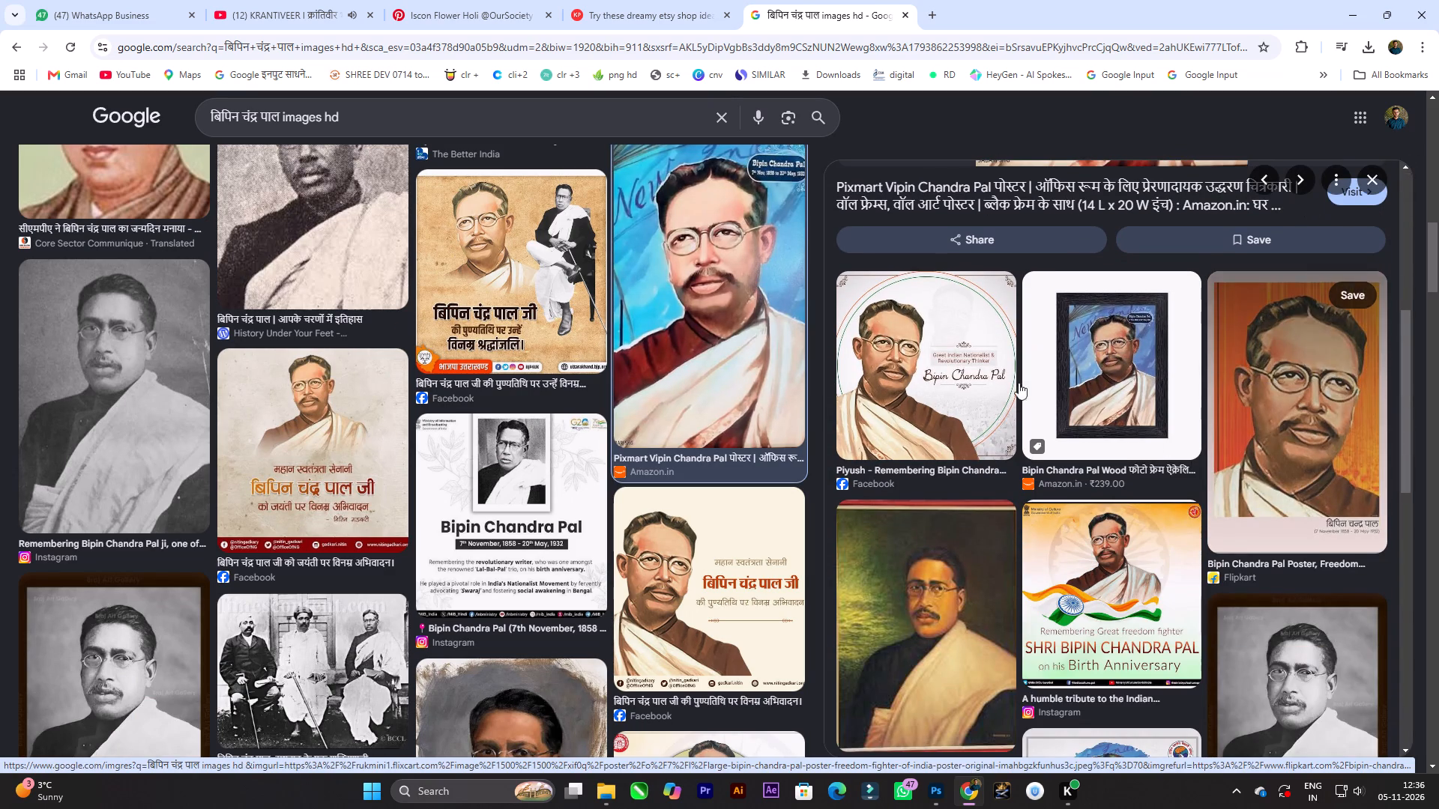
scroll(937, 392, "down", 2)
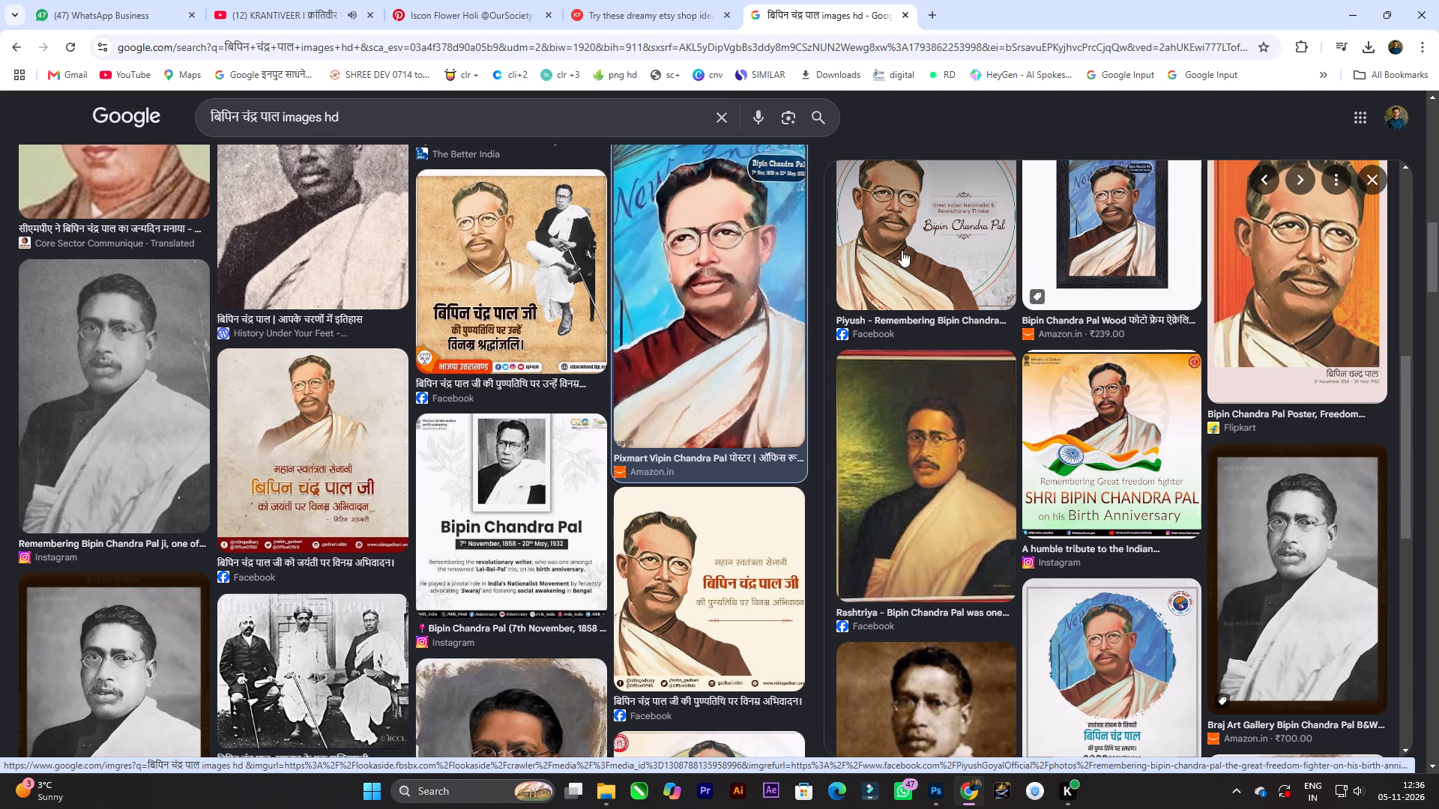
left_click(1273, 614)
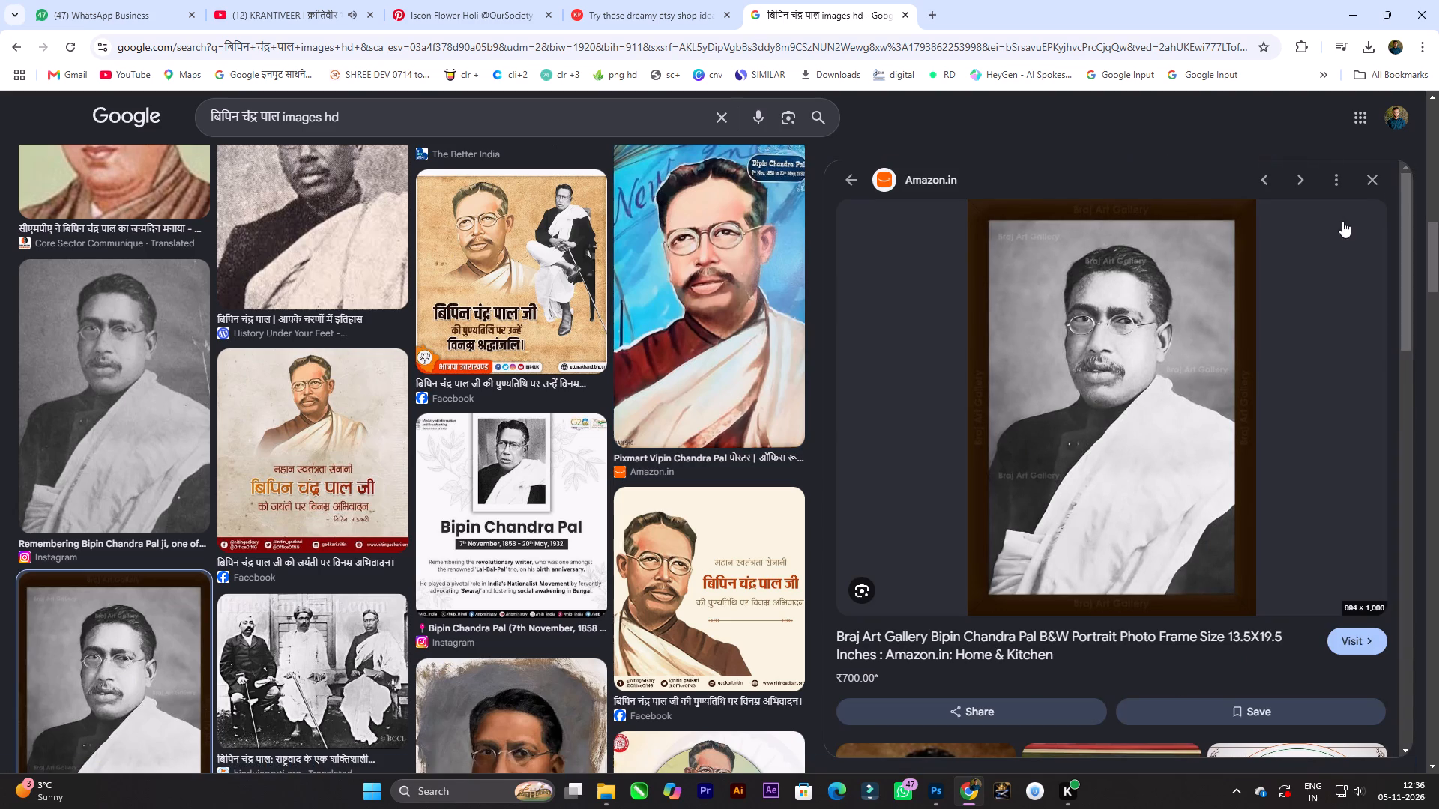
left_click(1376, 180)
Look through the rest of the Bipin Chandra Pal image results for a usable portrait, and return to the first results.
scroll(1090, 348, "up", 4)
scroll(1228, 372, "down", 9)
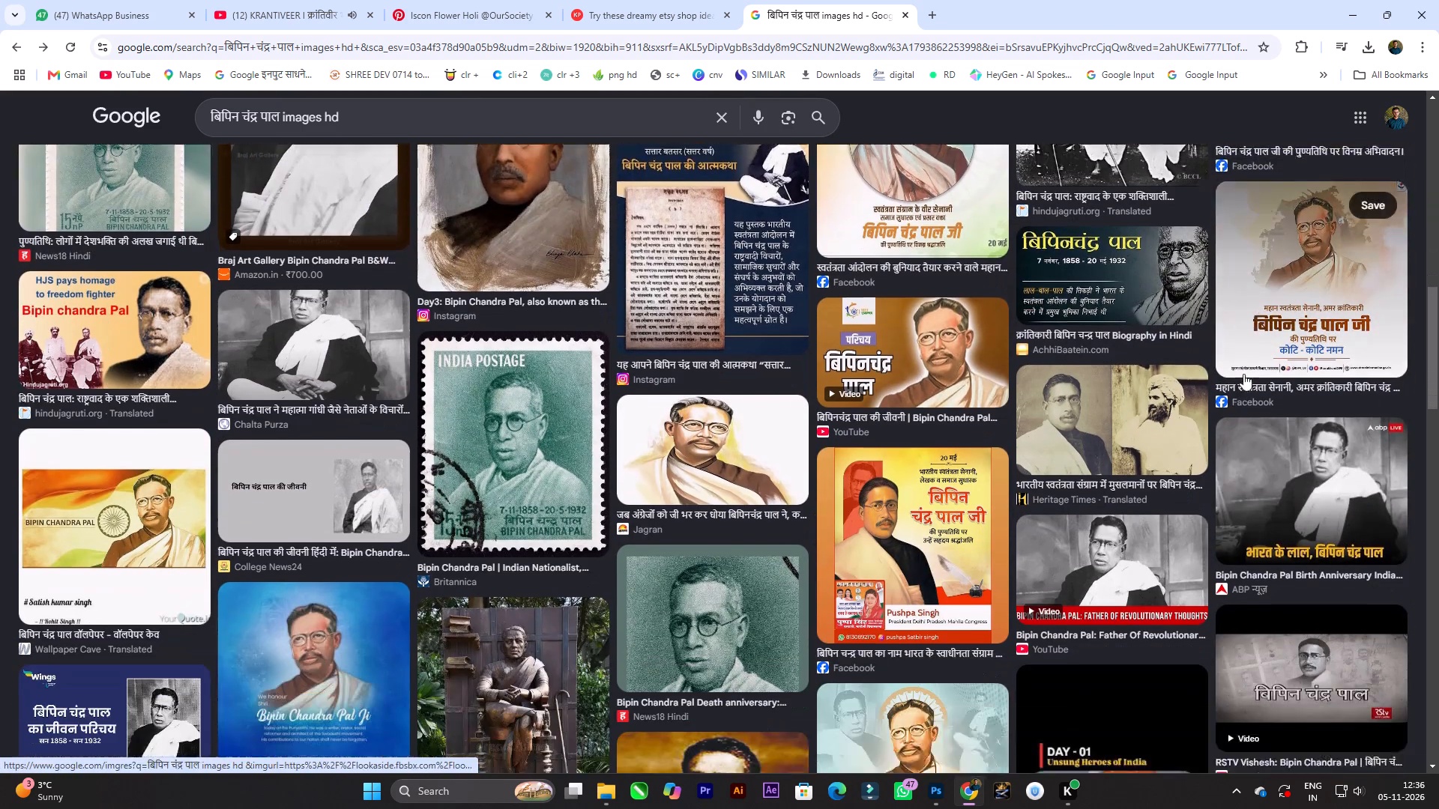
scroll(1243, 374, "down", 13)
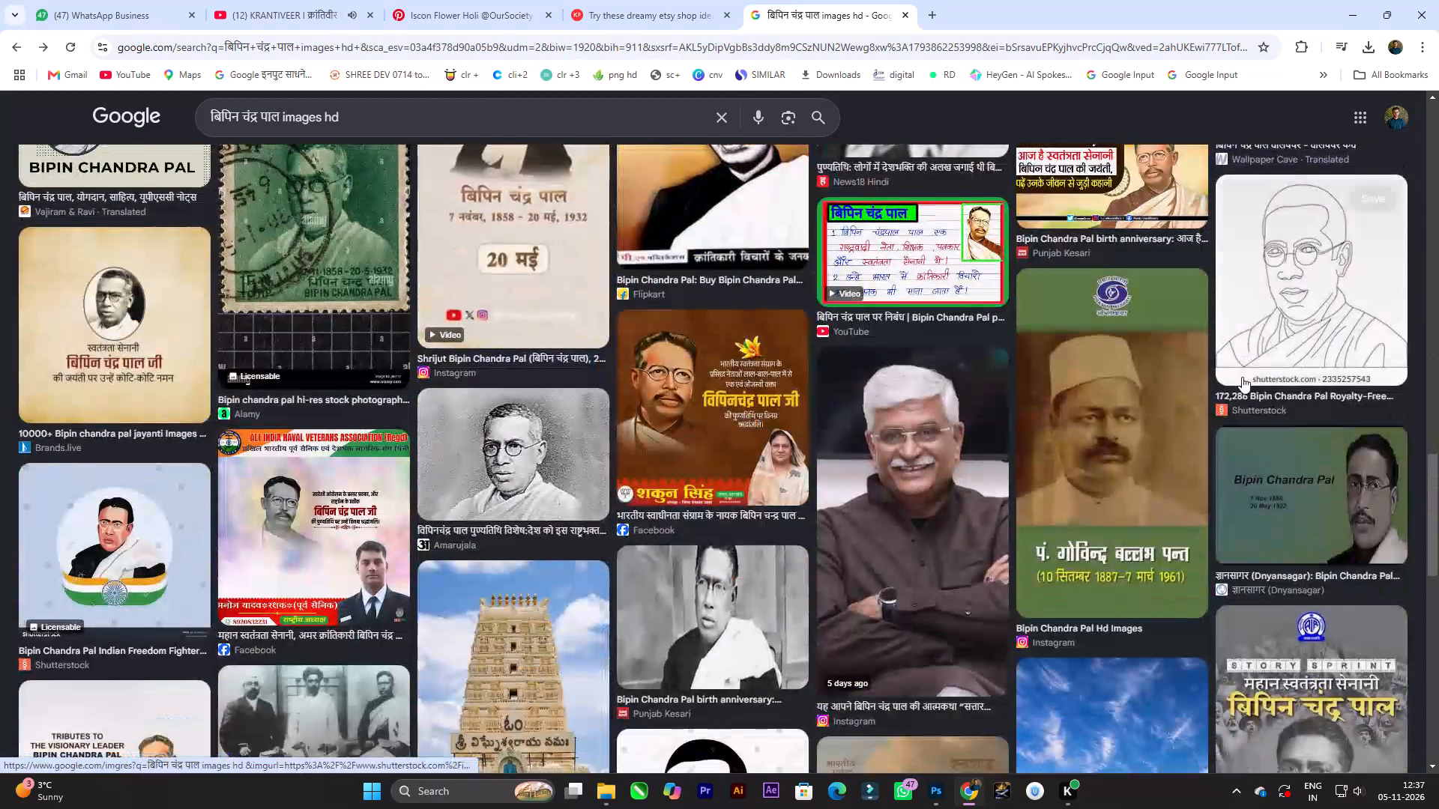
scroll(1242, 377, "down", 9)
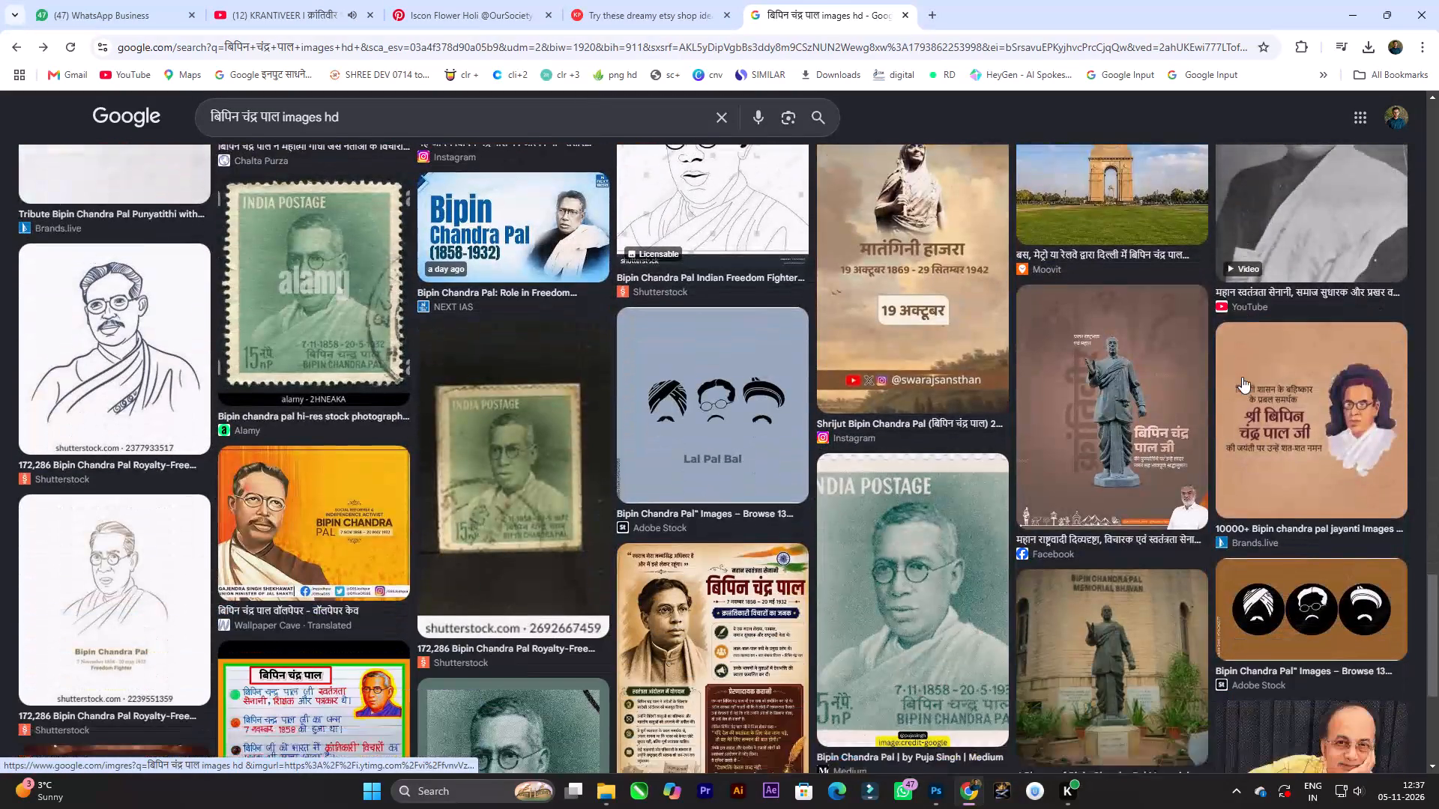
scroll(1242, 377, "down", 2)
scroll(1242, 377, "up", 20)
scroll(1242, 377, "up", 1)
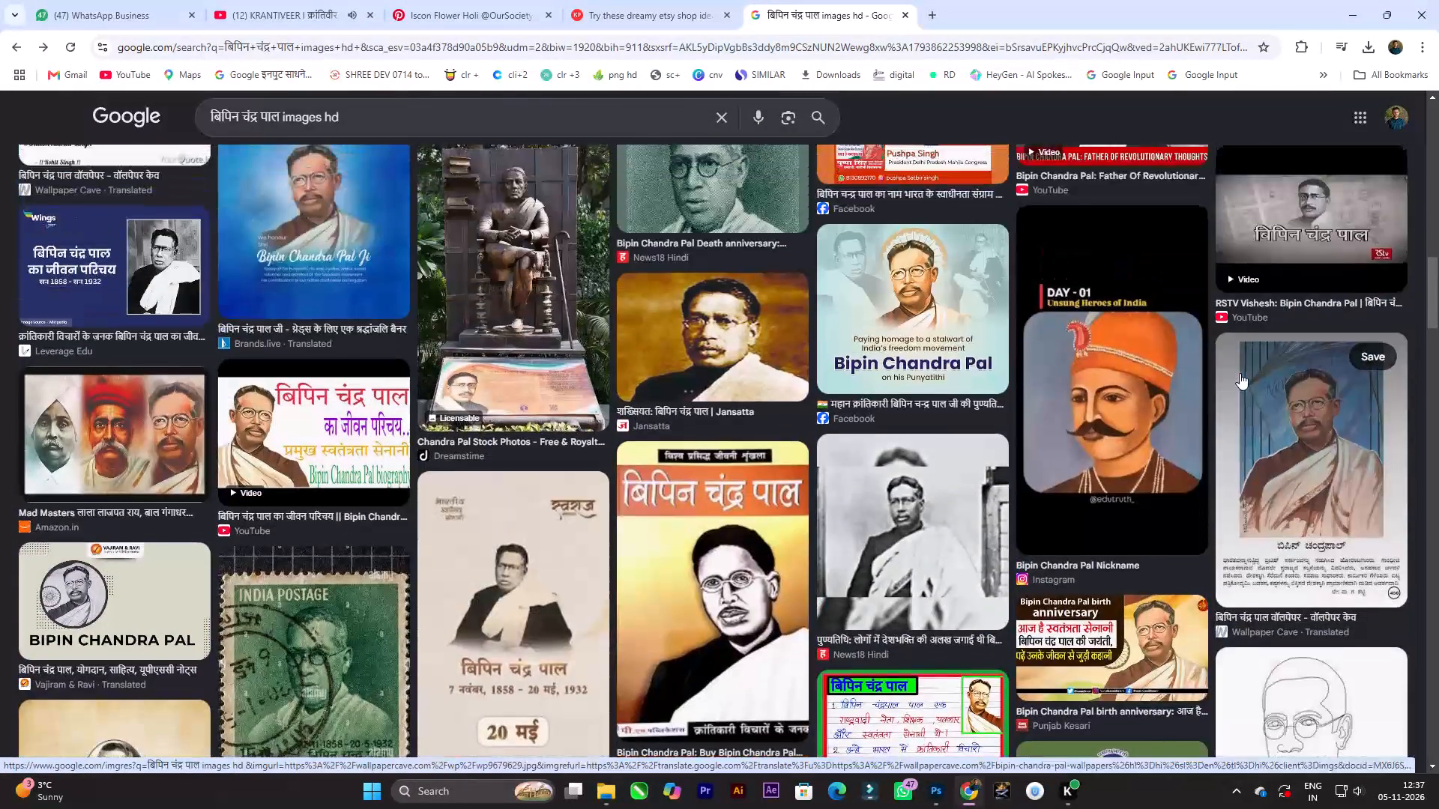
scroll(1240, 373, "up", 10)
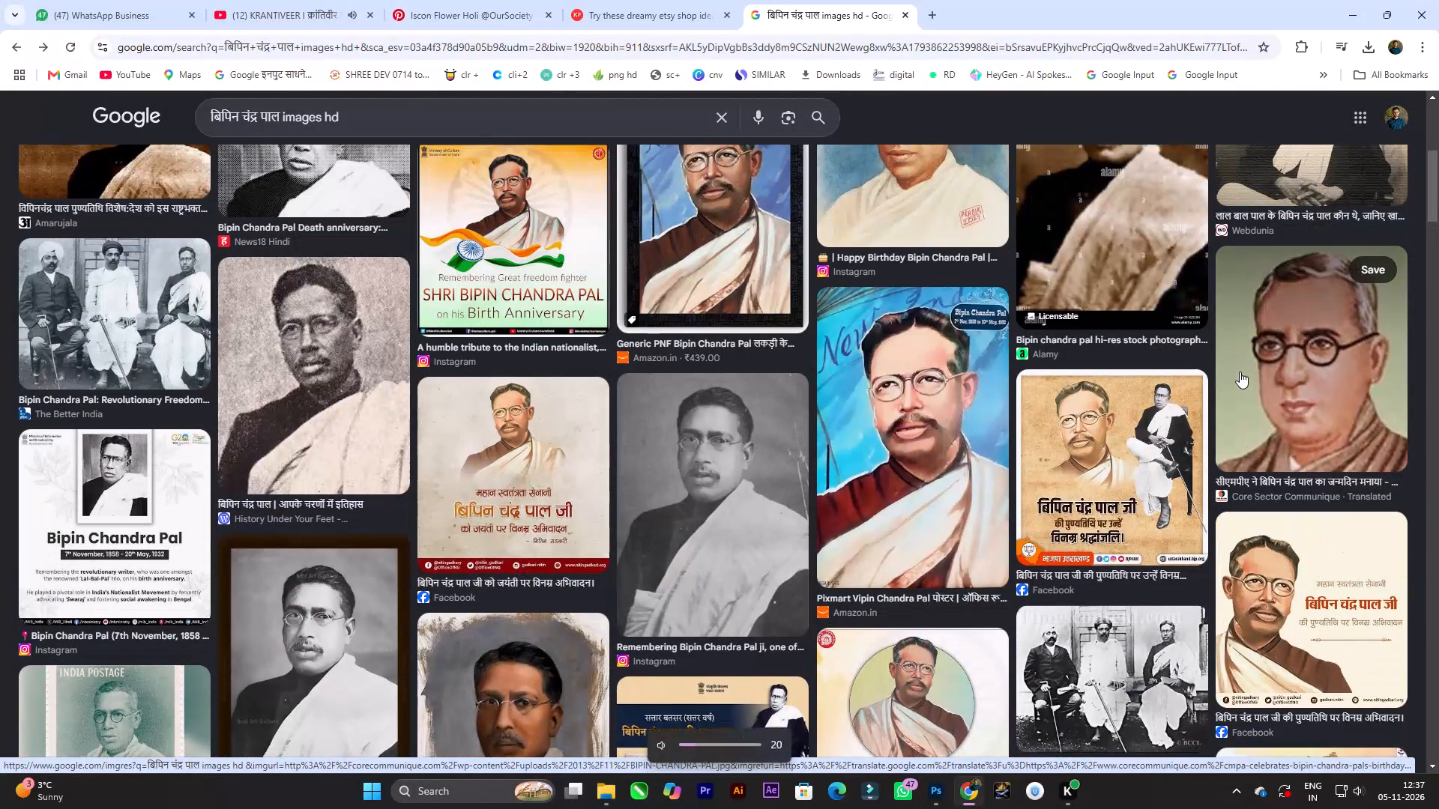
left_click(1202, 17)
scroll(1139, 307, "up", 3)
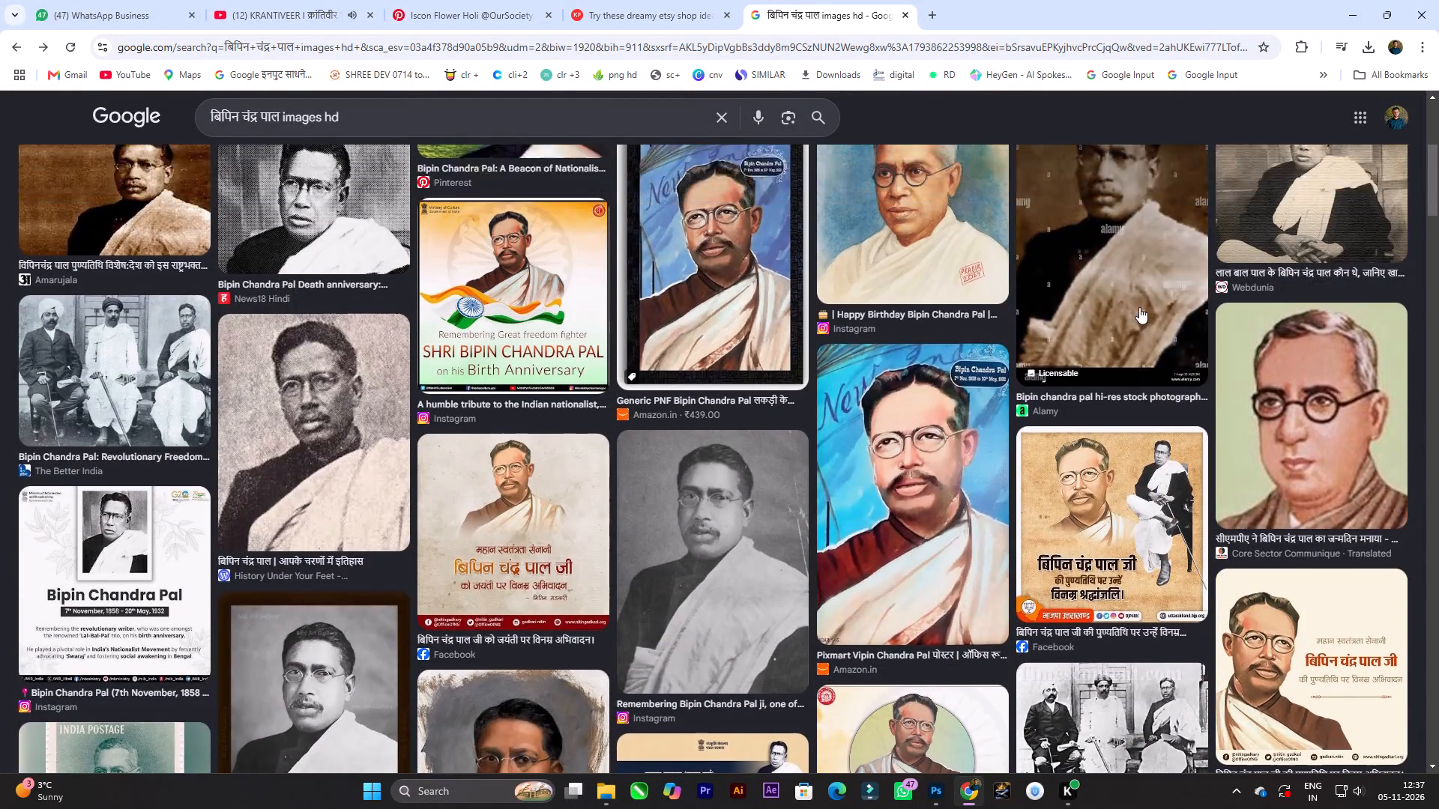
scroll(1141, 307, "up", 1)
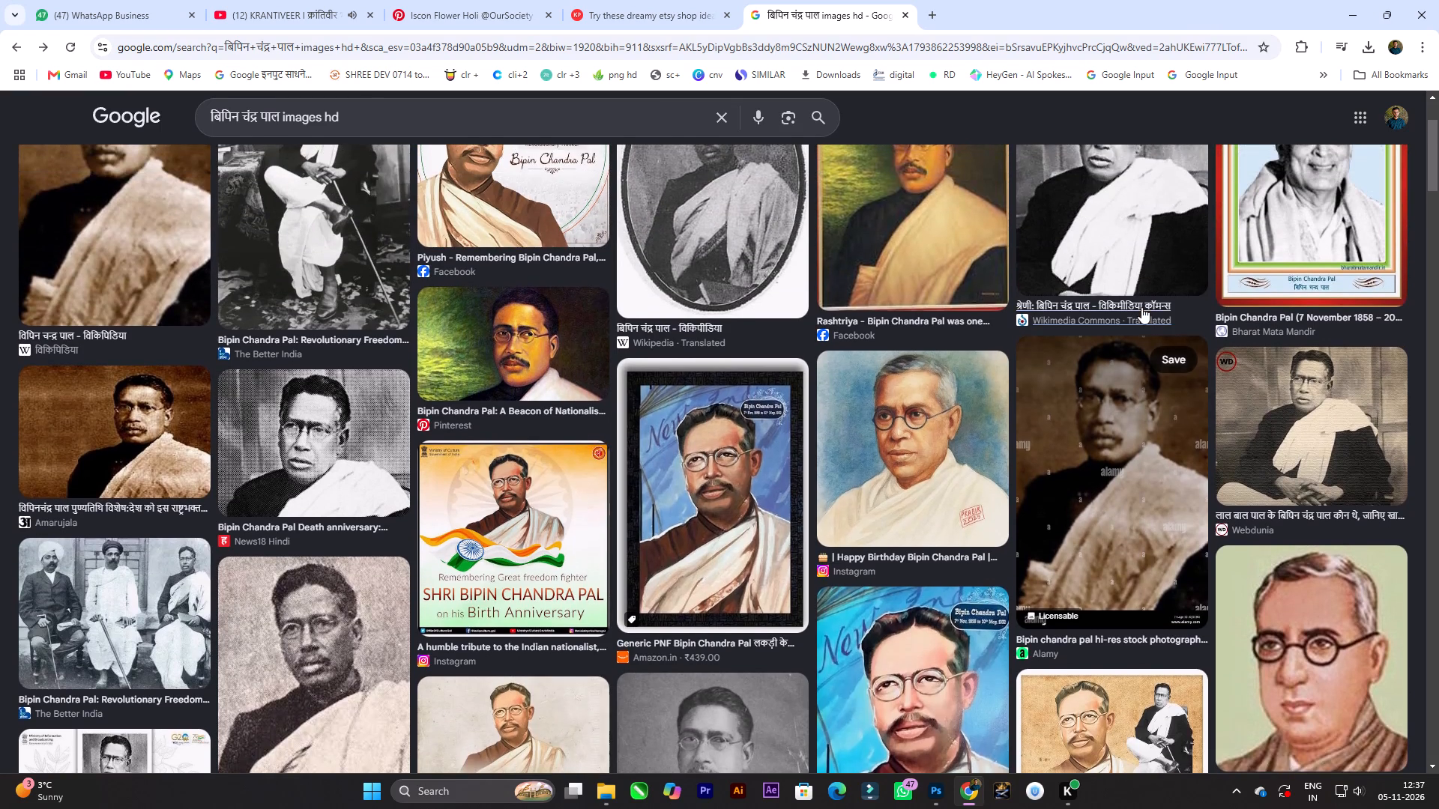
scroll(1141, 307, "up", 4)
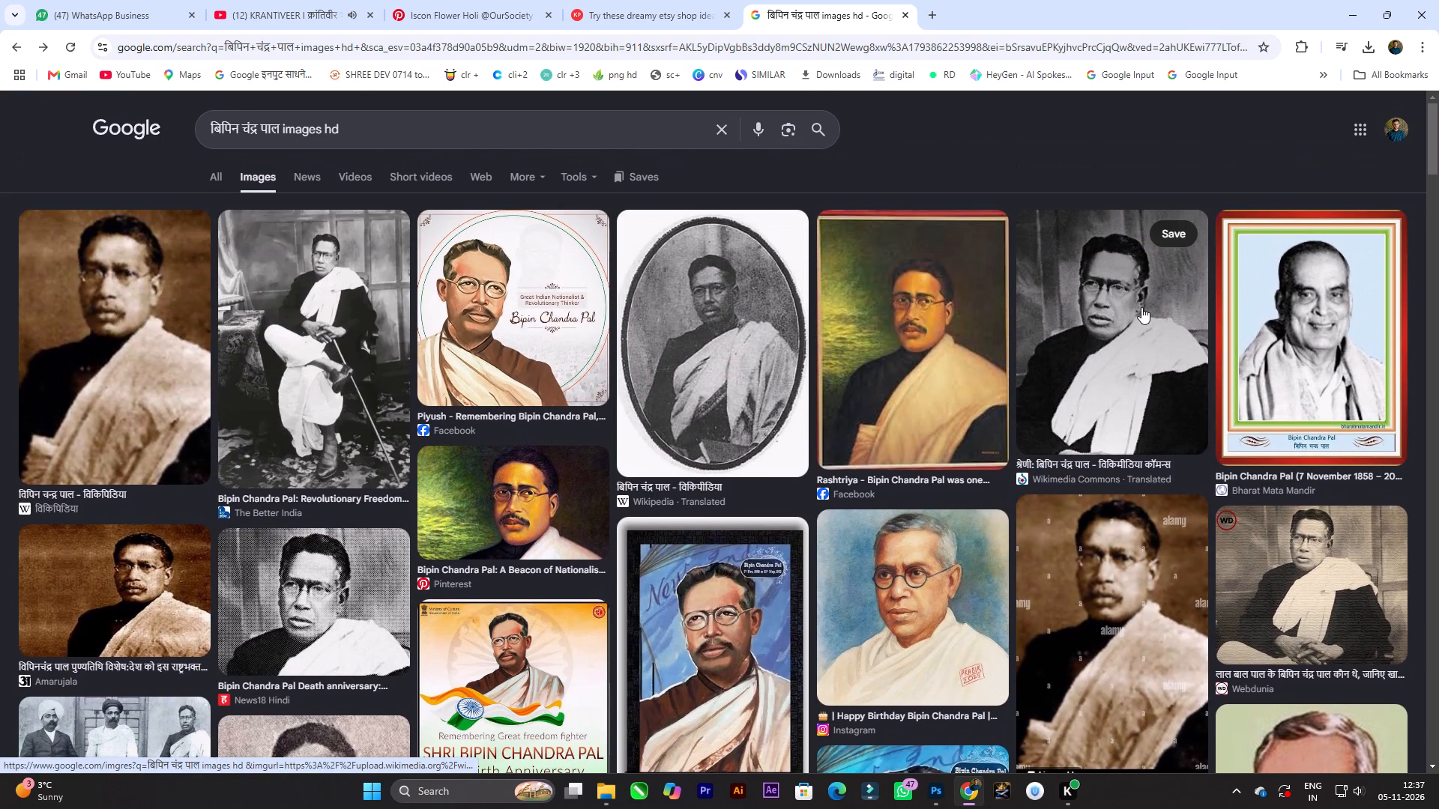
Preview the Facebook "Great Indian Nationalist & Revolutionary Thinker" illustration and its related images, and close the preview.
scroll(969, 348, "down", 1)
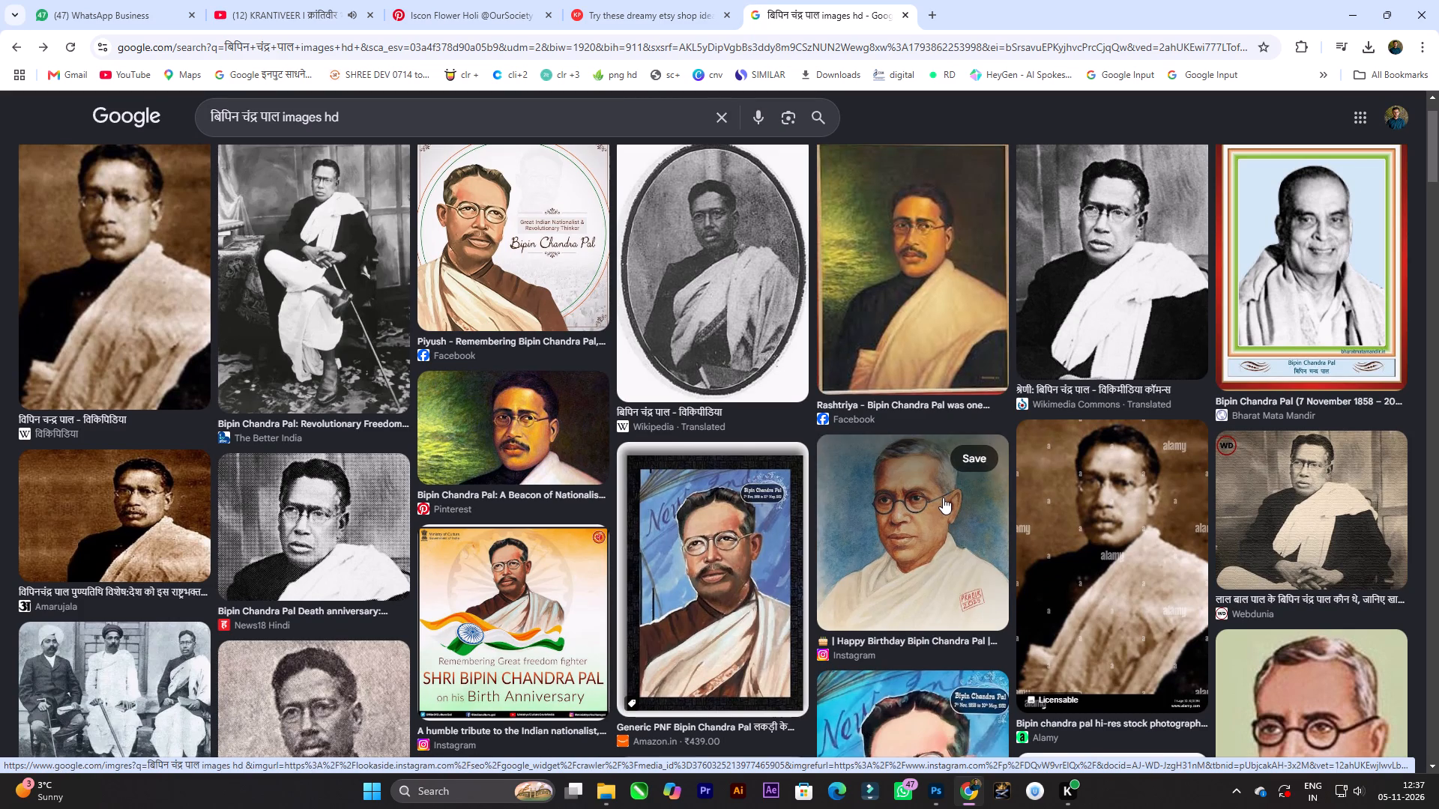
left_click(554, 252)
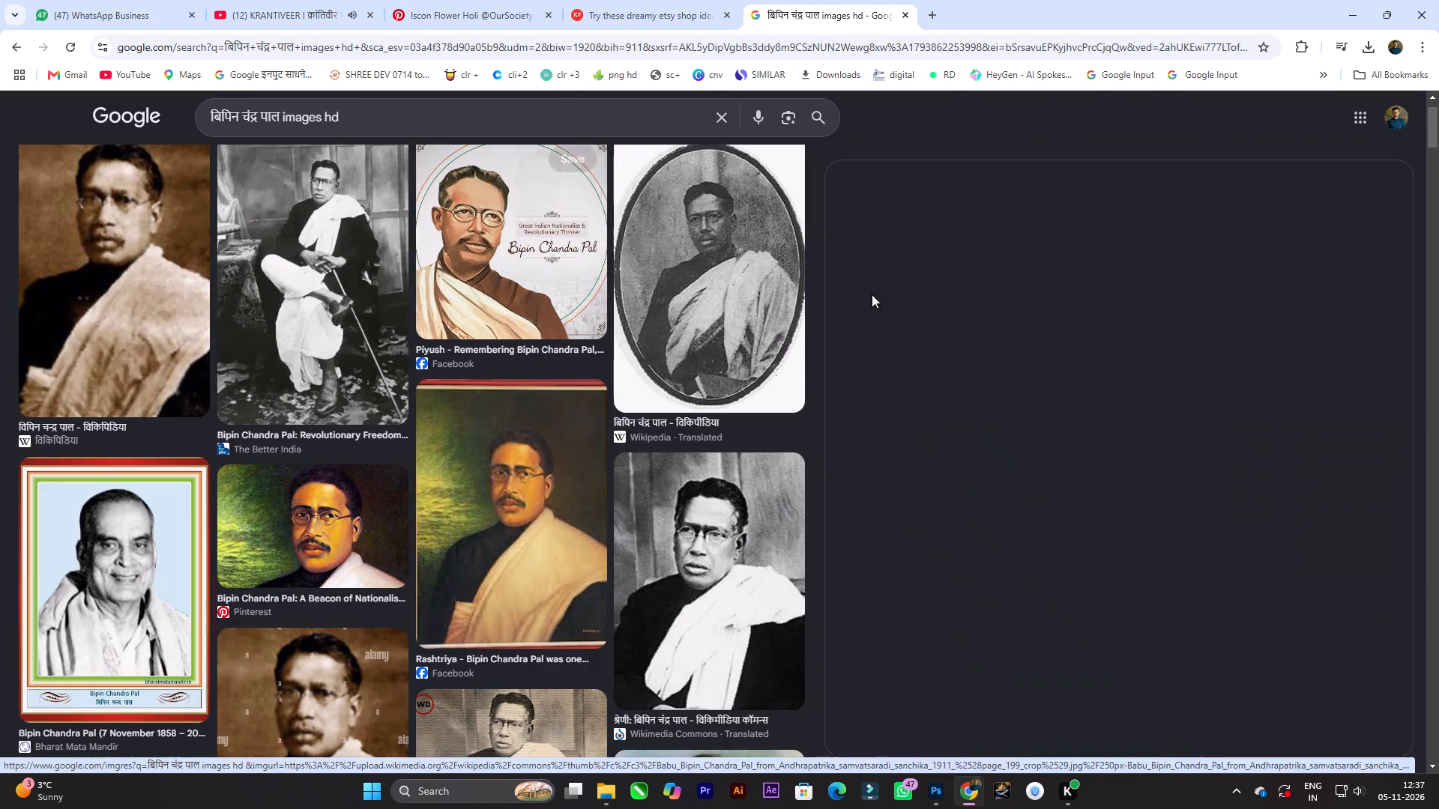
scroll(1146, 343, "down", 4)
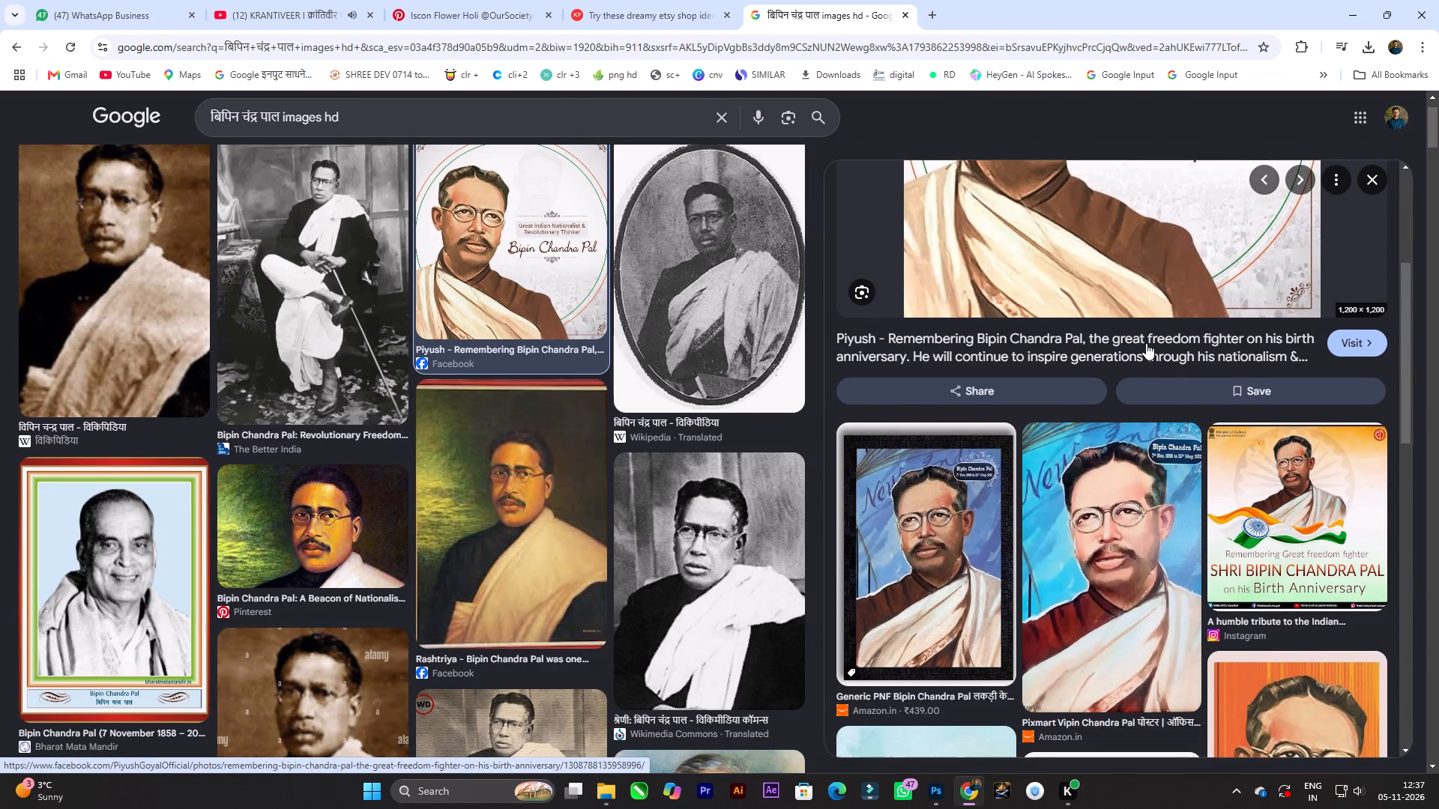
scroll(1146, 343, "down", 3)
scroll(1203, 288, "up", 7)
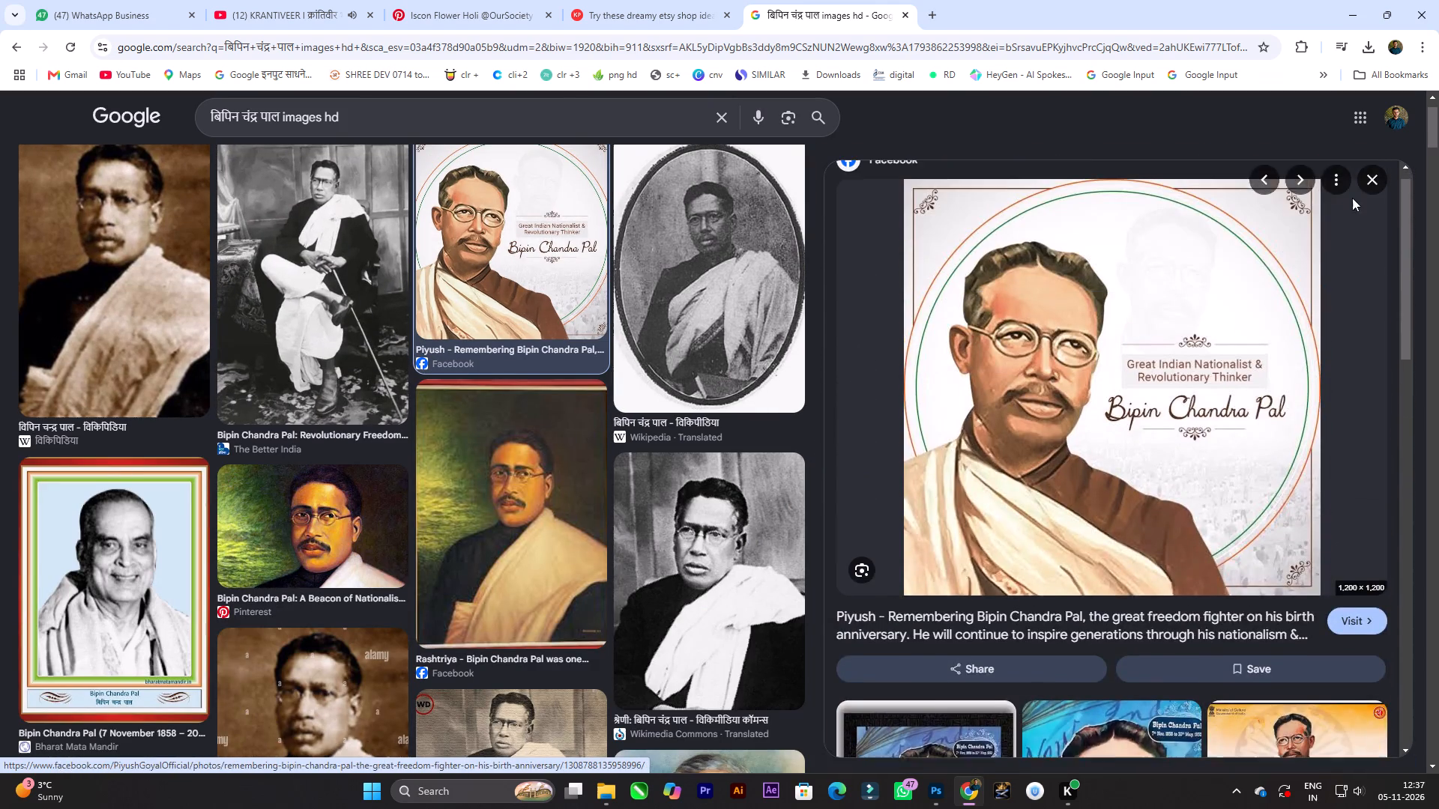
left_click(1373, 176)
Examine more of the Bipin Chandra Pal results and preview the Wallpaper Cave painted portrait with the Kannada caption.
scroll(627, 407, "down", 4)
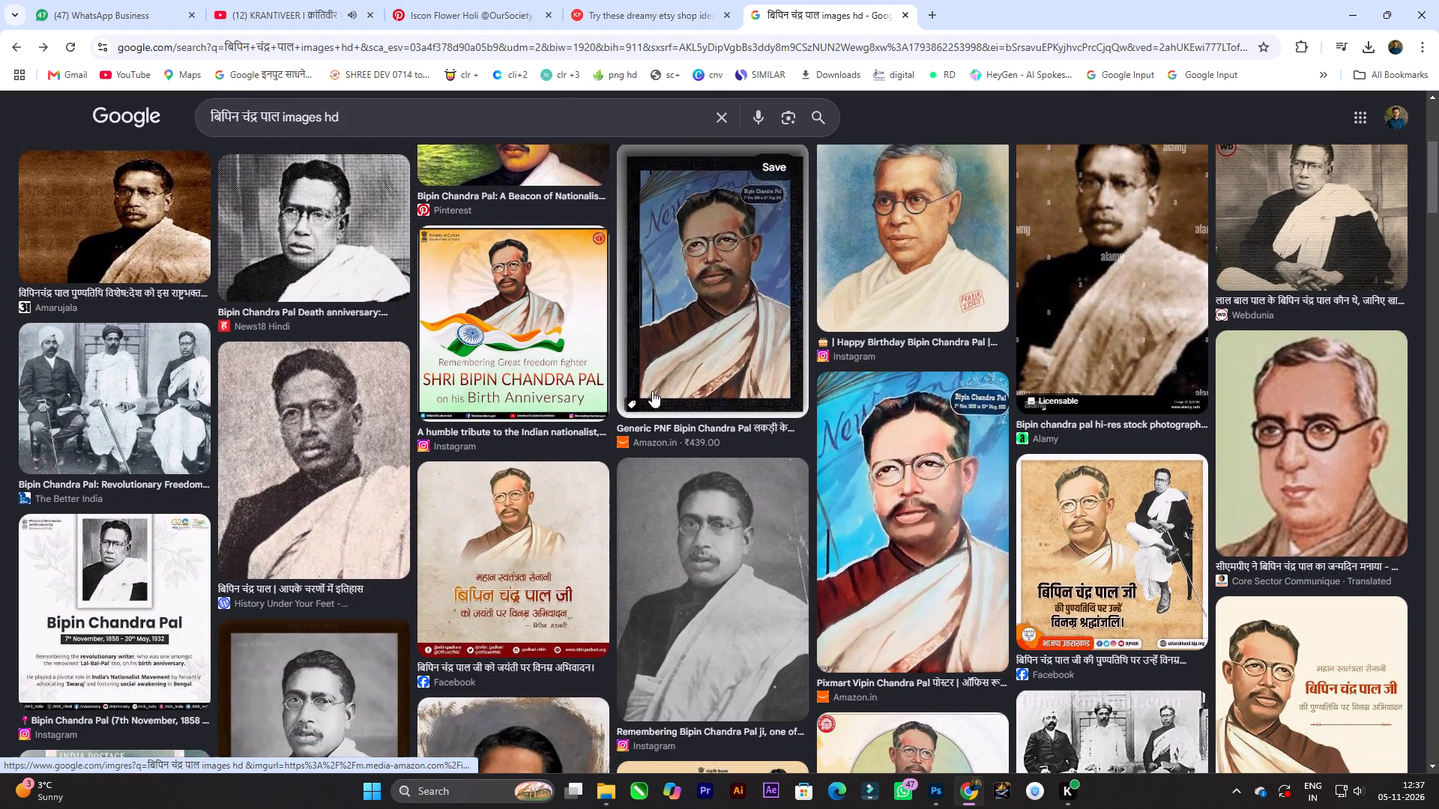
scroll(652, 391, "down", 5)
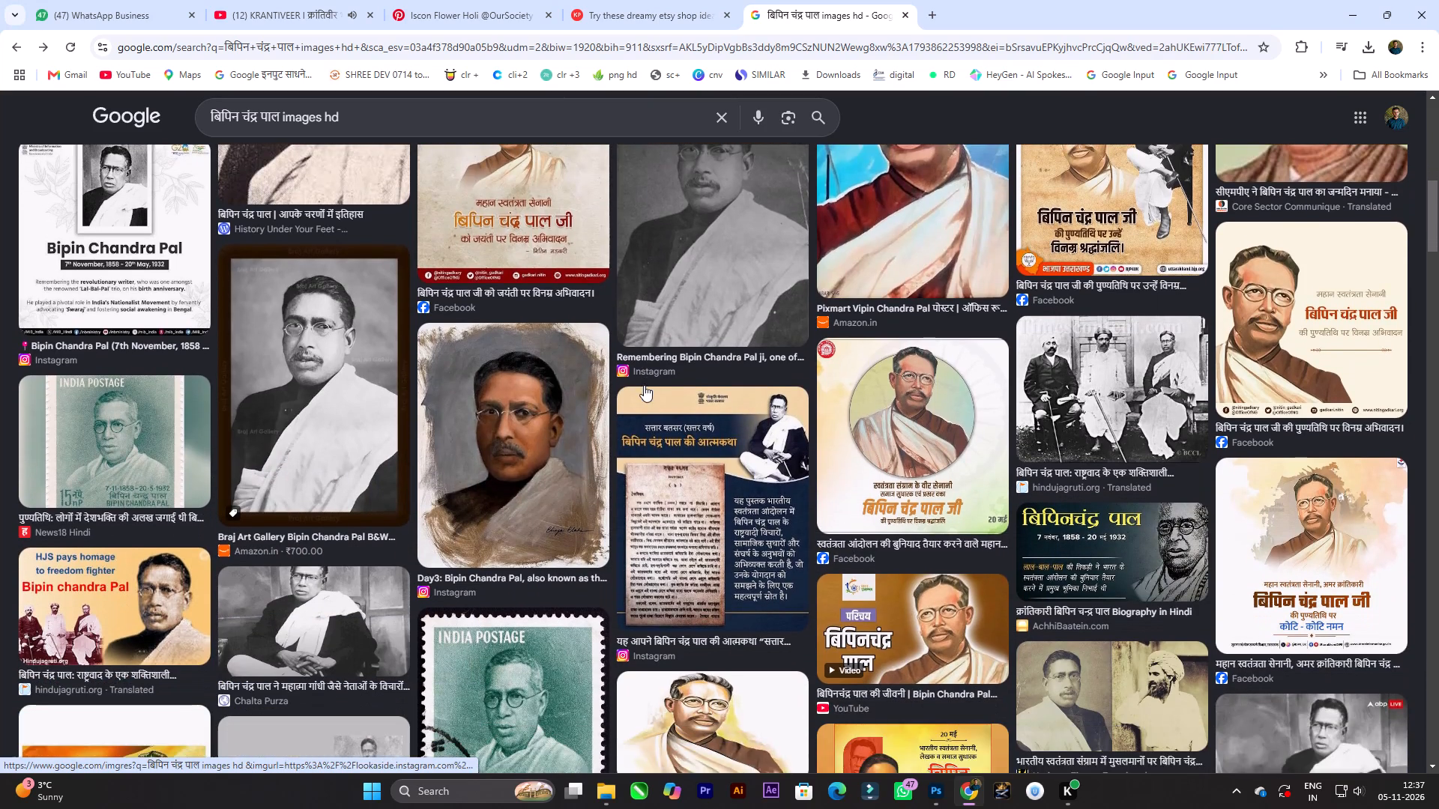
scroll(644, 385, "down", 4)
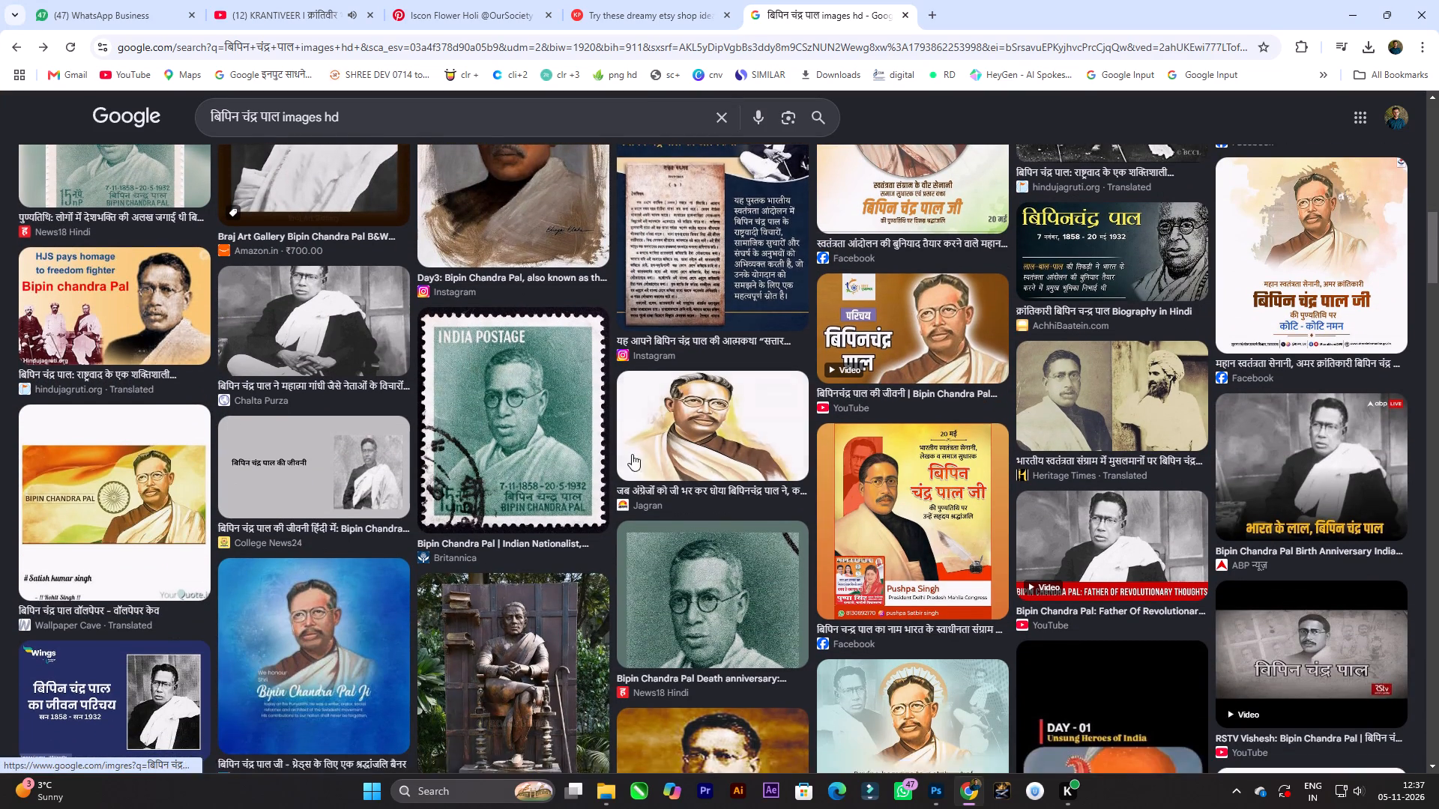
scroll(626, 508, "down", 3)
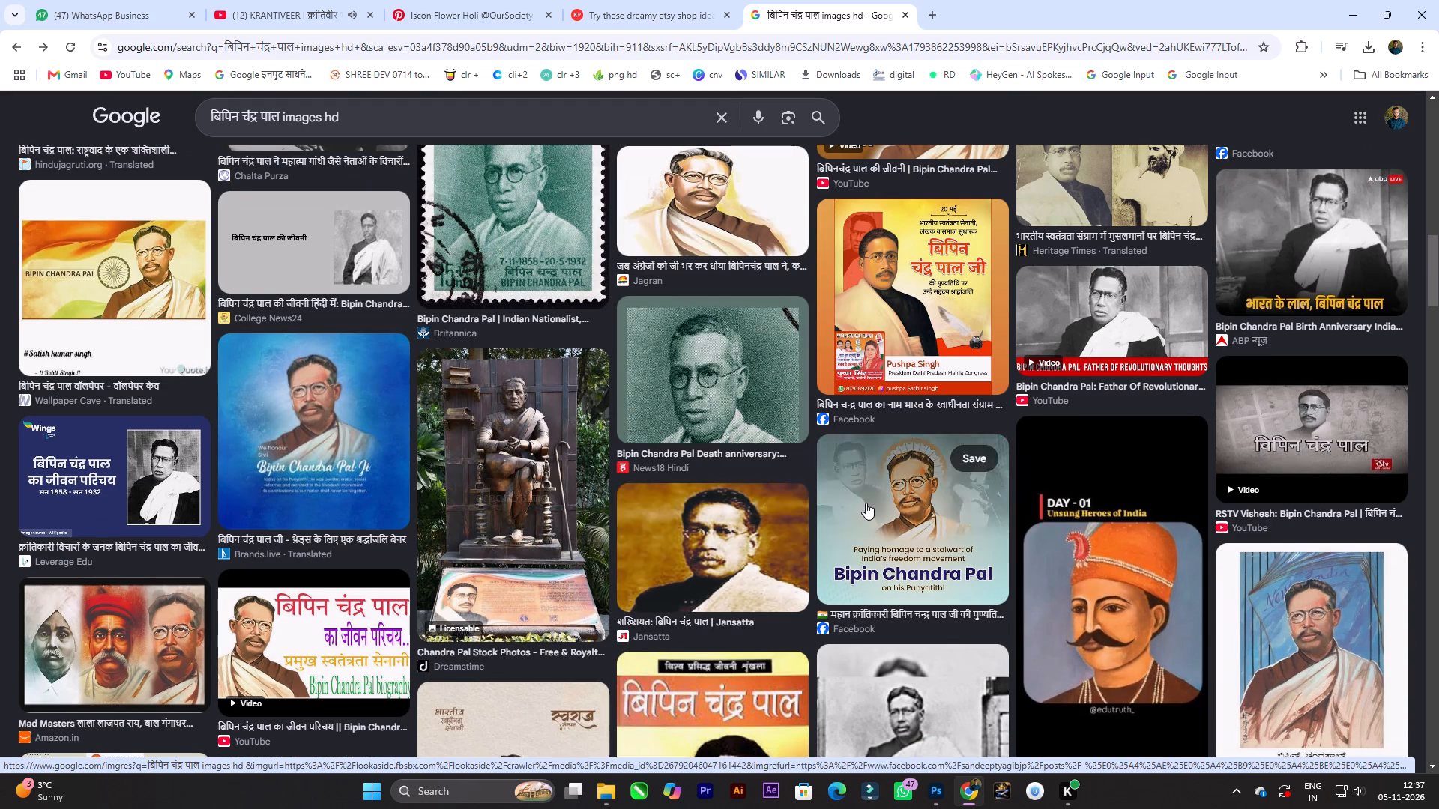
scroll(870, 507, "down", 2)
left_click(1335, 519)
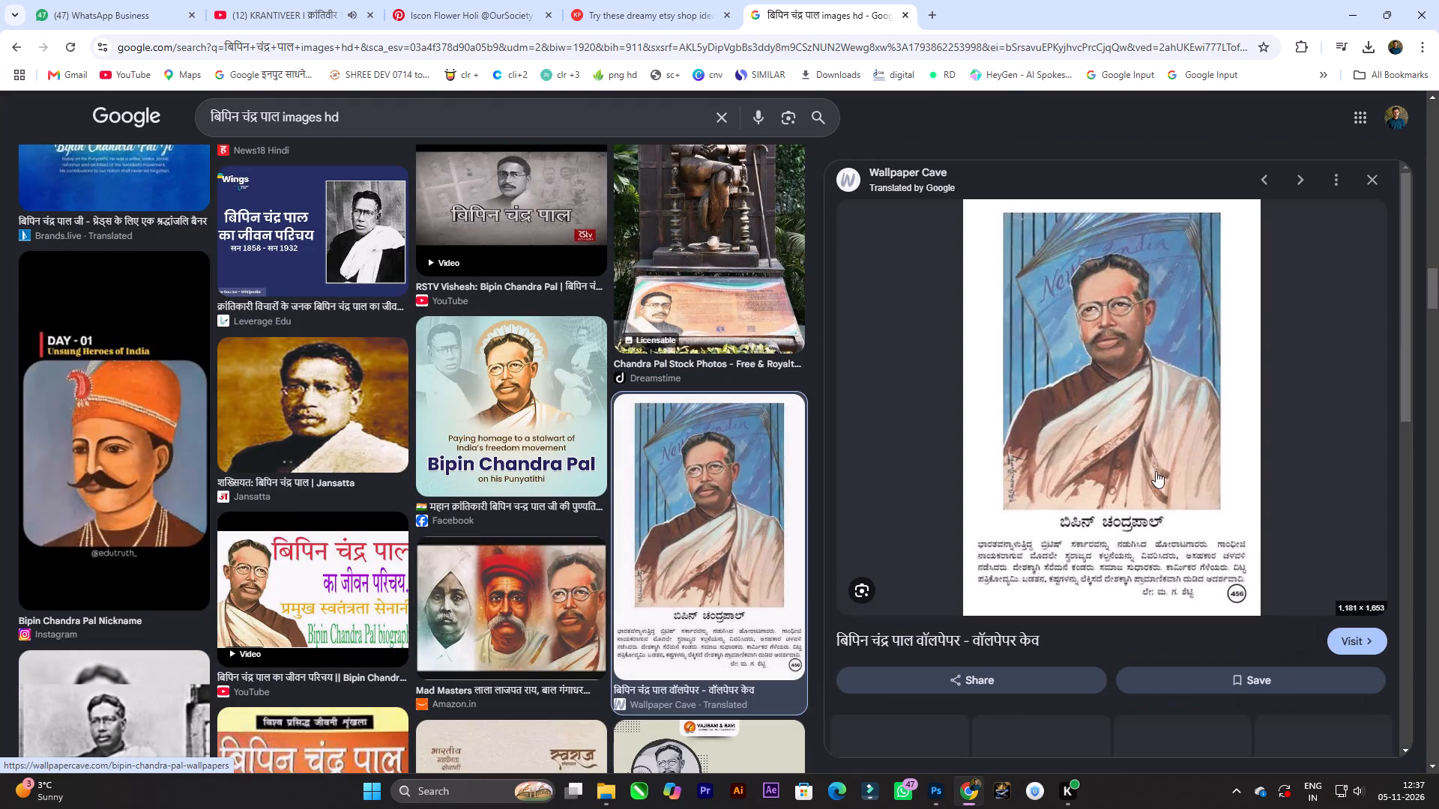
scroll(1066, 437, "down", 4)
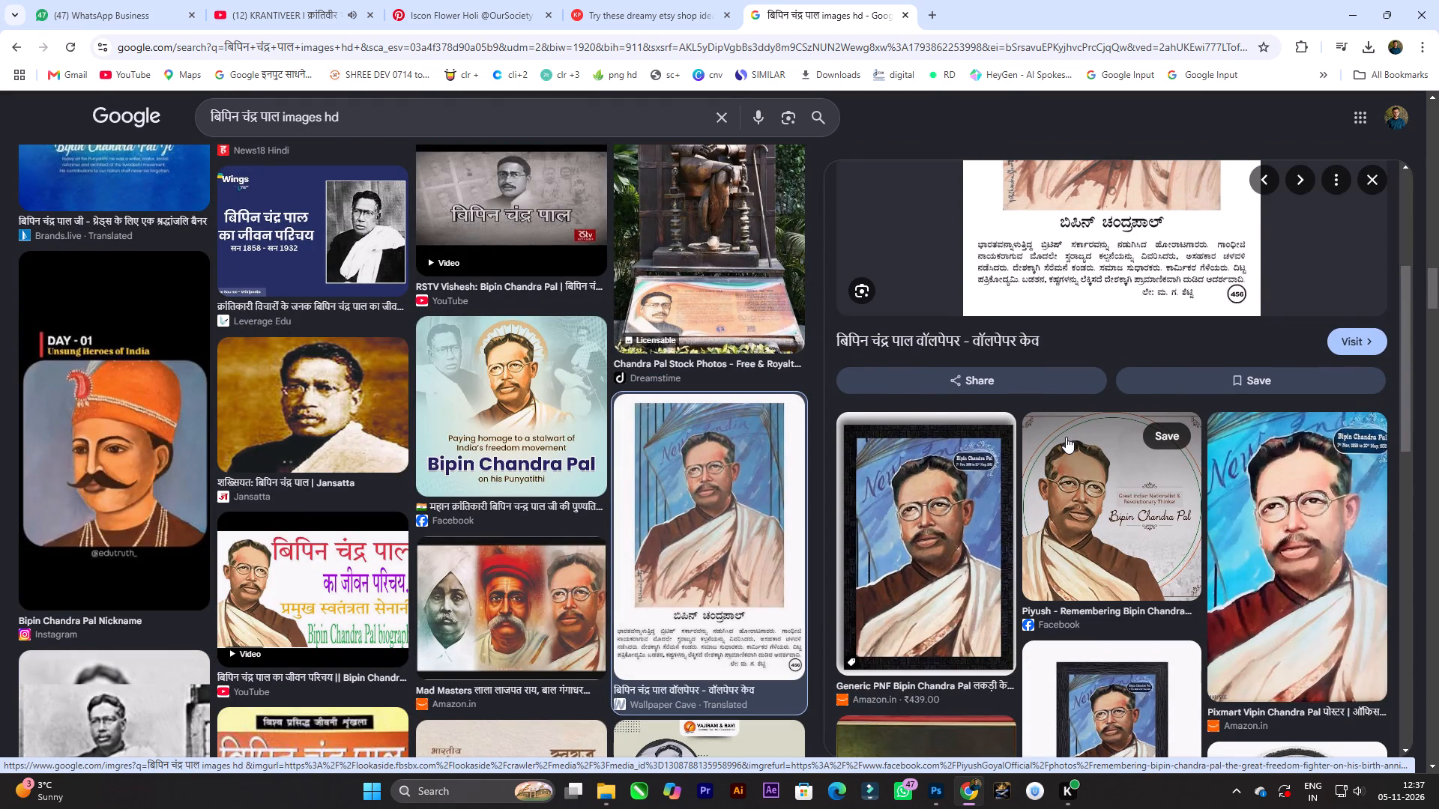
Examine the related images shown with the Wallpaper Cave portrait preview for a usable Bipin Chandra Pal portrait.
scroll(1066, 437, "down", 3)
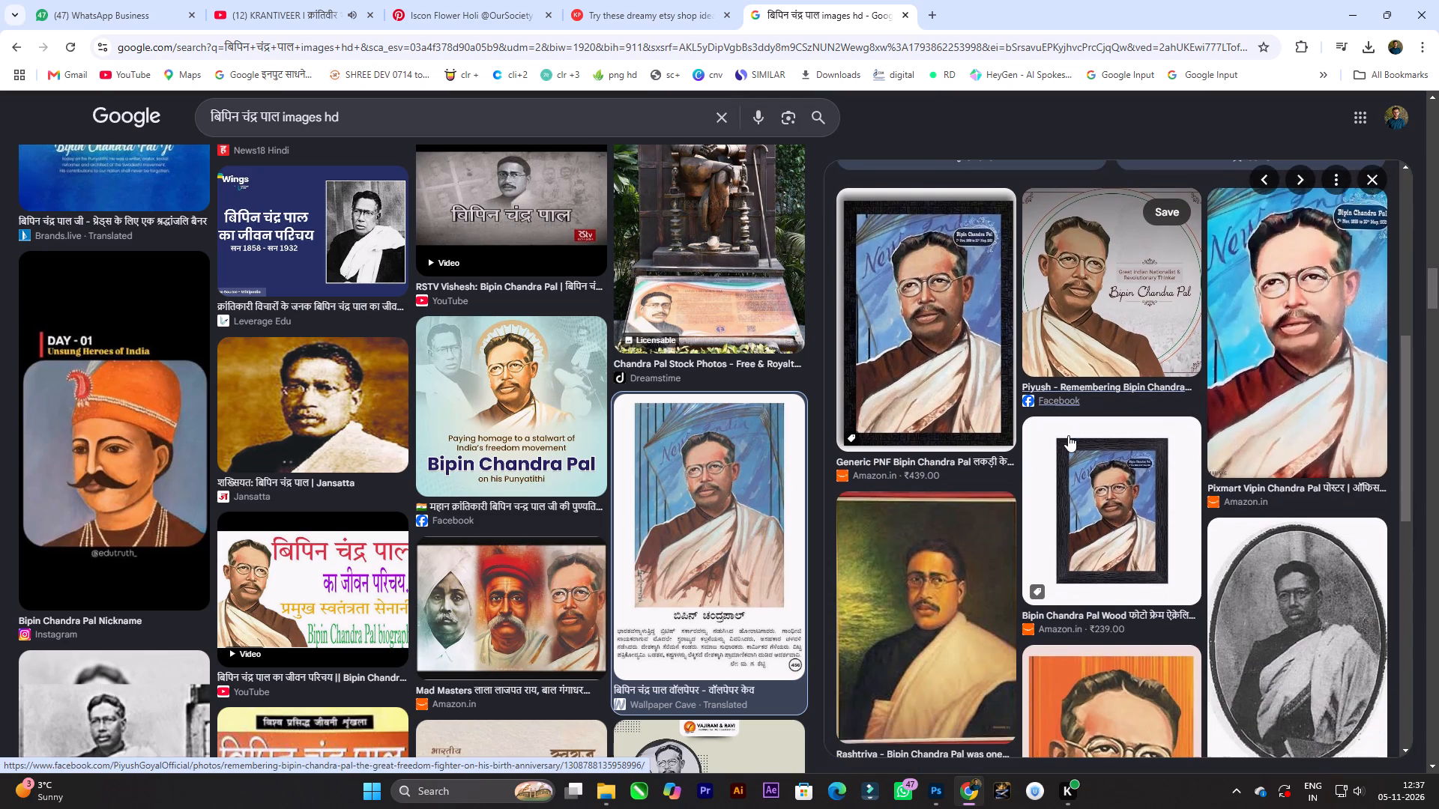
scroll(1068, 435, "down", 6)
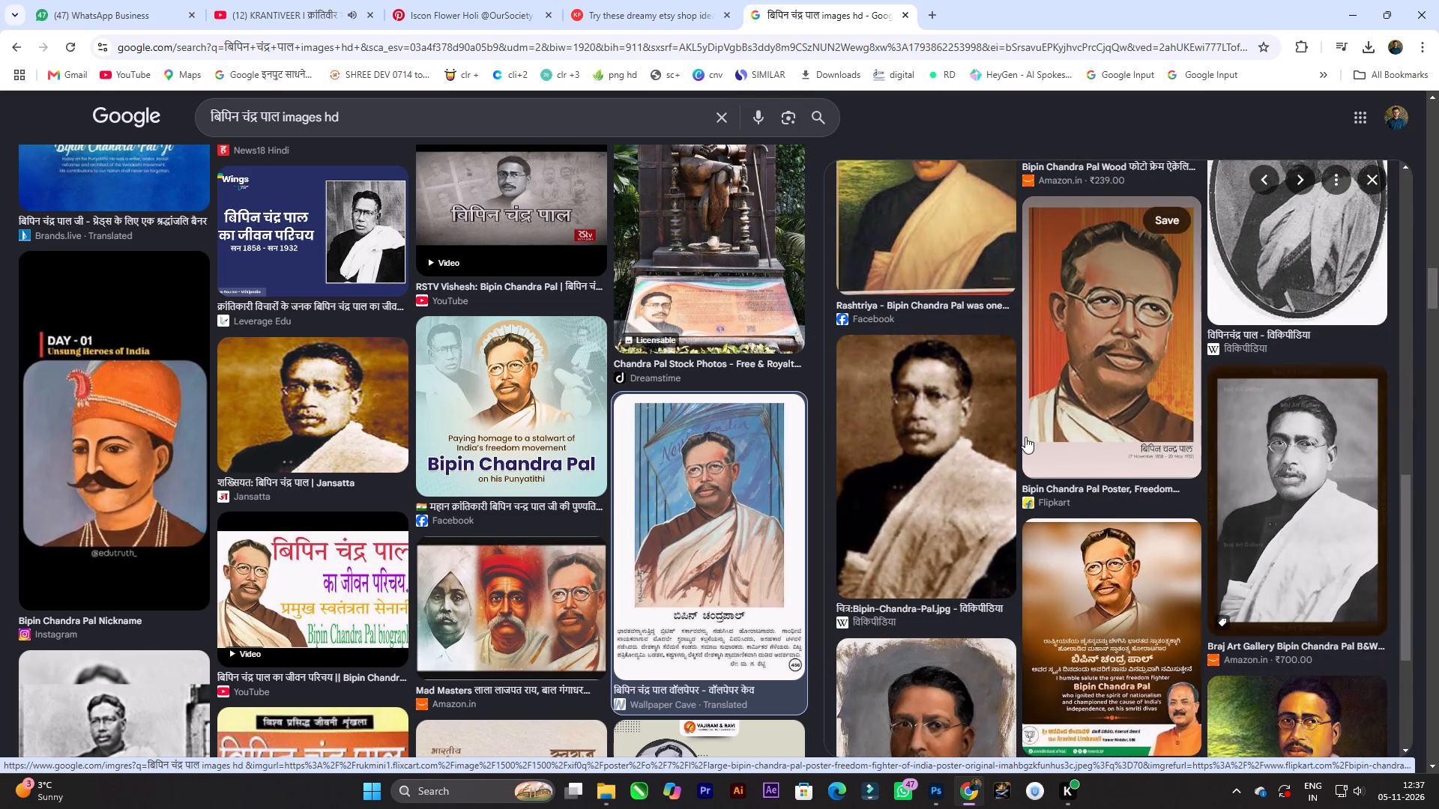
scroll(1025, 437, "down", 4)
scroll(537, 410, "down", 5)
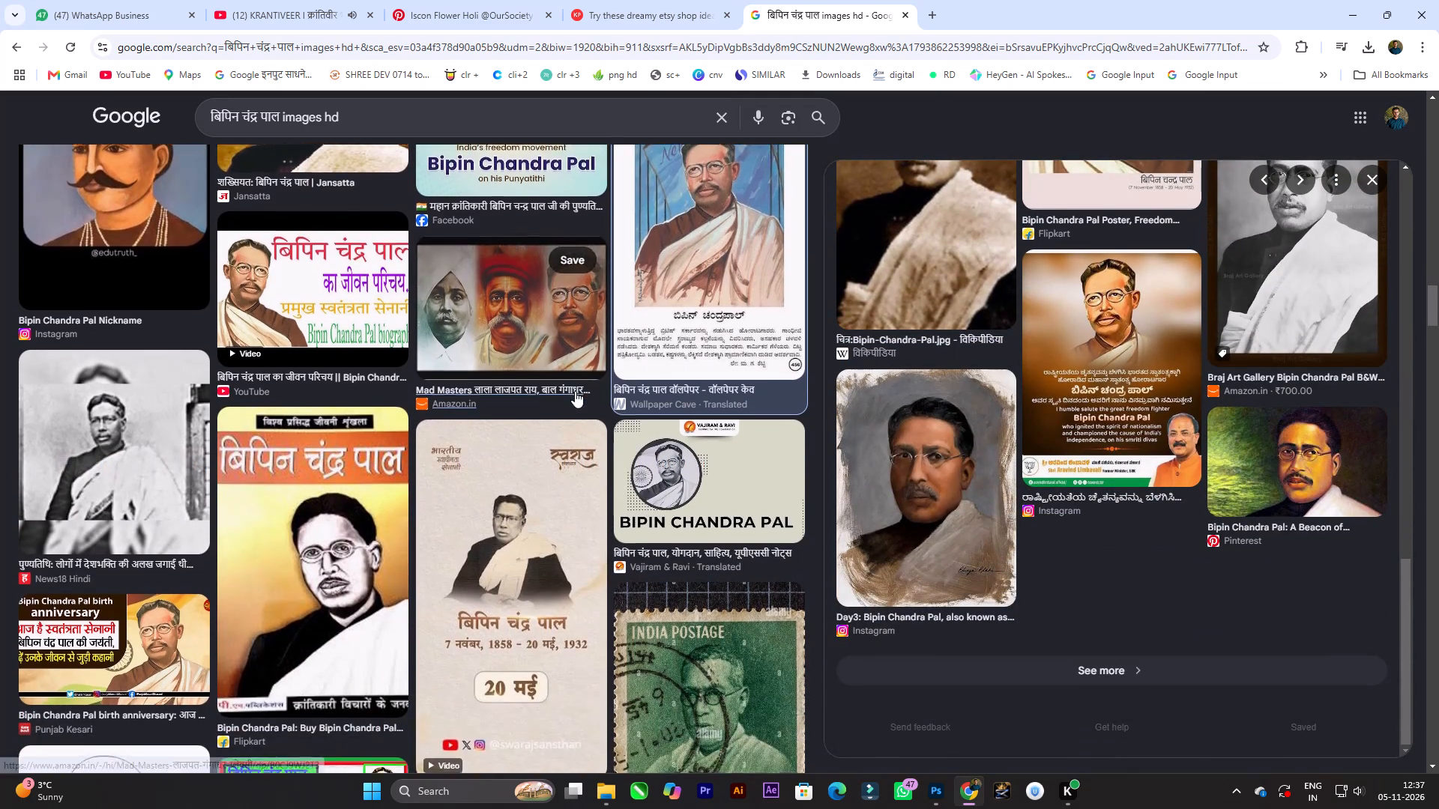
Look through the further Bipin Chandra Pal image results for a suitable portrait.
scroll(575, 391, "down", 5)
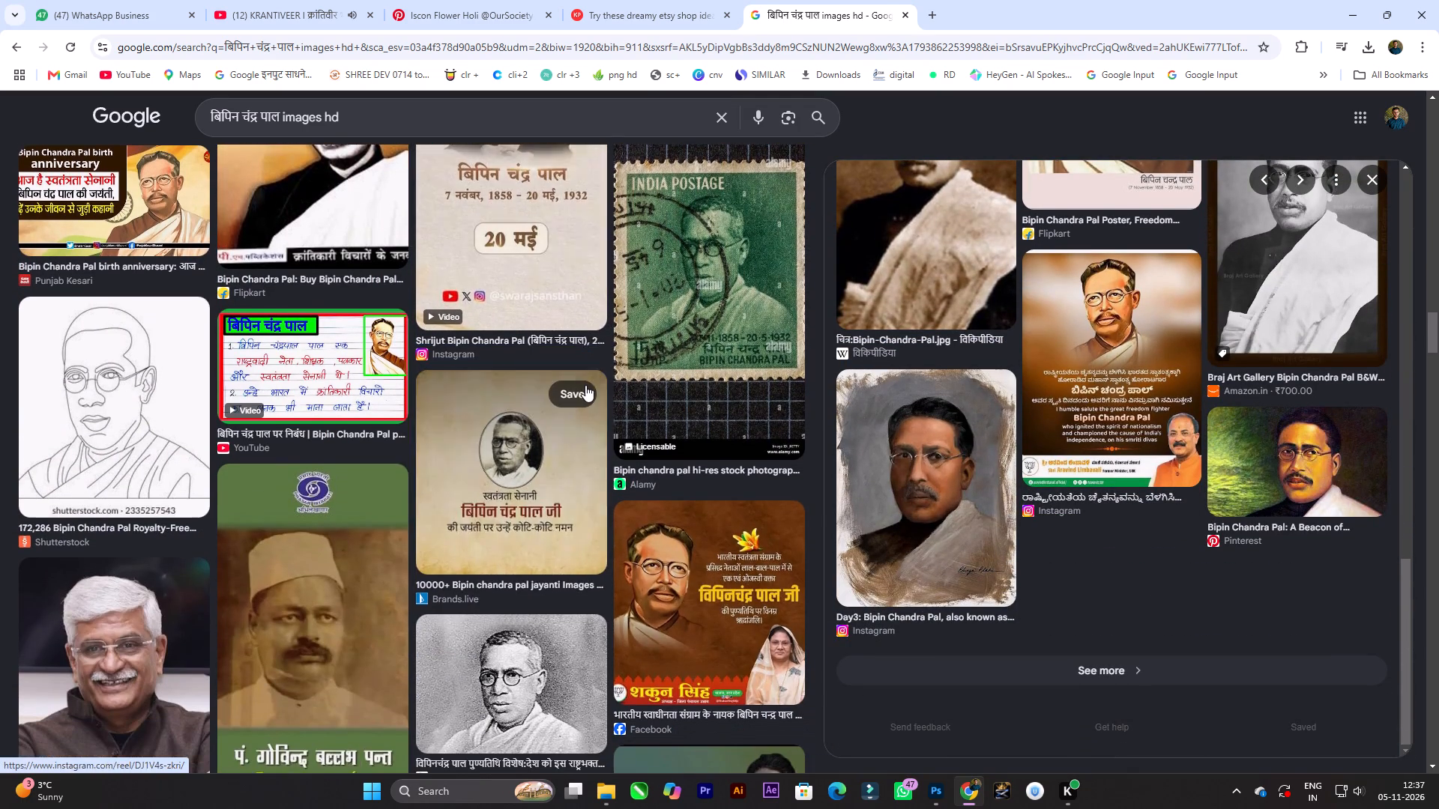
scroll(587, 383, "down", 6)
scroll(651, 358, "down", 2)
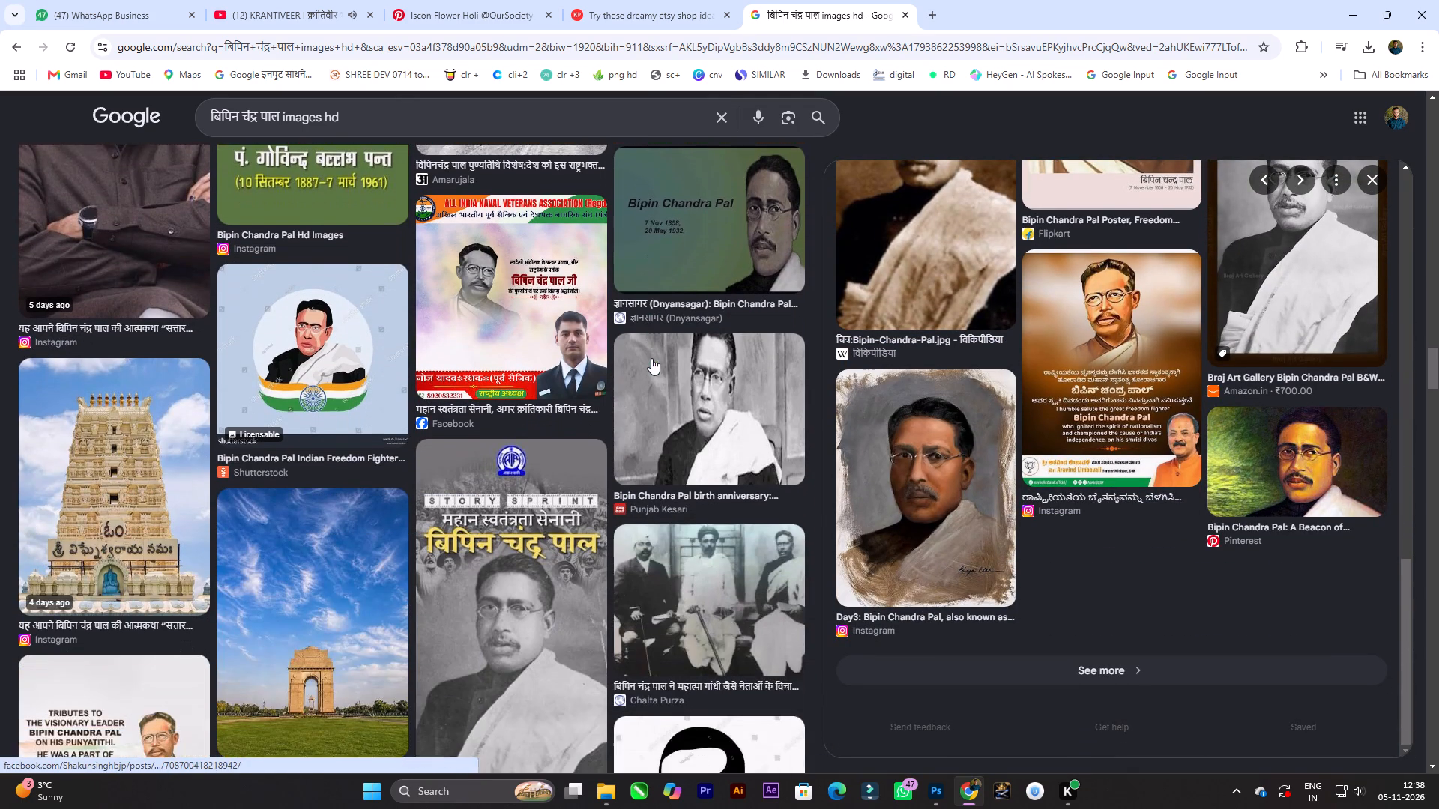
scroll(651, 358, "down", 7)
Go back to the earlier results and preview the Facebook punyatithi poster with the painted portrait and "कोटि - कोटि नमन" text.
scroll(651, 358, "up", 8)
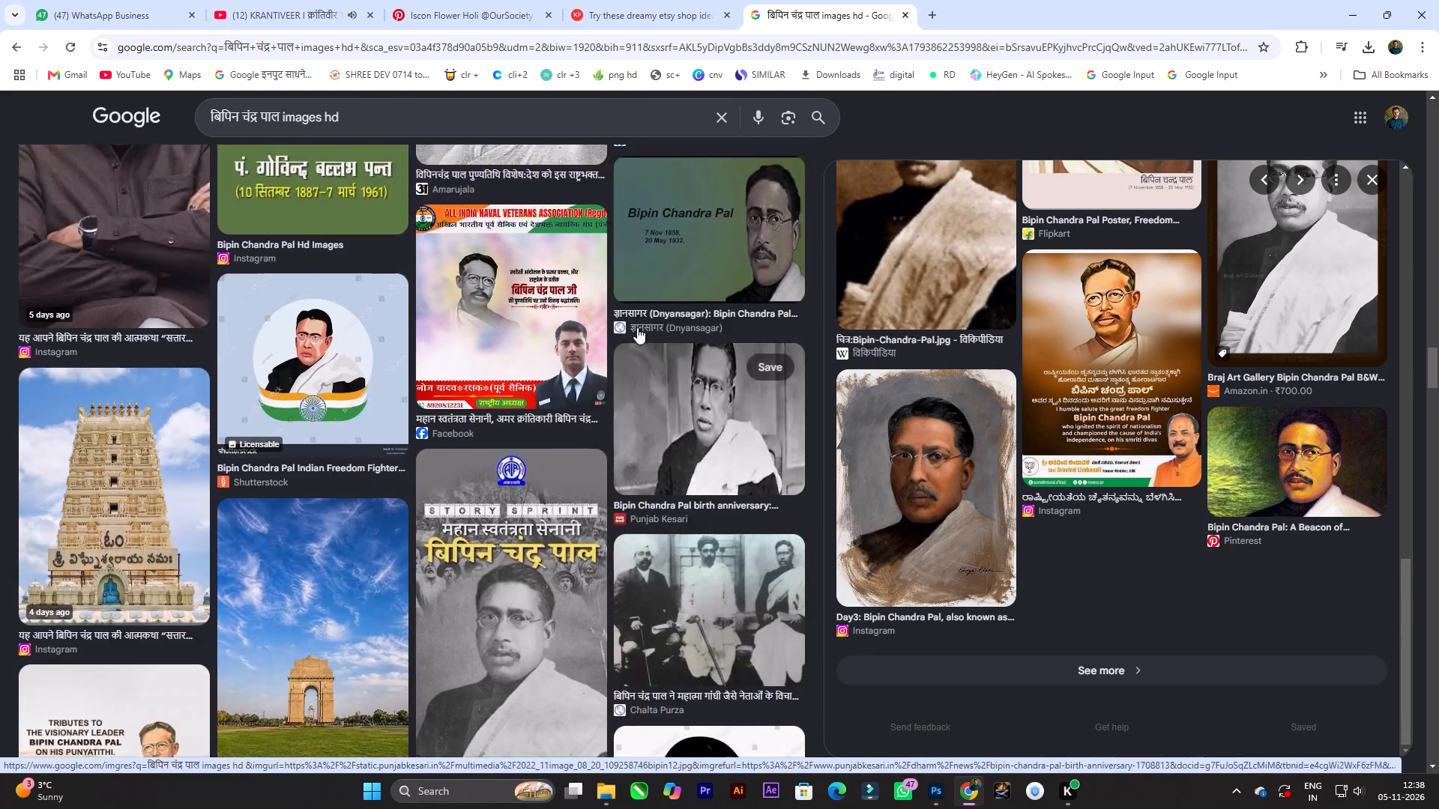
scroll(637, 327, "up", 20)
scroll(637, 327, "up", 16)
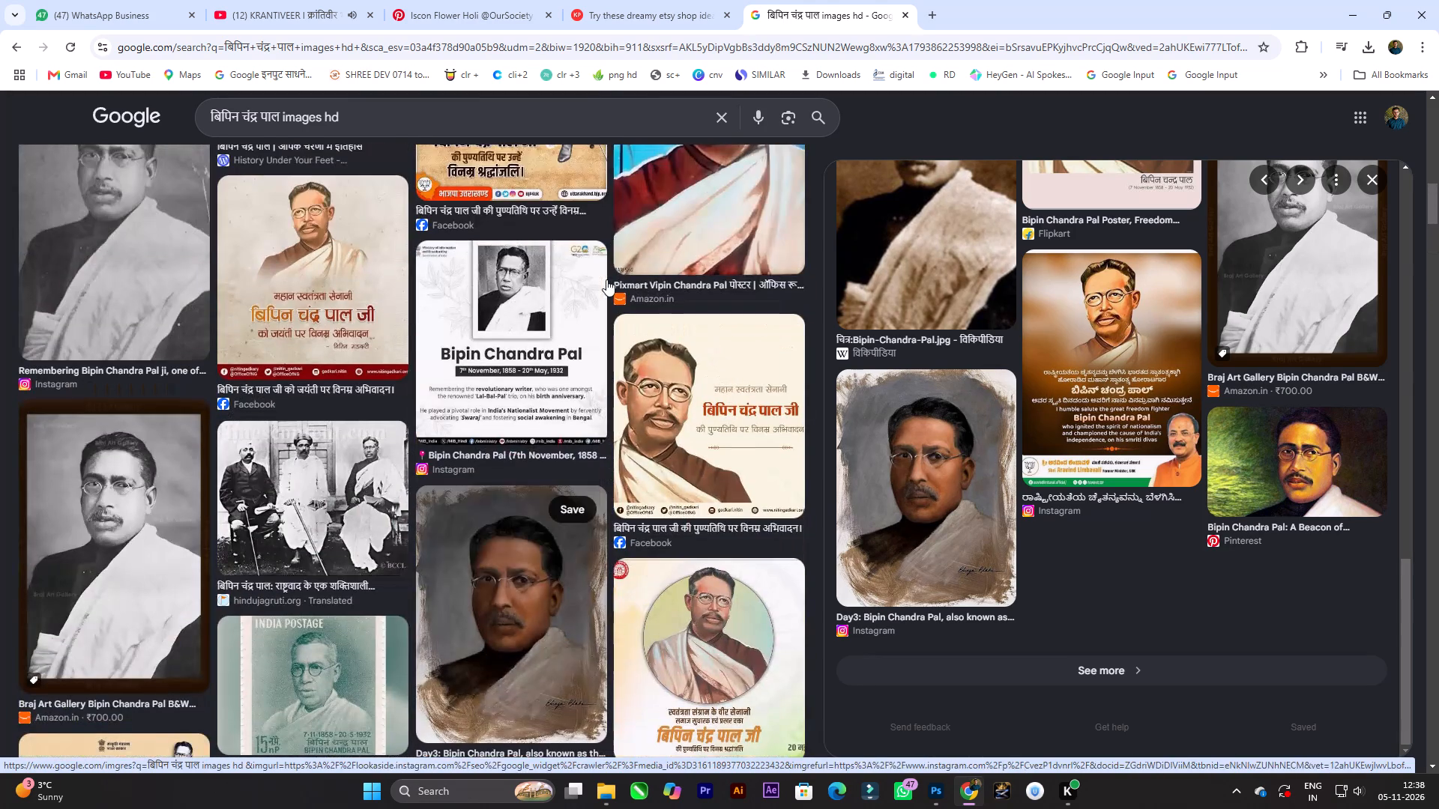
scroll(606, 279, "down", 6)
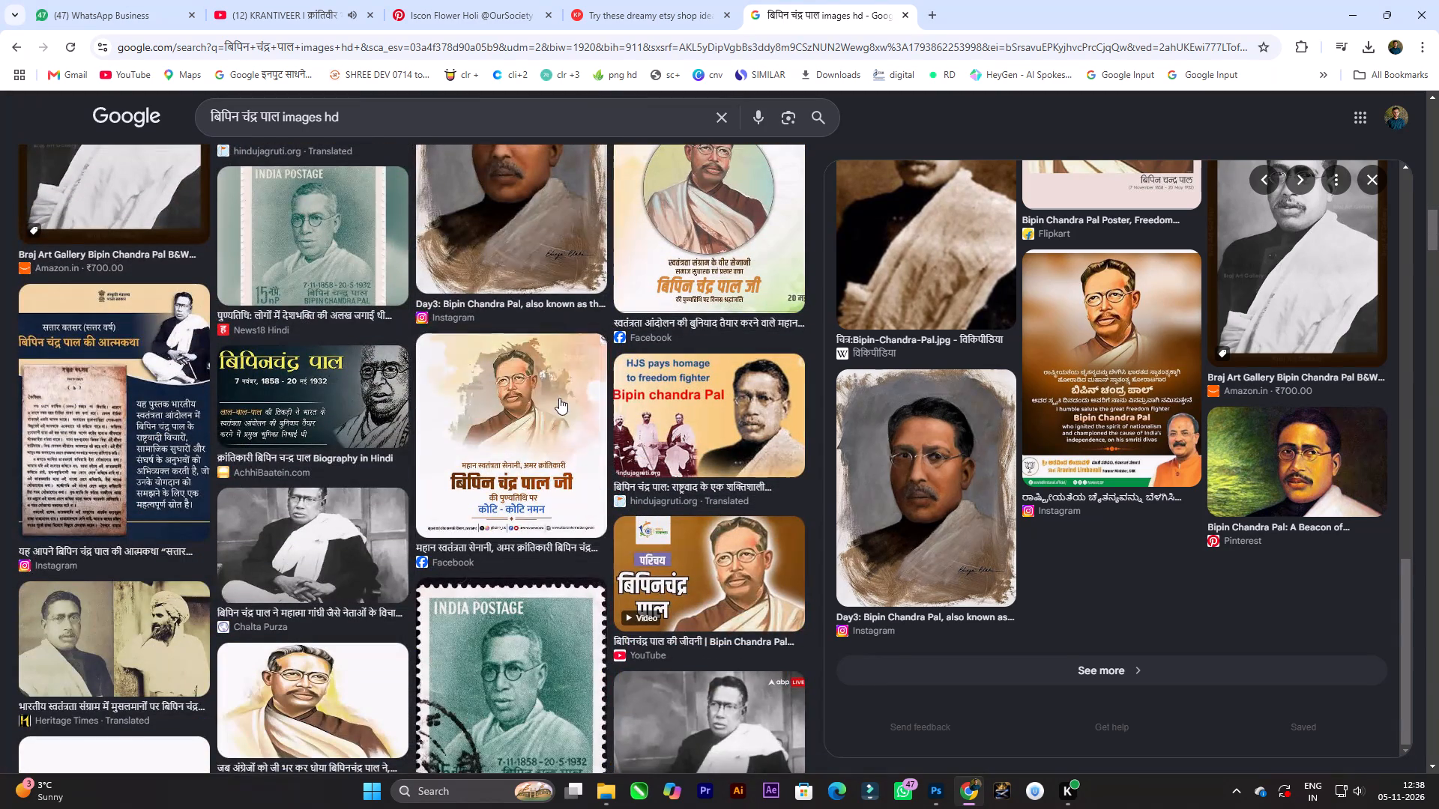
left_click(540, 410)
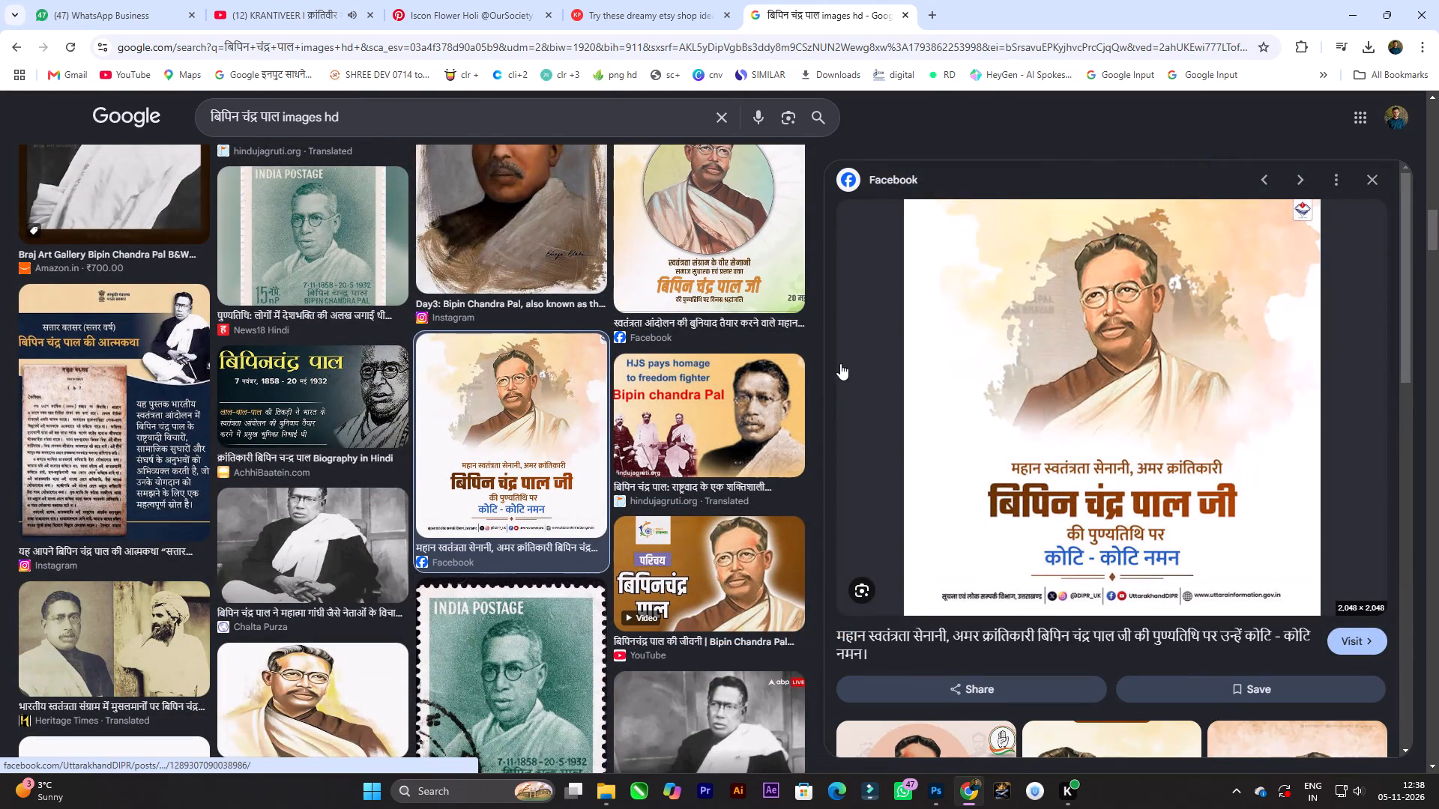
Review the earlier image results back to the first ones and close the Facebook poster preview.
scroll(532, 356, "up", 4)
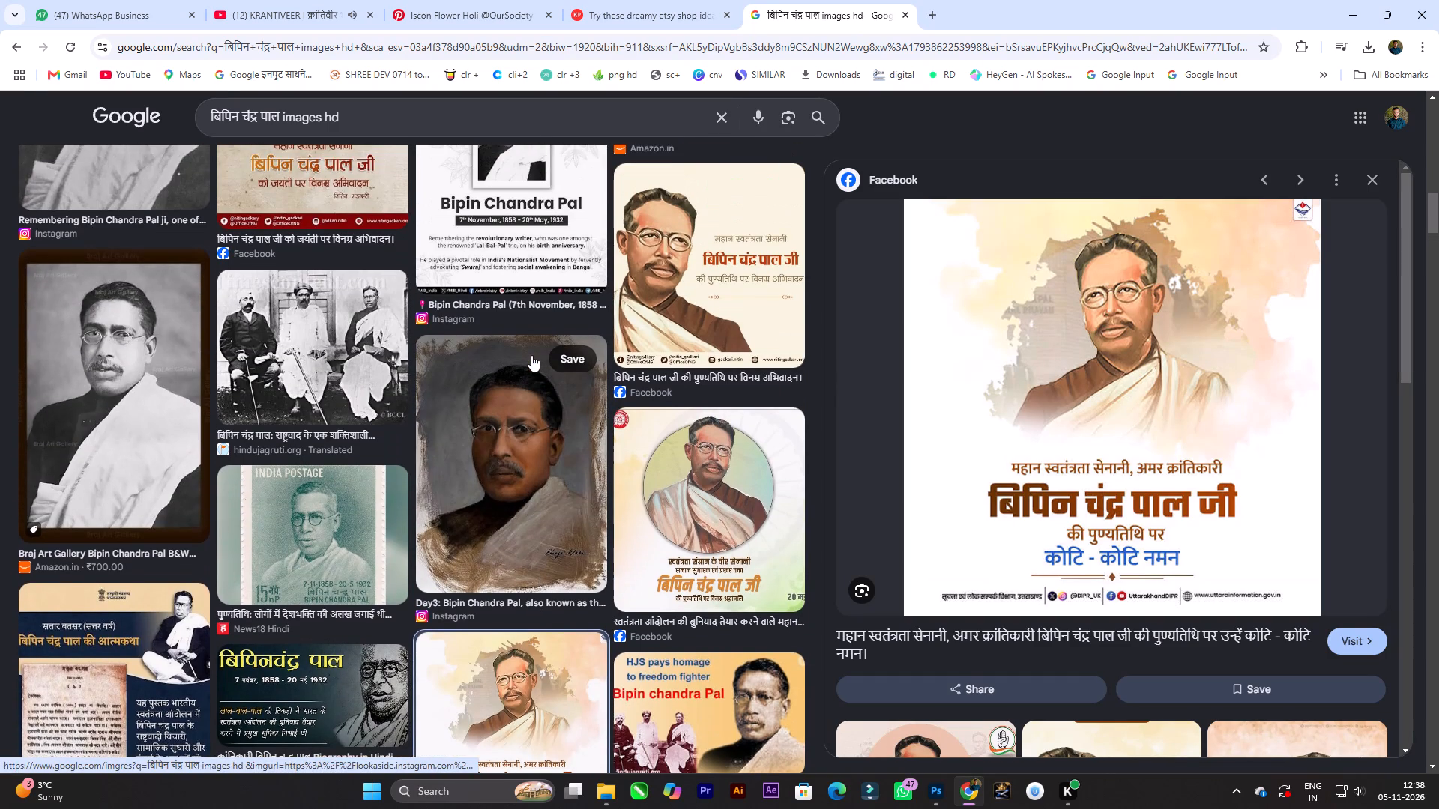
scroll(531, 355, "up", 8)
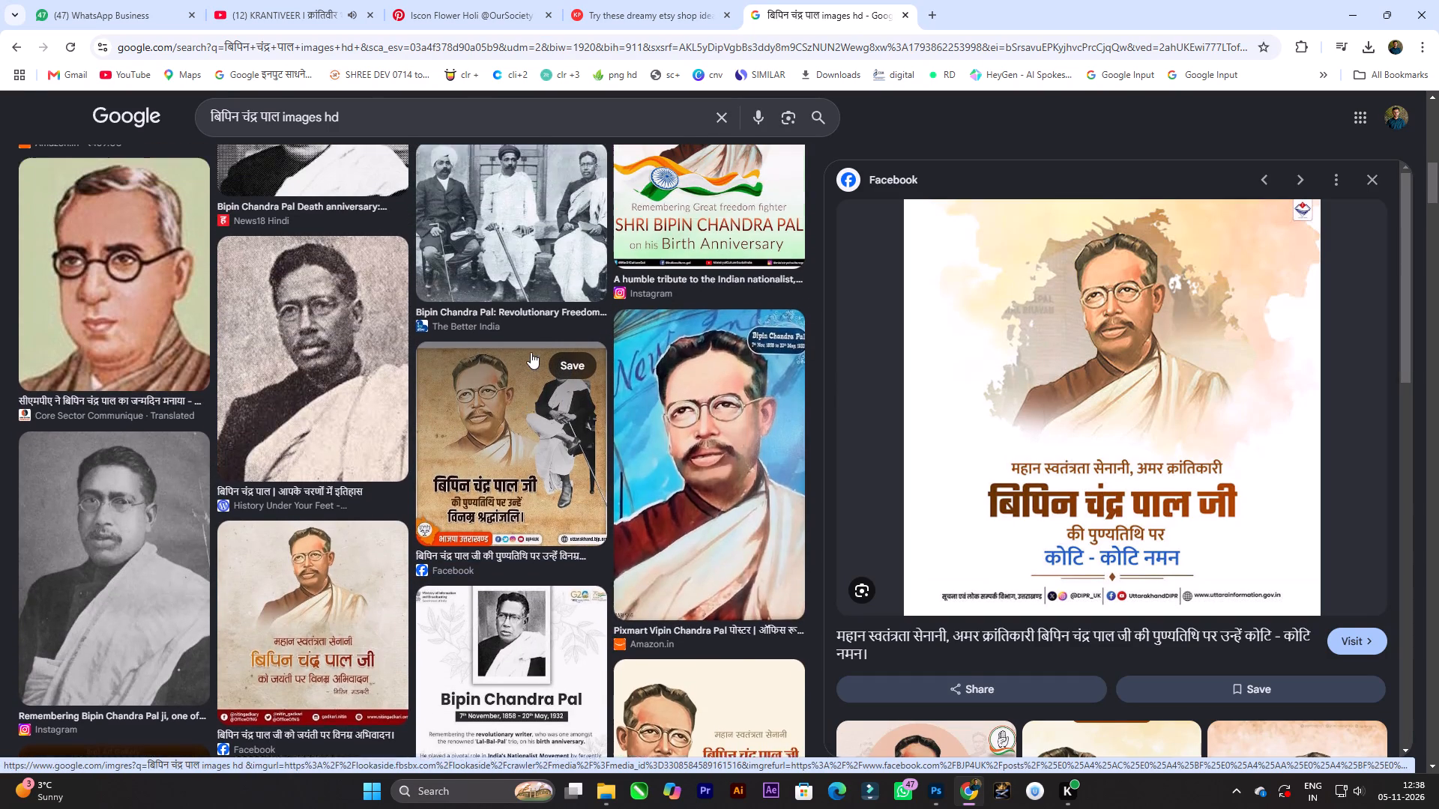
scroll(543, 346, "up", 9)
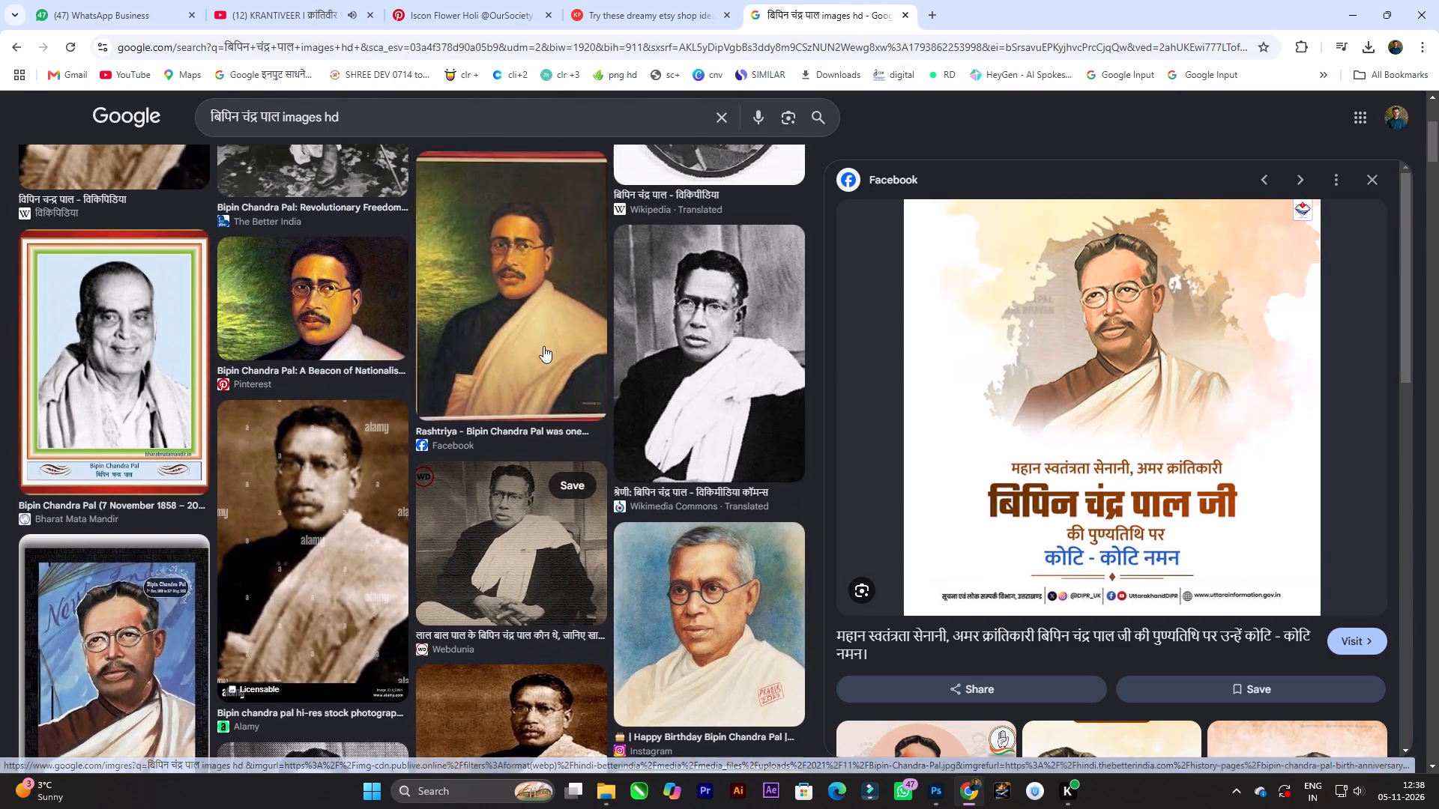
scroll(543, 346, "up", 6)
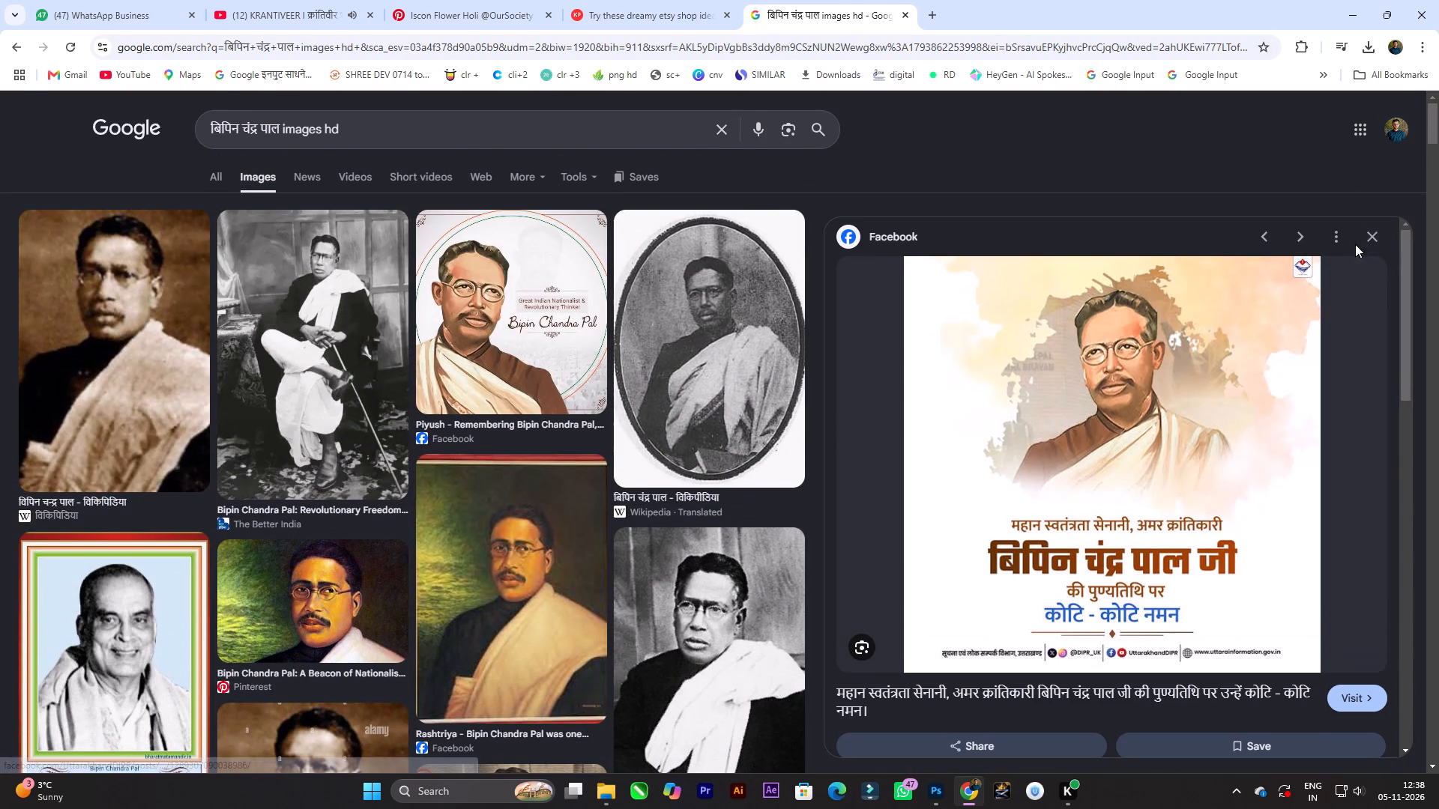
left_click(1371, 237)
Preview the Generic PNF framed Bipin Chandra Pal painting from Amazon.in with the blue background.
scroll(1248, 366, "up", 5)
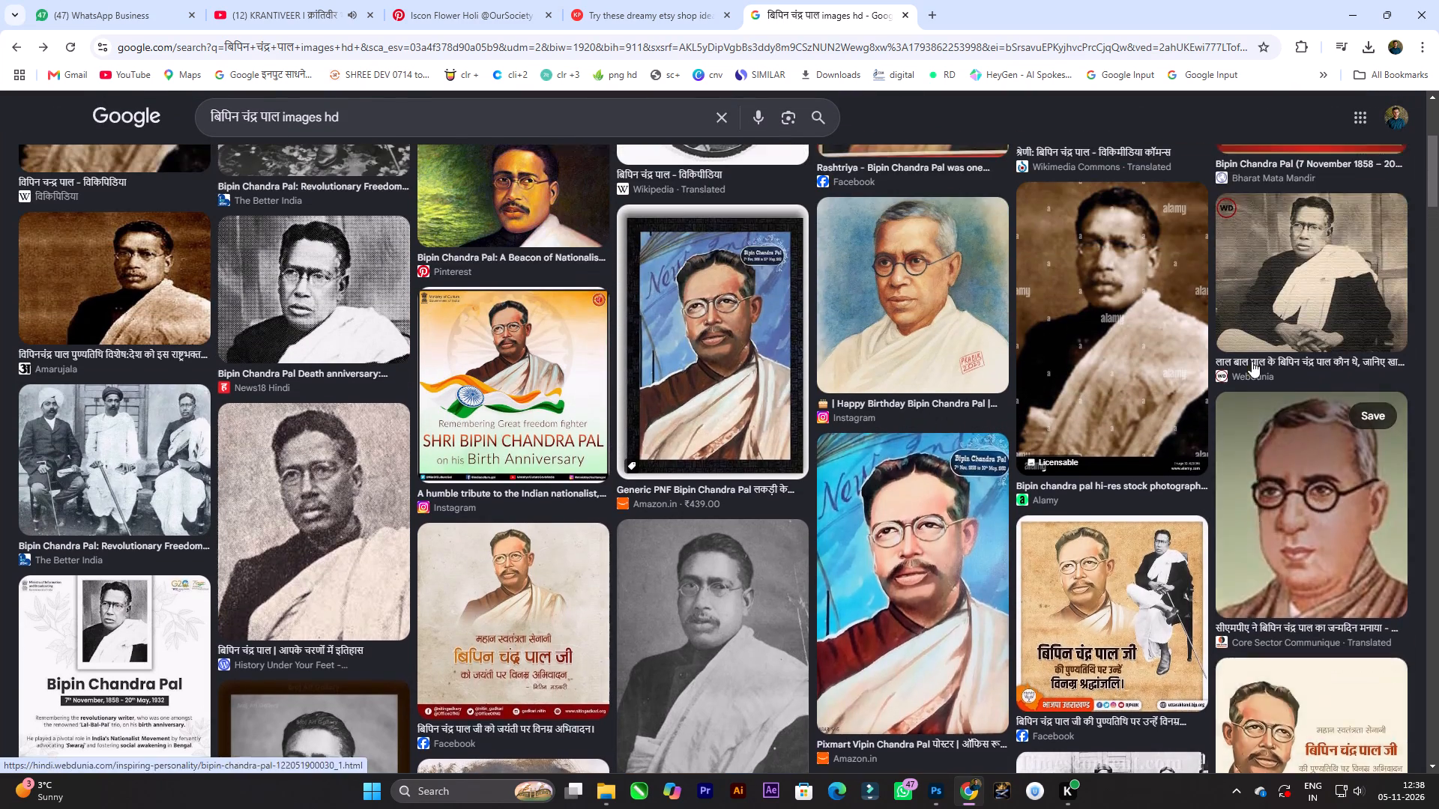
scroll(1252, 361, "up", 9)
scroll(797, 279, "down", 4)
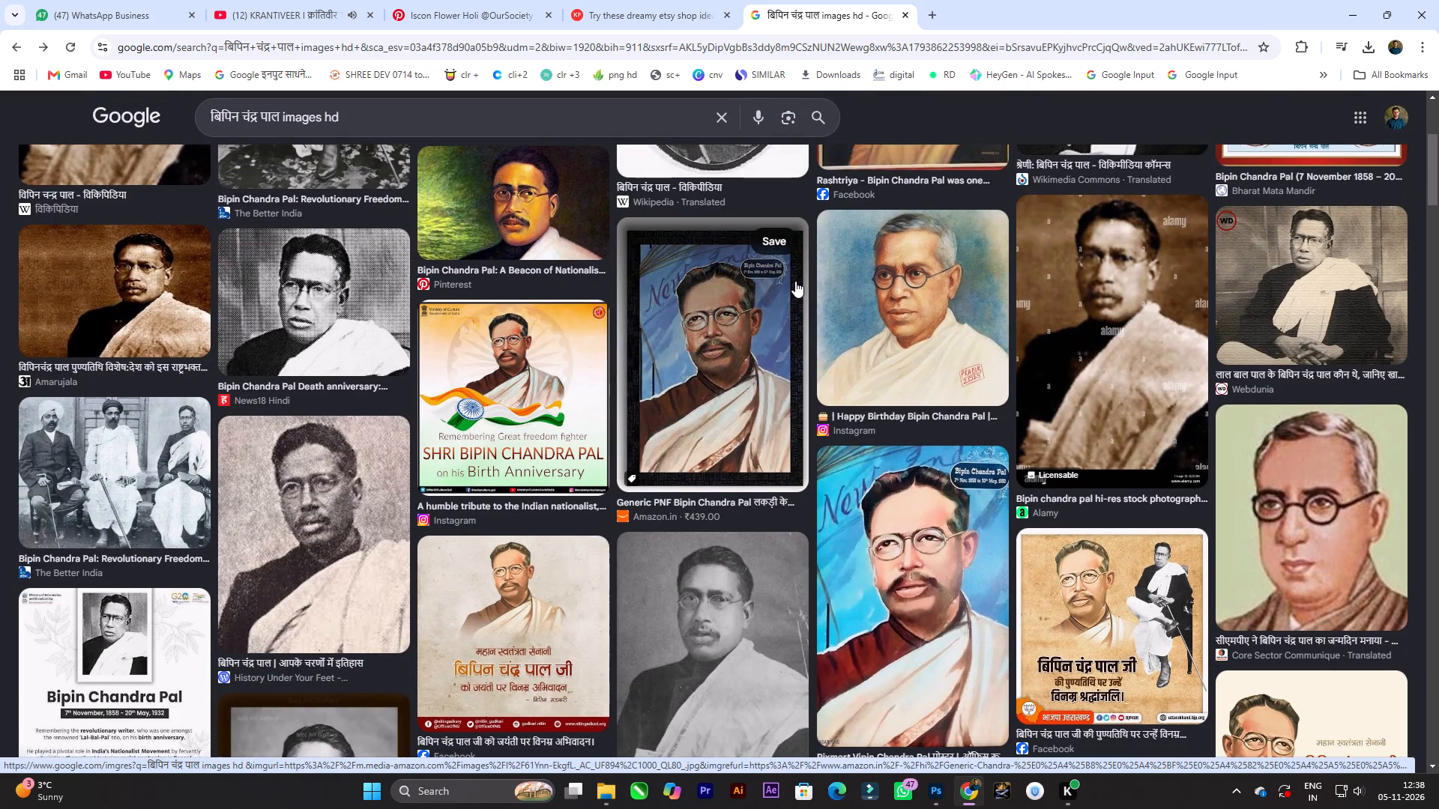
left_click(722, 324)
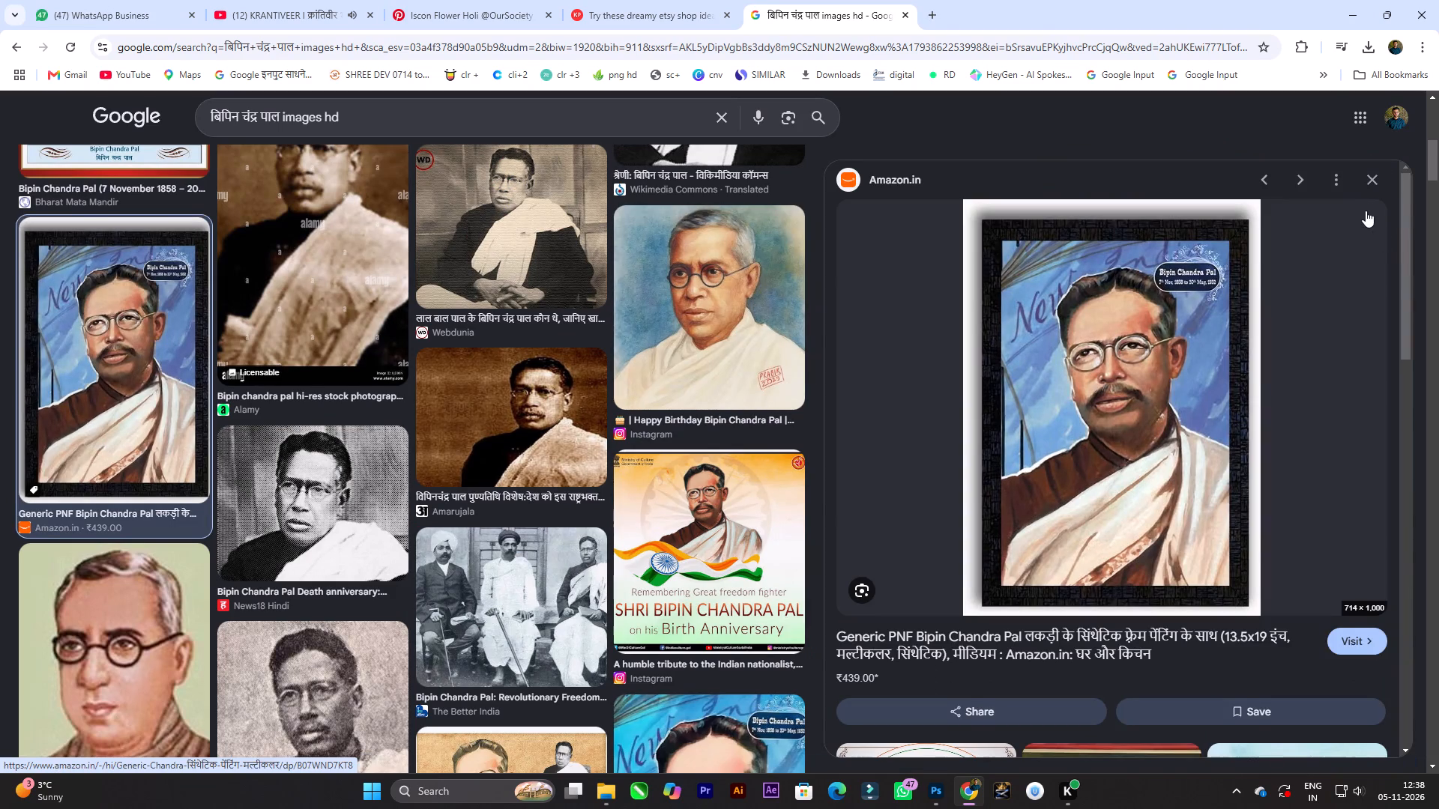
Examine the related portraits under the Amazon.in framed Bipin Chandra Pal painting, and close the preview.
scroll(1149, 427, "down", 6)
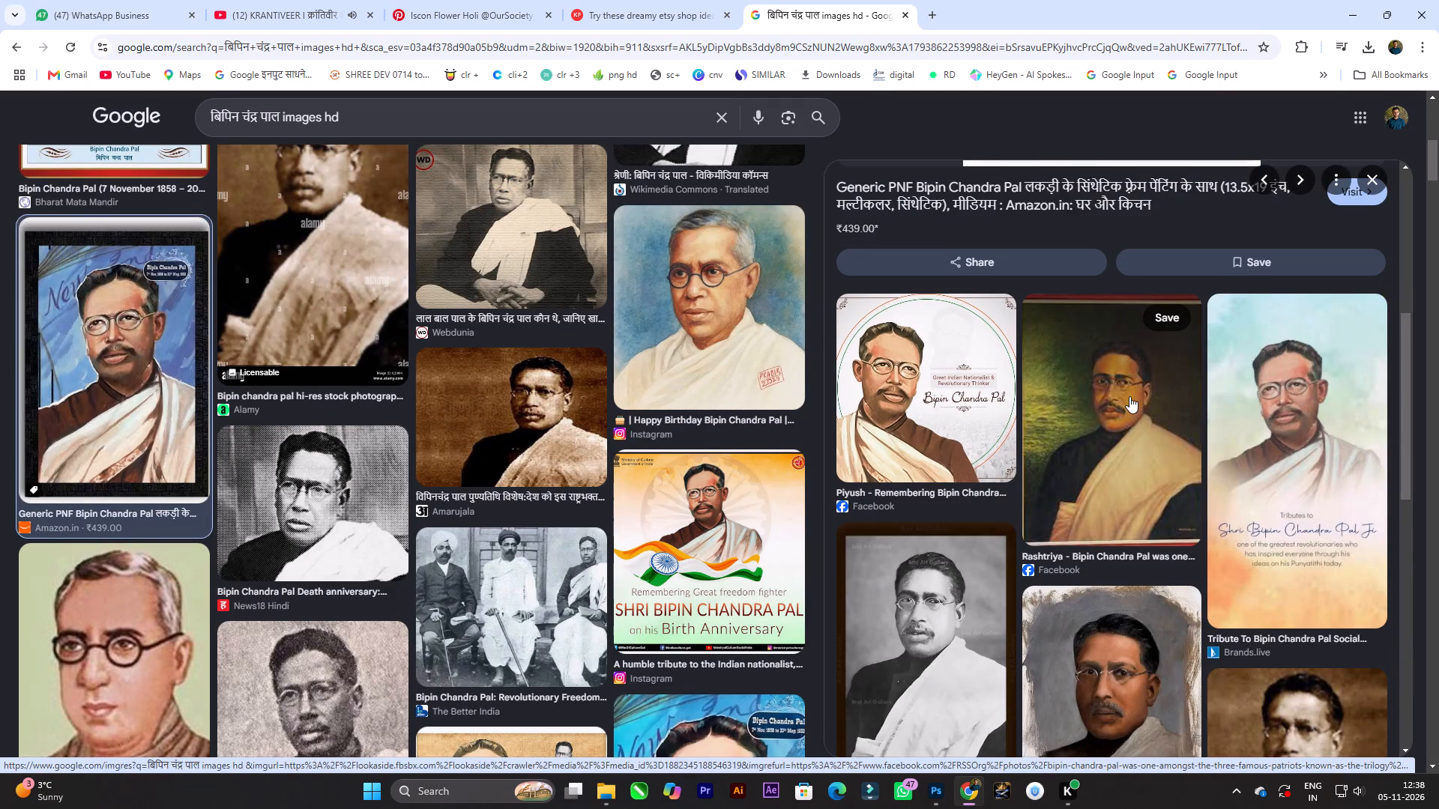
scroll(1129, 396, "down", 7)
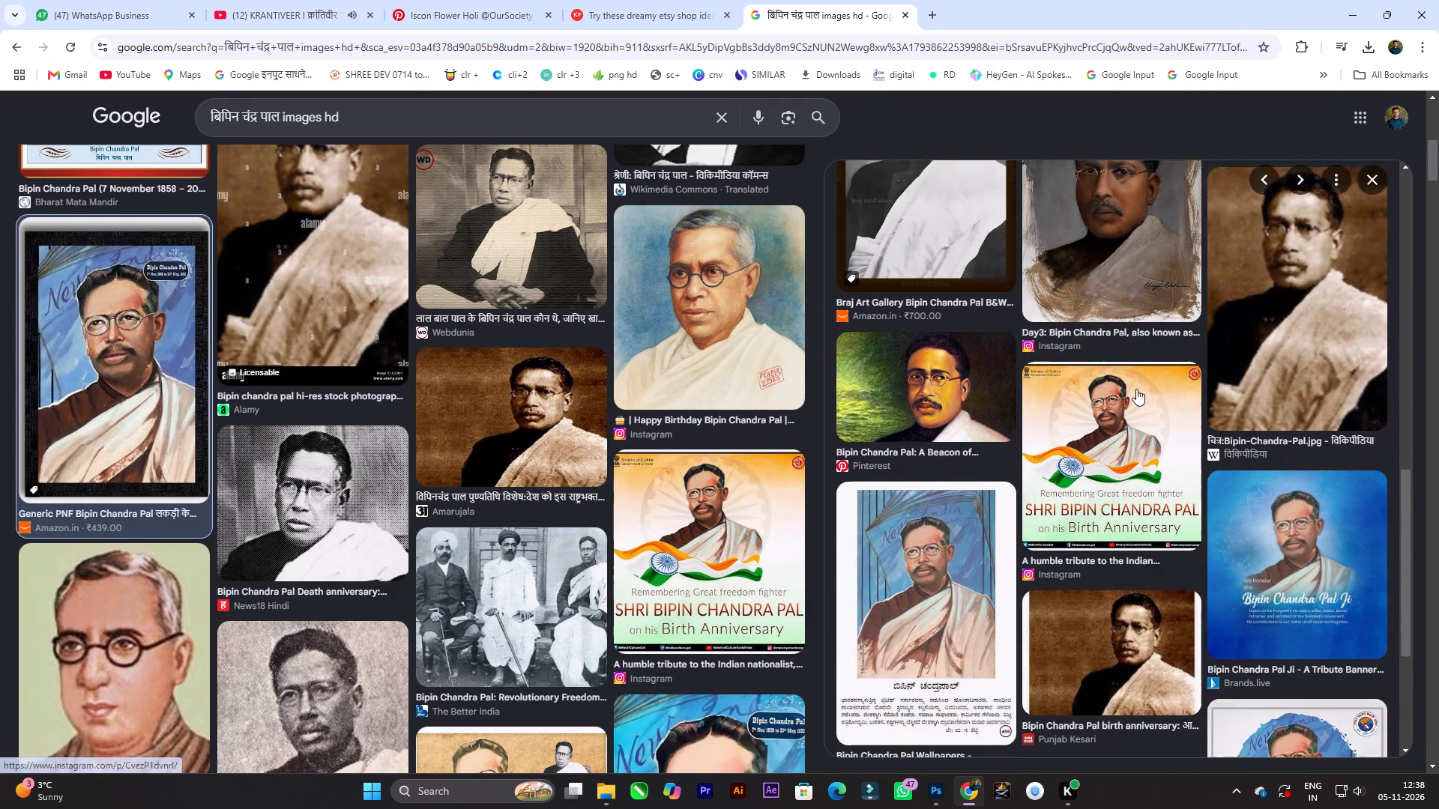
scroll(1136, 389, "down", 3)
scroll(1138, 387, "up", 2)
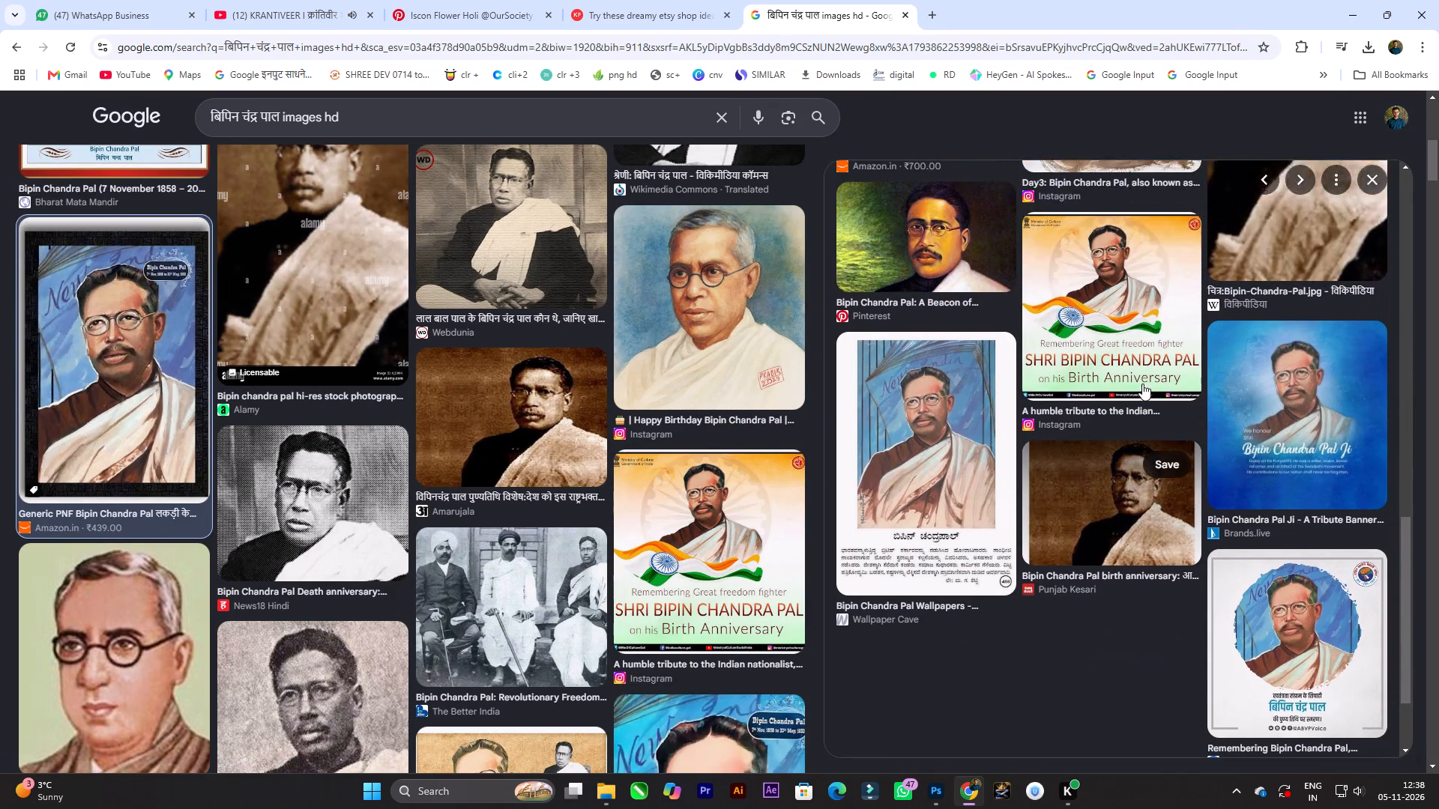
scroll(1142, 384, "up", 7)
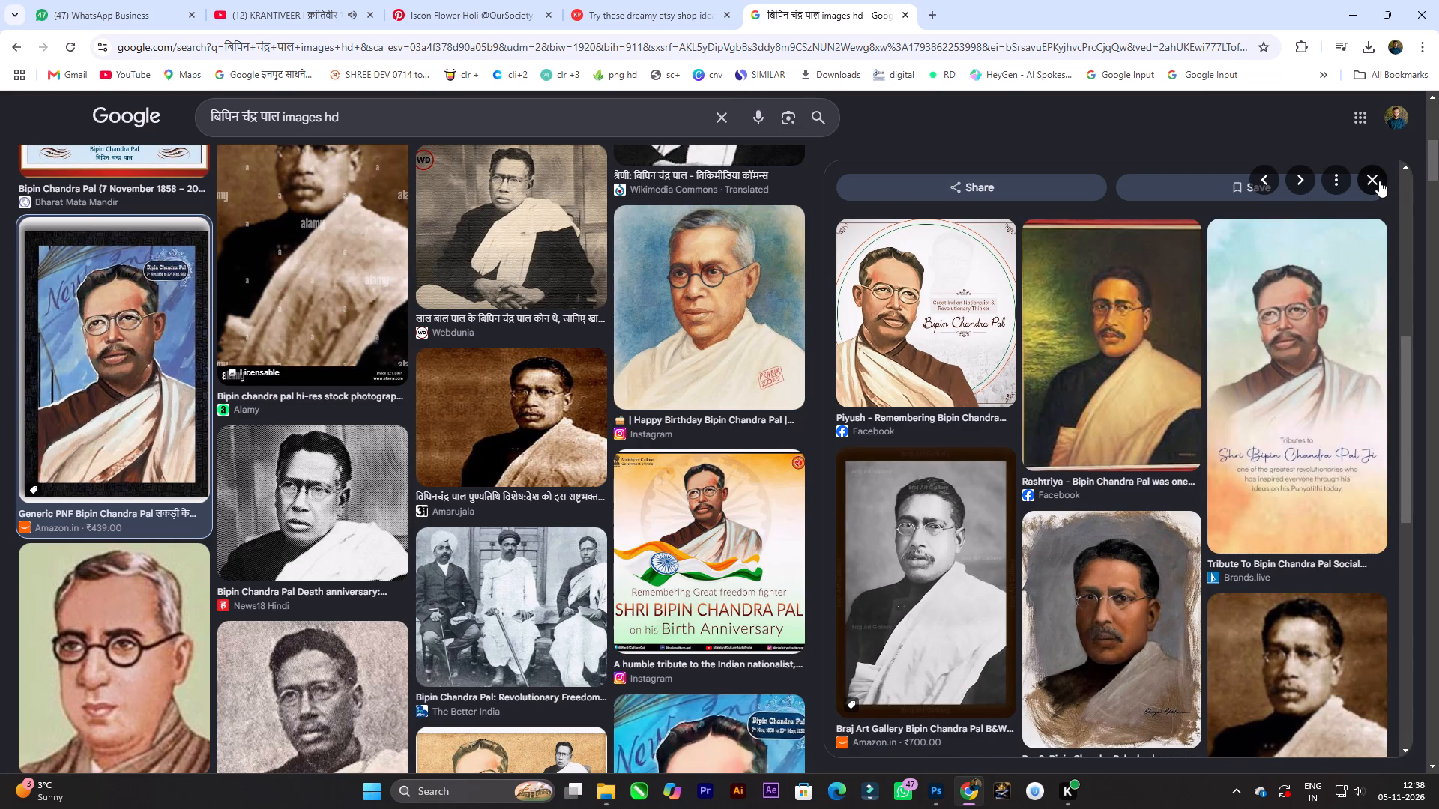
left_click(1378, 181)
Look through the Bipin Chandra Pal image results again from the start for a usable painted portrait.
scroll(730, 350, "up", 5)
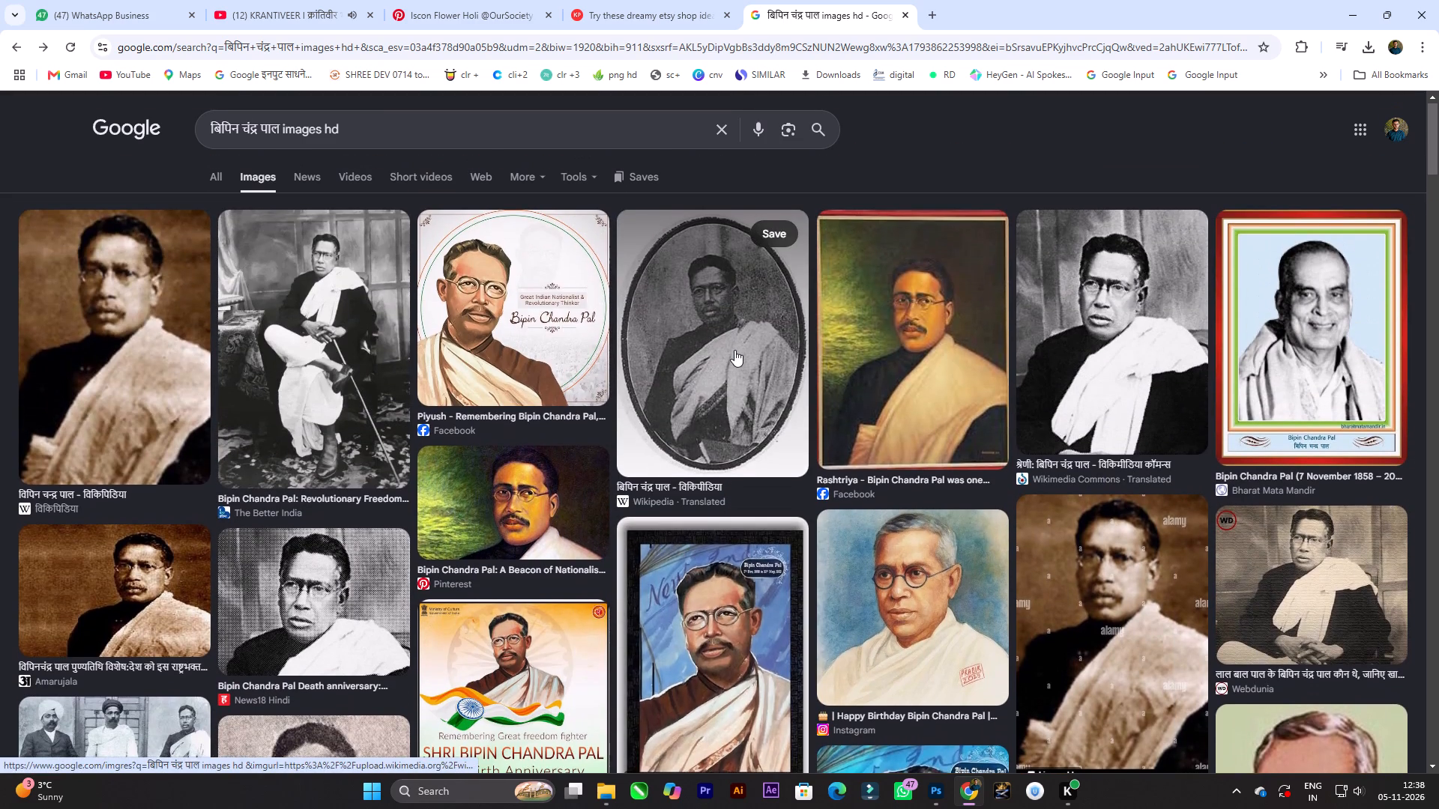
scroll(734, 350, "up", 2)
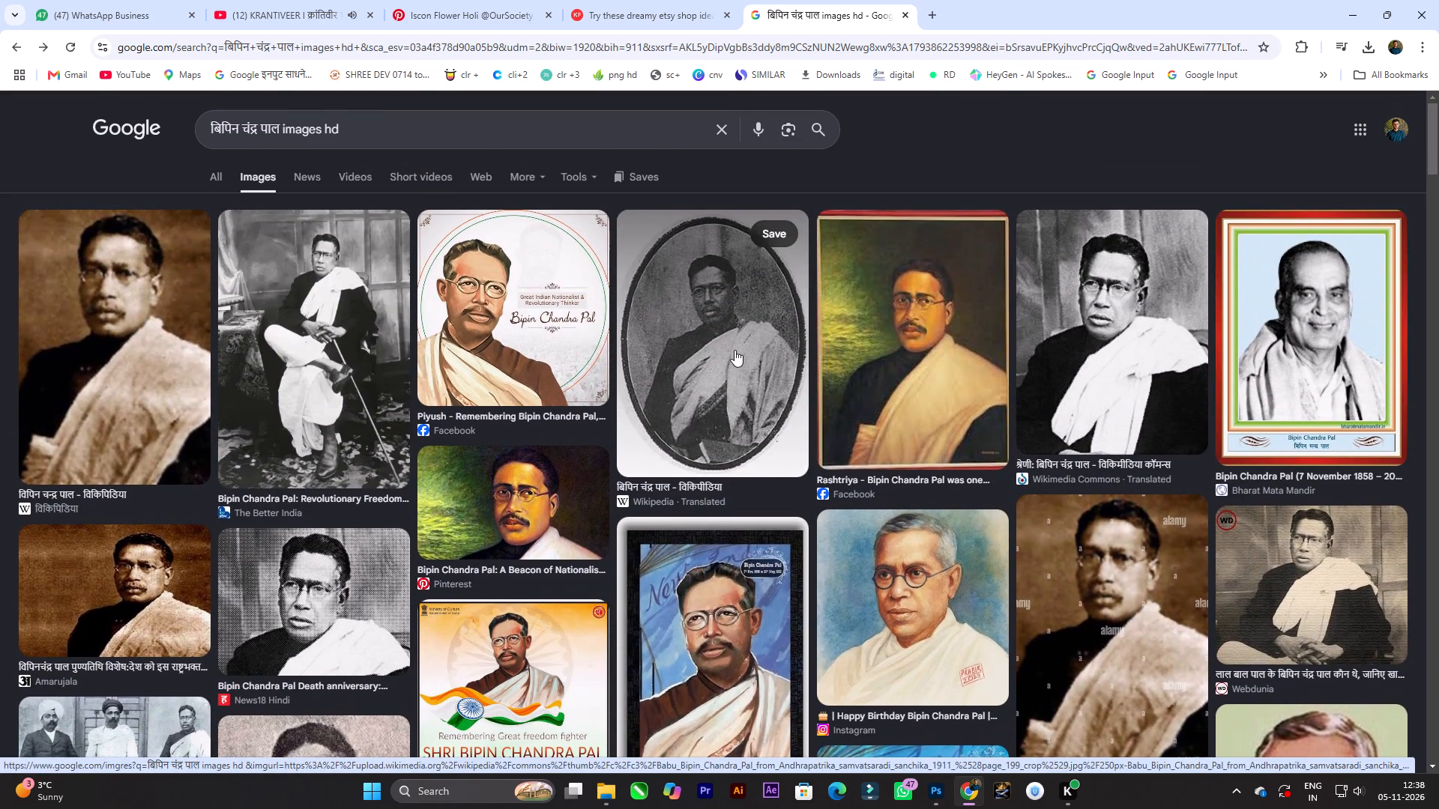
scroll(734, 350, "down", 2)
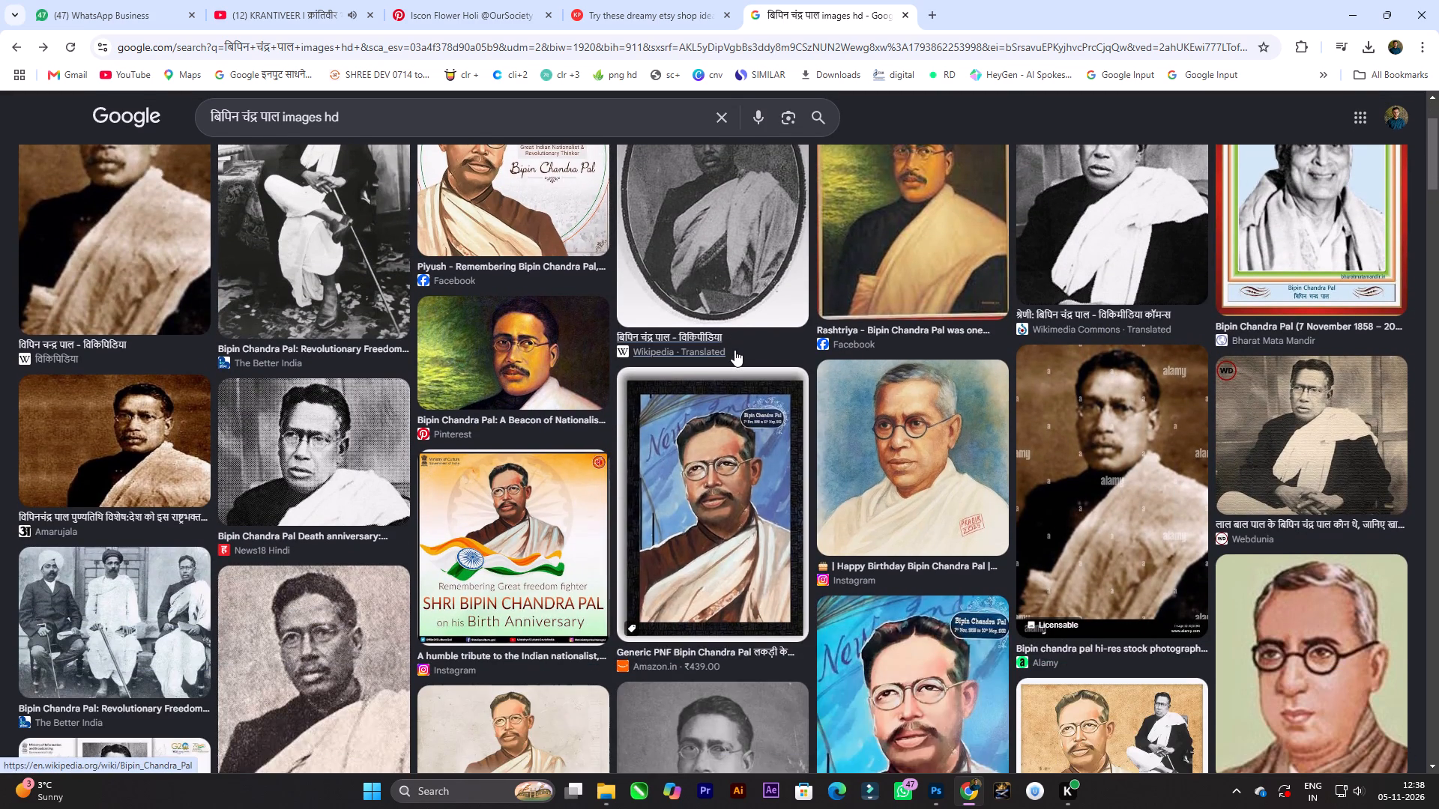
scroll(734, 350, "down", 1)
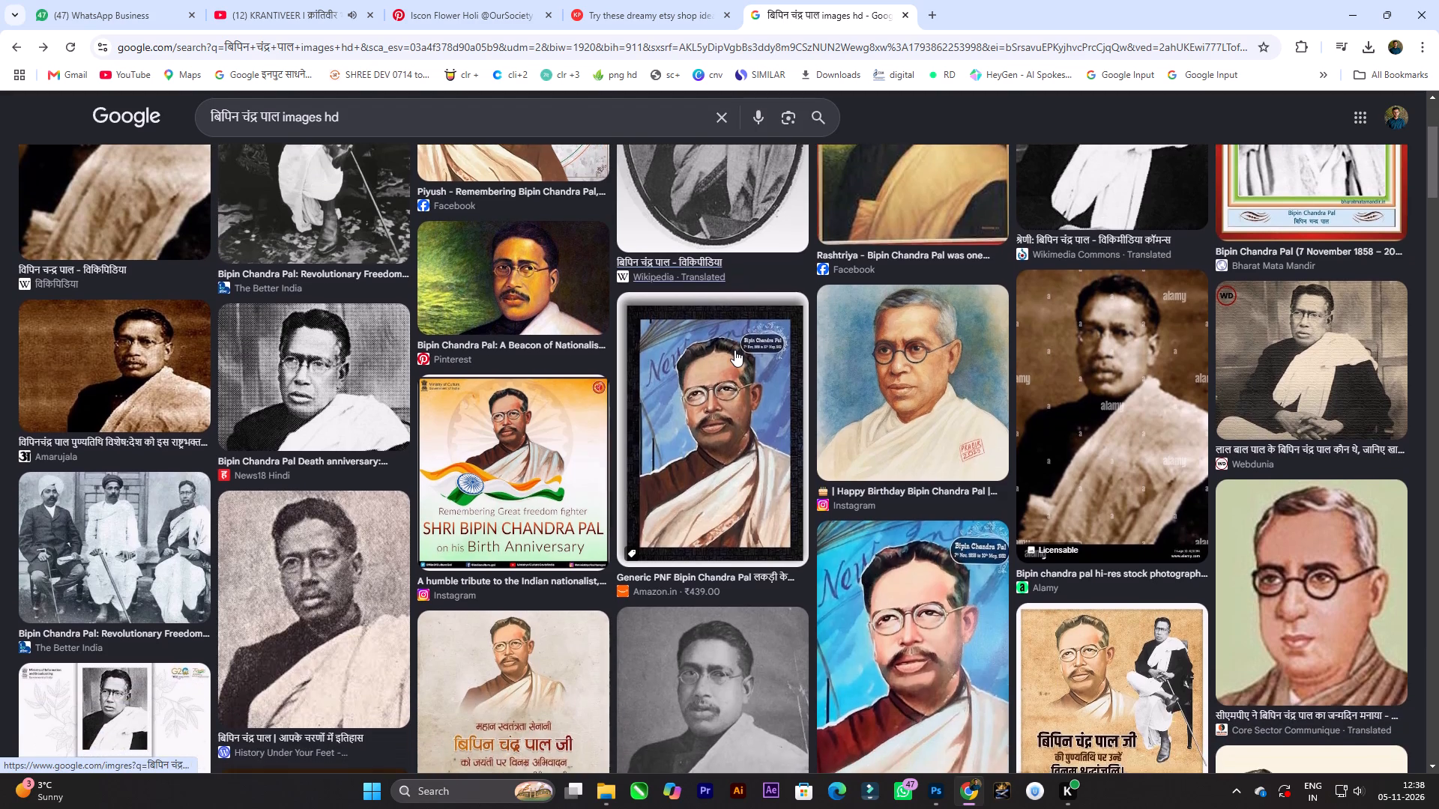
scroll(734, 350, "down", 3)
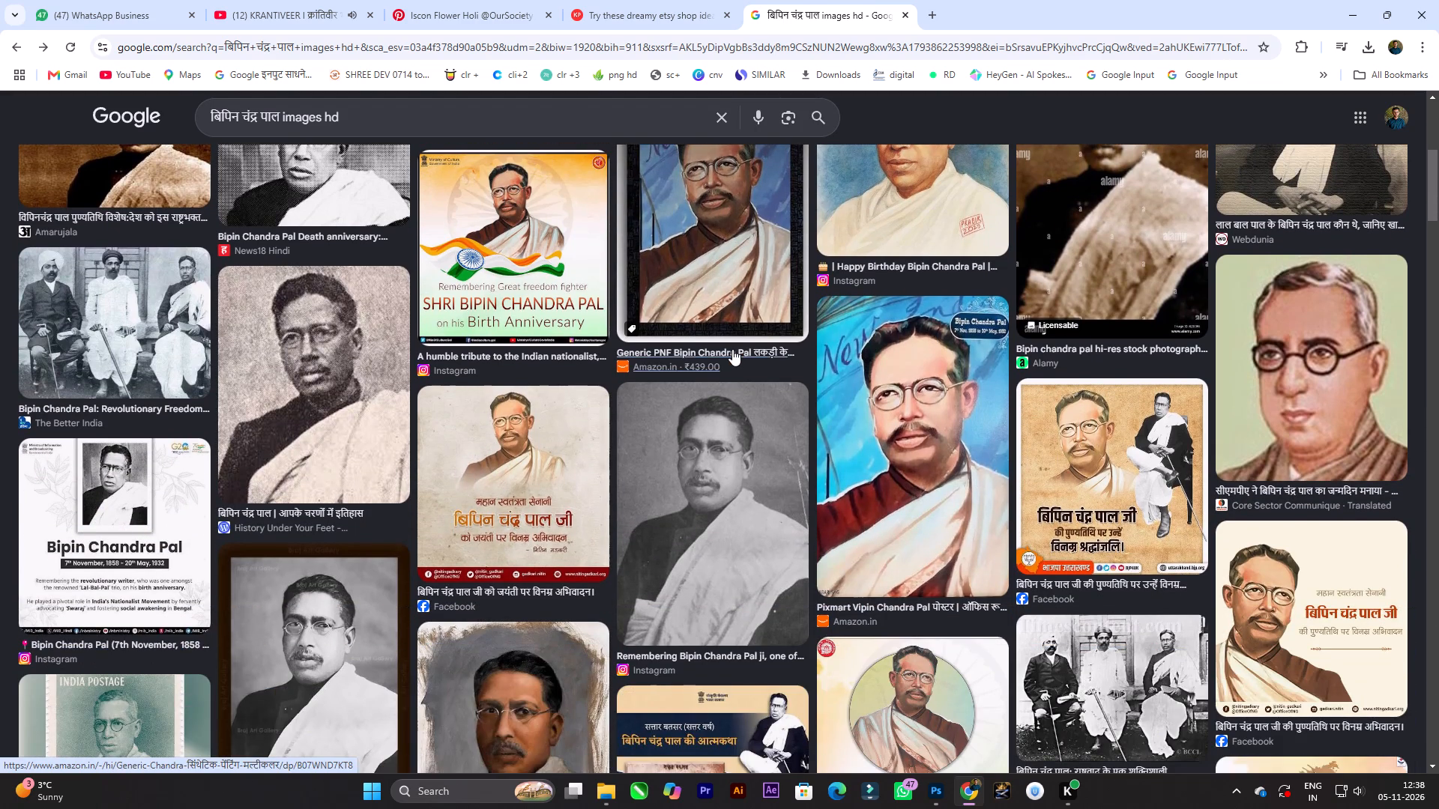
Open the Facebook source post of the cream-background Bipin Chandra Pal illustration captioned "की पुण्यतिथि पर विनम्र अभिवादन".
scroll(833, 444, "down", 2)
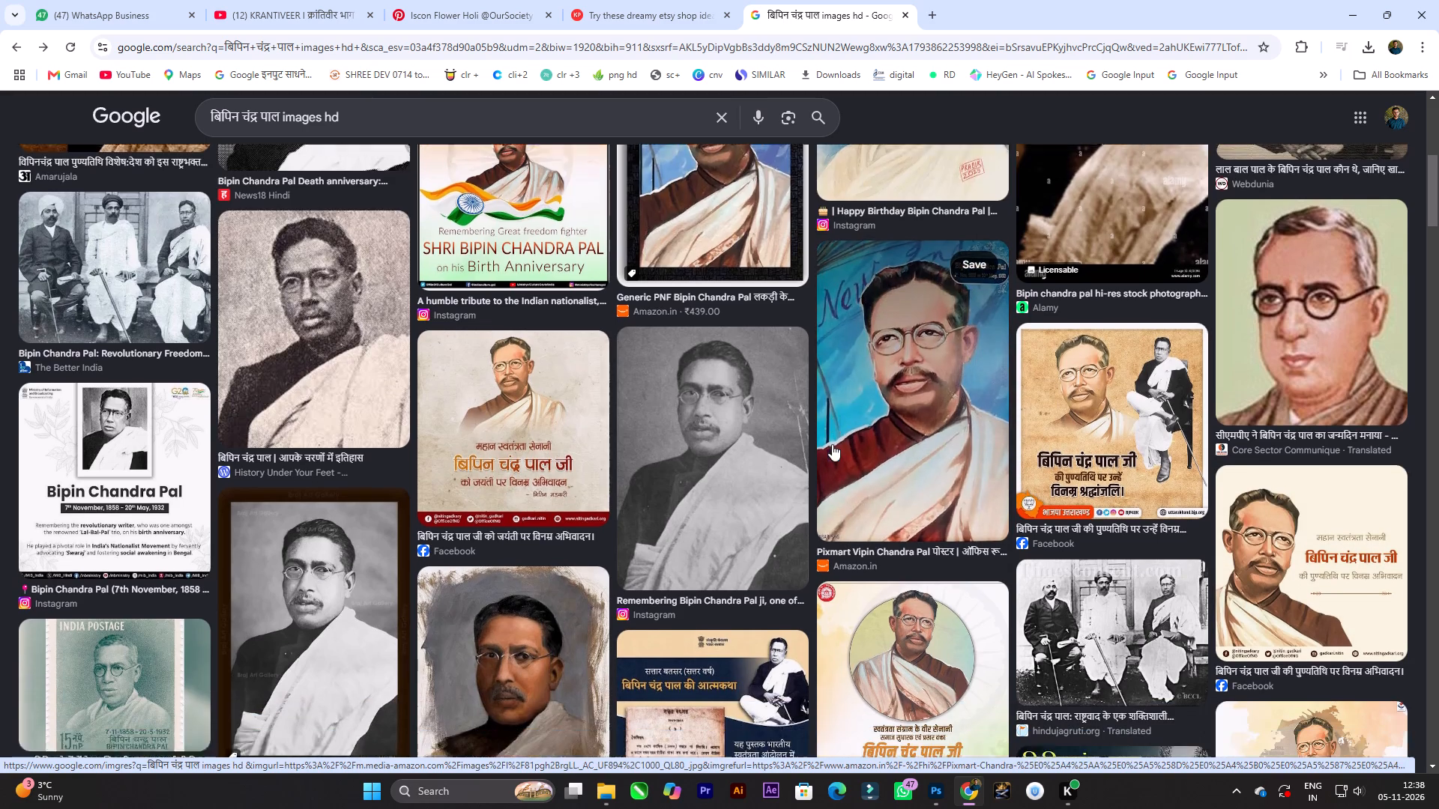
left_click(1344, 473)
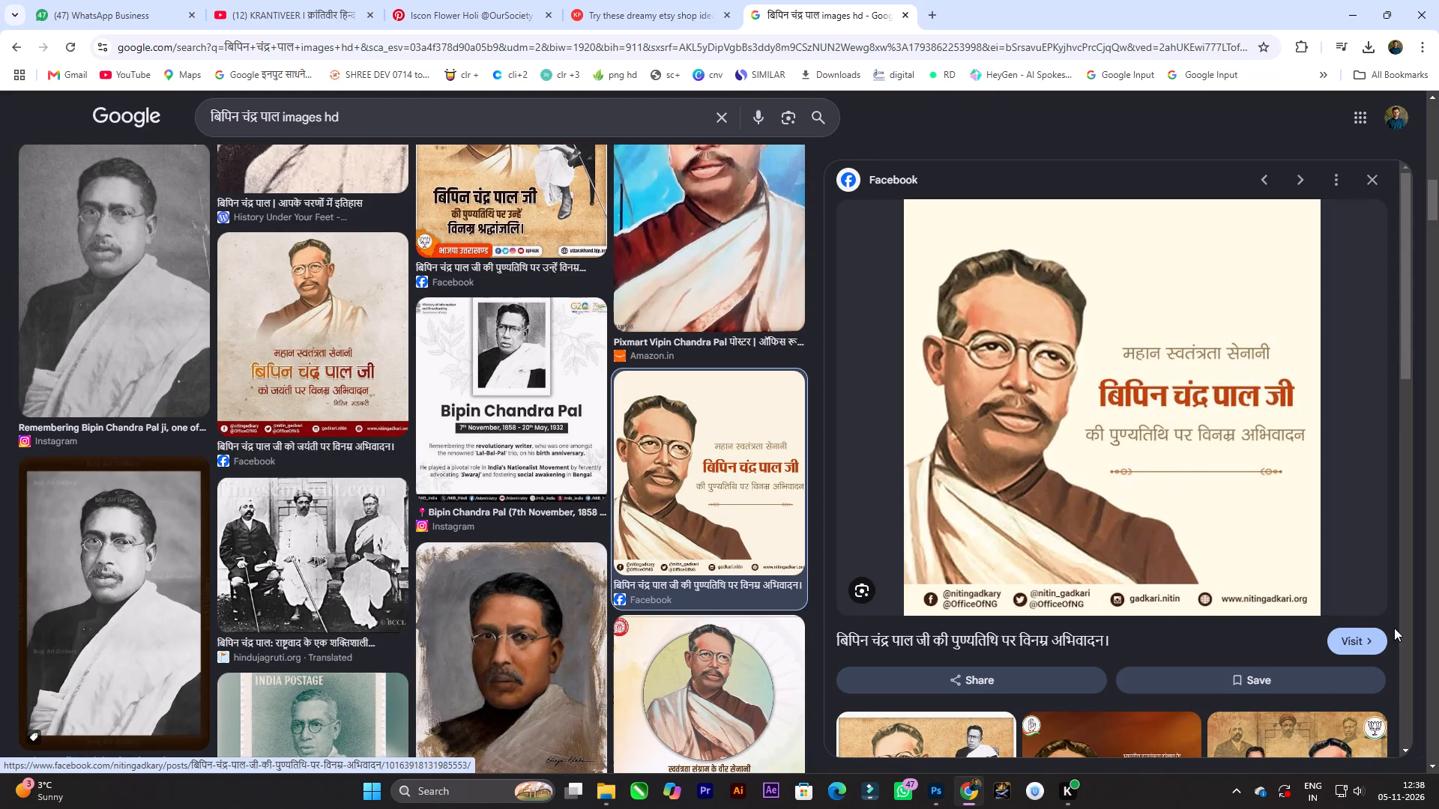
left_click(1375, 641)
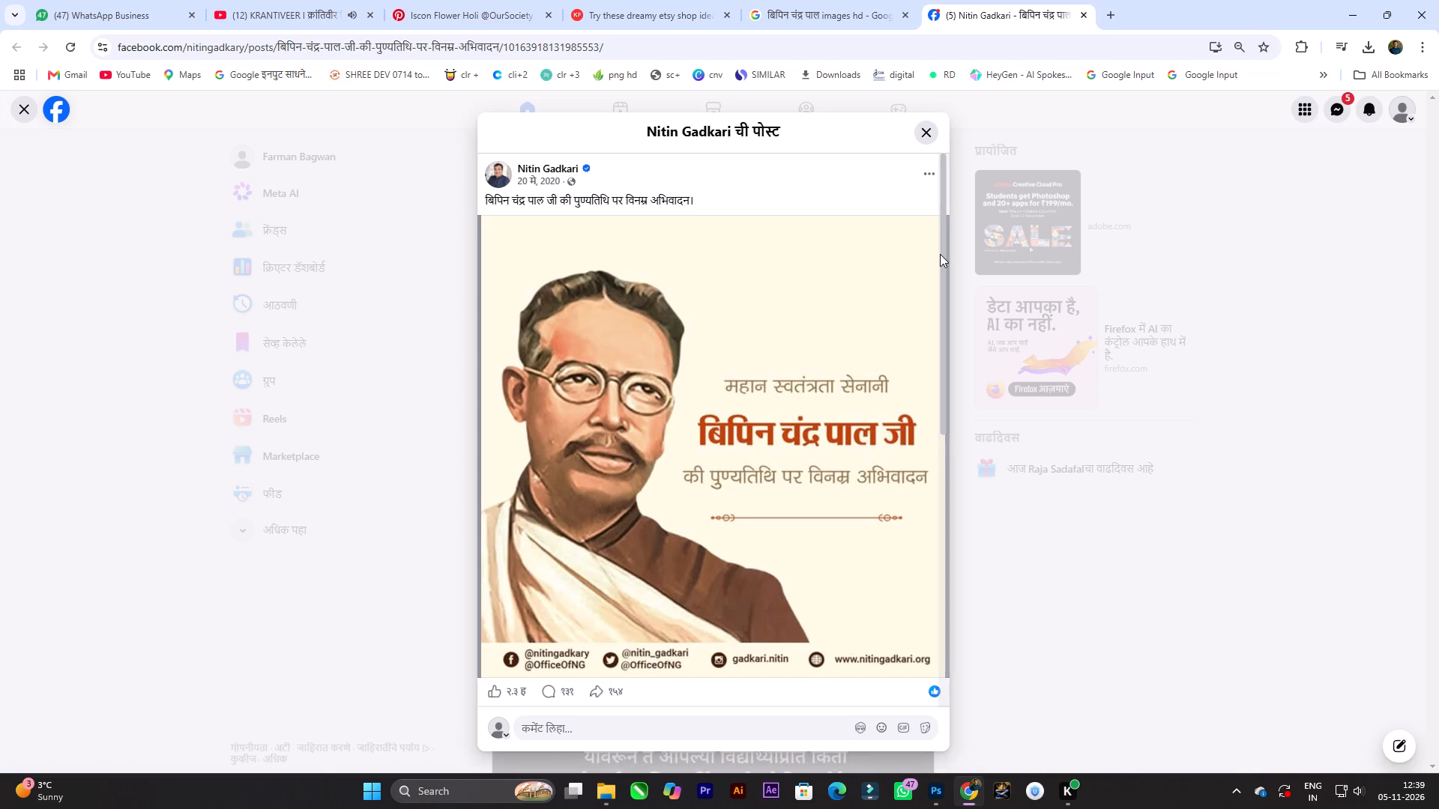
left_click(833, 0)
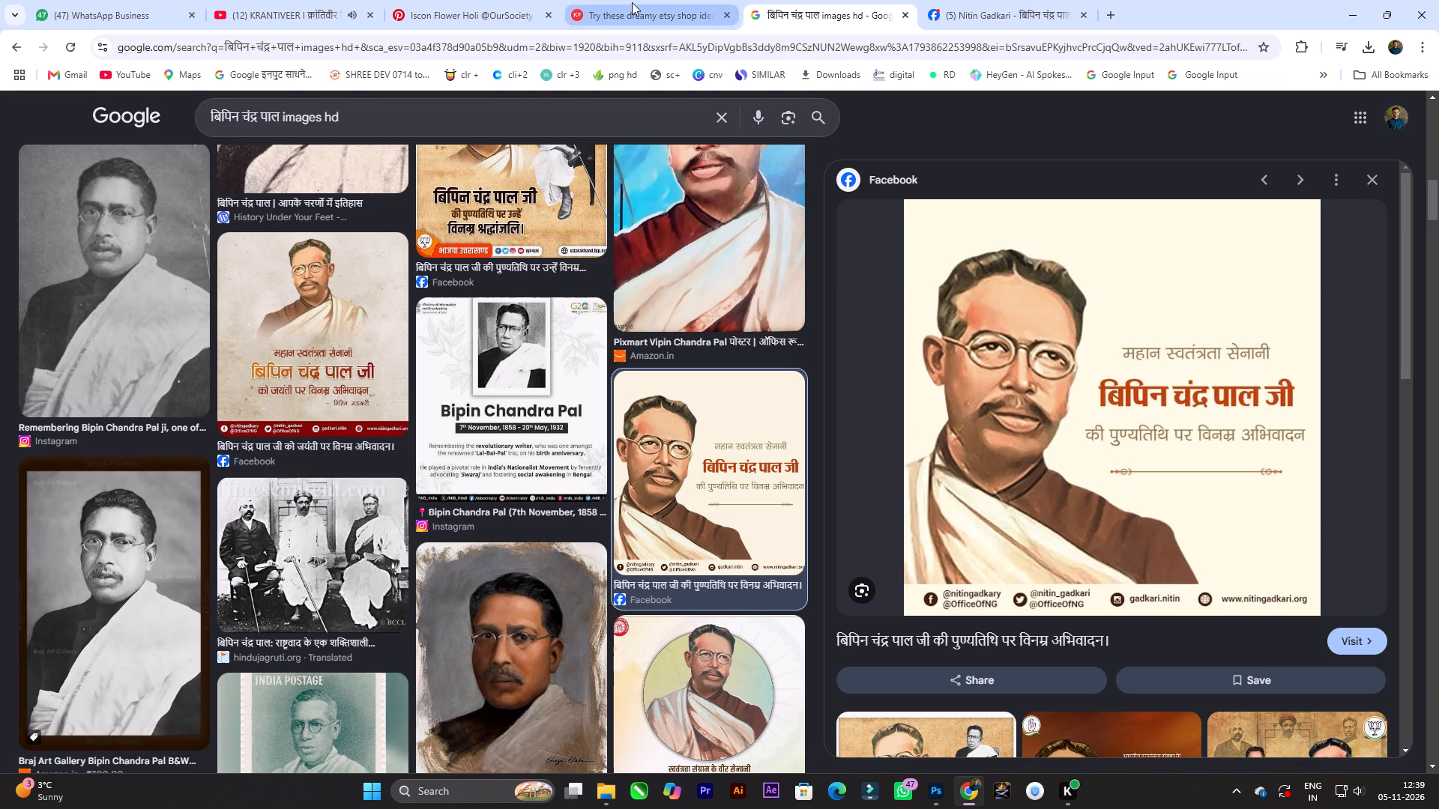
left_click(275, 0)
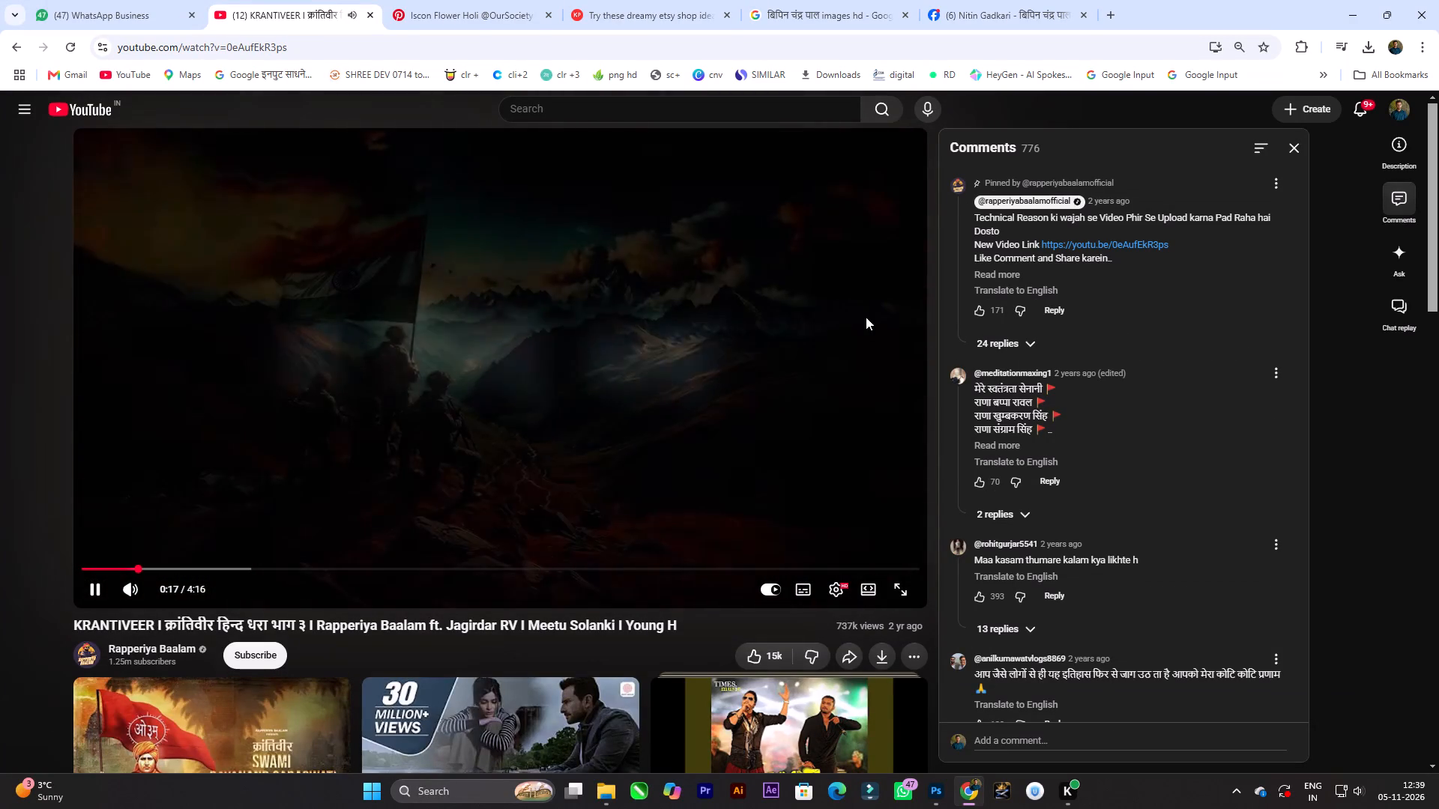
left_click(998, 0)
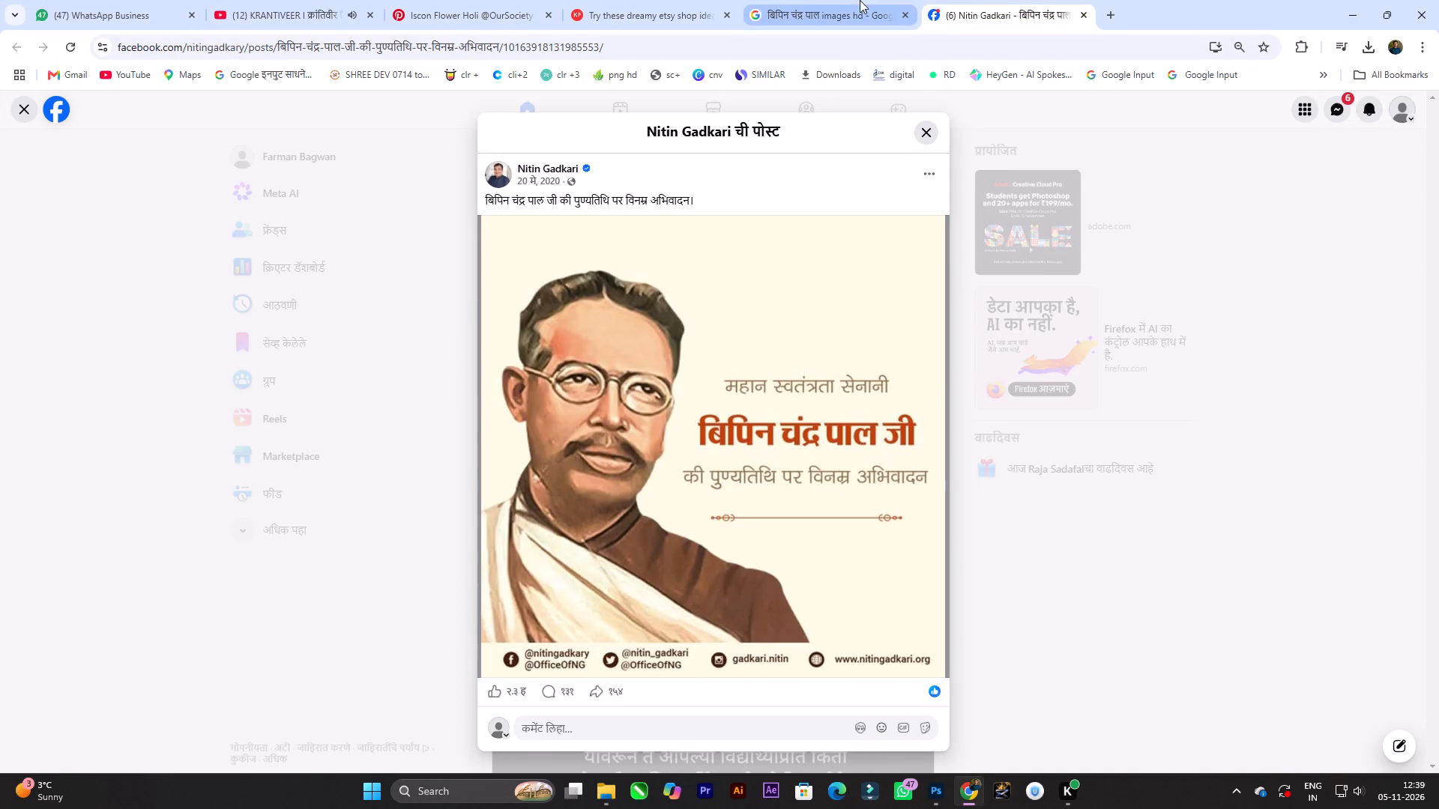
Back in the image results, examine the images related to the cream illustration, preview the BJP4CGState Facebook poster, and close the preview.
left_click(843, 0)
scroll(1104, 410, "down", 4)
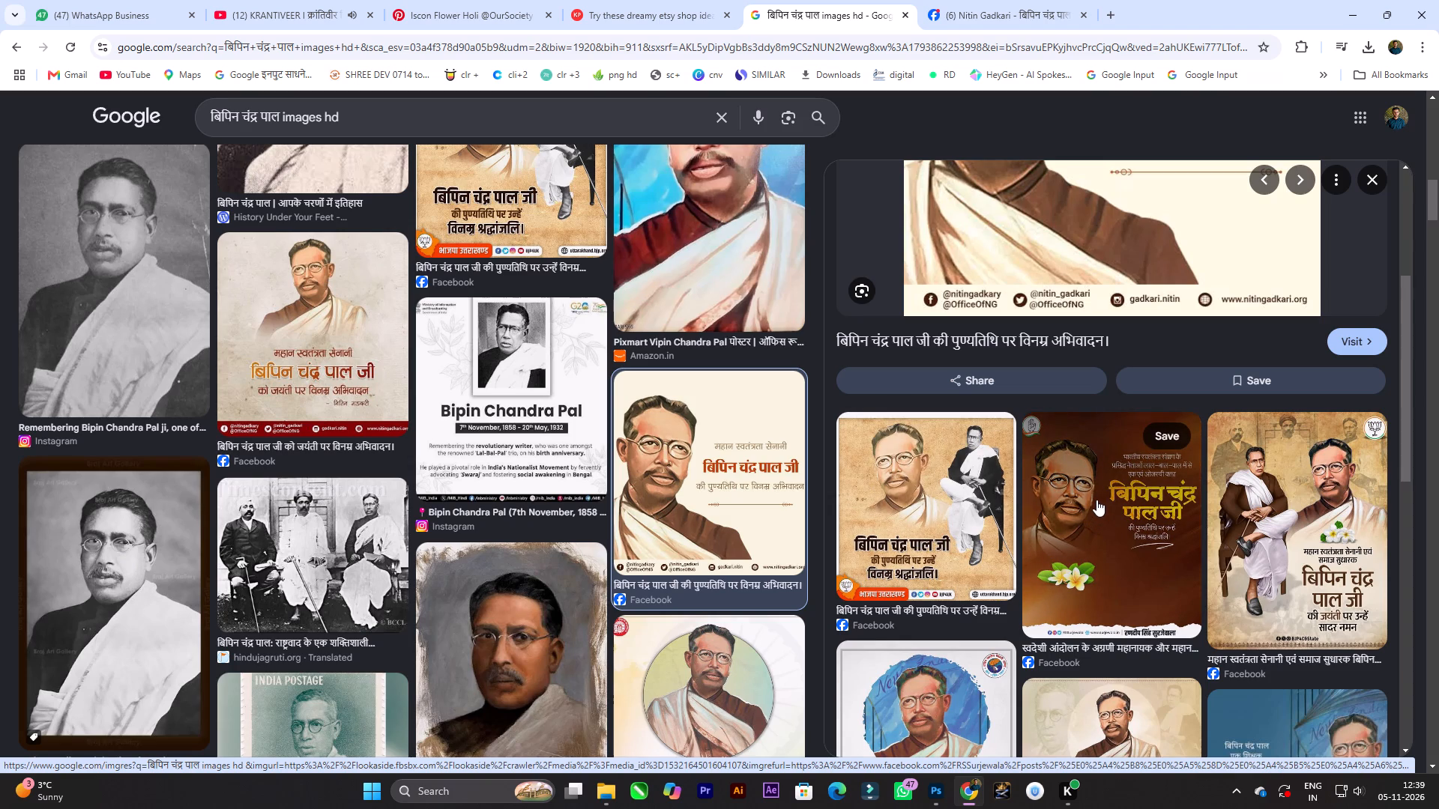
left_click(1339, 530)
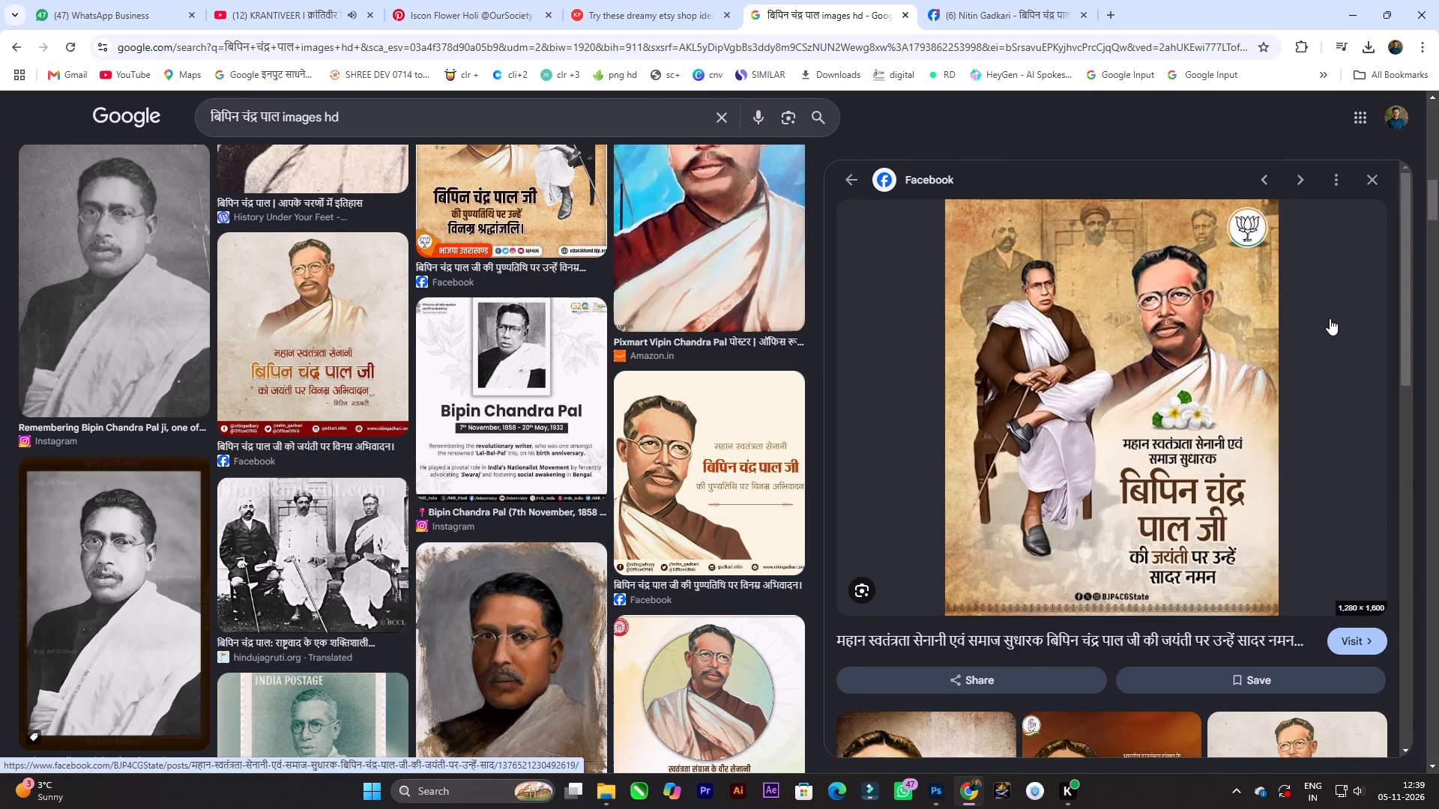
left_click(1379, 186)
Look further through the Bipin Chandra Pal results and preview the Facebook illustration captioned "कोटि-कोटि नमन".
scroll(1298, 482, "down", 2)
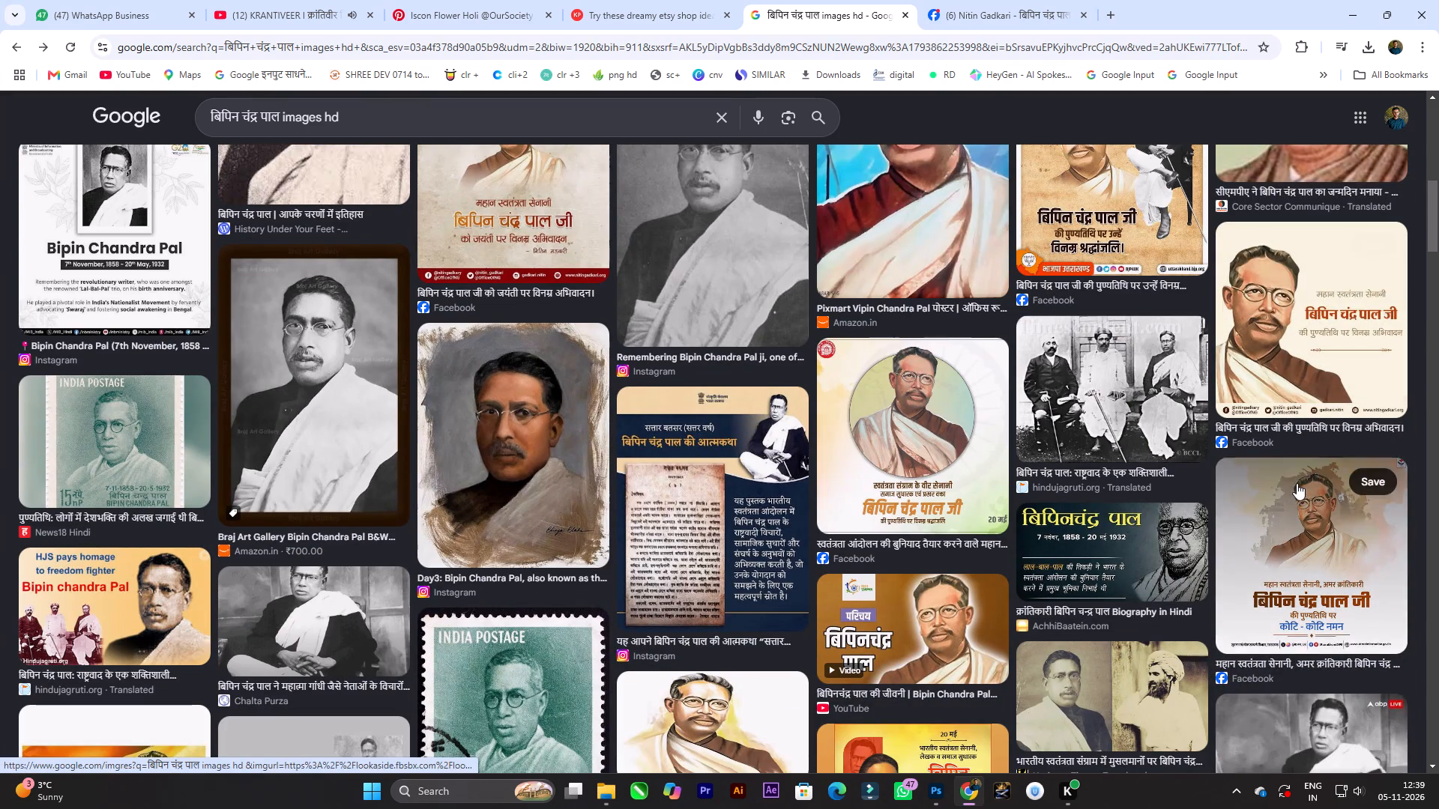
scroll(1340, 553, "down", 1)
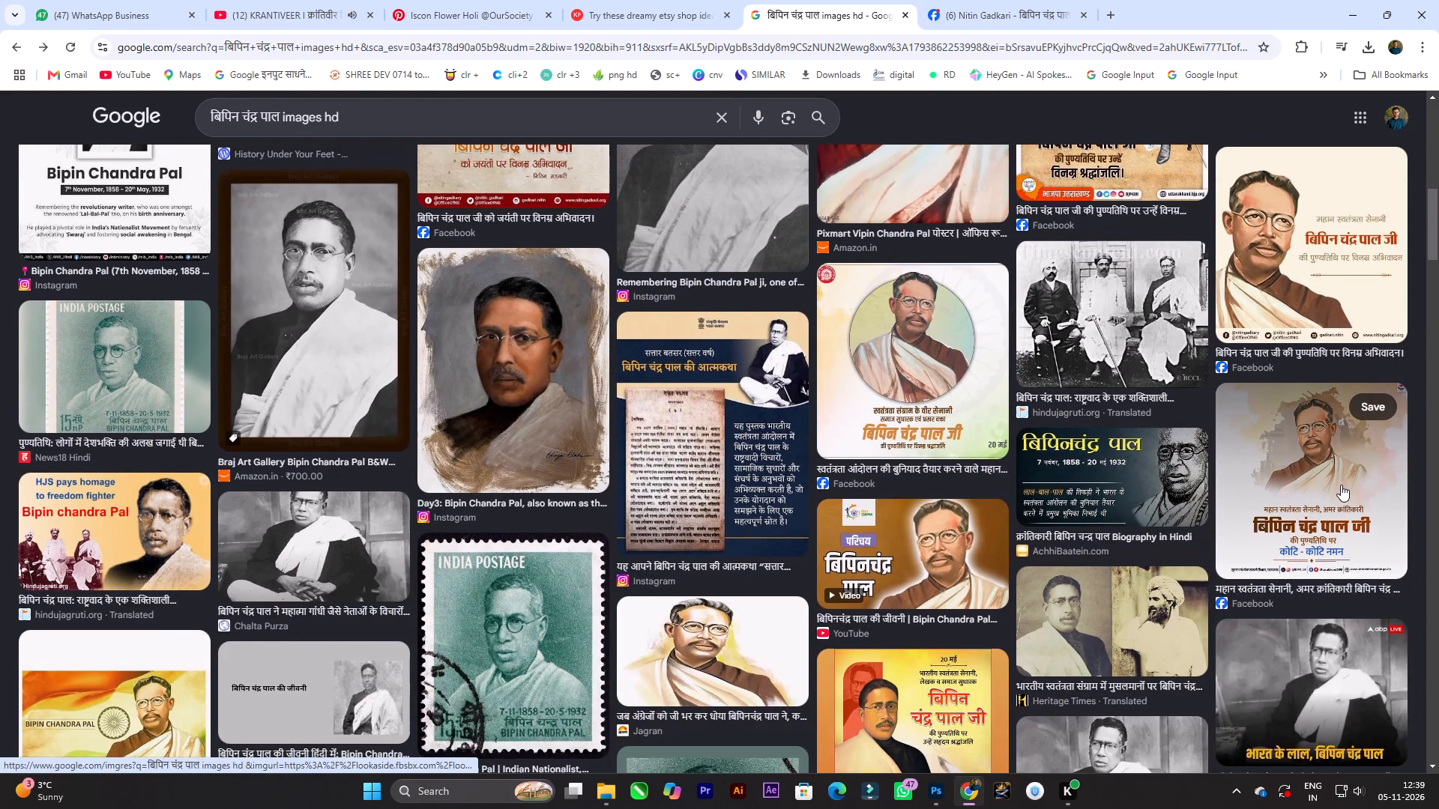
left_click(1341, 485)
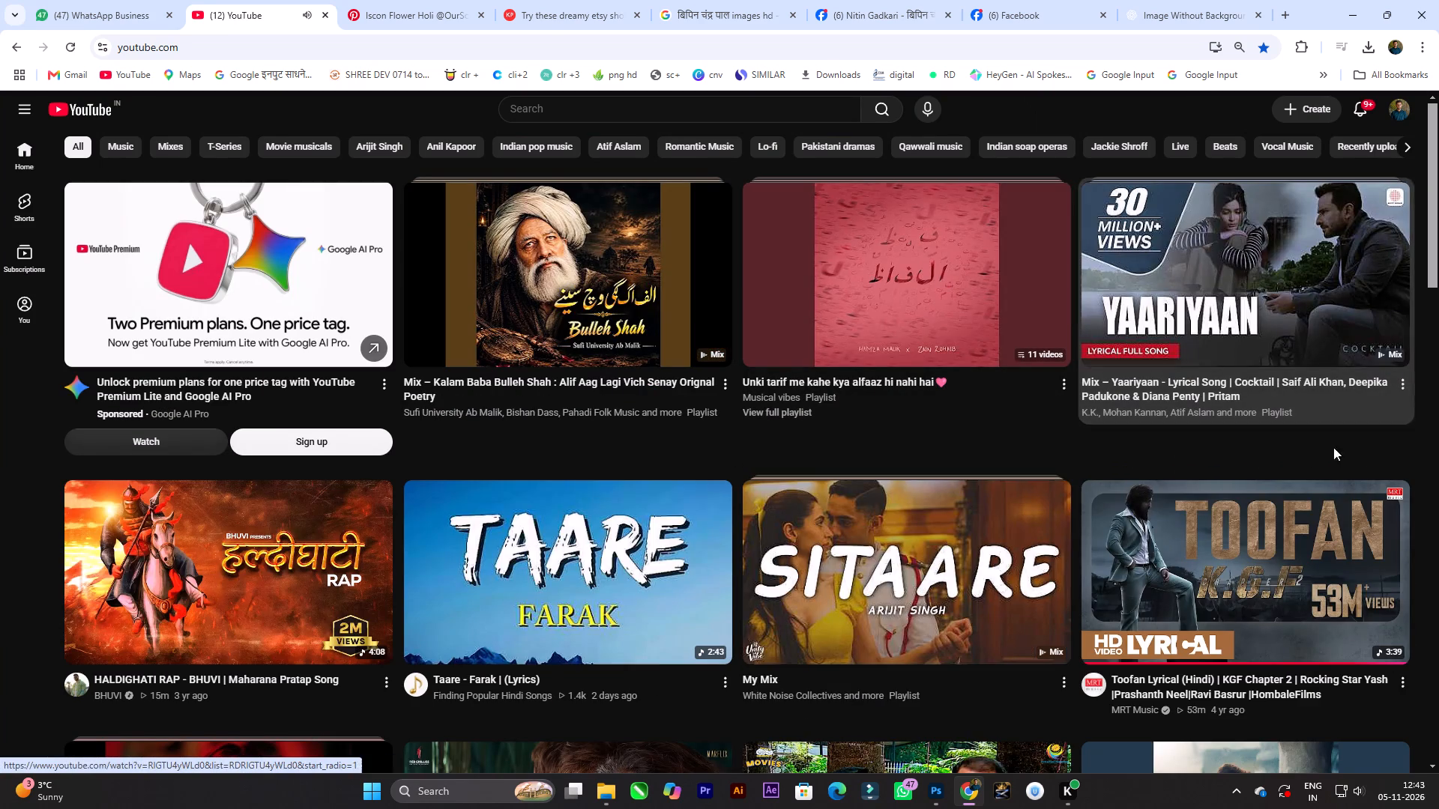
Play the Yaariyaan - Lyrical Song mix from the YouTube home page.
left_click(1192, 234)
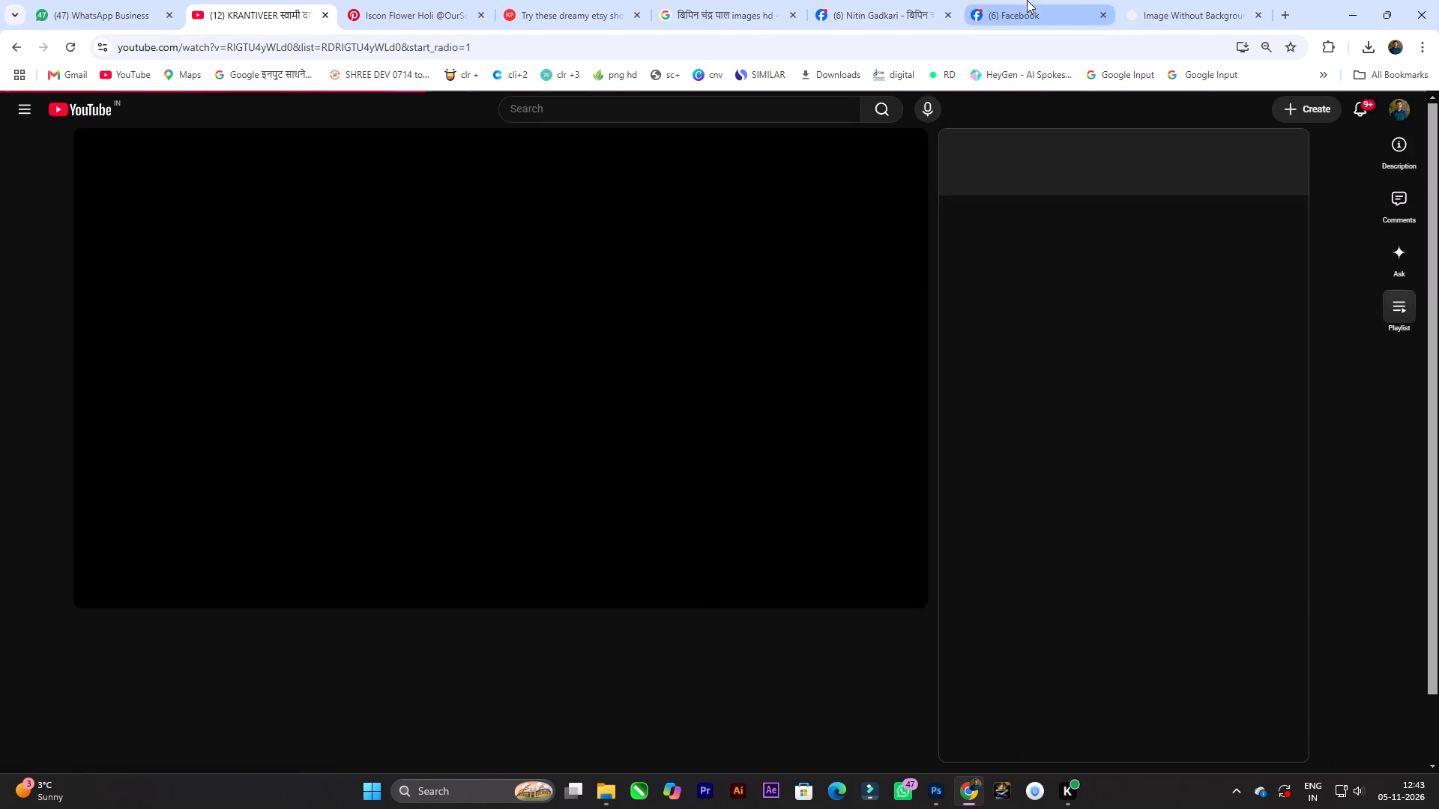
Close the spare Facebook home tab and check the progress of the background-free portrait in the ChatGPT chat.
left_click(1062, 0)
key("ctrl+w")
left_click(1174, 0)
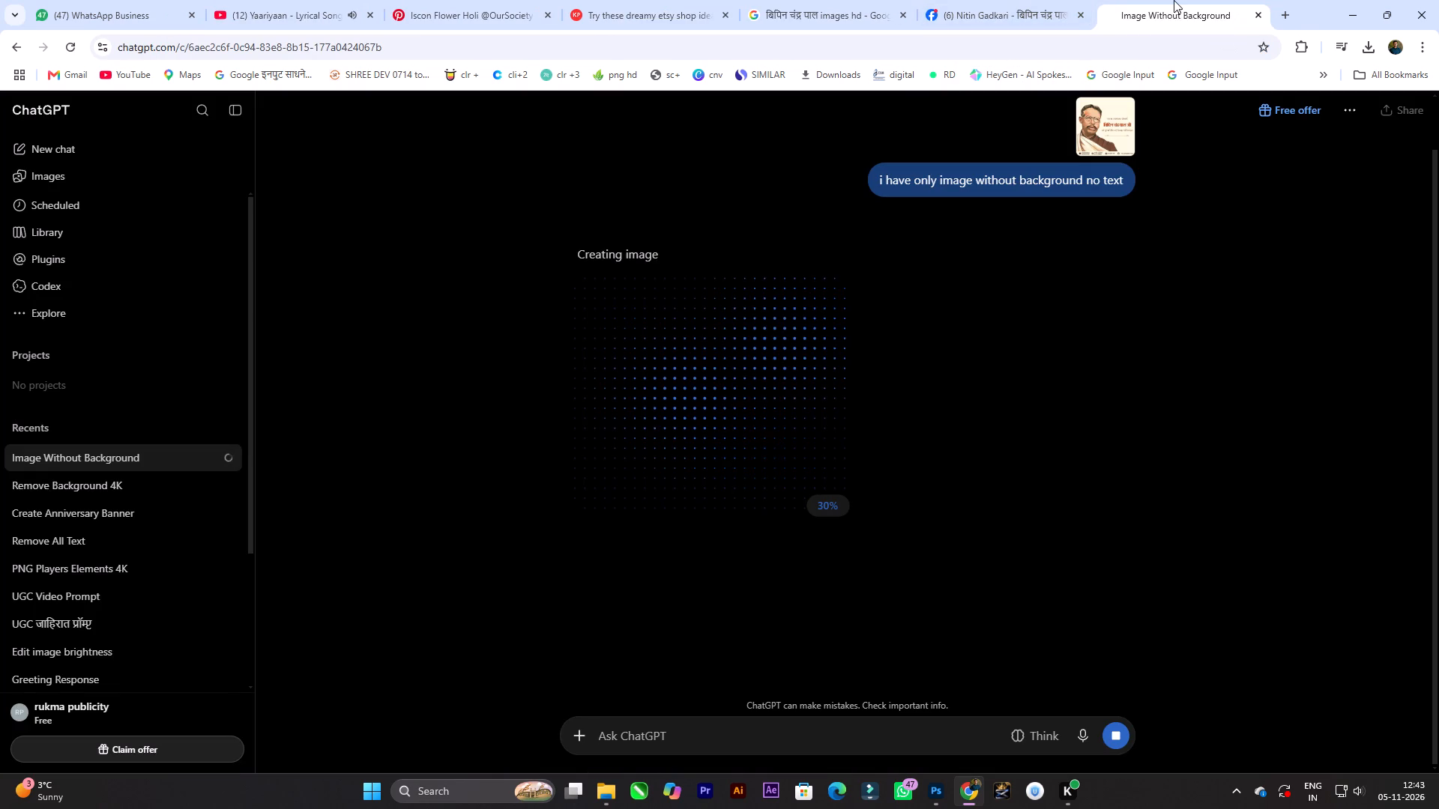
Return to the Yaariyaan song on YouTube and skip the Uber advertisement playing before it.
left_click(235, 0)
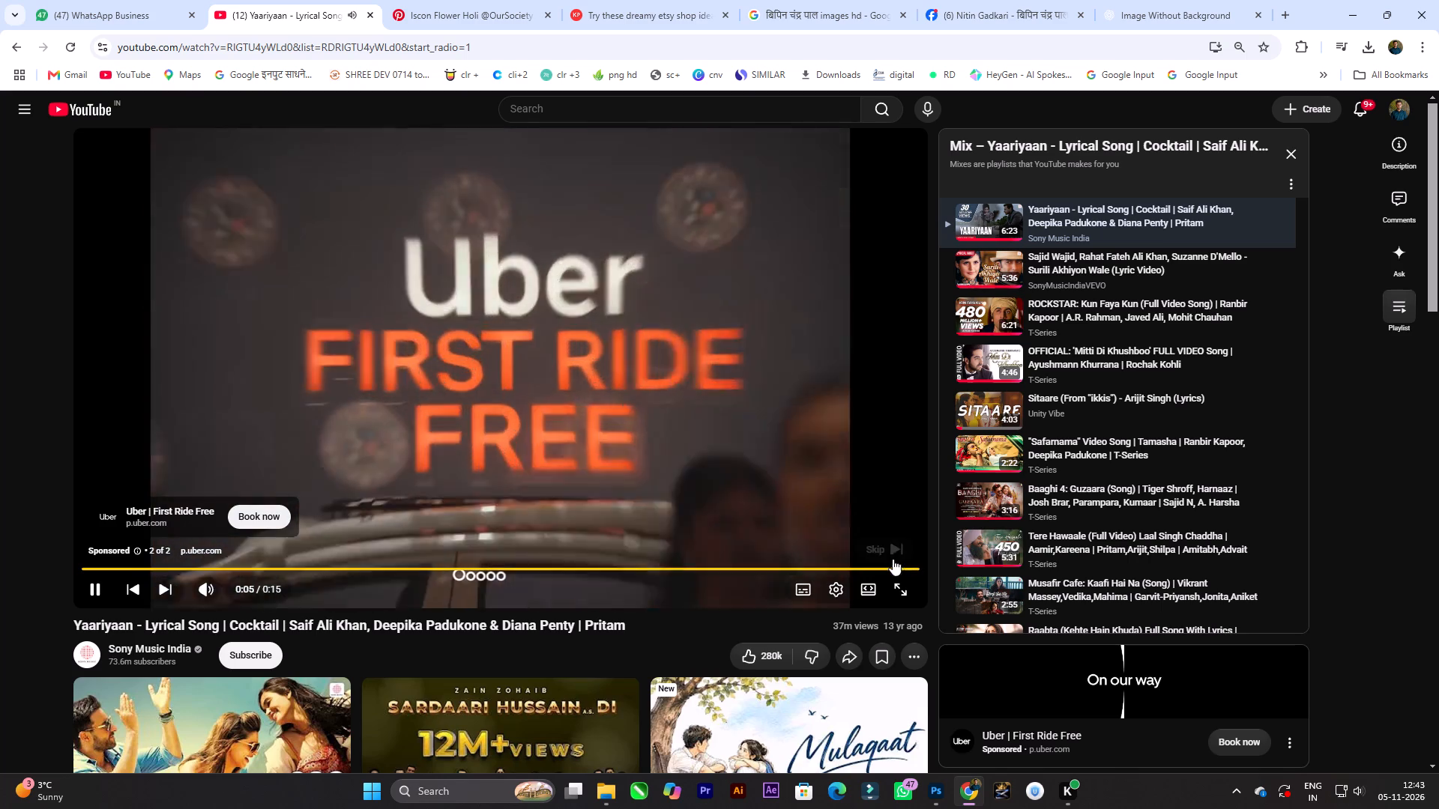
left_click(893, 550)
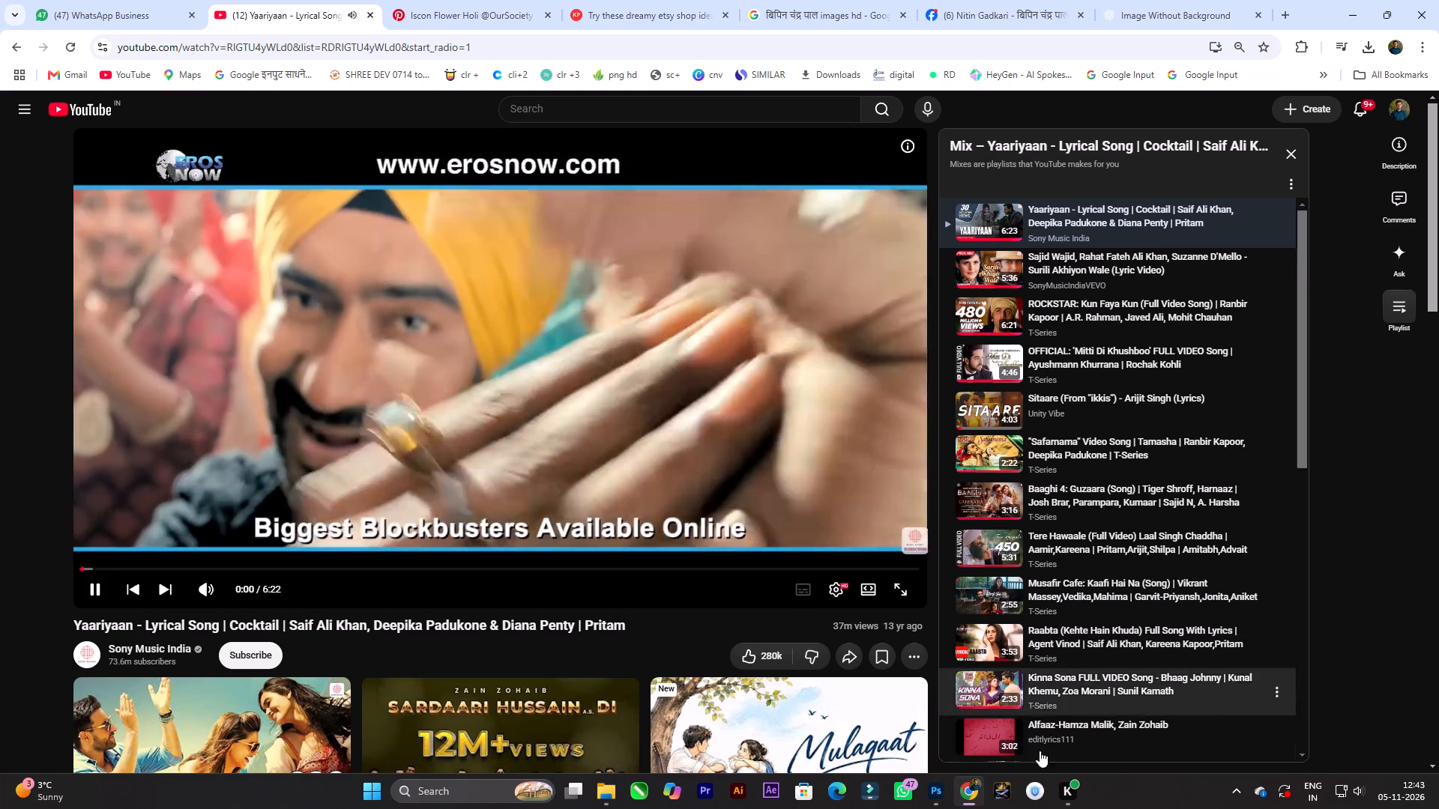
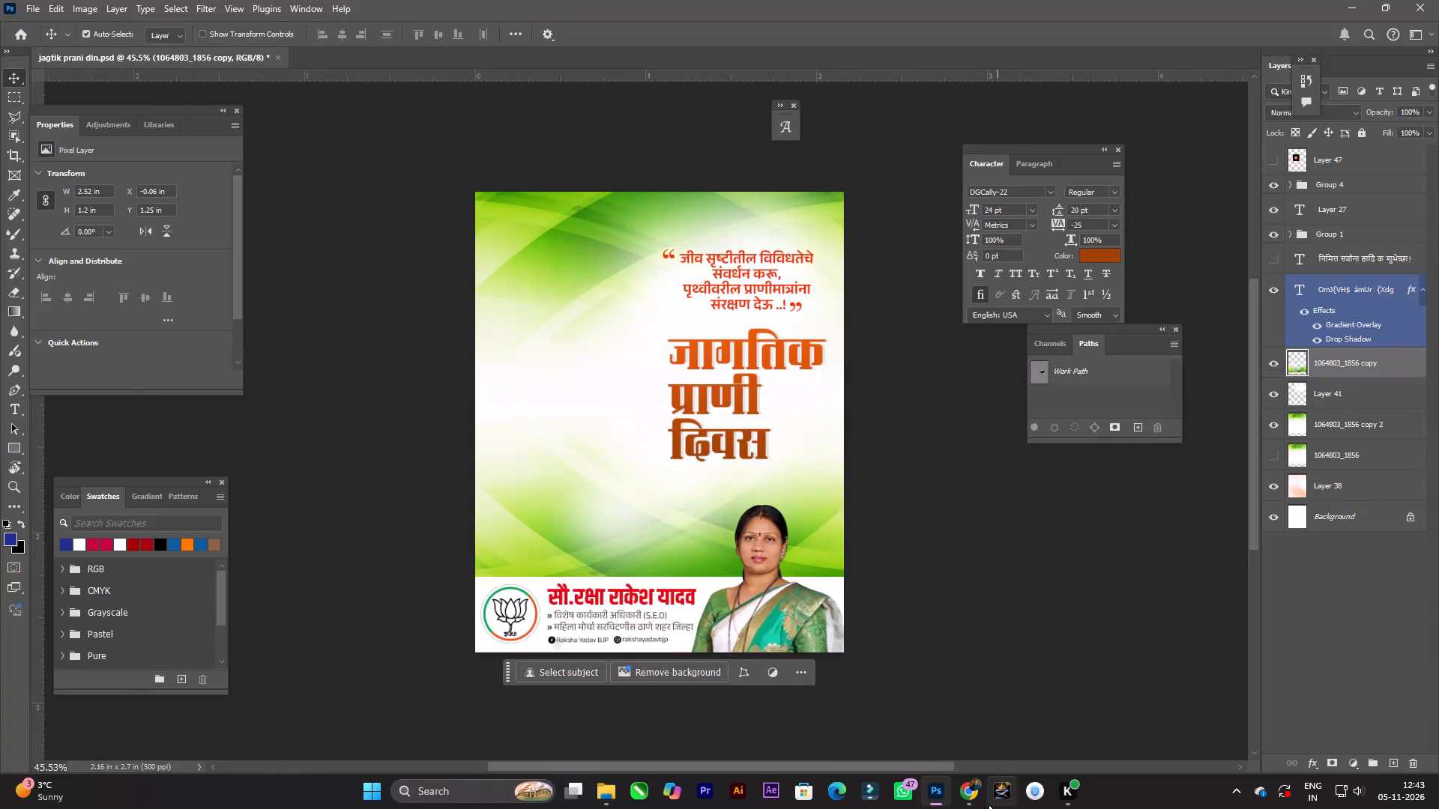
Switch to the ChatGPT conversation in Chrome and download the generated portrait without background or text.
left_click(967, 793)
left_click(964, 0)
left_click(1160, 0)
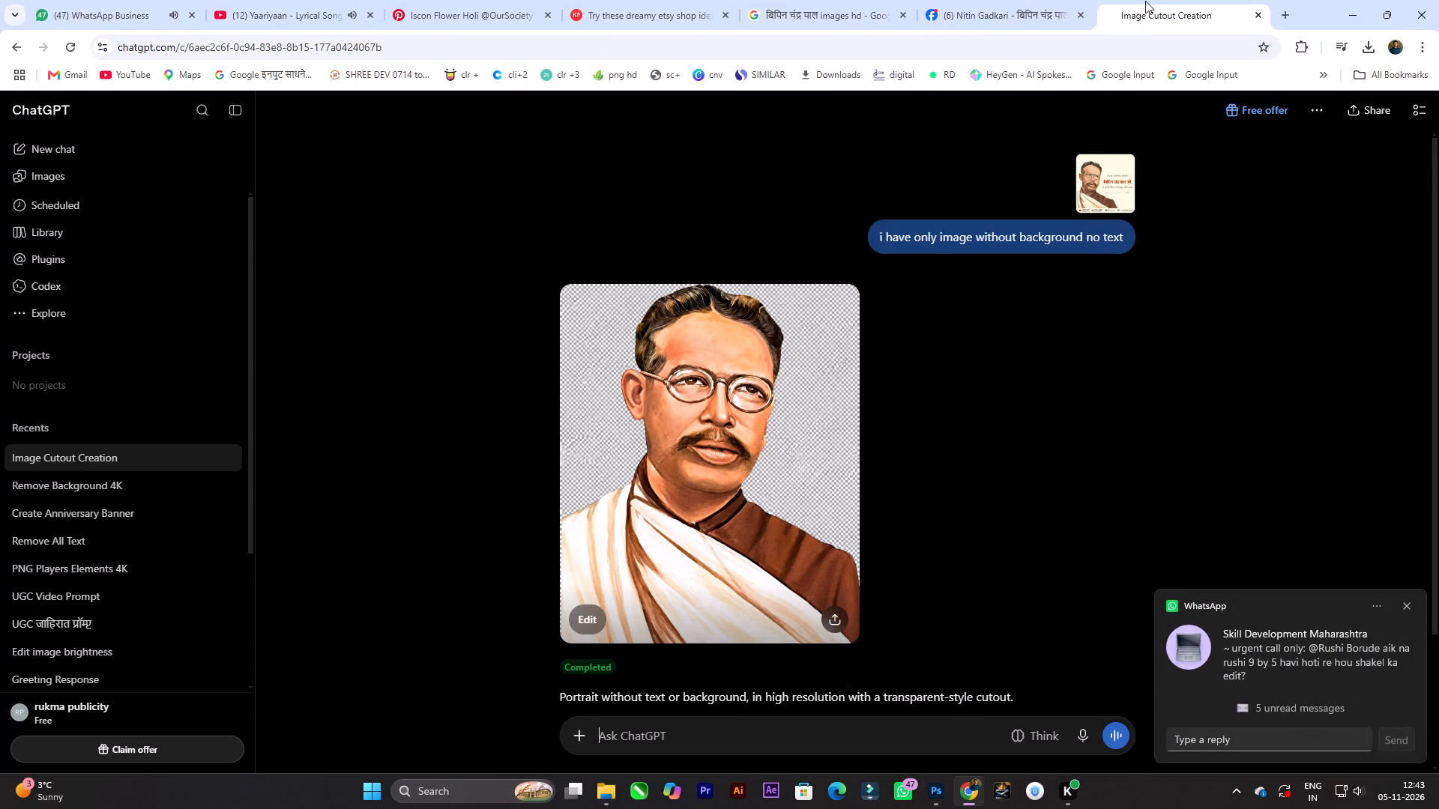
scroll(887, 334, "down", 1)
left_click(837, 551)
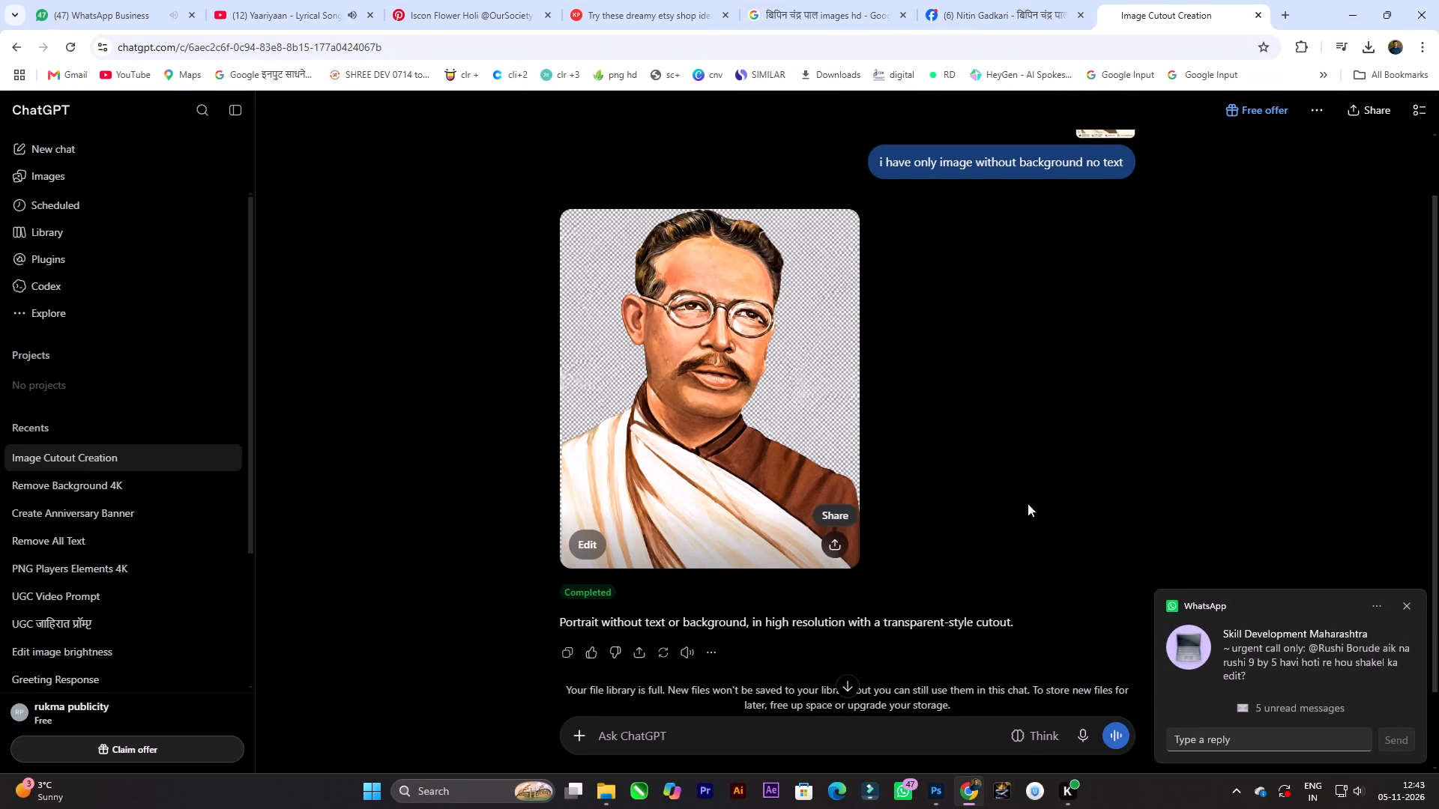
left_click(873, 596)
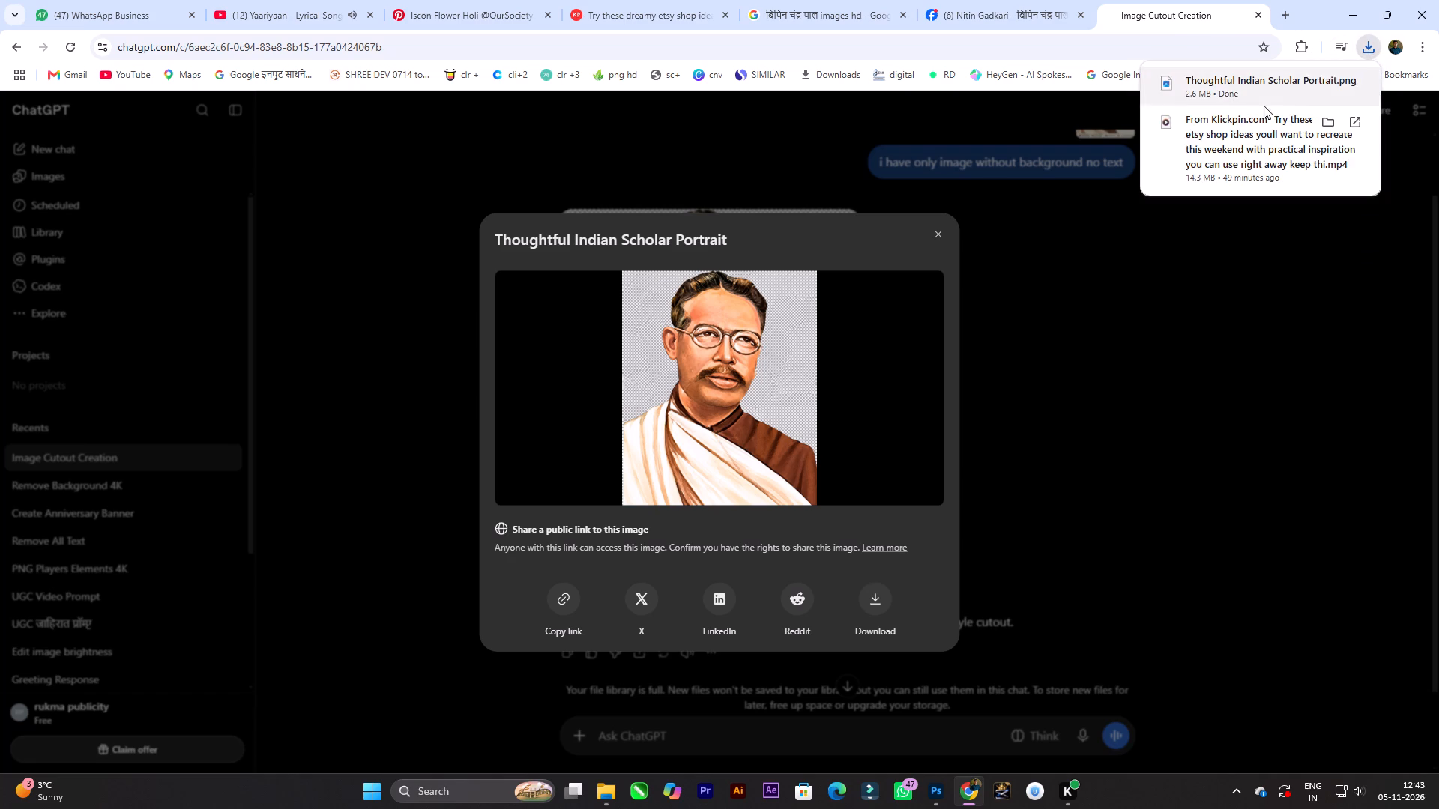
Bring the downloaded Thoughtful Indian Scholar Portrait.png from Chrome into Photoshop.
left_click_drag(1255, 100, 618, 113)
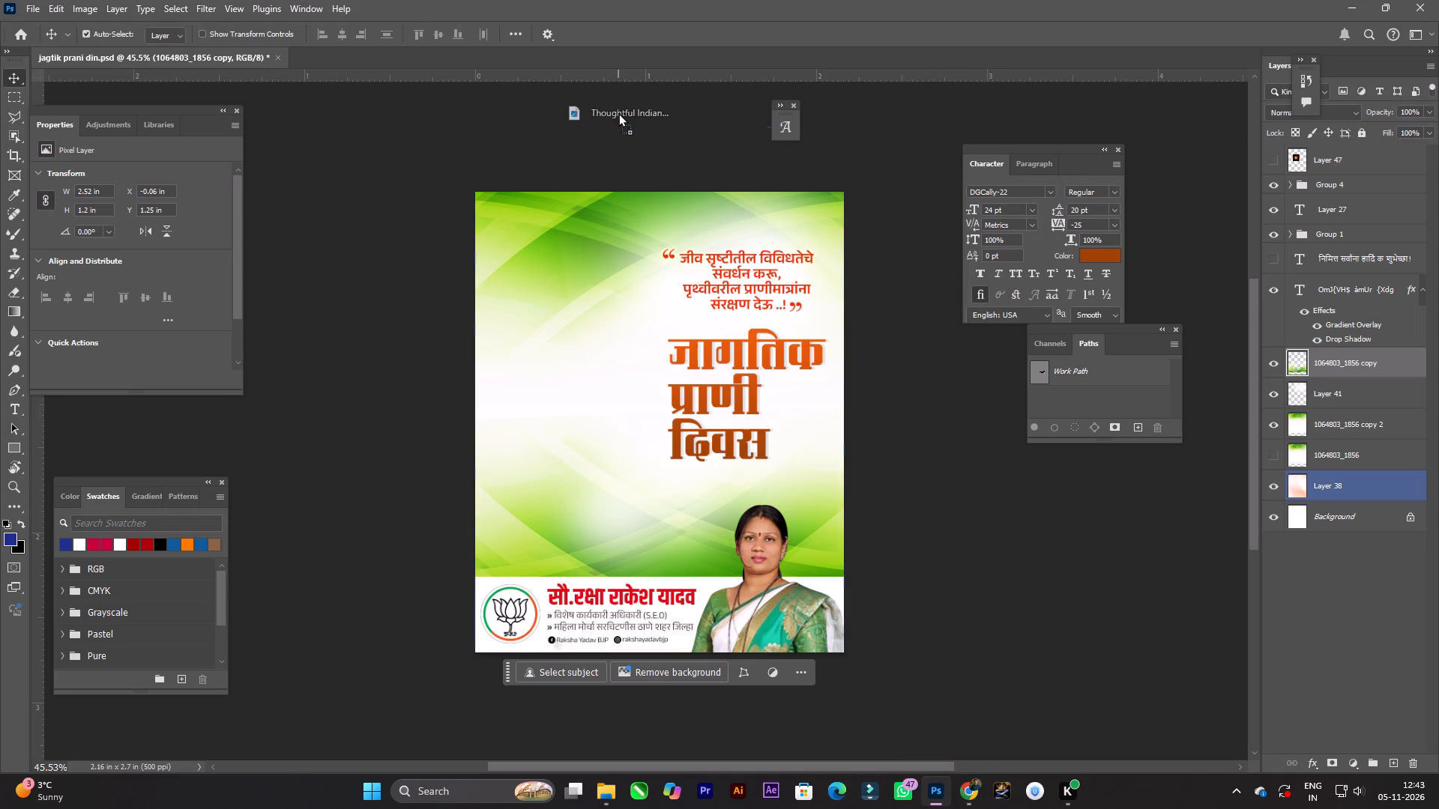
Open the downloaded Thoughtful Indian Scholar Portrait image as its own document in Photoshop.
left_click_drag(618, 113, 737, 58)
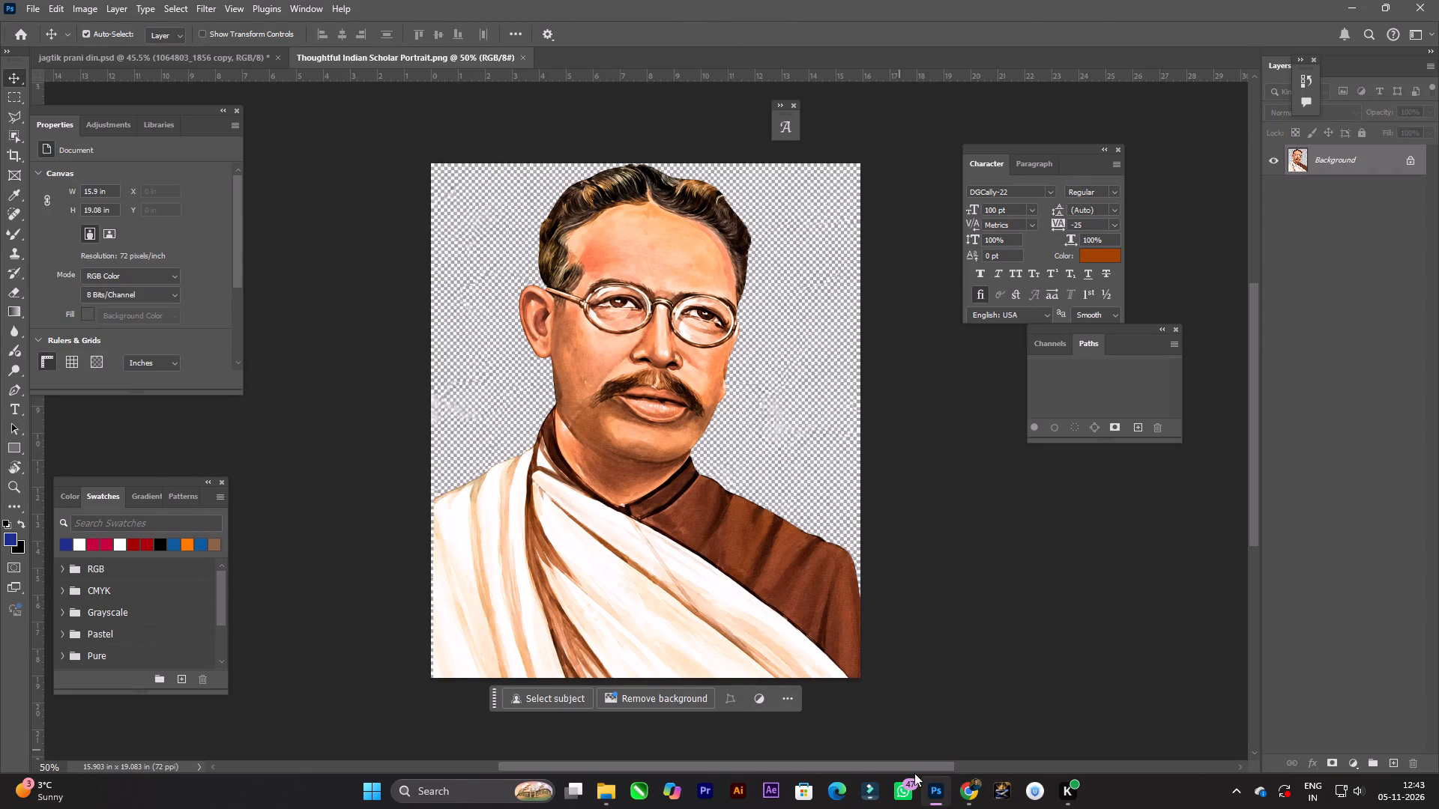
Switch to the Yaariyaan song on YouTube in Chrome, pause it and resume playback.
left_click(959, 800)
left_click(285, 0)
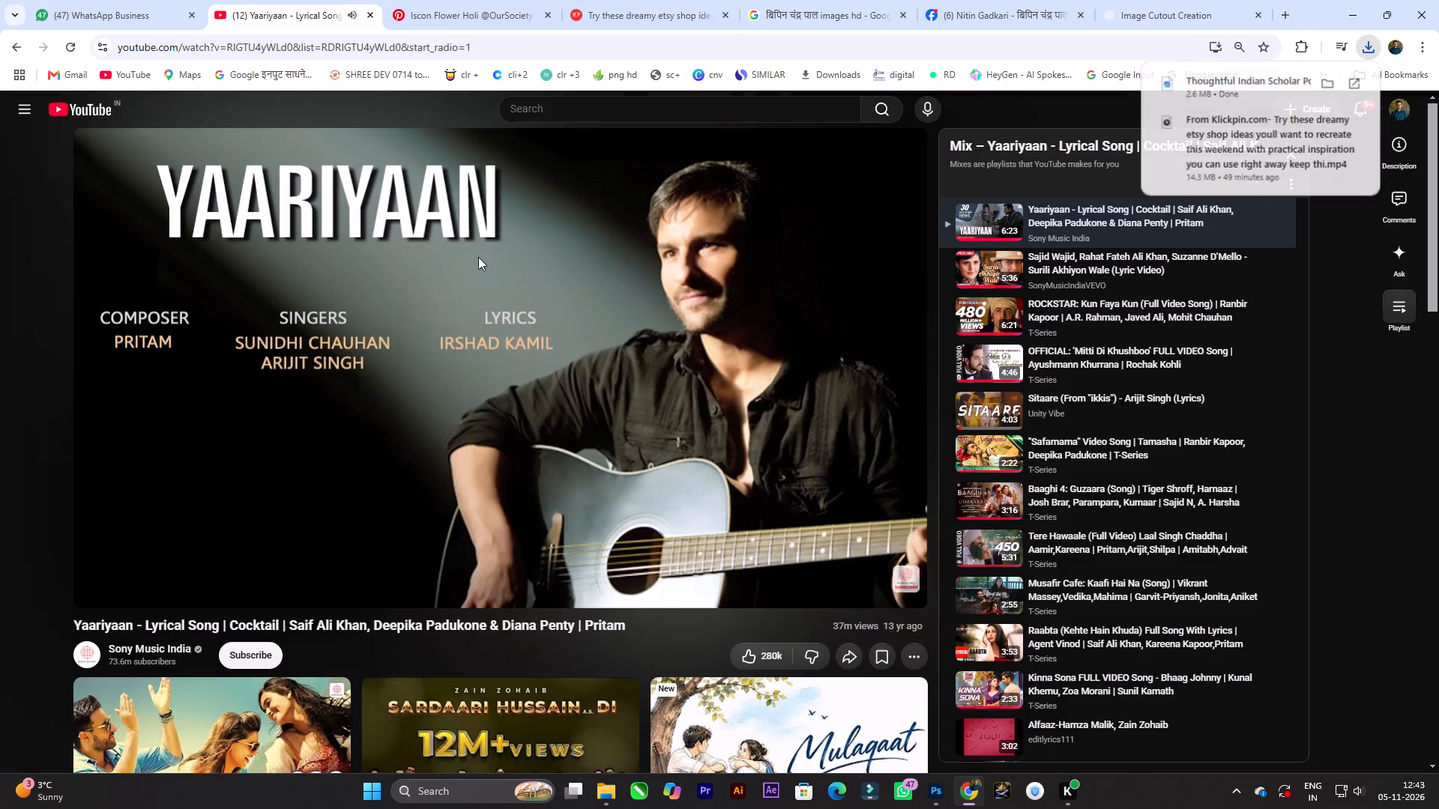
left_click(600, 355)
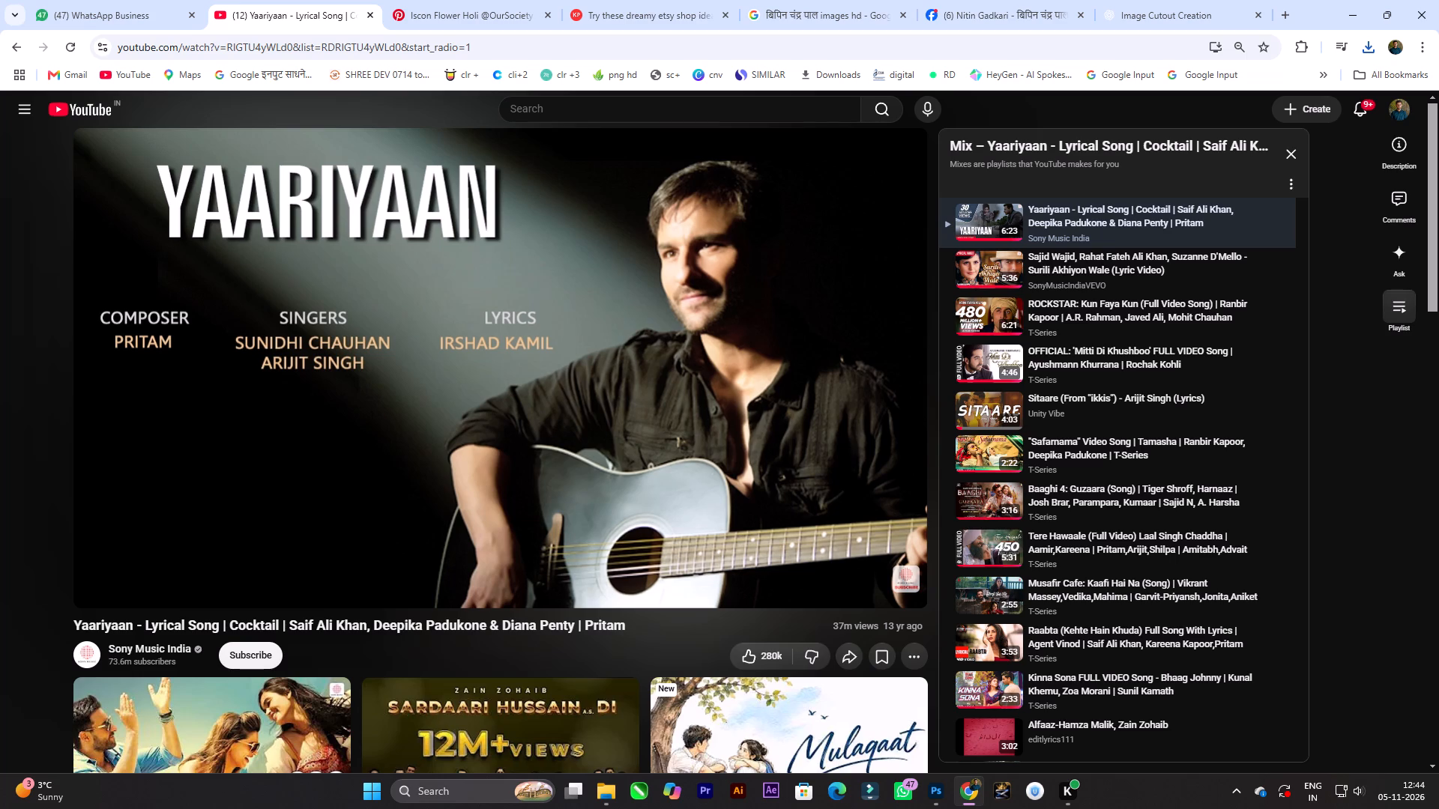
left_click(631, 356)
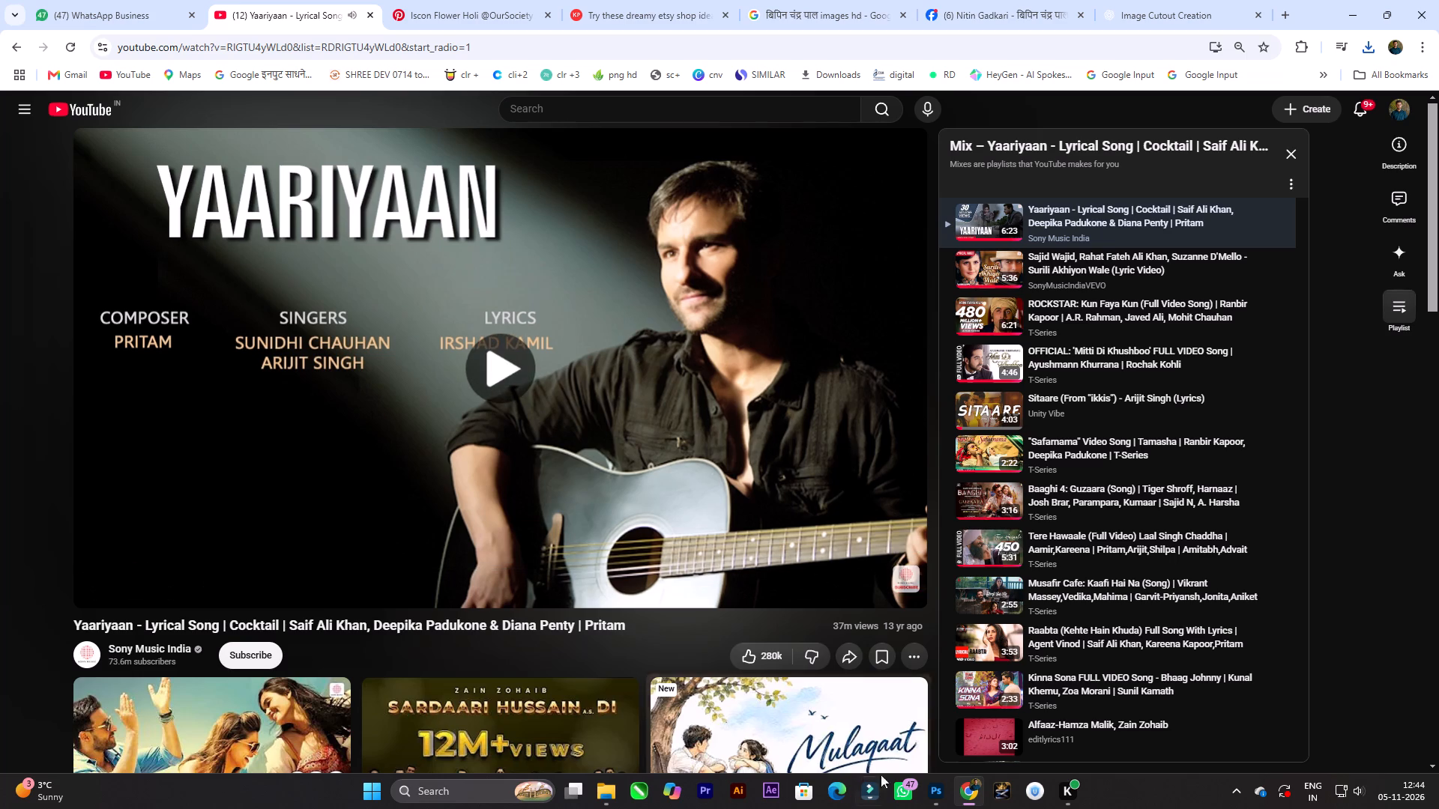
Return to Photoshop, unlock the portrait's Background layer and scale it down proportionally to about 92%.
left_click(940, 798)
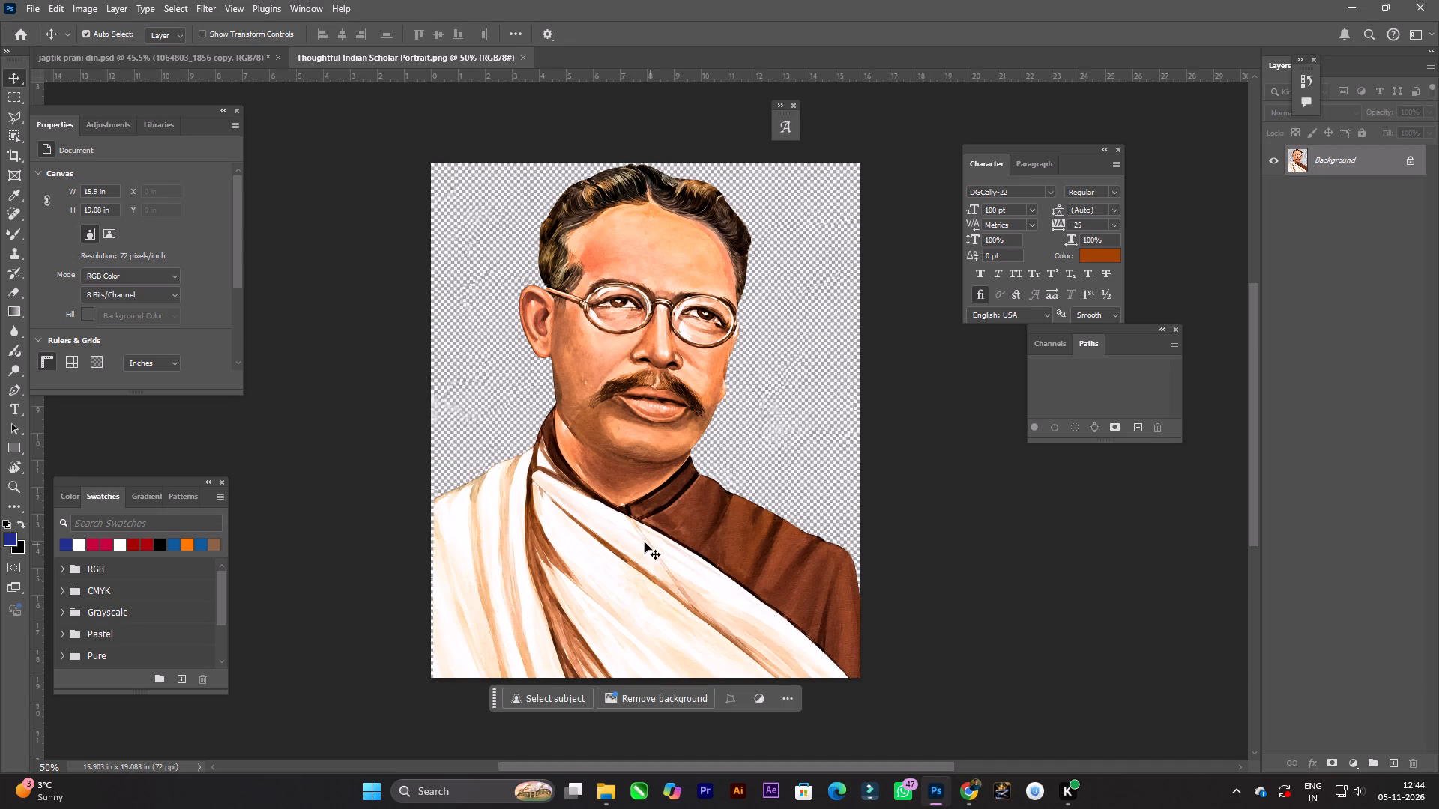
left_click_drag(629, 535, 636, 542)
scroll(642, 531, "up", 1, "alt")
scroll(643, 528, "down", 3, "alt")
key("Escape")
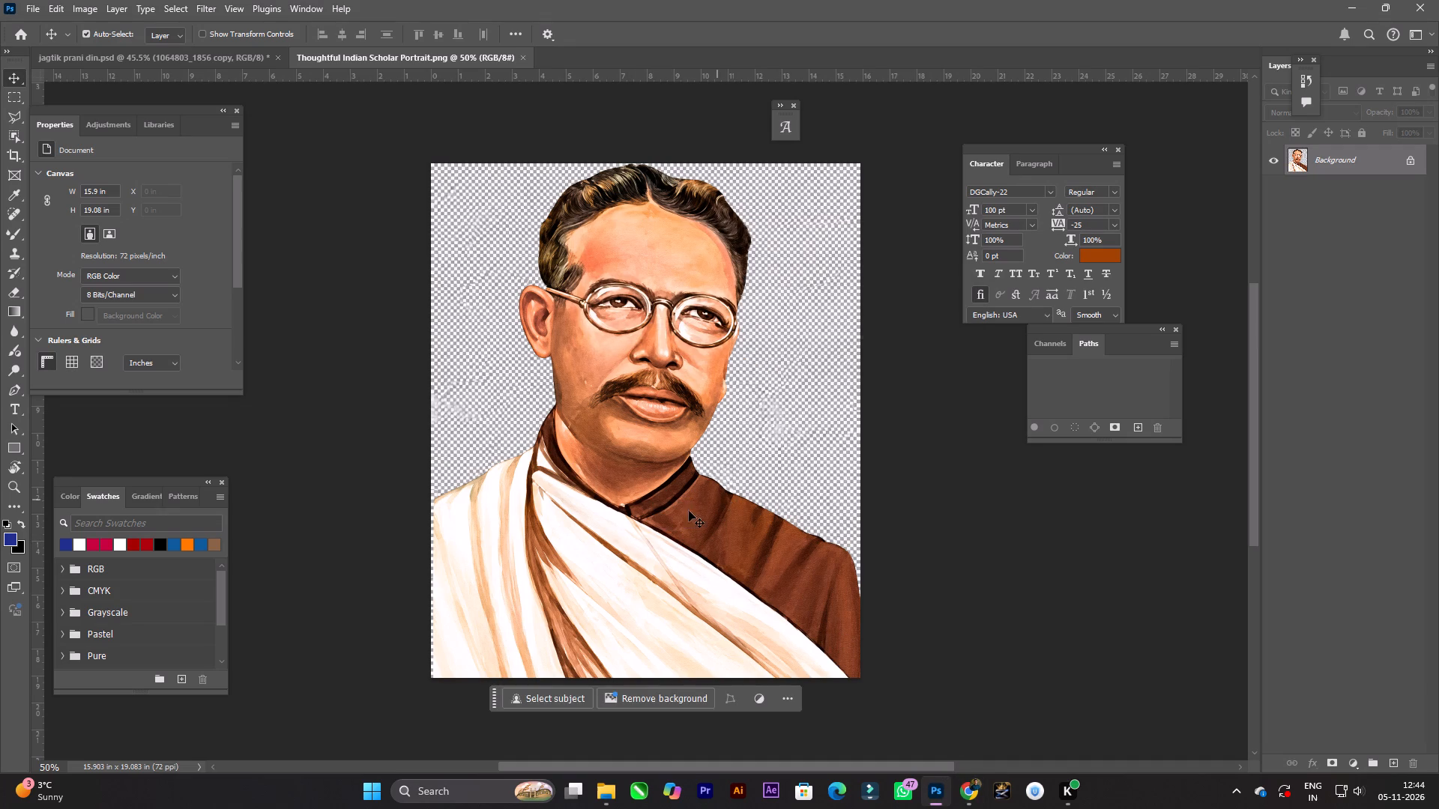
left_click(675, 518)
key("ctrl+t")
left_click(1417, 168)
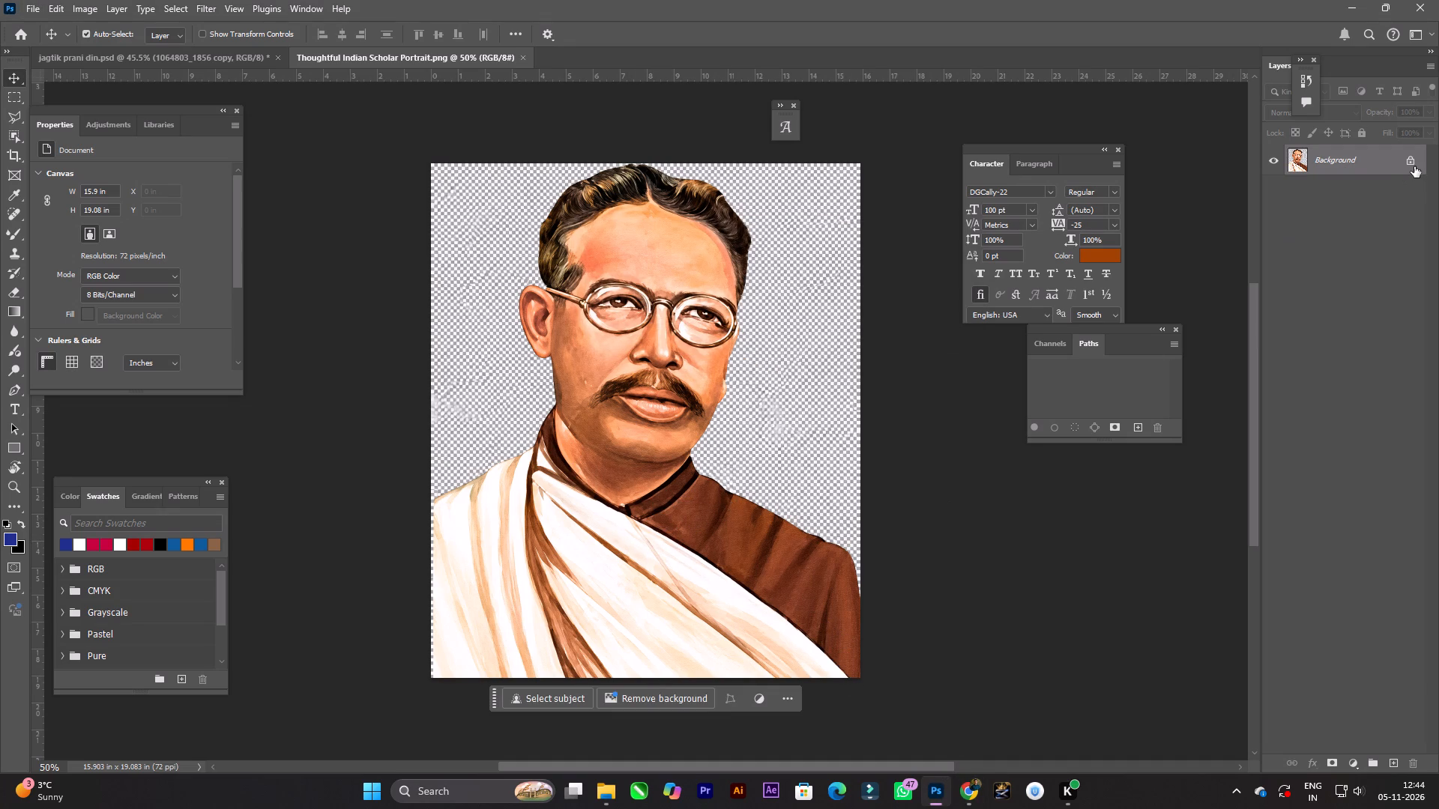
left_click(1411, 160)
key("ctrl+t")
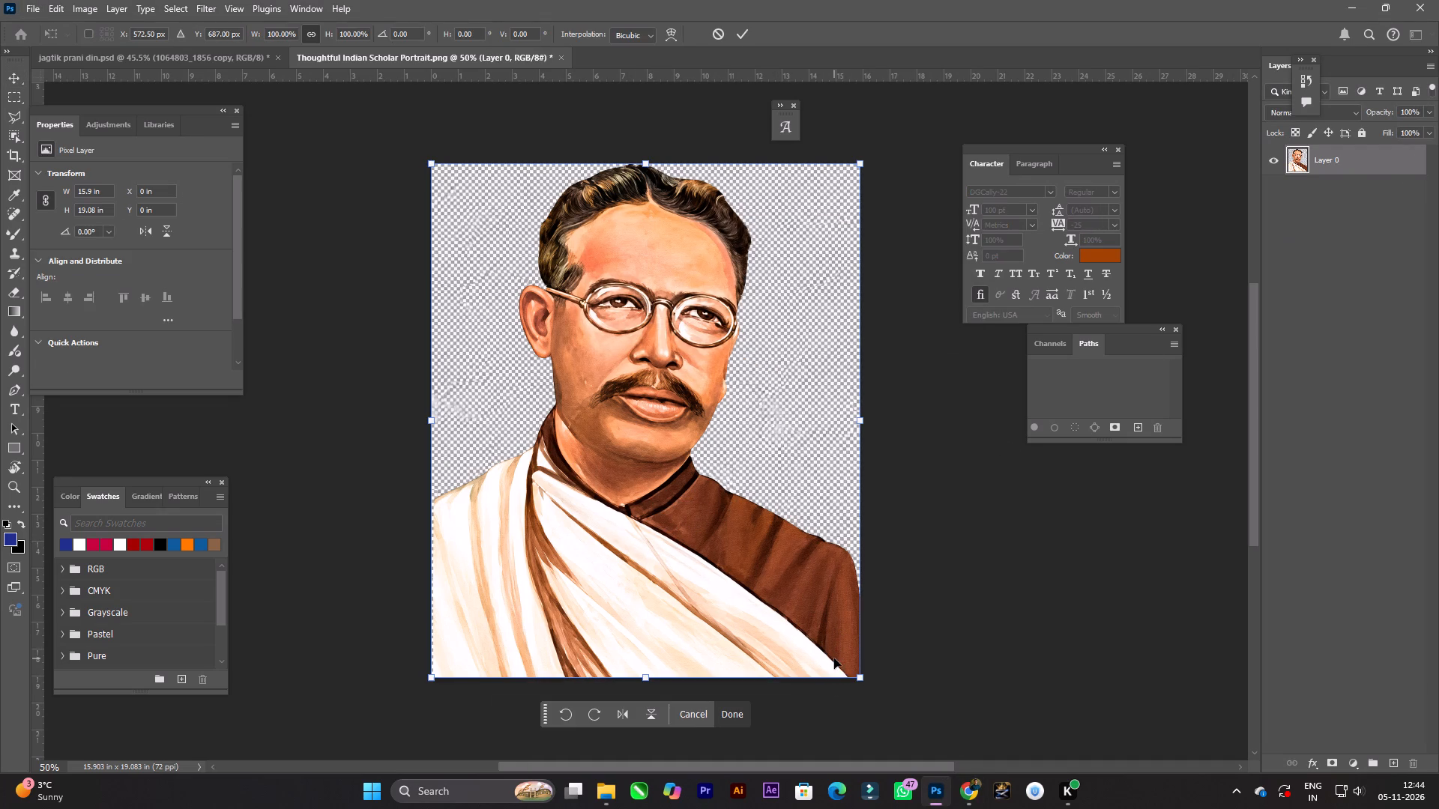
left_click_drag(863, 675, 851, 650, "alt")
double_click(616, 440)
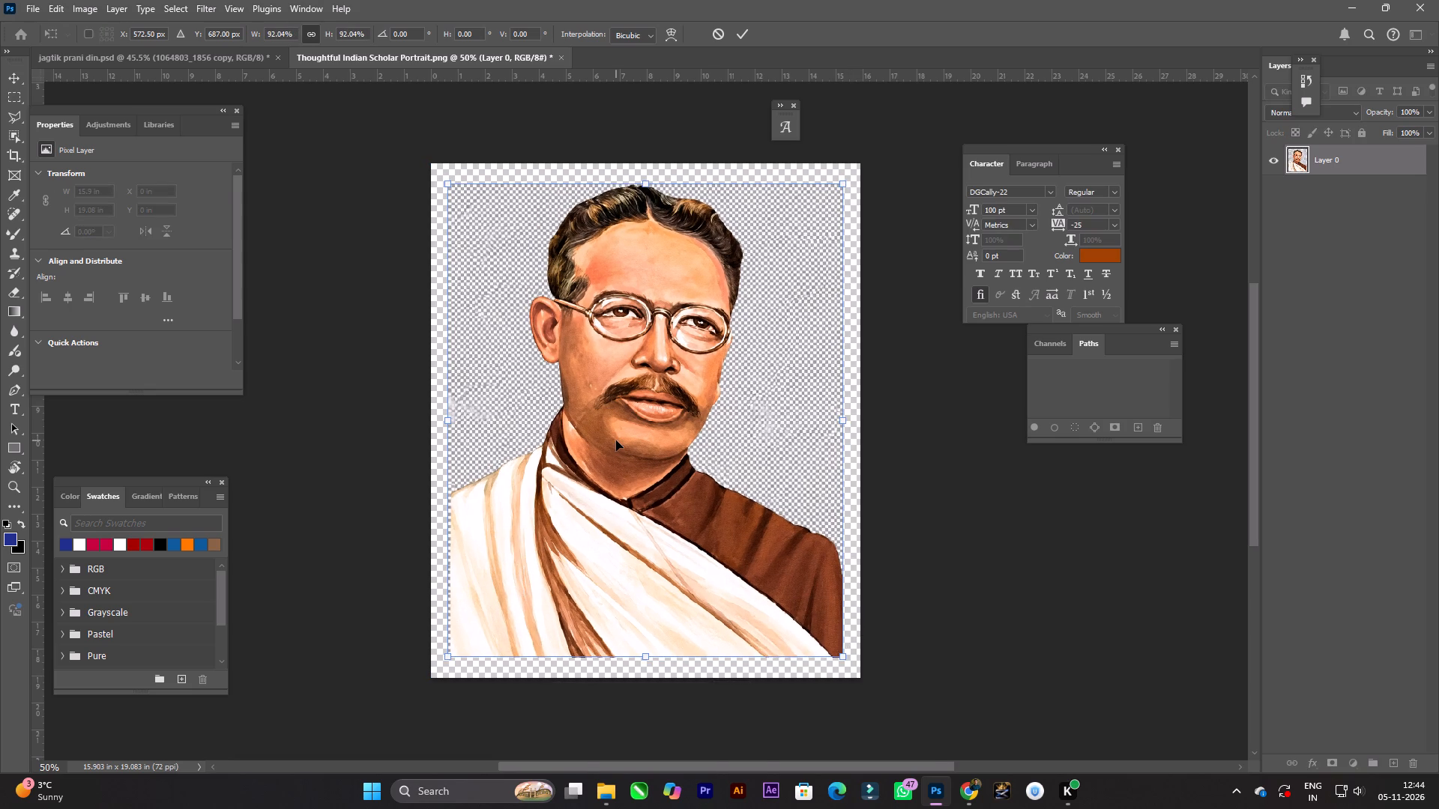
Start a Pen tool path in the transparent margin beside the brown-clad shoulder and bring it to the garment's outer edge.
scroll(636, 422, "up", 8, "alt")
scroll(653, 411, "down", 9, "alt")
key("space")
left_click_drag(795, 524, 780, 525)
scroll(784, 525, "up", 5)
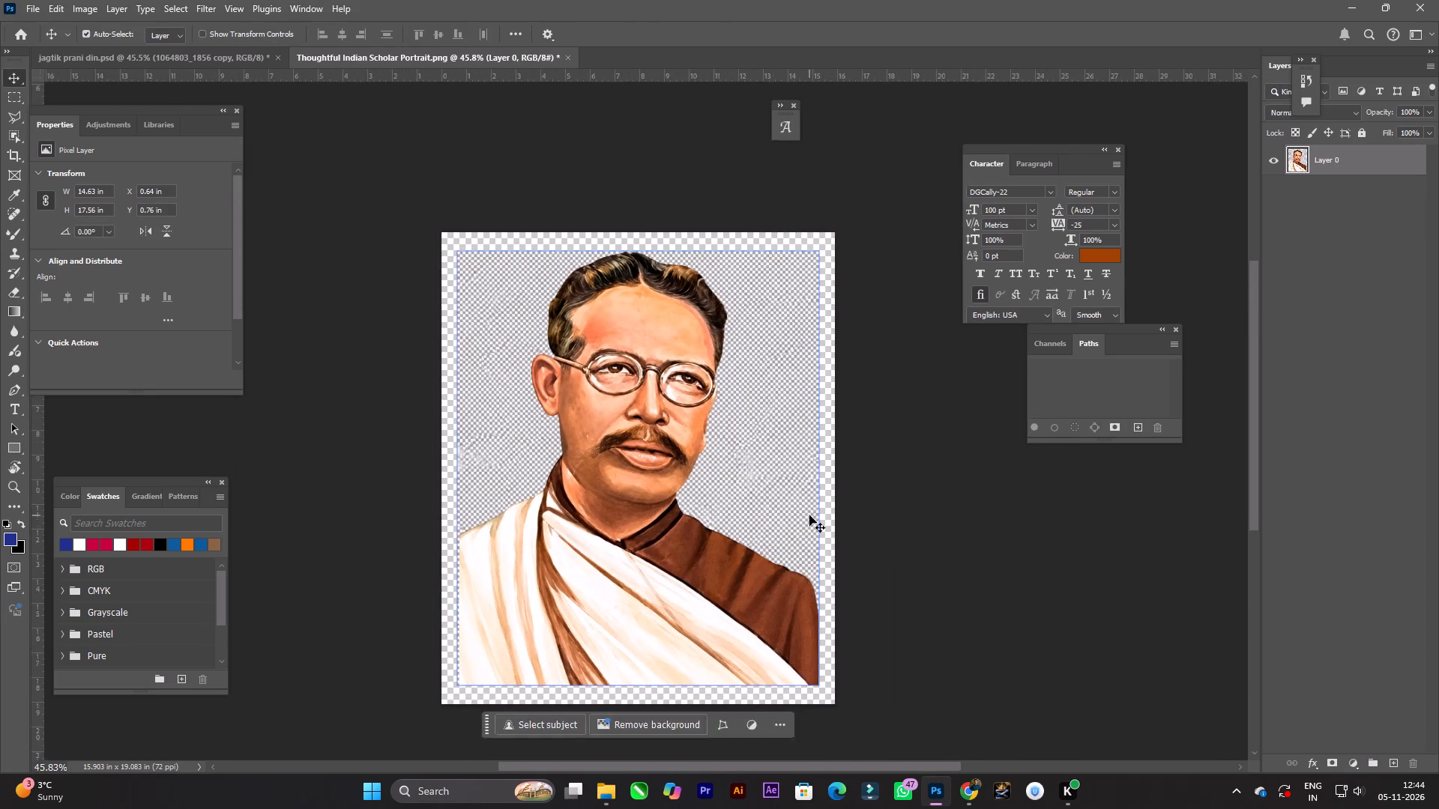
scroll(809, 515, "up", 10)
key("space")
key("space")
left_click_drag(847, 618, 869, 482)
scroll(867, 533, "up", 5, "alt")
key("p")
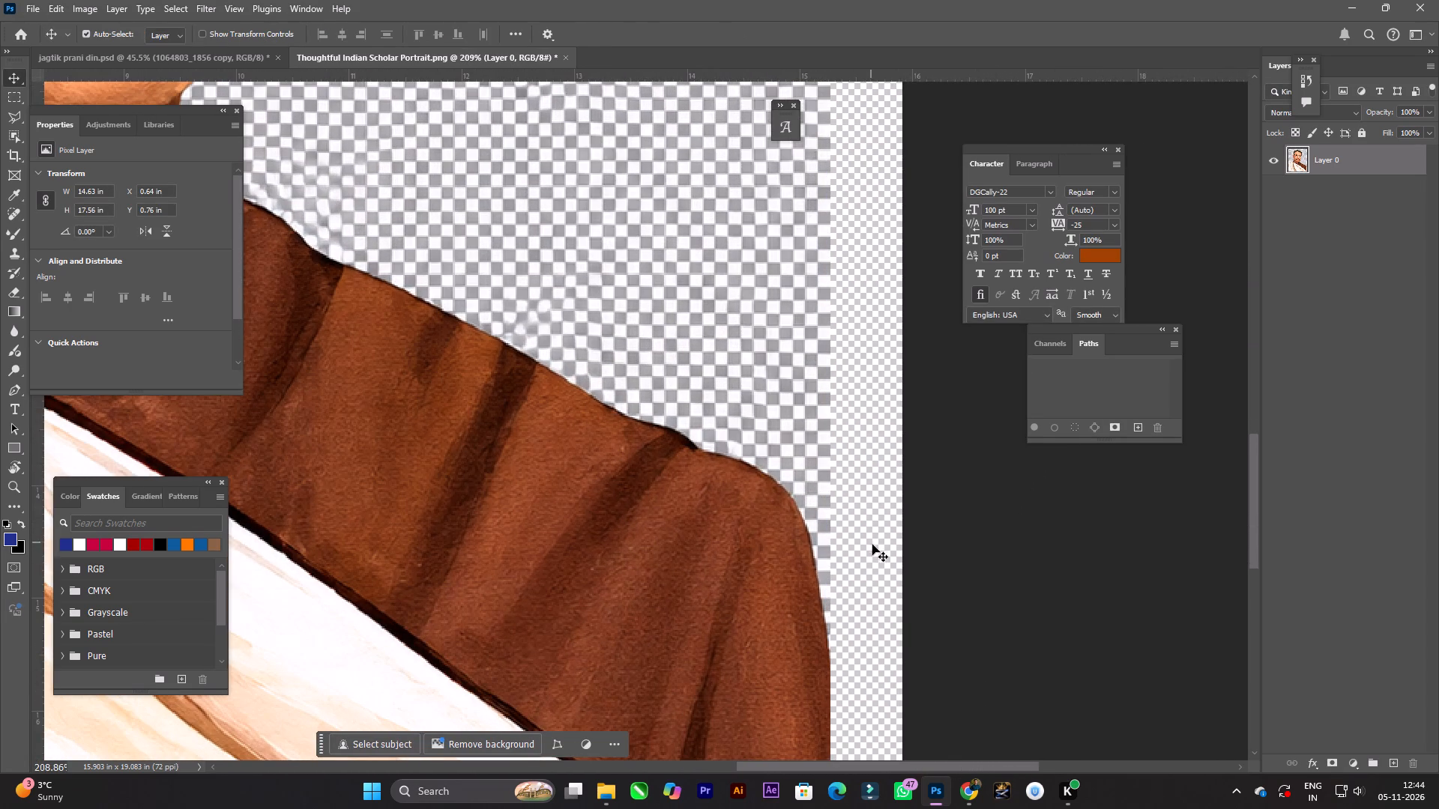
key("p")
scroll(850, 578, "up", 2, "alt")
key("space")
left_click_drag(848, 609, 808, 566)
scroll(815, 571, "up", 4, "alt")
left_click(857, 503)
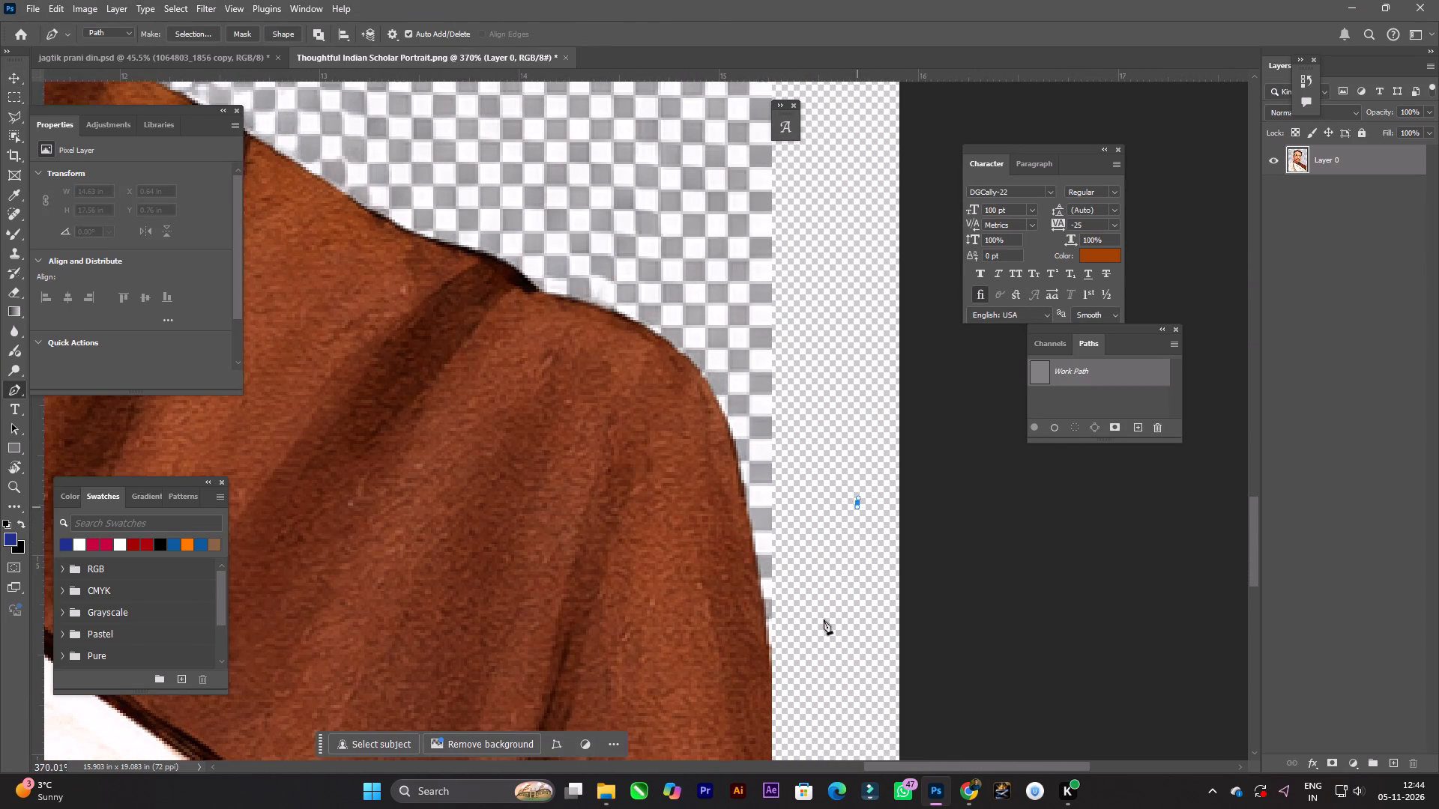
left_click_drag(814, 654, 809, 667)
scroll(779, 683, "up", 3, "alt")
left_click(782, 650)
left_click(769, 652)
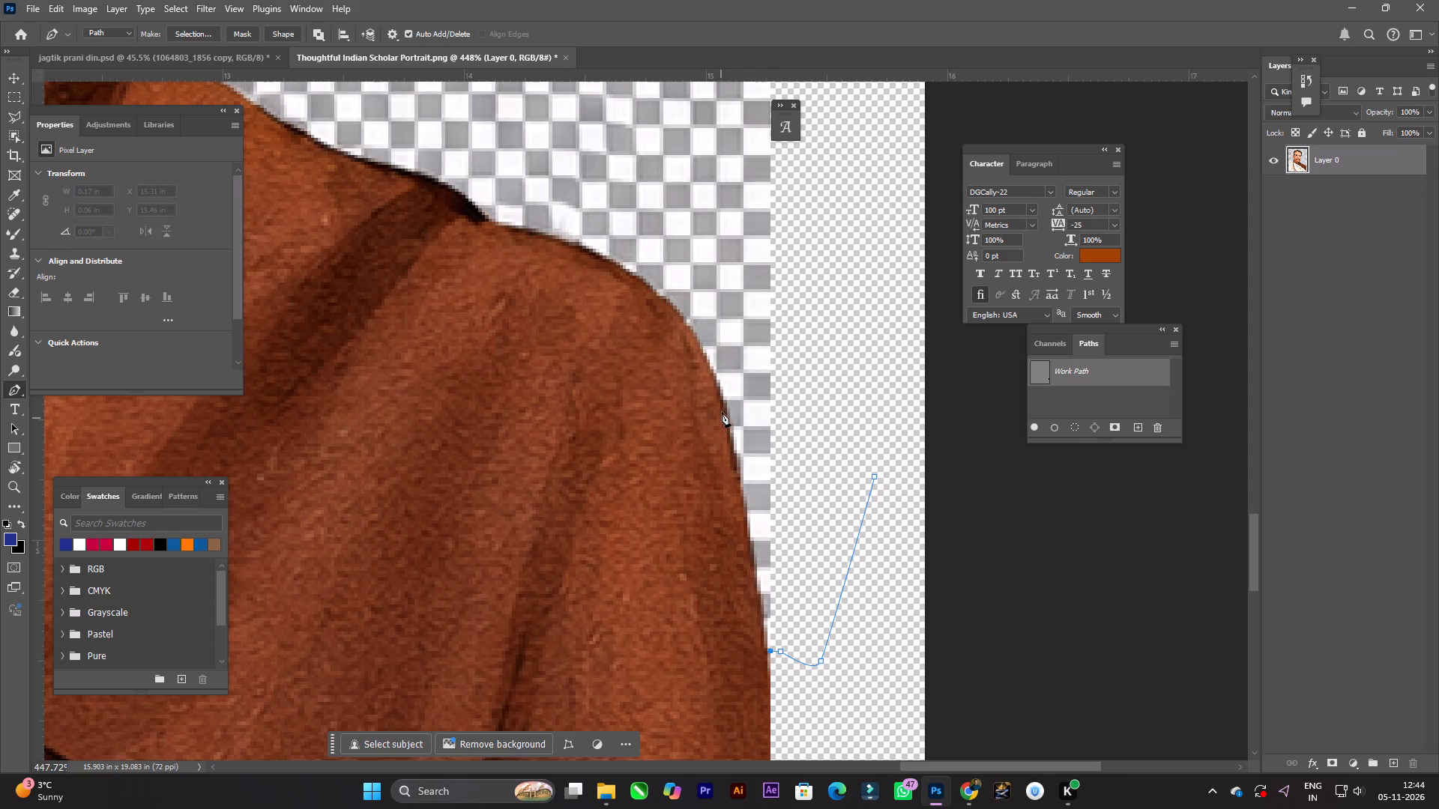
Trace the rounded brown shoulder with curved anchors, continuing past the small dip and dark fold on its top edge.
left_click_drag(722, 405, 711, 373)
left_click_drag(679, 314, 669, 300)
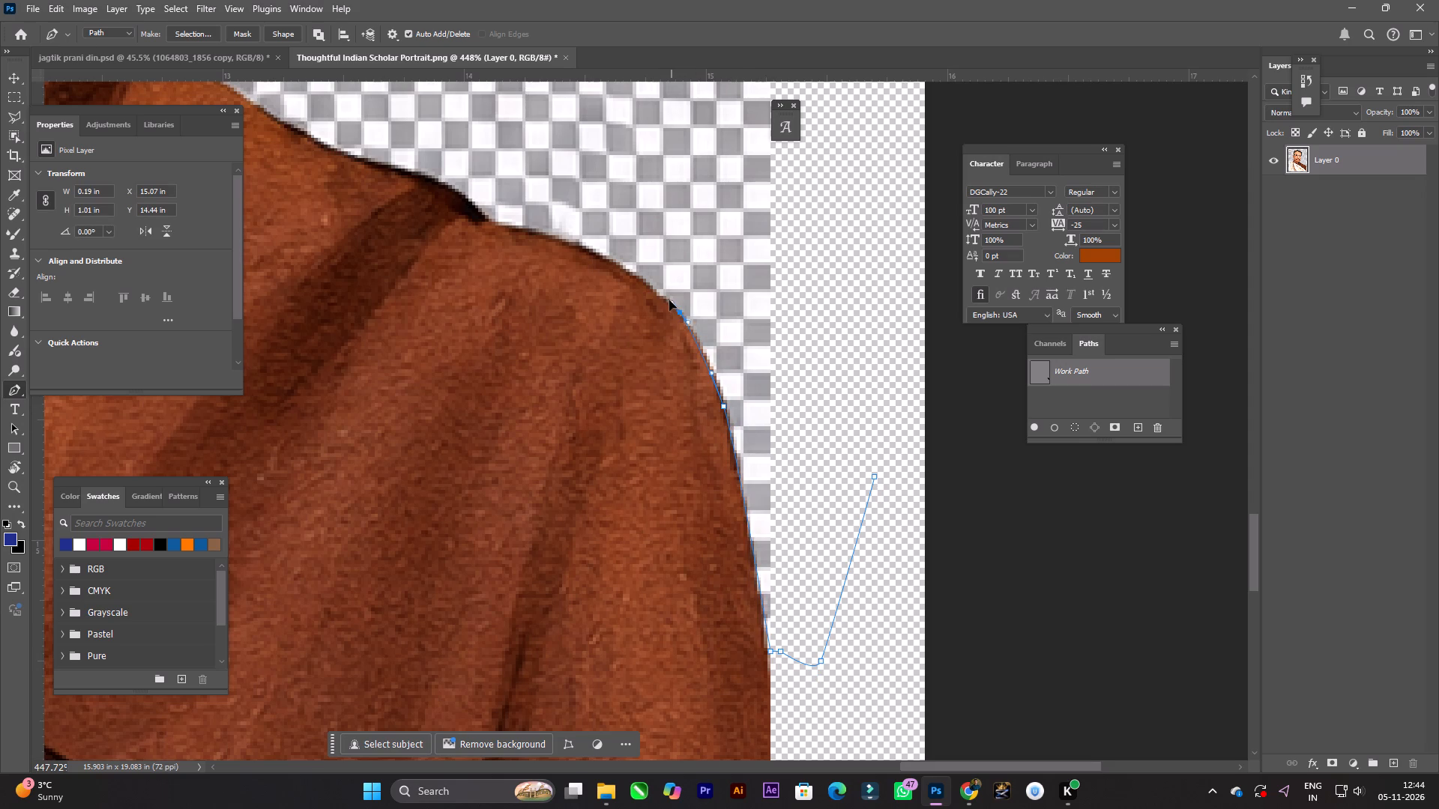
left_click_drag(669, 300, 664, 294)
left_click_drag(583, 250, 566, 241)
left_click_drag(524, 230, 522, 230)
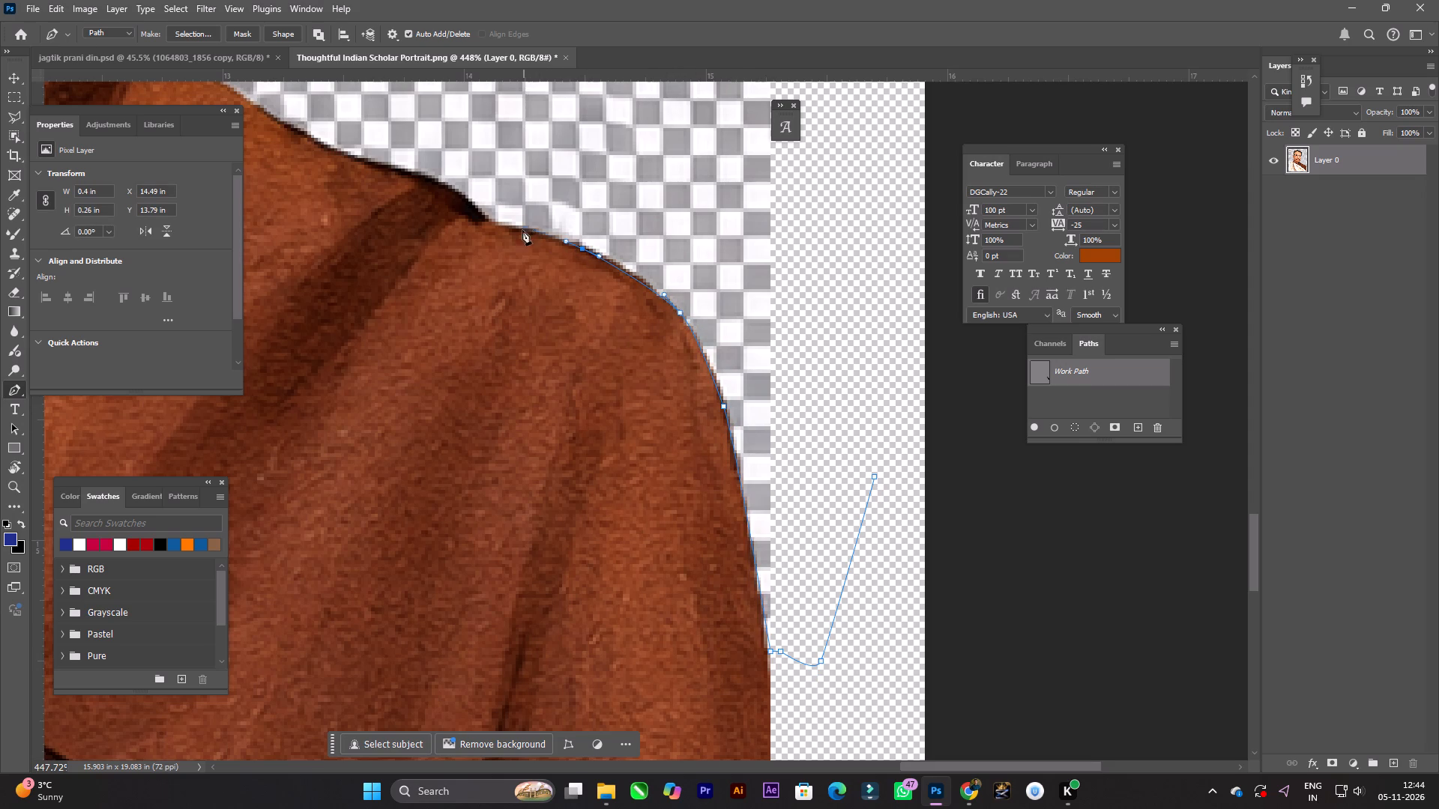
left_click_drag(522, 230, 514, 230)
left_click(495, 228)
left_click_drag(476, 212, 461, 199)
left_click_drag(428, 179, 408, 170)
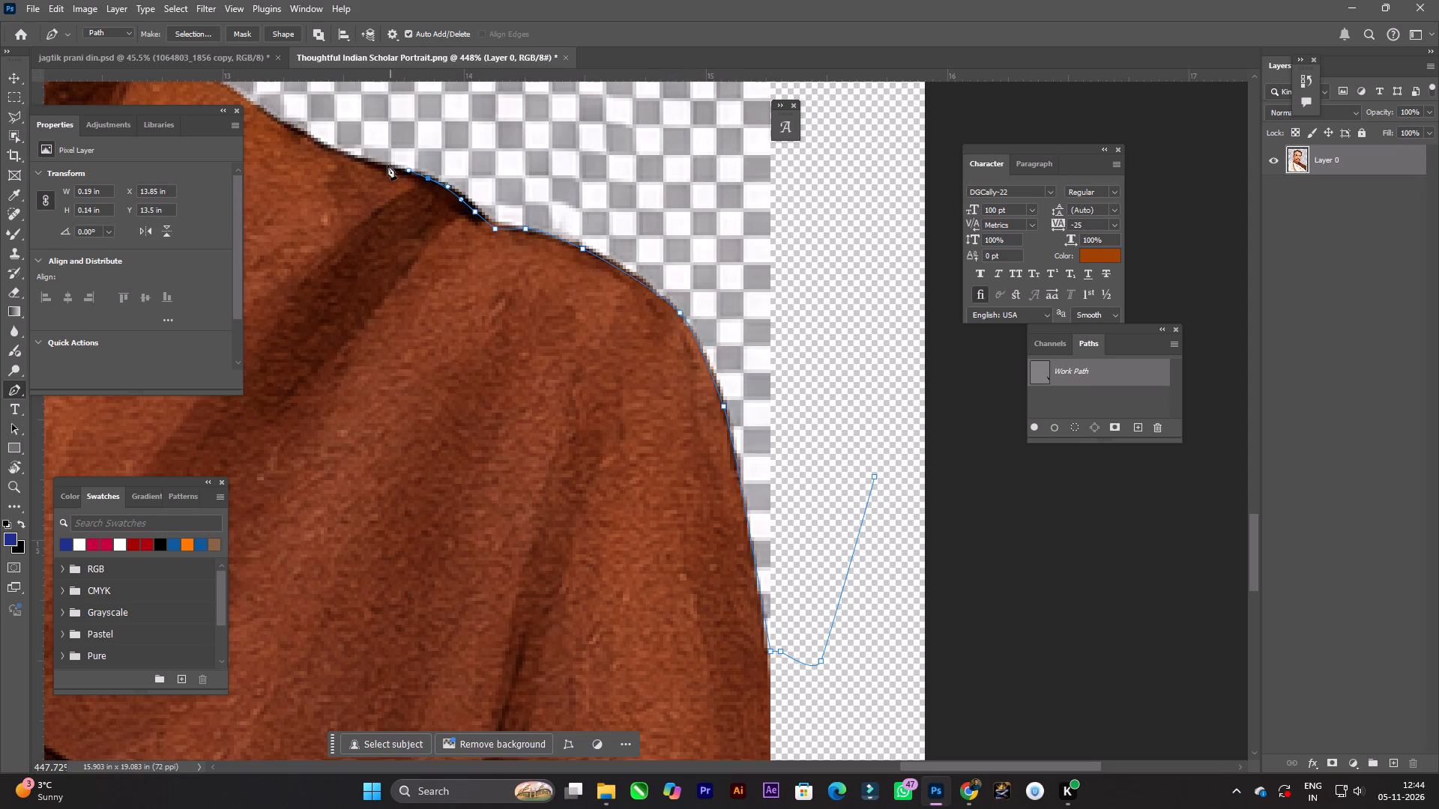
left_click_drag(372, 164, 357, 157)
Continue the path along the sloping top edge of the brown garment, past its second dark fold toward the neck.
key("space")
key("space")
key("space")
key("space")
key("space")
key("space")
key("space")
key("space")
key("space")
key("space")
key("space")
left_click_drag(289, 136, 751, 458)
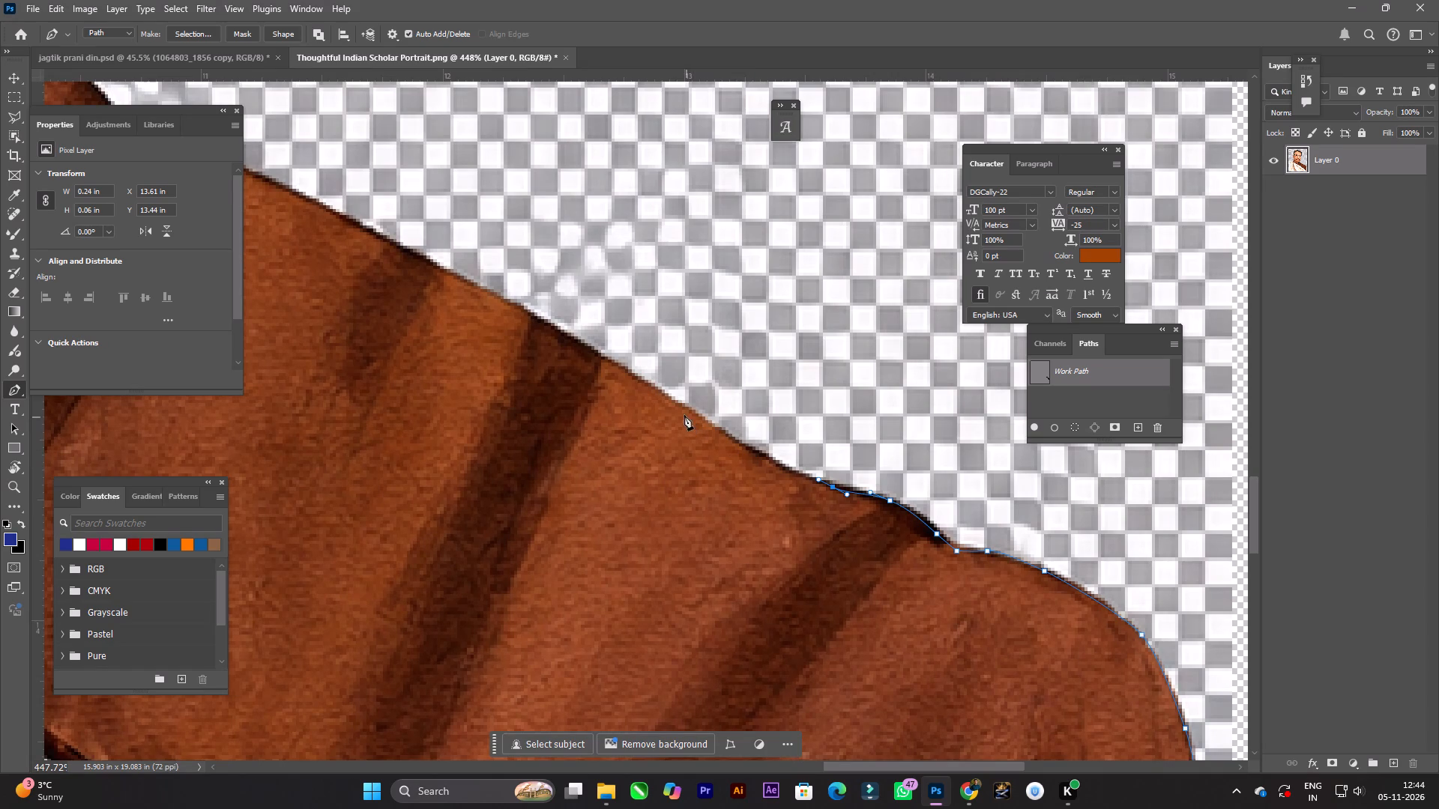
left_click_drag(676, 405, 617, 374)
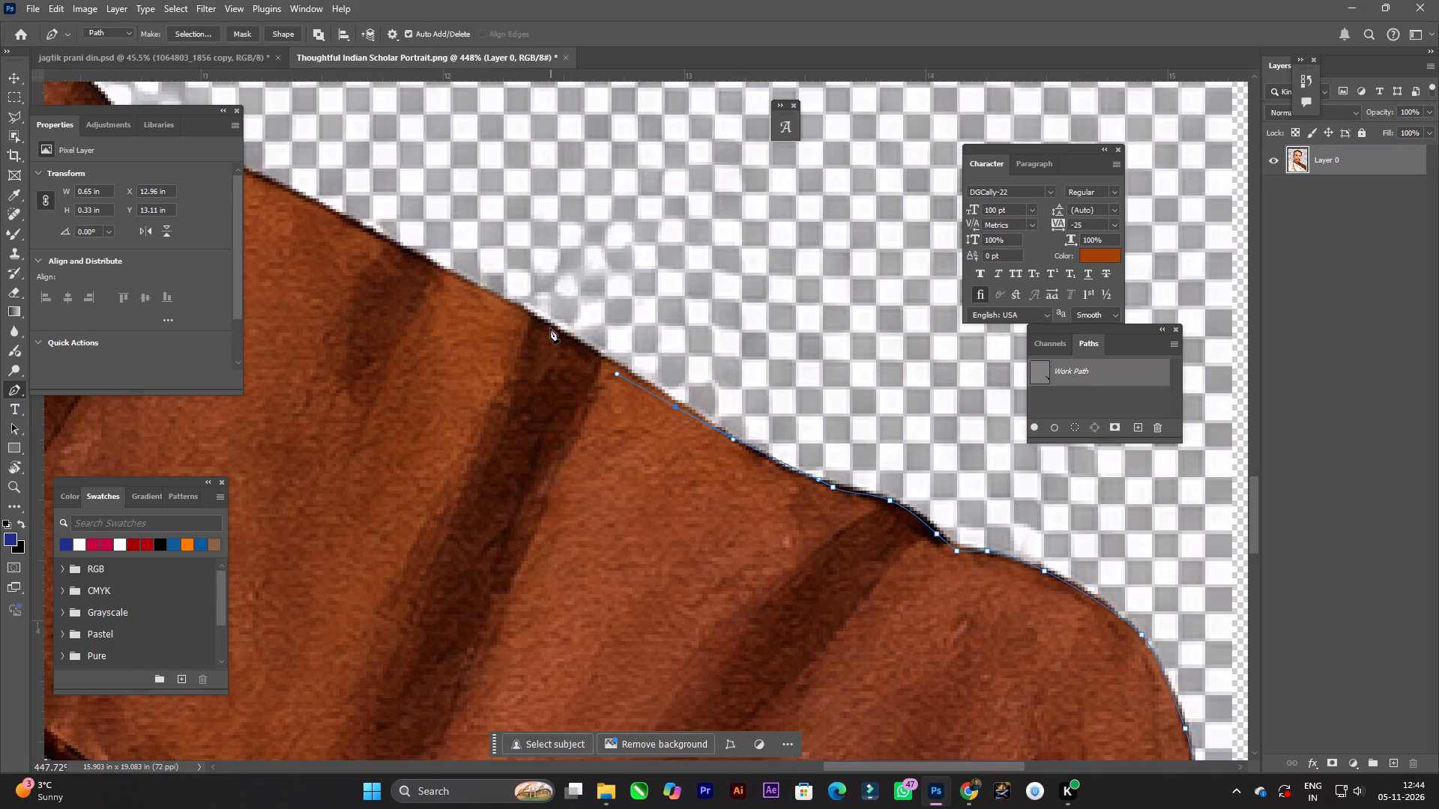
left_click_drag(549, 326, 529, 309)
left_click(424, 259)
Continue the path along the upper shoulder, around its curved dip and onto the outer edge of the collar.
key("space")
key("space")
key("space")
key("space")
key("space")
left_click_drag(407, 252, 883, 515)
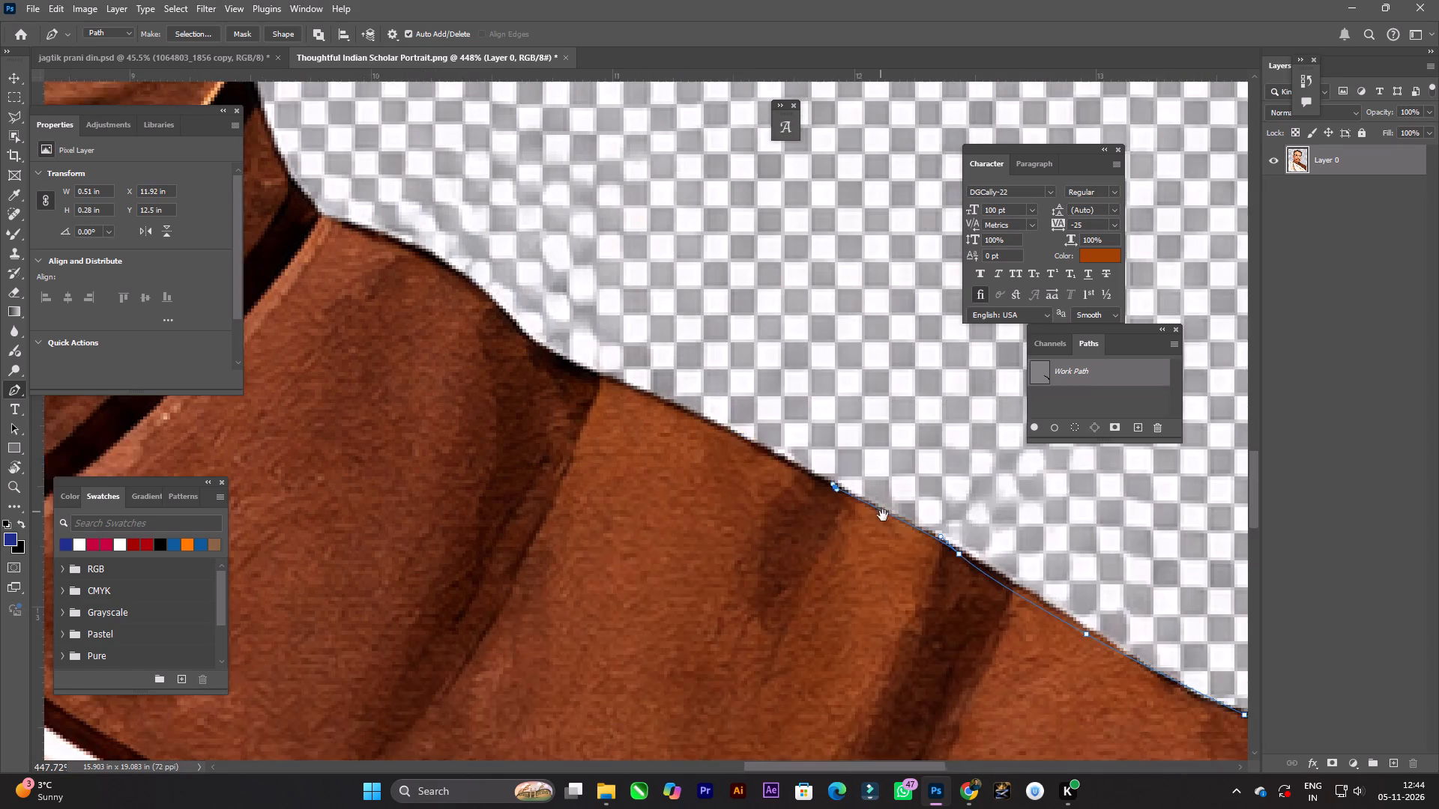
left_click_drag(883, 515, 883, 517)
left_click_drag(683, 419, 665, 413)
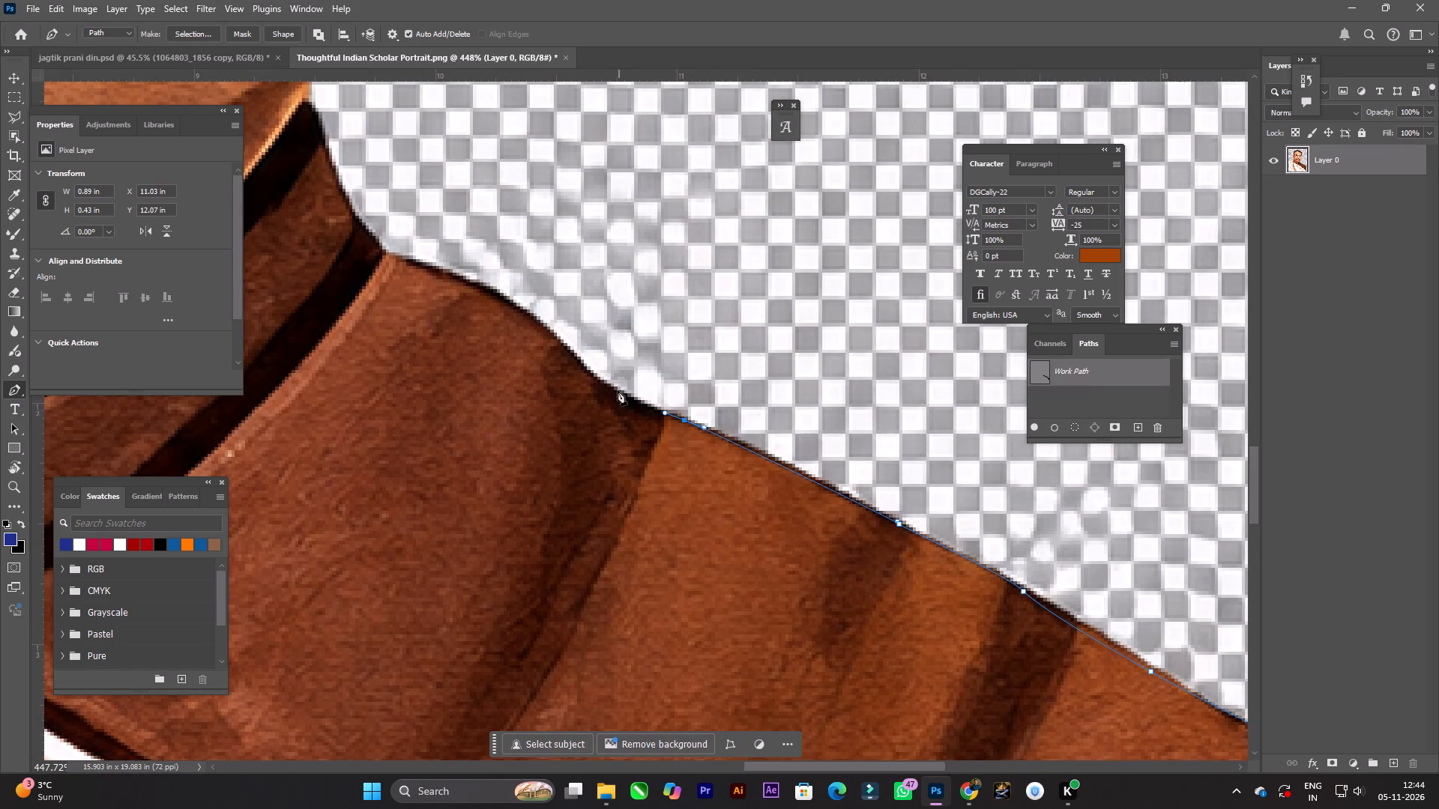
left_click_drag(606, 386, 594, 378)
left_click_drag(569, 352, 561, 342)
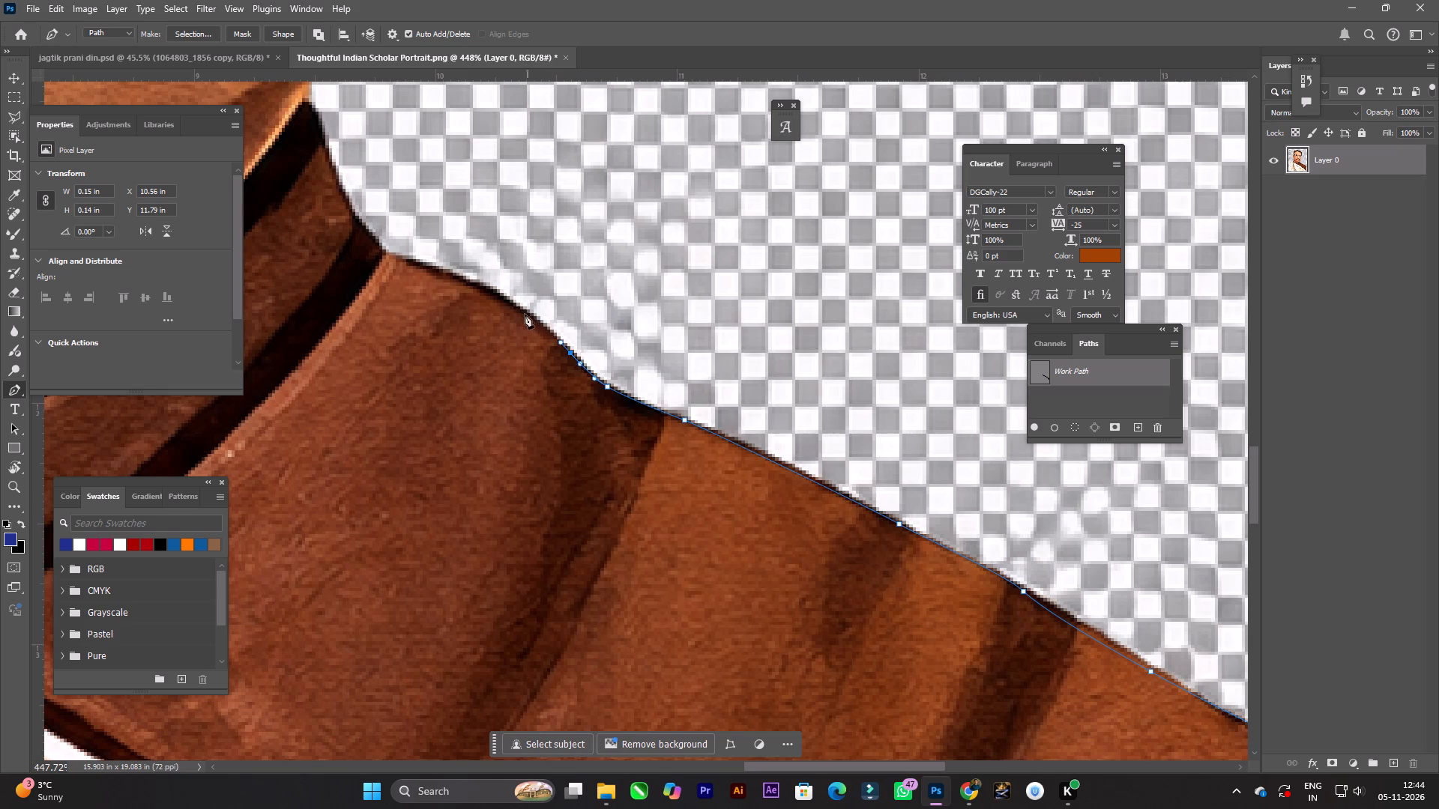
left_click_drag(521, 311, 504, 300)
left_click_drag(466, 283, 436, 273)
left_click_drag(386, 253, 374, 245)
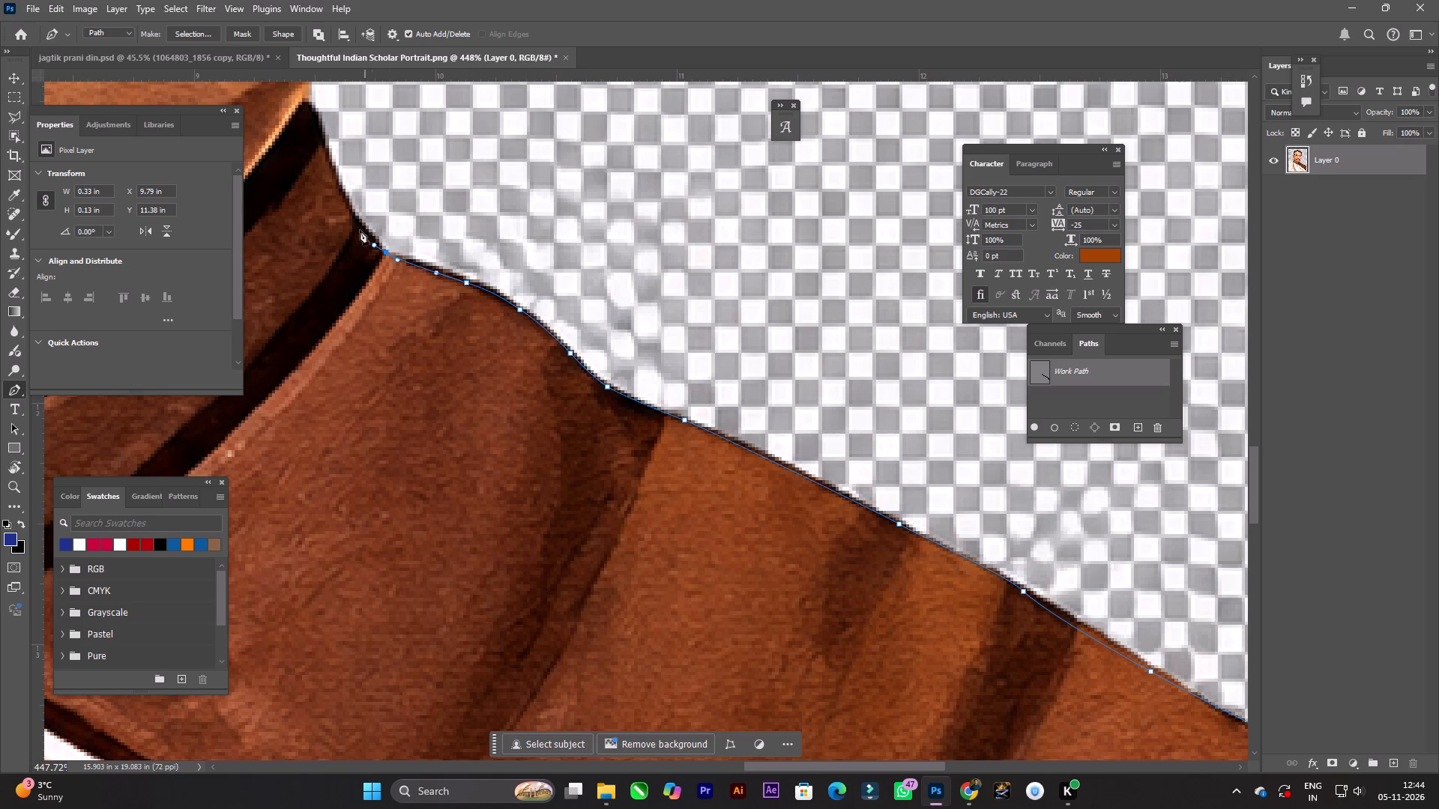
left_click_drag(333, 173, 325, 151)
Carry the path over the collar tip and around the neck to the corner where the jaw begins.
key("space")
key("space")
key("space")
key("space")
key("space")
left_click_drag(322, 141, 582, 606)
left_click_drag(575, 578, 569, 569)
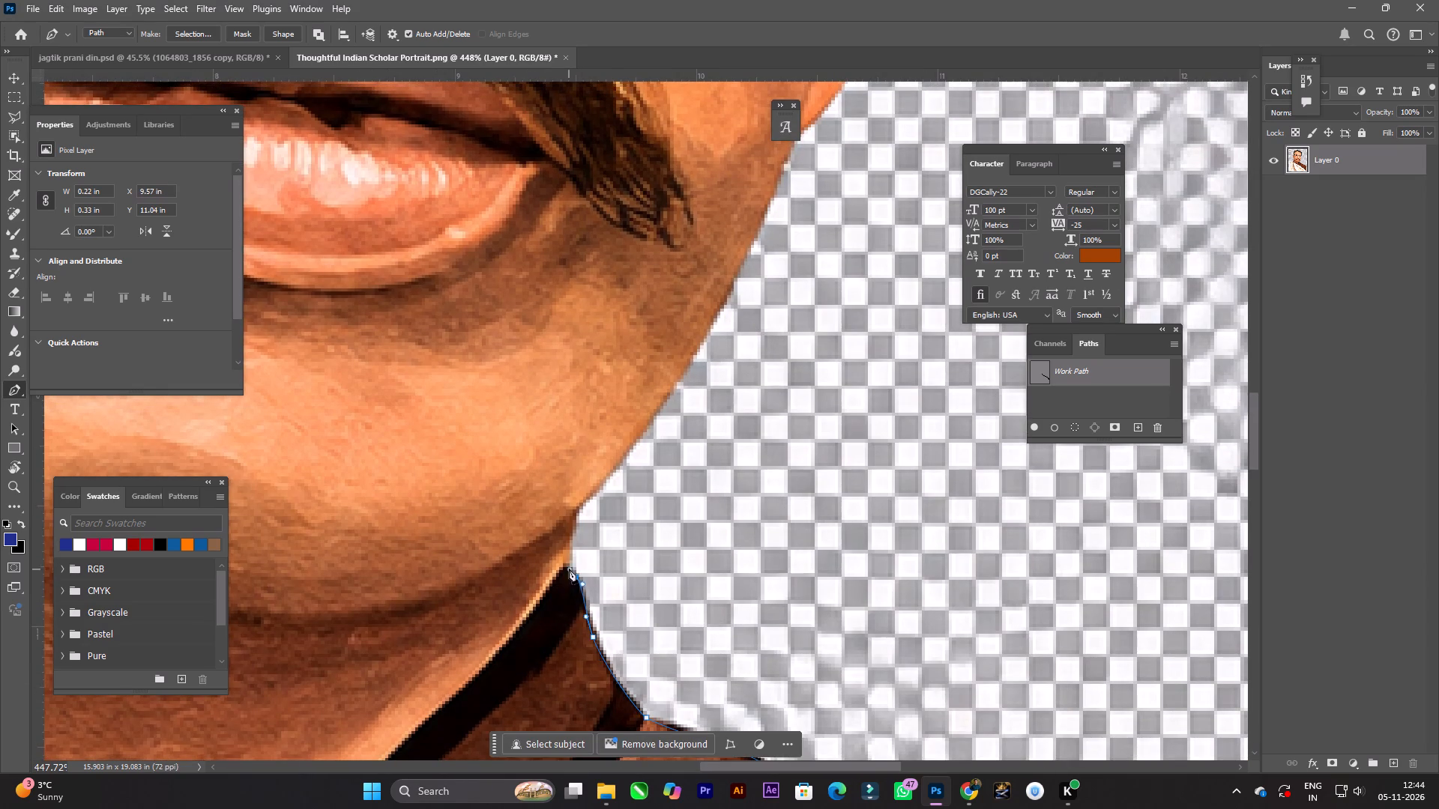
left_click(568, 563)
left_click_drag(573, 527, 577, 515)
left_click_drag(581, 507, 588, 496)
Trace the jawline upward from the neck with curved anchors, undoing and re-placing the first jaw anchor.
left_click_drag(643, 424, 661, 404)
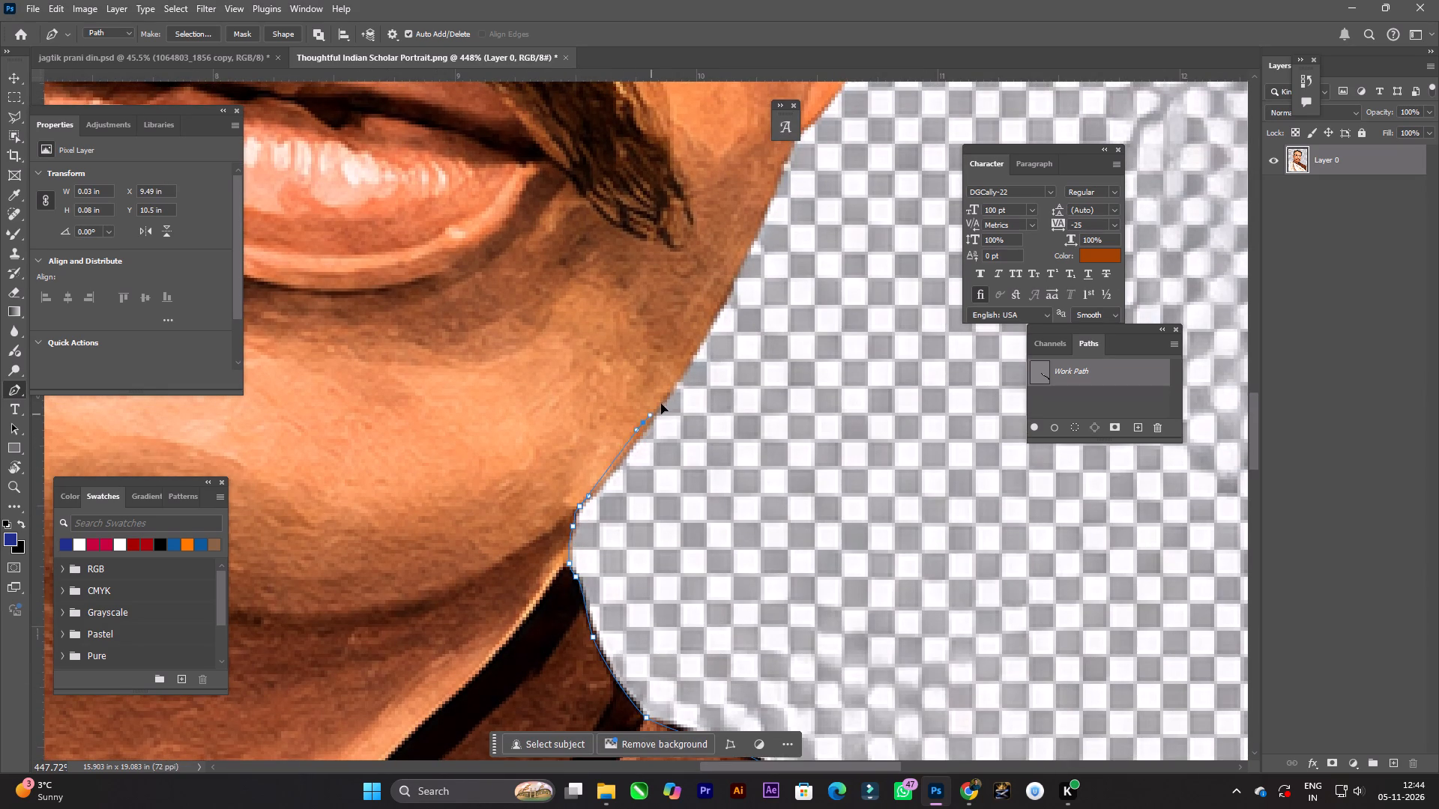
left_click_drag(661, 404, 677, 383)
key("ctrl+z")
left_click_drag(671, 396, 684, 368)
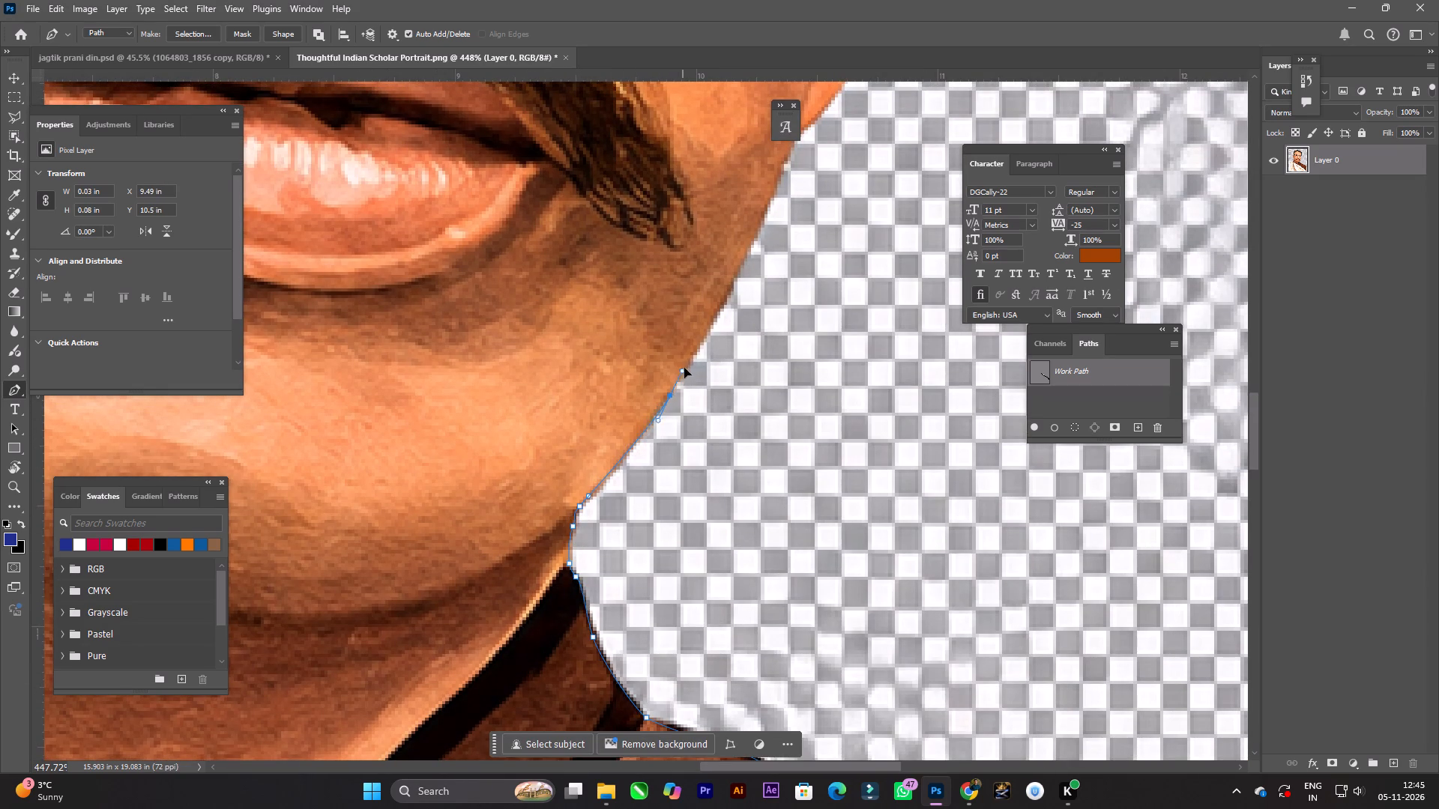
left_click_drag(684, 368, 696, 348)
left_click_drag(753, 248, 755, 243)
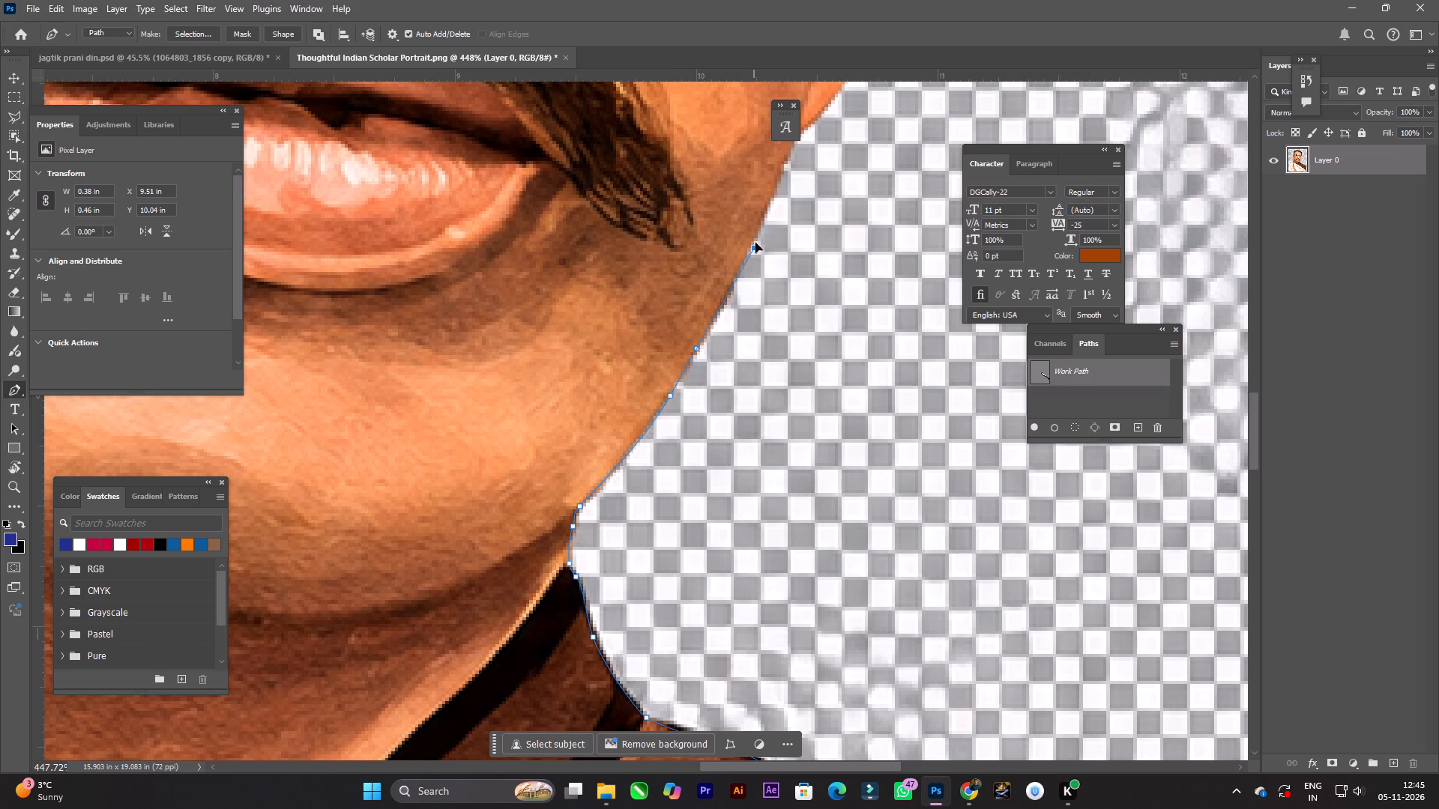
left_click_drag(755, 243, 765, 210)
Re-place the upper jaw anchor and continue the path around the lower curve of the cheek bulge.
key("space")
key("space")
key("space")
key("space")
left_click_drag(765, 210, 510, 604)
key("ctrl+z")
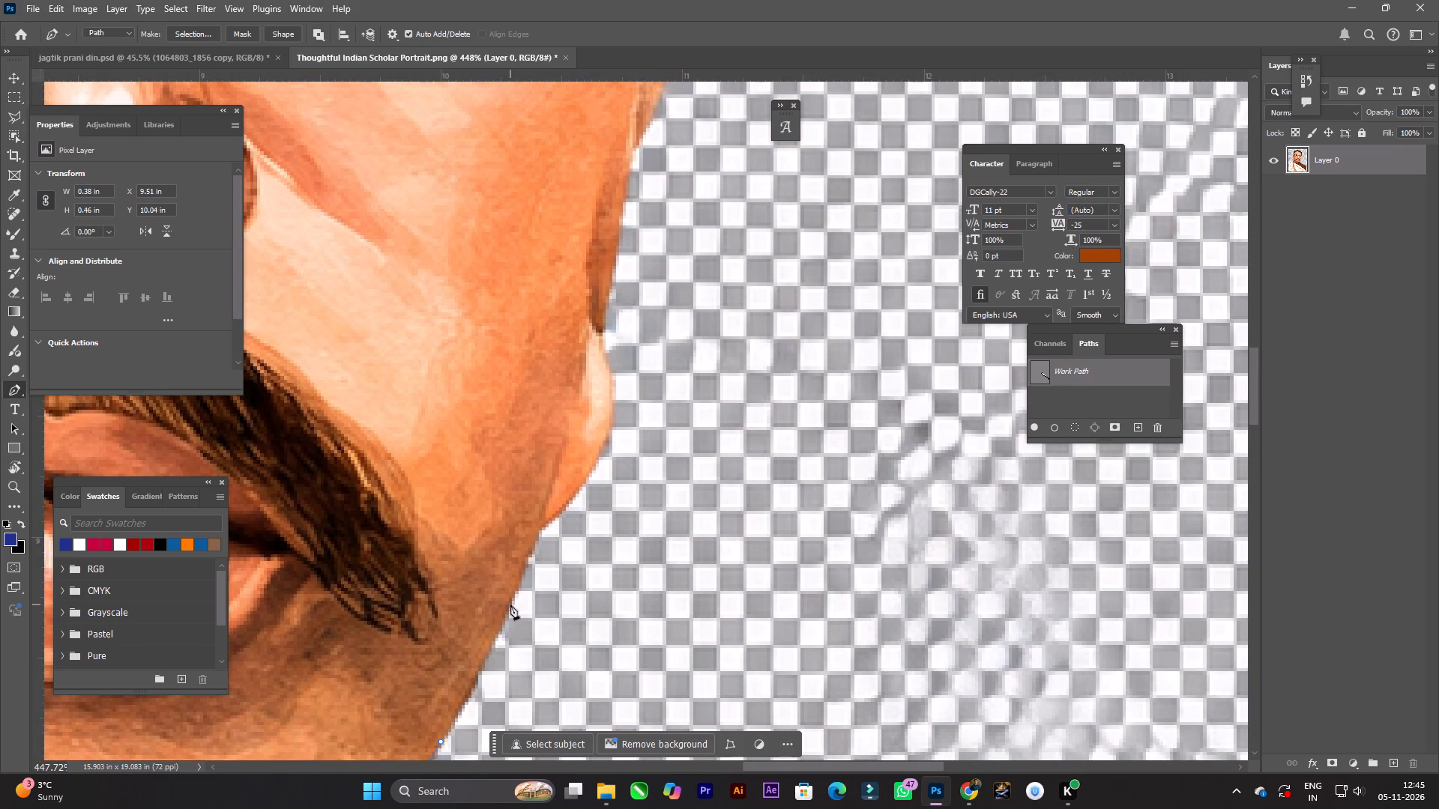
left_click_drag(510, 605, 525, 573)
left_click_drag(539, 536, 546, 524)
left_click_drag(548, 519, 555, 512)
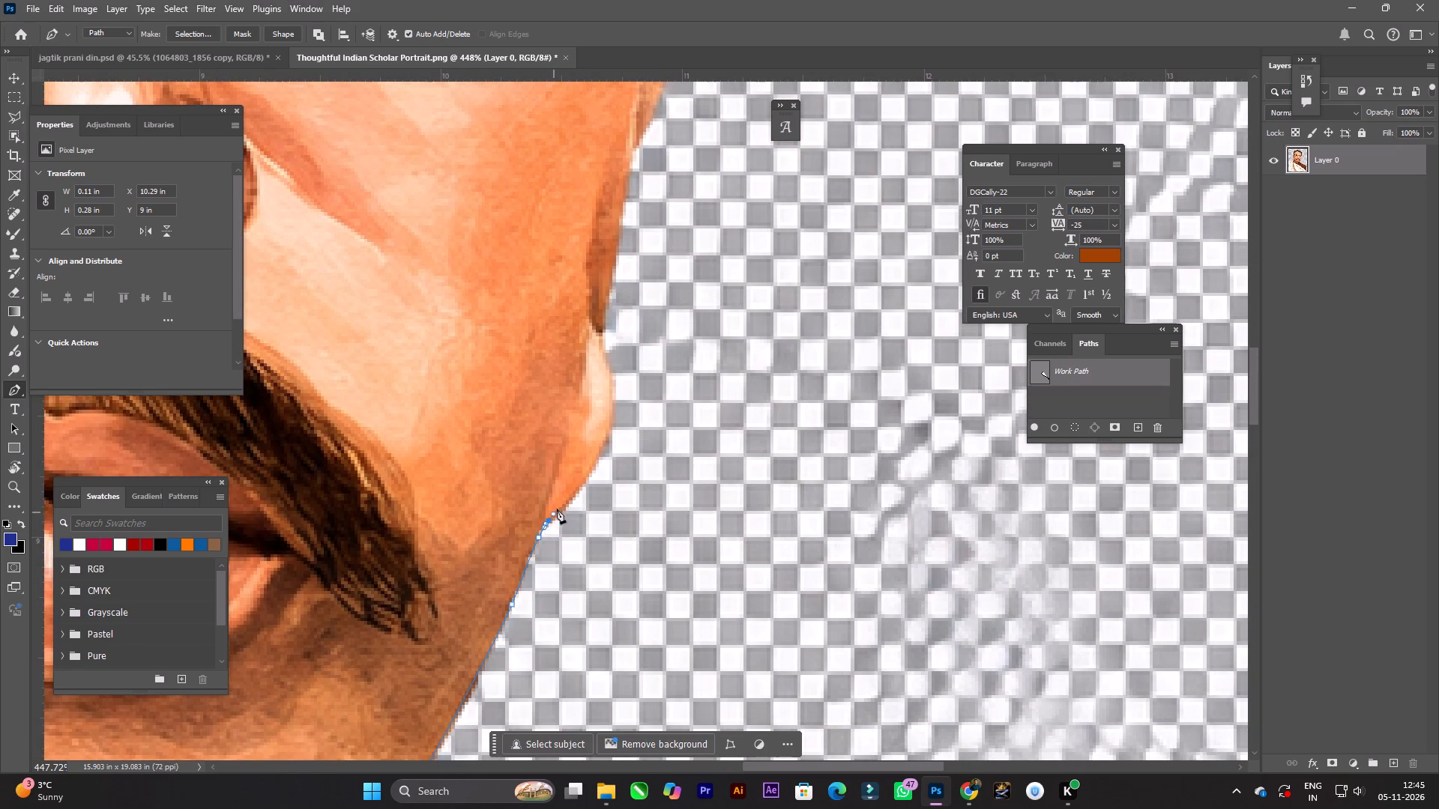
left_click_drag(564, 501, 570, 494)
left_click_drag(592, 470, 608, 431)
Trace the upper cheek bulge, re-place the anchor at its notch and continue up the side of the face.
left_click_drag(612, 393, 612, 371)
left_click_drag(603, 344, 600, 336)
left_click_drag(599, 325, 599, 315)
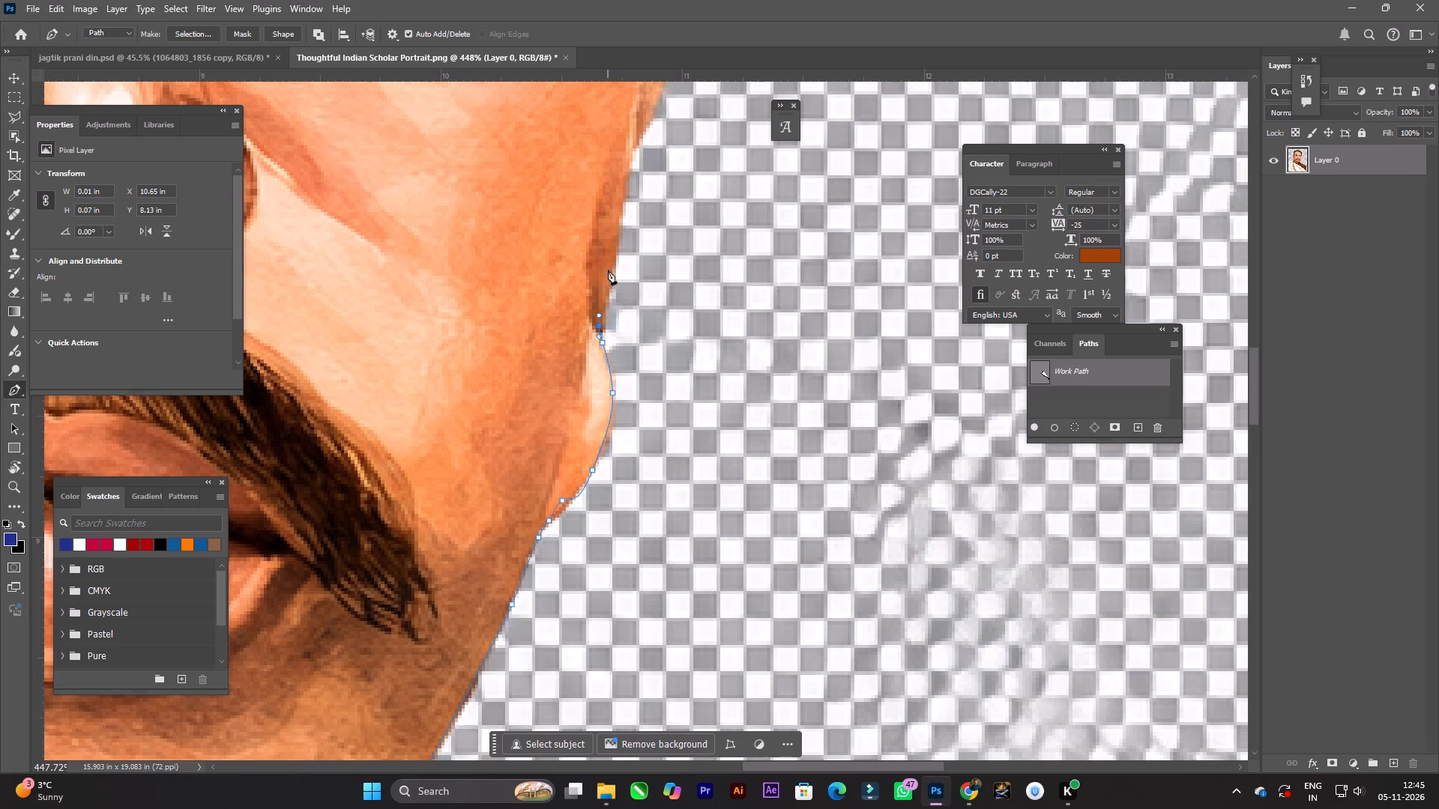
key("ctrl+z")
key("ctrl+z")
left_click_drag(603, 335, 603, 320)
left_click_drag(612, 272, 616, 254)
left_click_drag(624, 180, 629, 158)
Continue the path up the side of the face to just below the glasses, undoing and re-placing the last anchor.
key("space")
key("space")
key("space")
key("space")
key("space")
left_click_drag(629, 157, 483, 532)
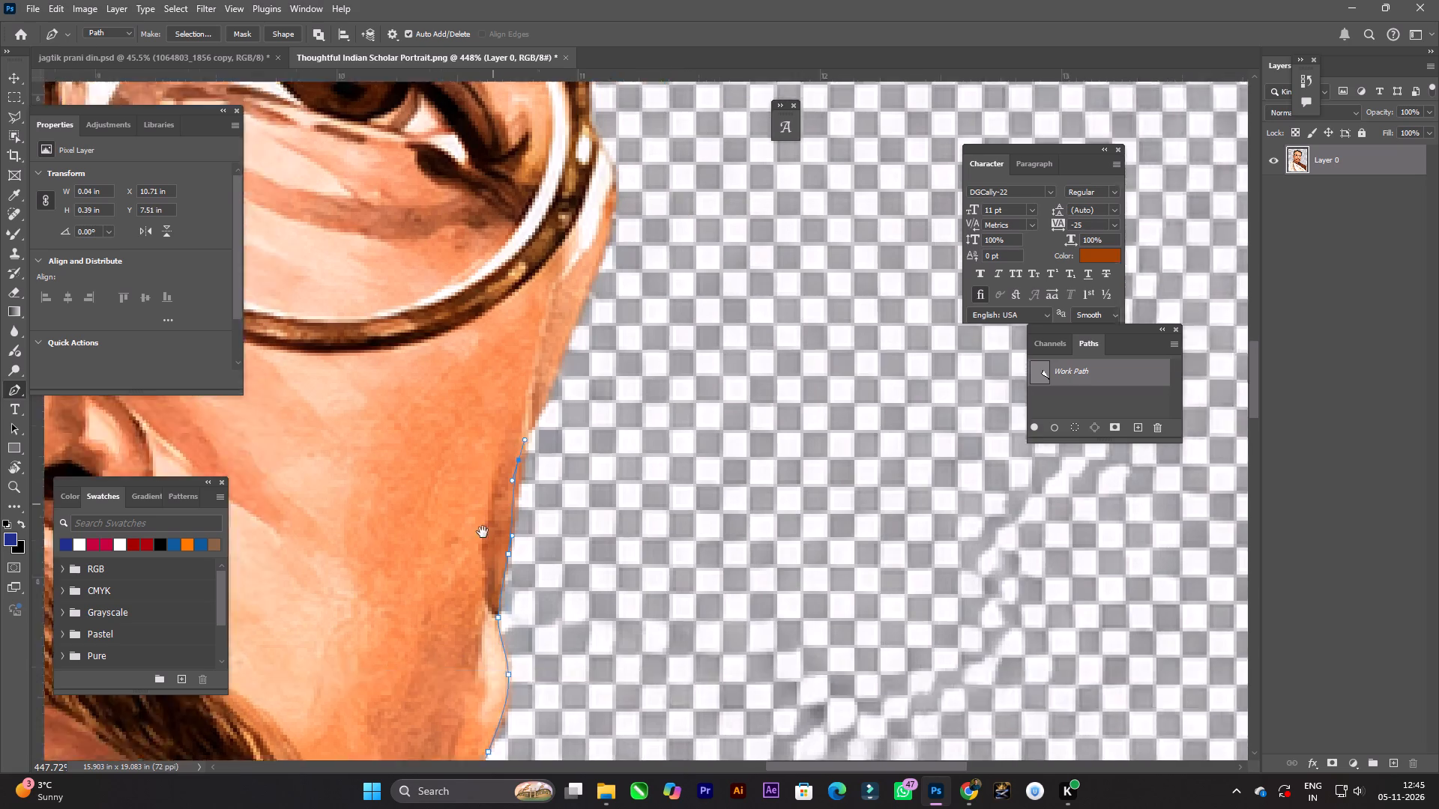
left_click_drag(483, 532, 481, 536)
left_click_drag(498, 501, 525, 429)
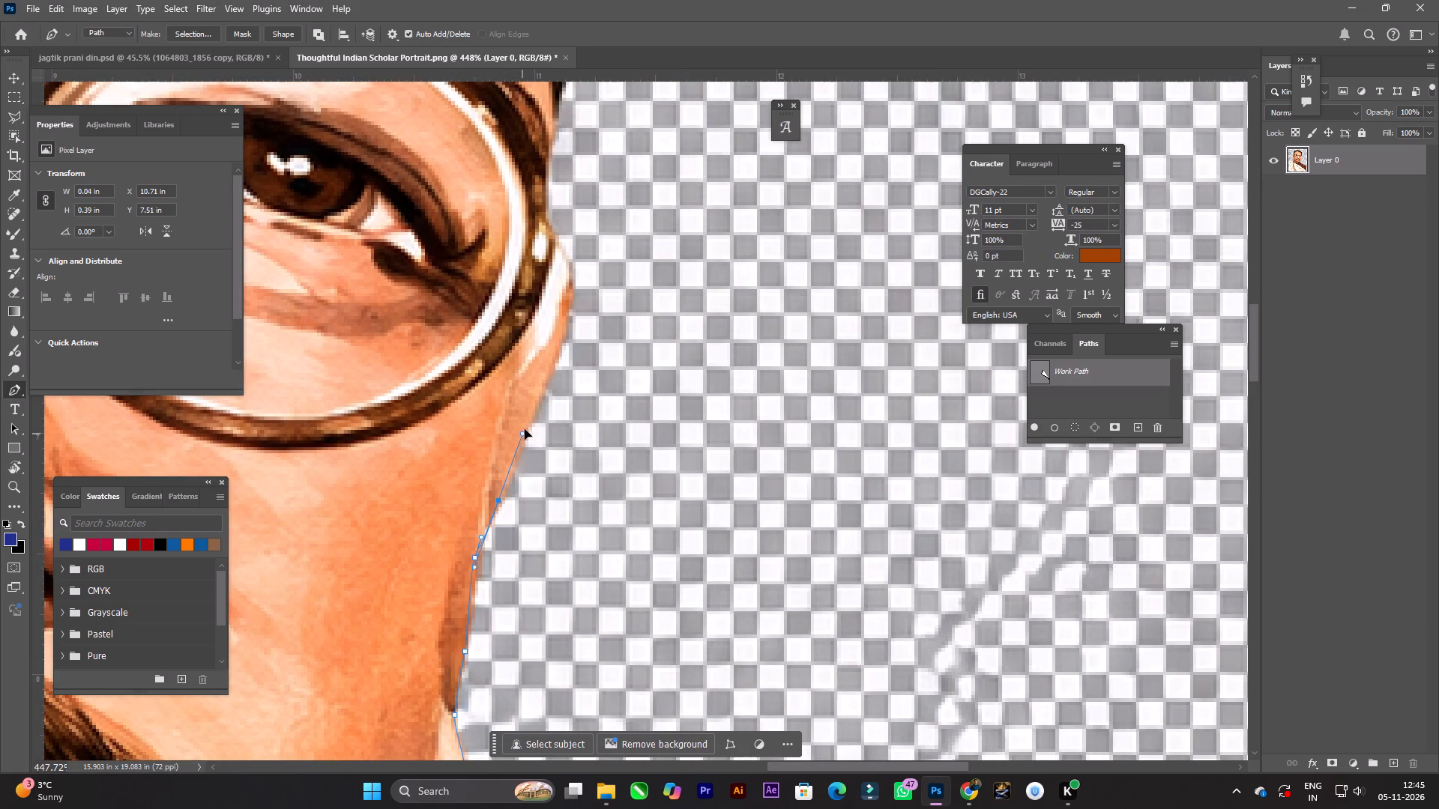
left_click_drag(525, 429, 528, 425)
left_click_drag(543, 378, 547, 370)
key("ctrl+z")
left_click_drag(548, 381, 563, 345)
Trace the path around the small skin bulge beside the glasses rim, up to the notch above it.
left_click_drag(572, 296, 576, 282)
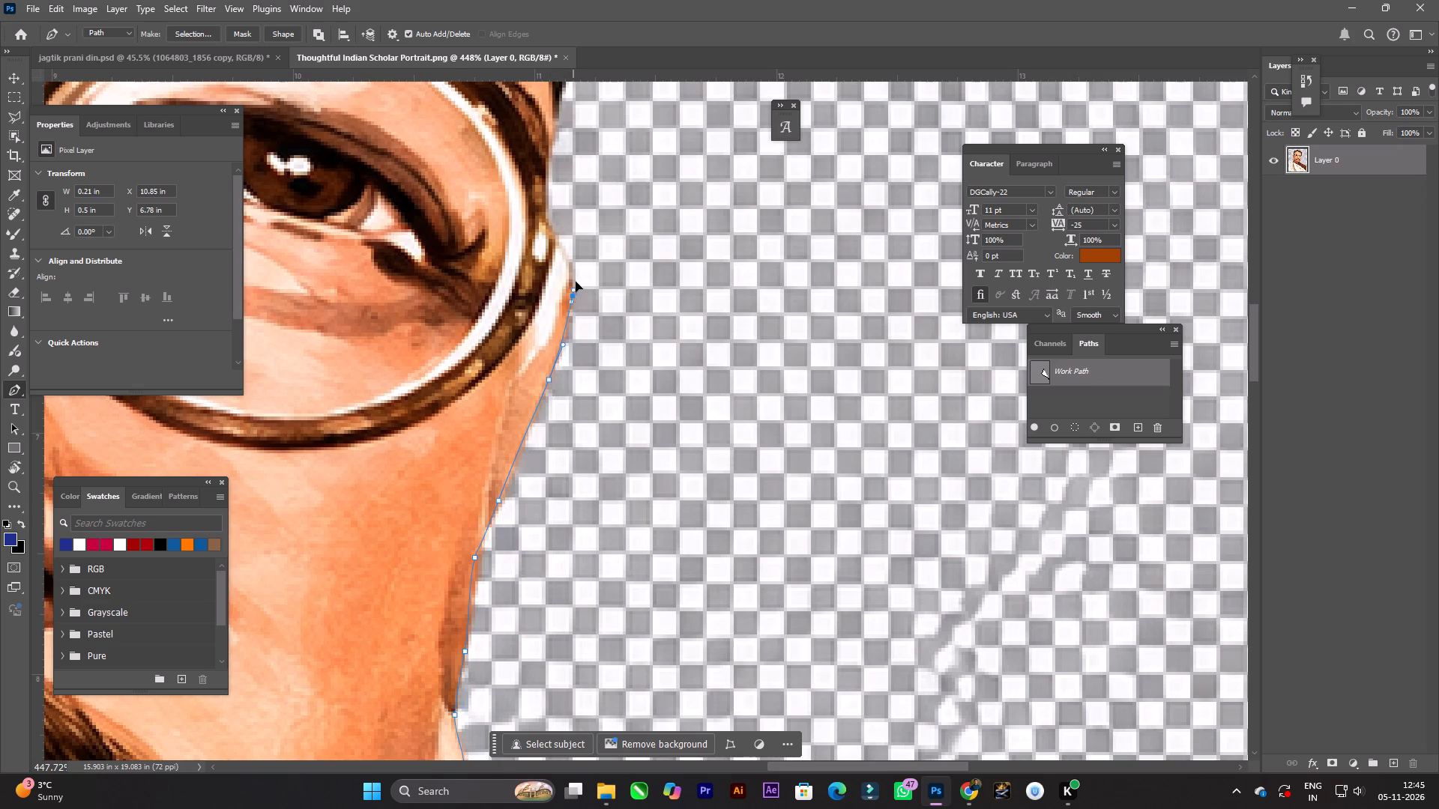
left_click_drag(576, 282, 576, 269)
left_click_drag(570, 259, 566, 250)
left_click(555, 234)
left_click(551, 223)
Carry the path past the glasses rim, around the temple dip and up the lower edge of the side hair.
key("space")
key("space")
key("space")
key("space")
left_click_drag(551, 211, 661, 658)
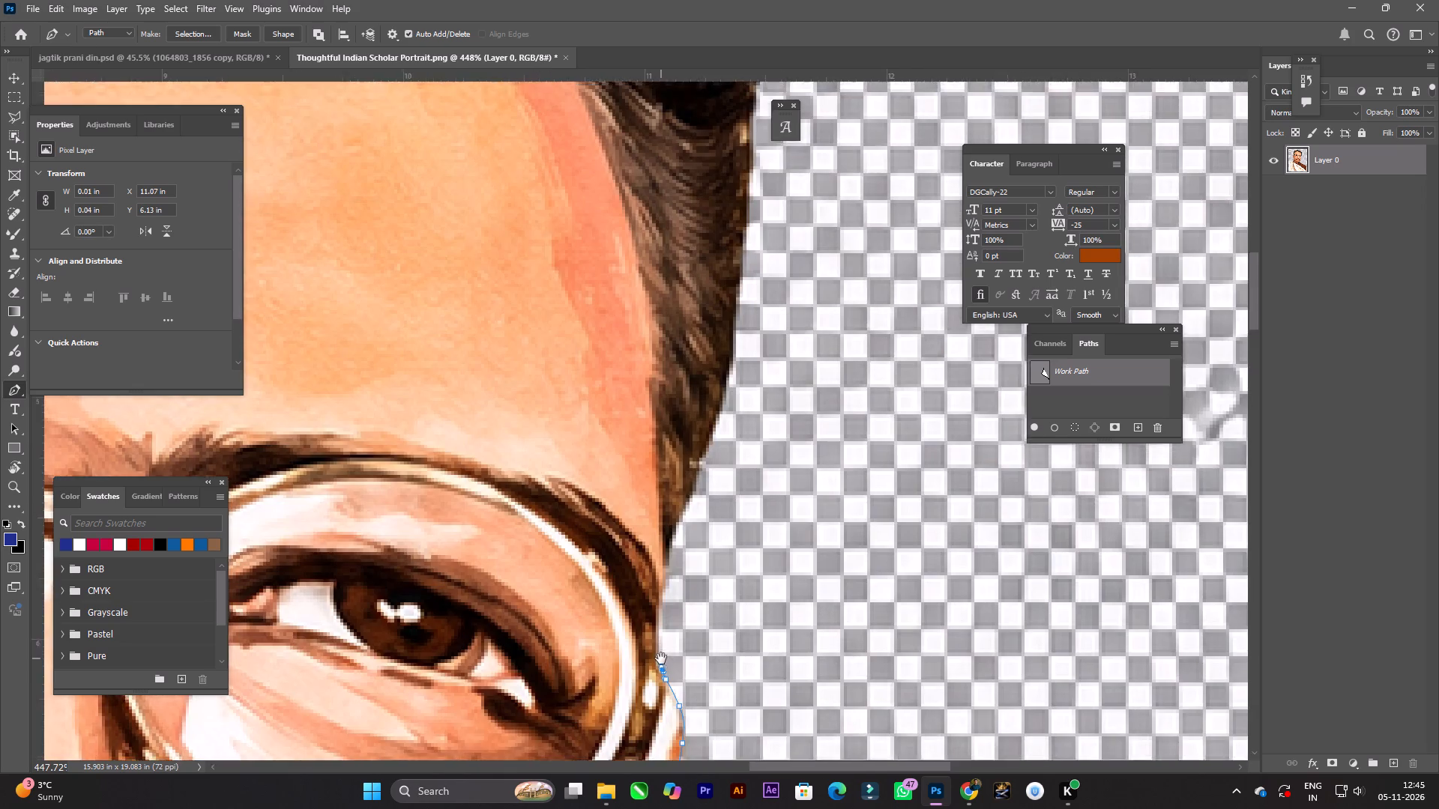
left_click_drag(661, 658, 661, 646)
scroll(658, 563, "down", 5, "alt")
scroll(667, 556, "up", 7, "alt")
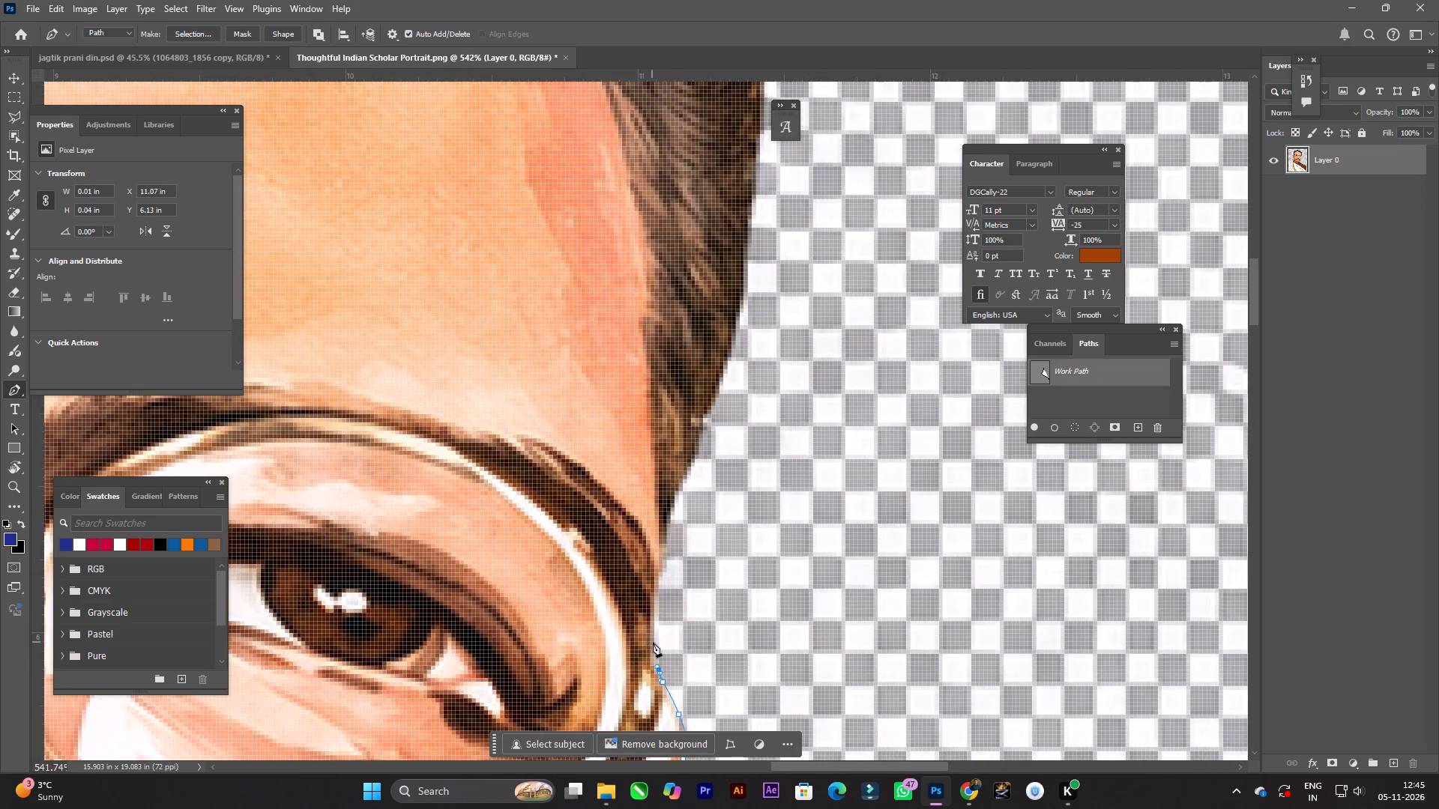
left_click_drag(654, 640, 654, 627)
left_click(657, 566)
left_click_drag(665, 535, 678, 498)
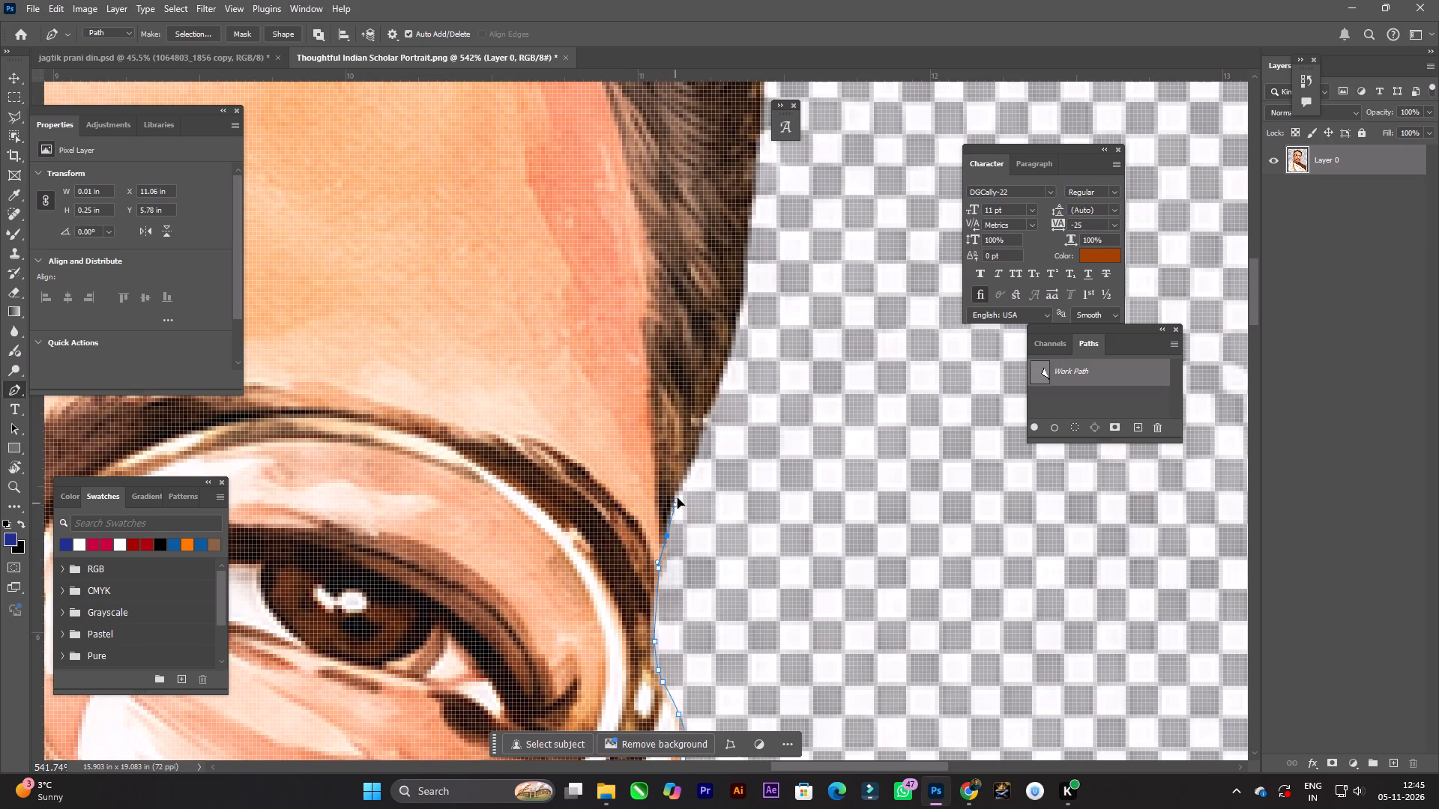
left_click_drag(678, 498, 676, 500)
left_click_drag(687, 473, 705, 431)
left_click_drag(730, 343, 745, 283)
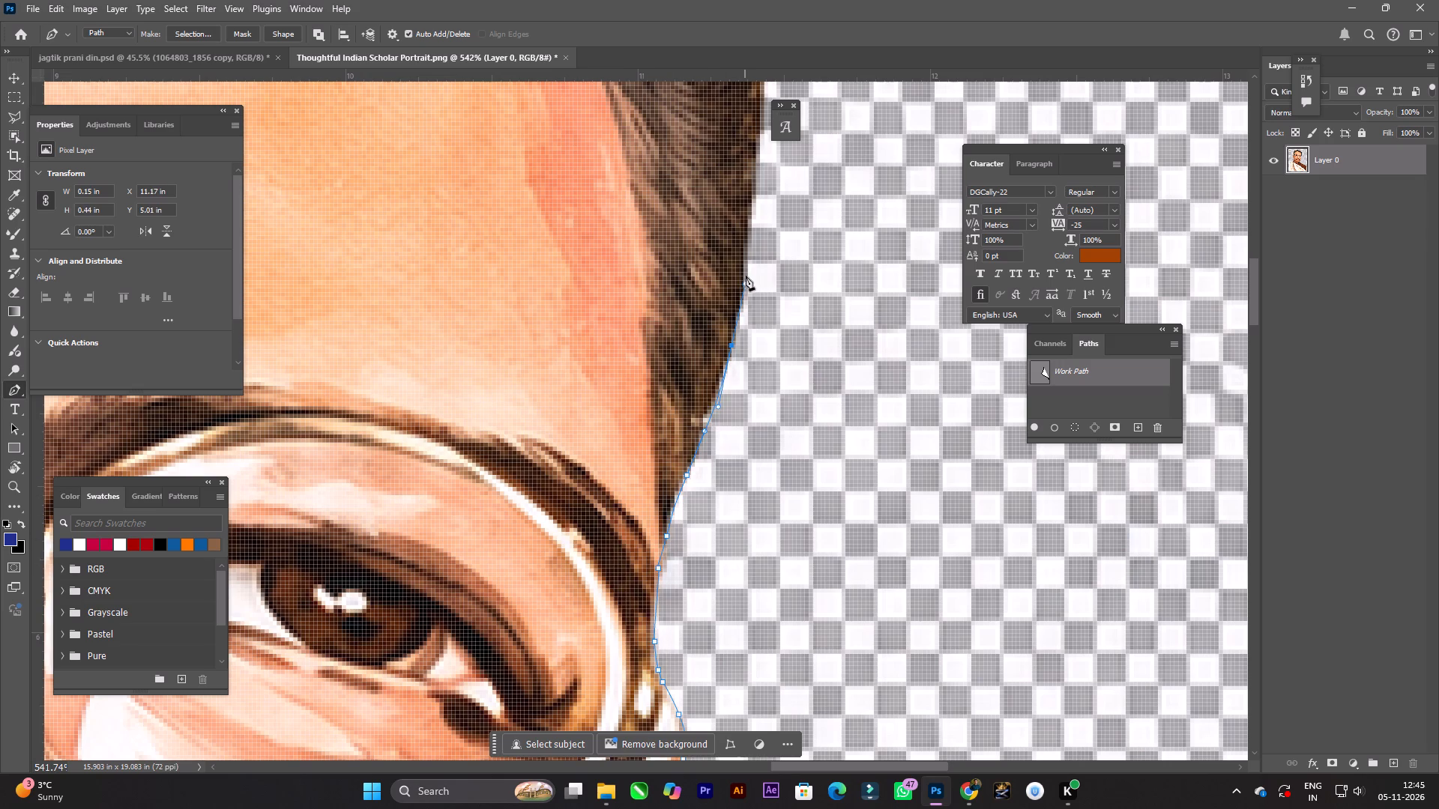
left_click_drag(746, 241, 751, 194)
Trace the side hair upward with curved anchors to the point where the hair bulges outward.
key("space")
key("space")
key("space")
key("space")
key("space")
key("space")
key("space")
key("space")
key("space")
key("space")
key("space")
key("space")
key("space")
left_click_drag(751, 193, 700, 463)
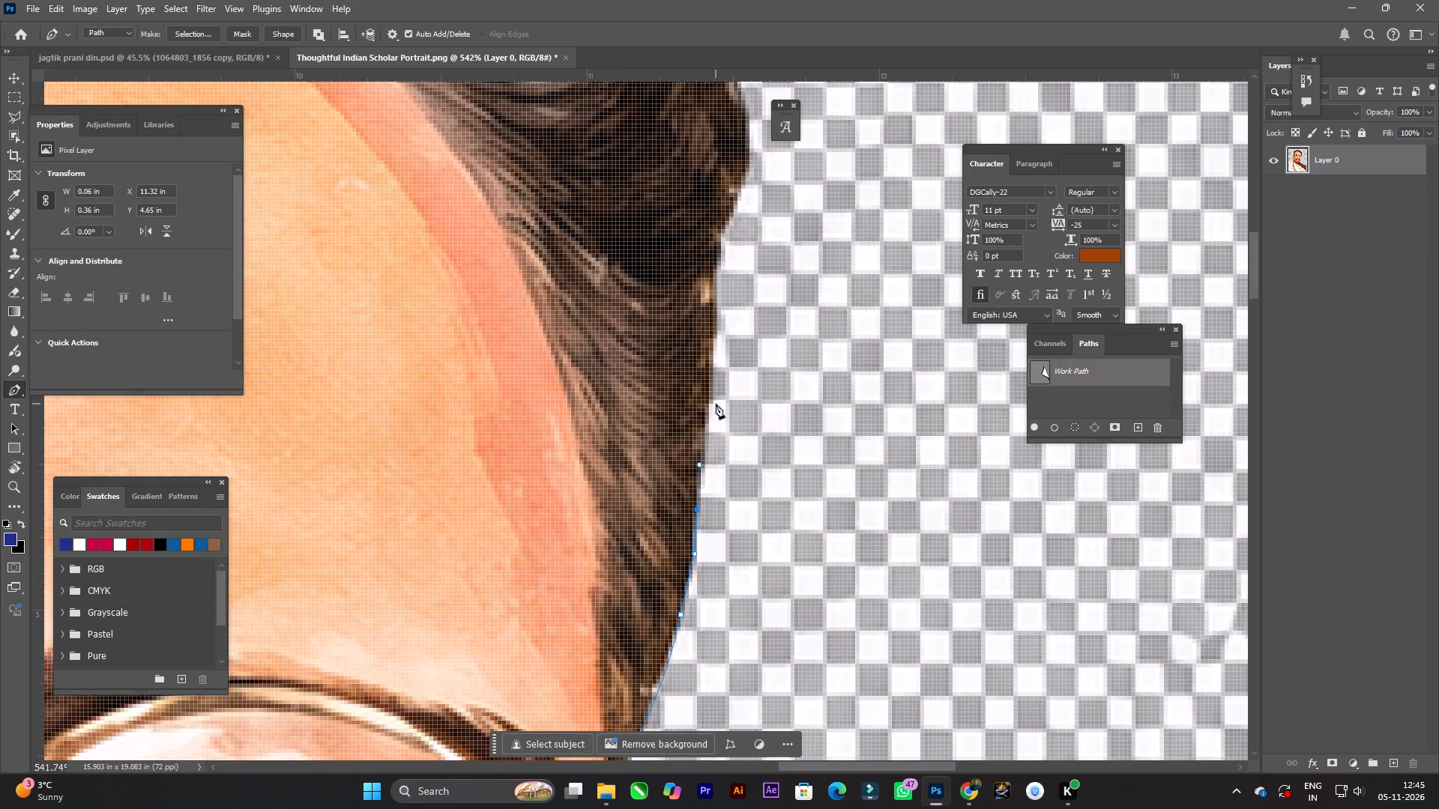
left_click_drag(711, 387, 717, 342)
left_click_drag(714, 293, 714, 289)
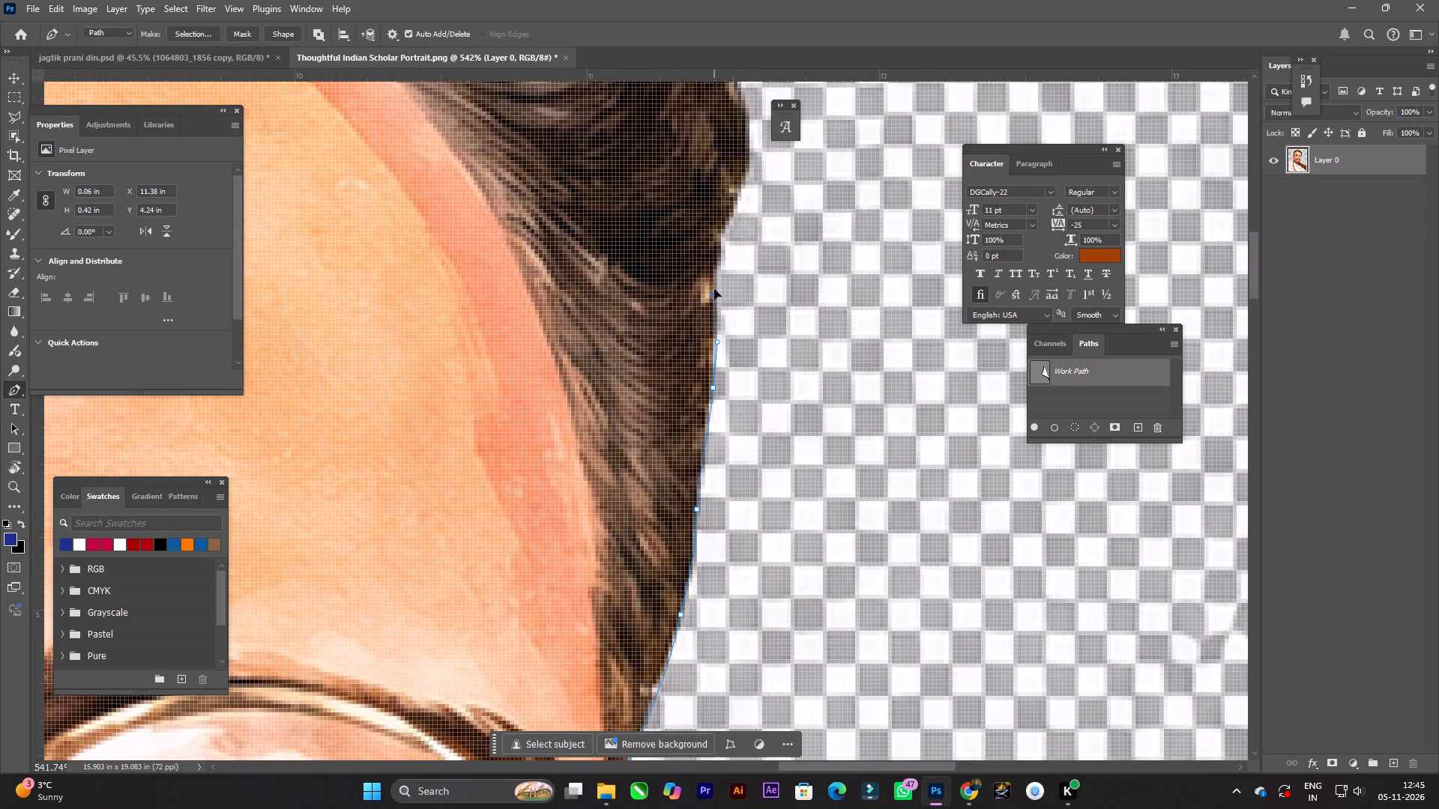
left_click_drag(714, 289, 714, 280)
left_click_drag(714, 248, 717, 238)
left_click_drag(725, 216, 730, 207)
left_click_drag(741, 186, 746, 168)
Trace the rounded outer curve of the hair up to just past the light curved strand.
scroll(748, 152, "down", 7, "alt")
key("space")
key("space")
key("space")
key("space")
left_click_drag(749, 161, 789, 671)
scroll(782, 619, "up", 4, "alt")
left_click_drag(783, 634, 763, 577)
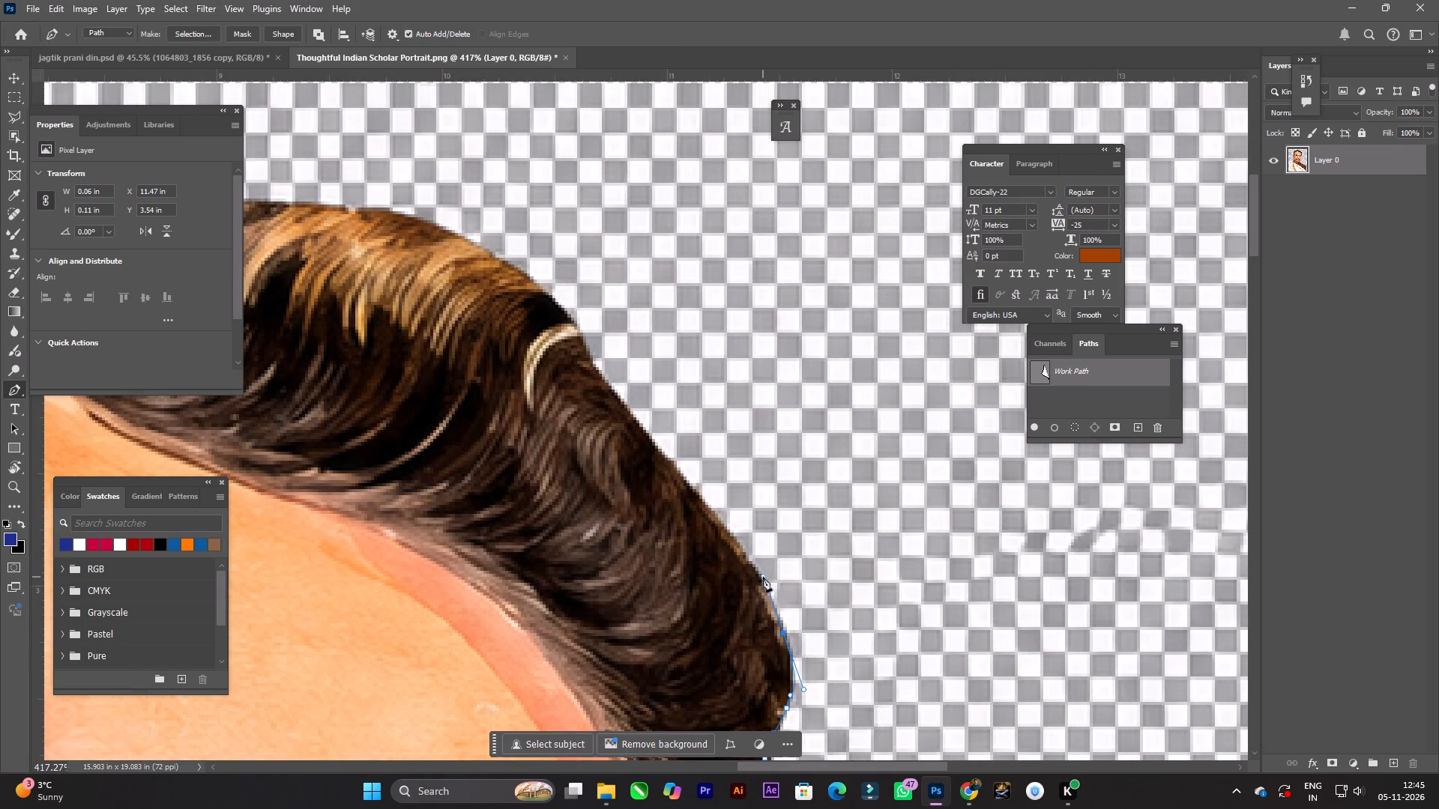
left_click_drag(736, 537, 714, 506)
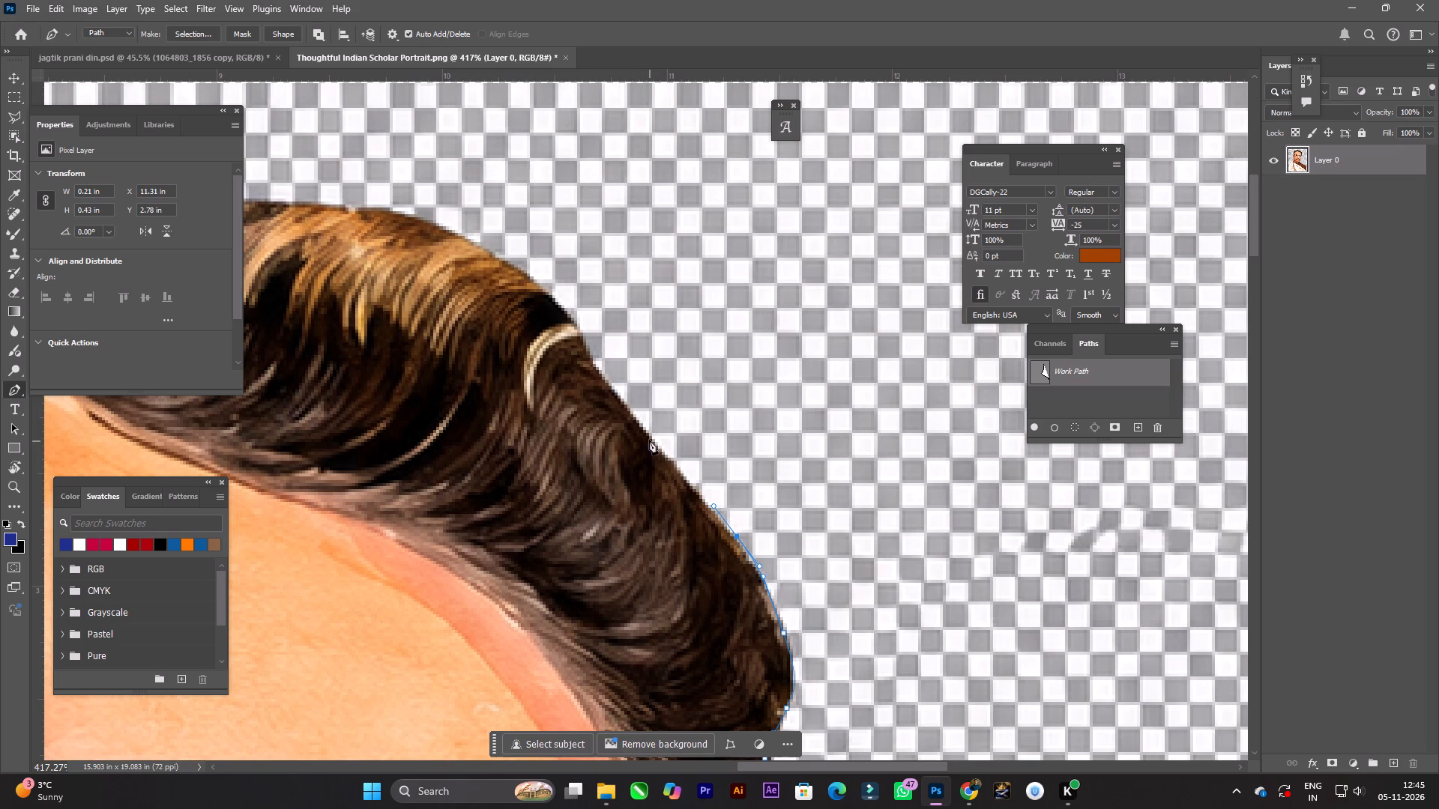
left_click_drag(648, 439, 637, 421)
left_click_drag(615, 390, 610, 383)
left_click_drag(591, 357, 588, 349)
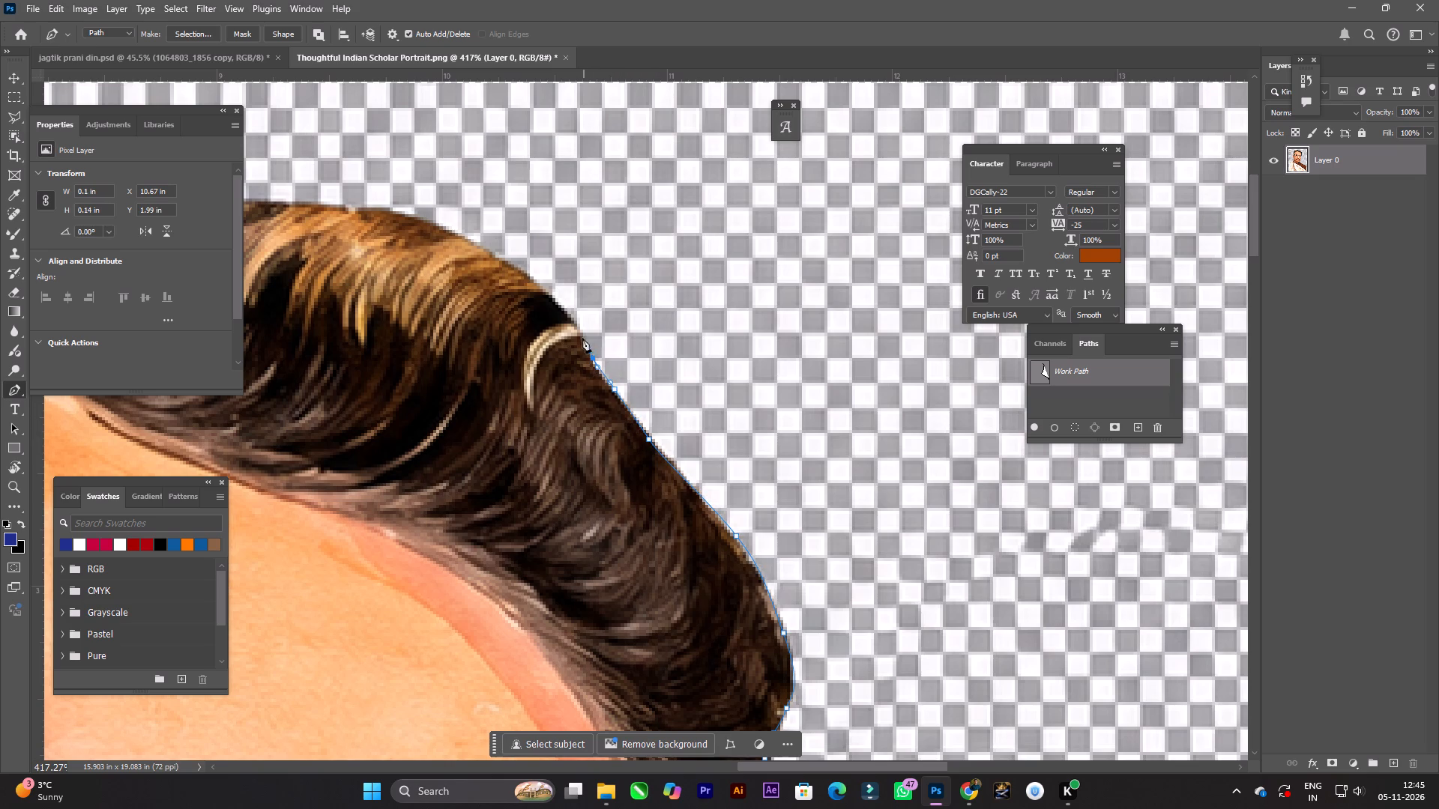
left_click_drag(568, 315, 557, 302)
Continue the path over the golden-brown hair wave, through the dip and up the dark wave beyond it.
key("space")
key("space")
key("space")
key("space")
key("space")
key("space")
key("space")
key("space")
key("space")
left_click_drag(525, 279, 980, 486)
left_click_drag(917, 443, 914, 442)
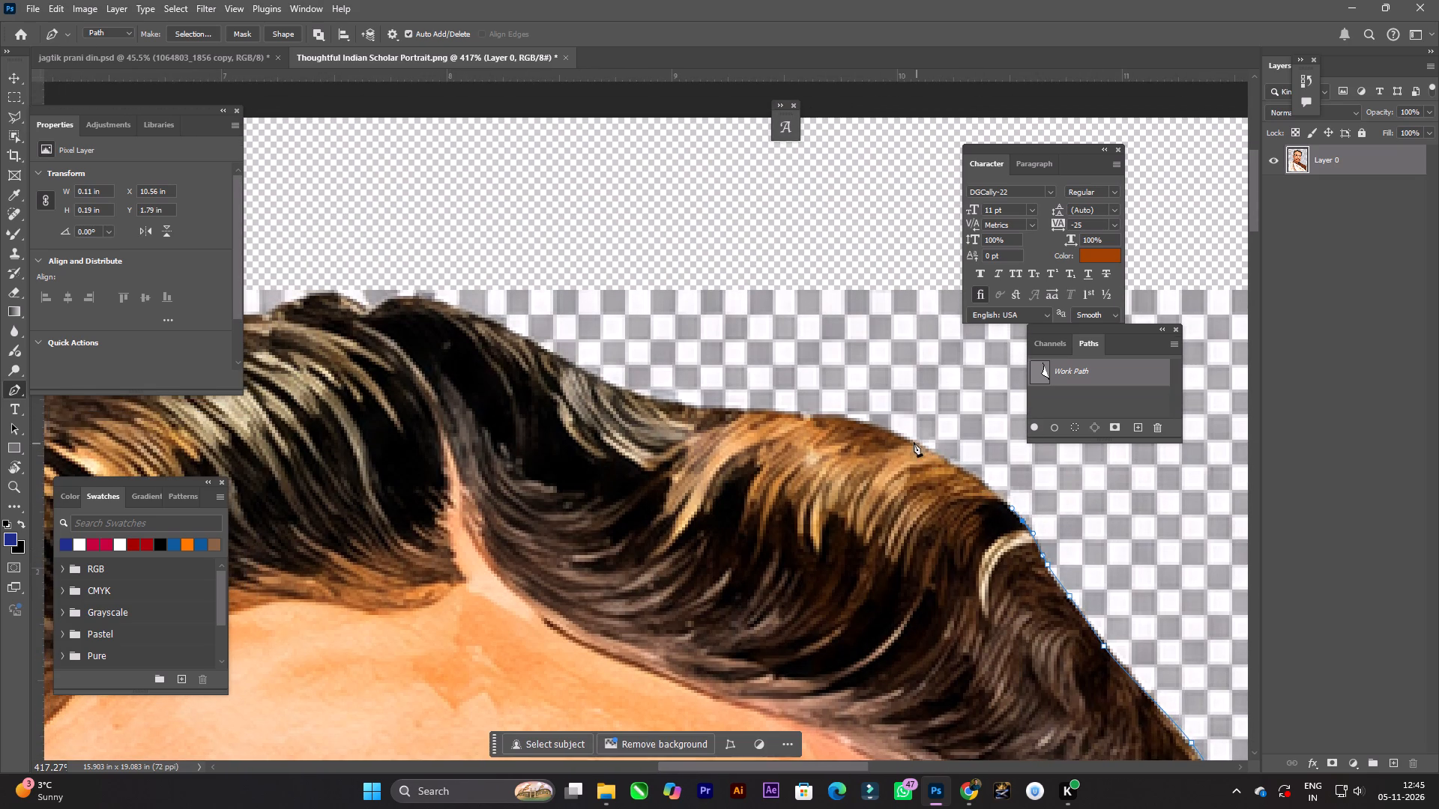
left_click_drag(914, 442, 887, 429)
left_click_drag(812, 415, 755, 411)
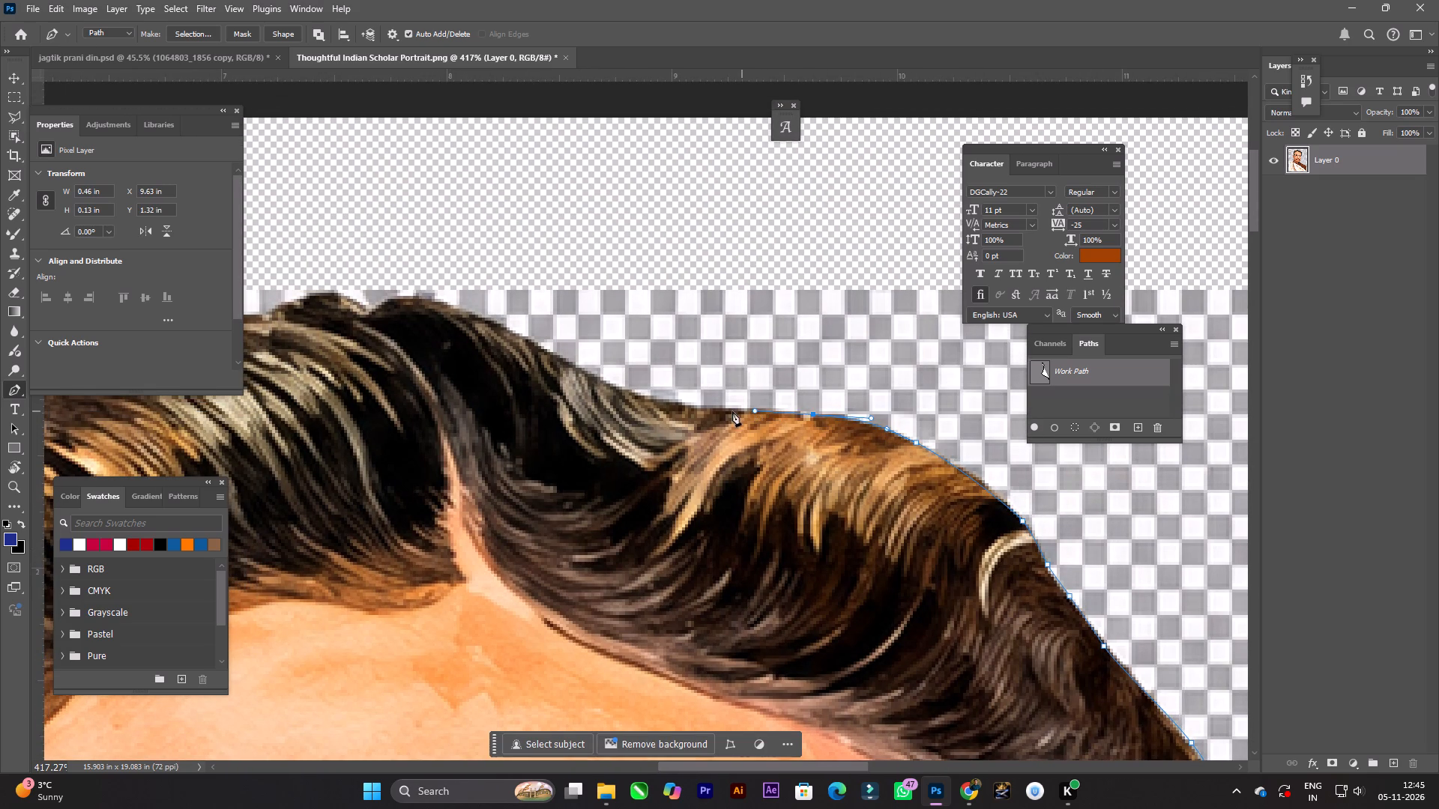
left_click_drag(725, 411, 682, 404)
left_click_drag(640, 399, 621, 393)
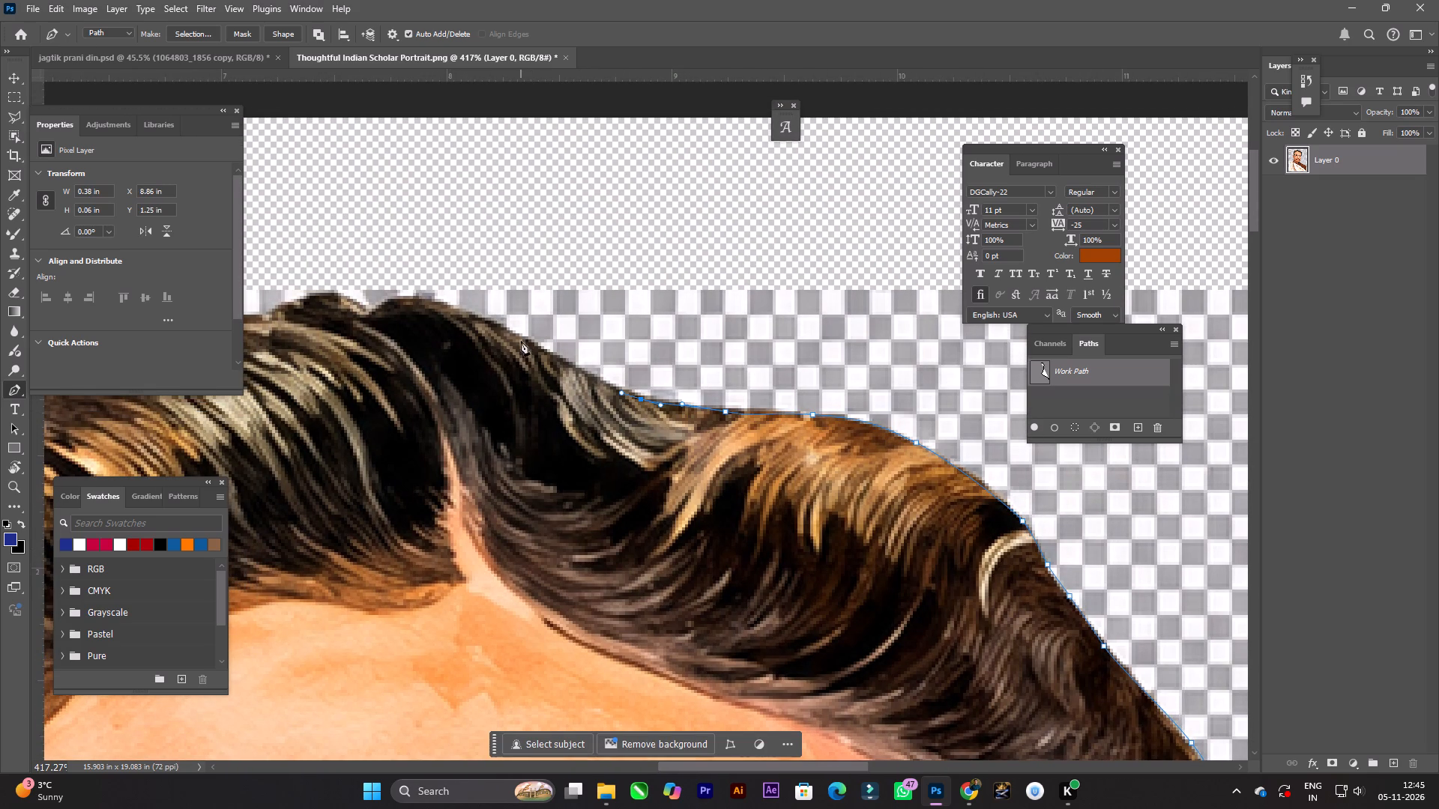
left_click_drag(513, 336, 498, 327)
Trace the top of the hair over both peaks and the small notch between them, continuing down the far slope.
key("space")
key("space")
key("space")
key("space")
key("space")
left_click_drag(483, 325, 922, 422)
left_click_drag(859, 399, 845, 397)
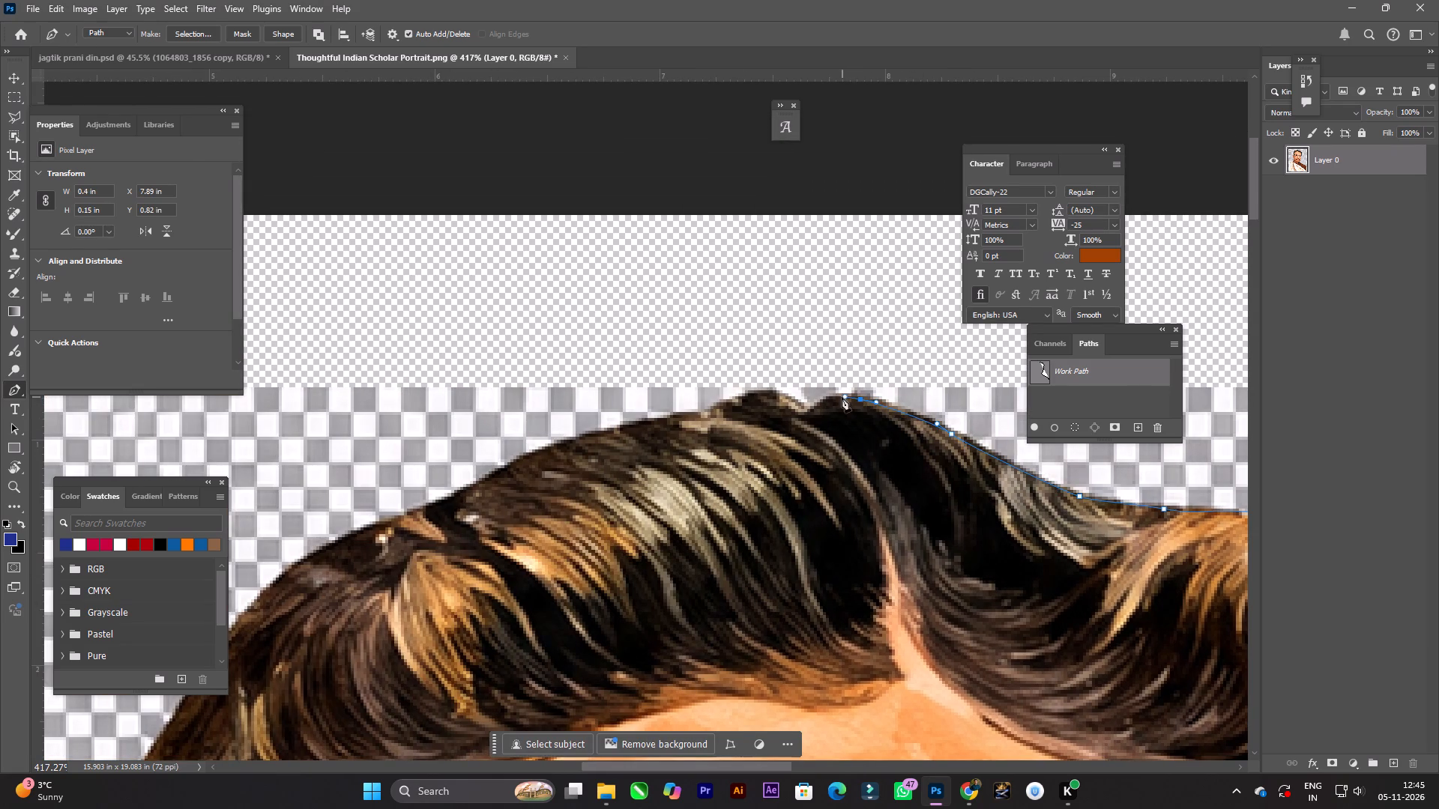
left_click(836, 397)
left_click(810, 405)
left_click(782, 394)
left_click_drag(763, 392, 749, 396)
left_click_drag(708, 407, 687, 416)
left_click_drag(556, 446, 542, 453)
Trace the long sloping hair outline from the crown down toward the ear side of the head.
key("space")
key("space")
key("space")
left_click_drag(515, 469, 807, 329)
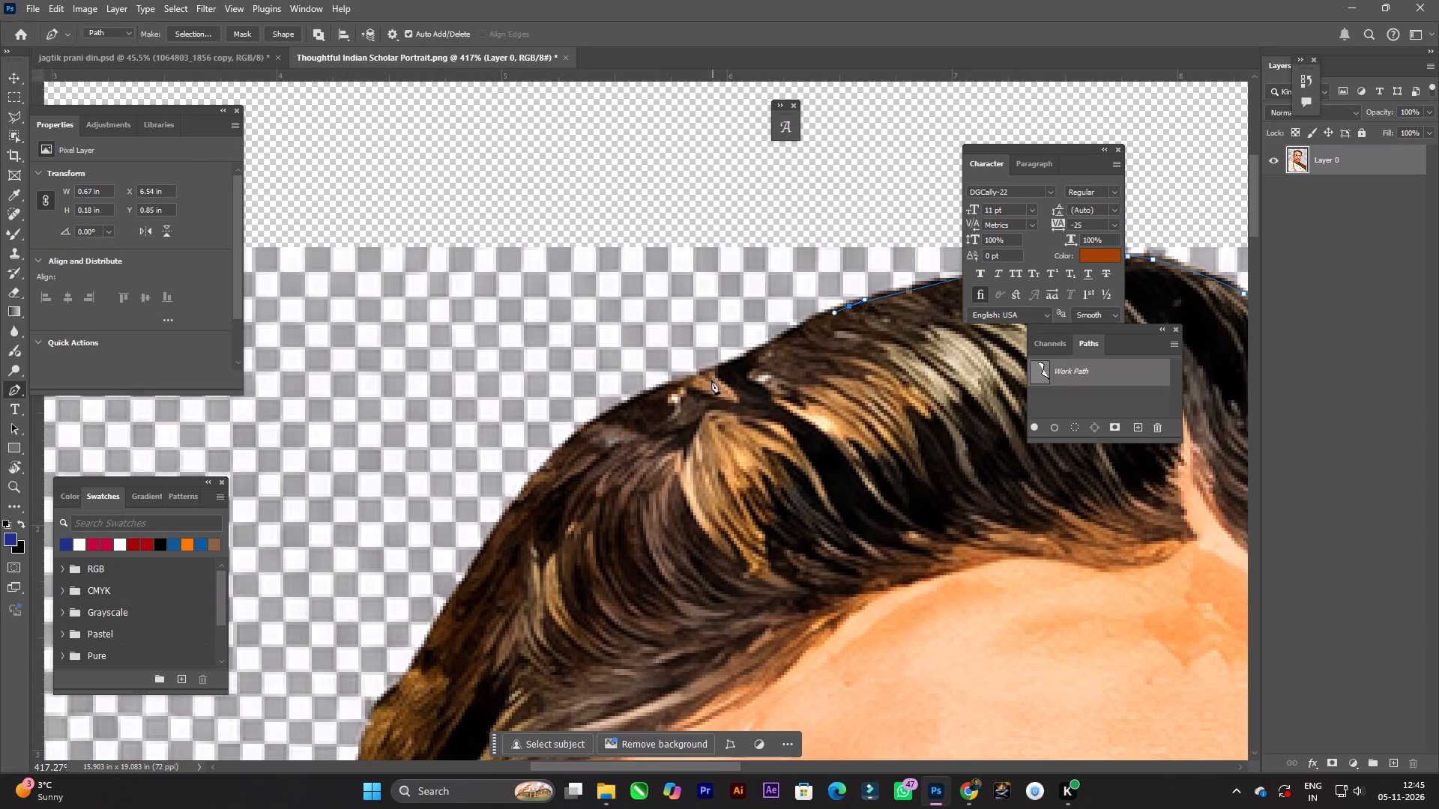
left_click_drag(708, 369, 698, 371)
left_click_drag(588, 421, 581, 427)
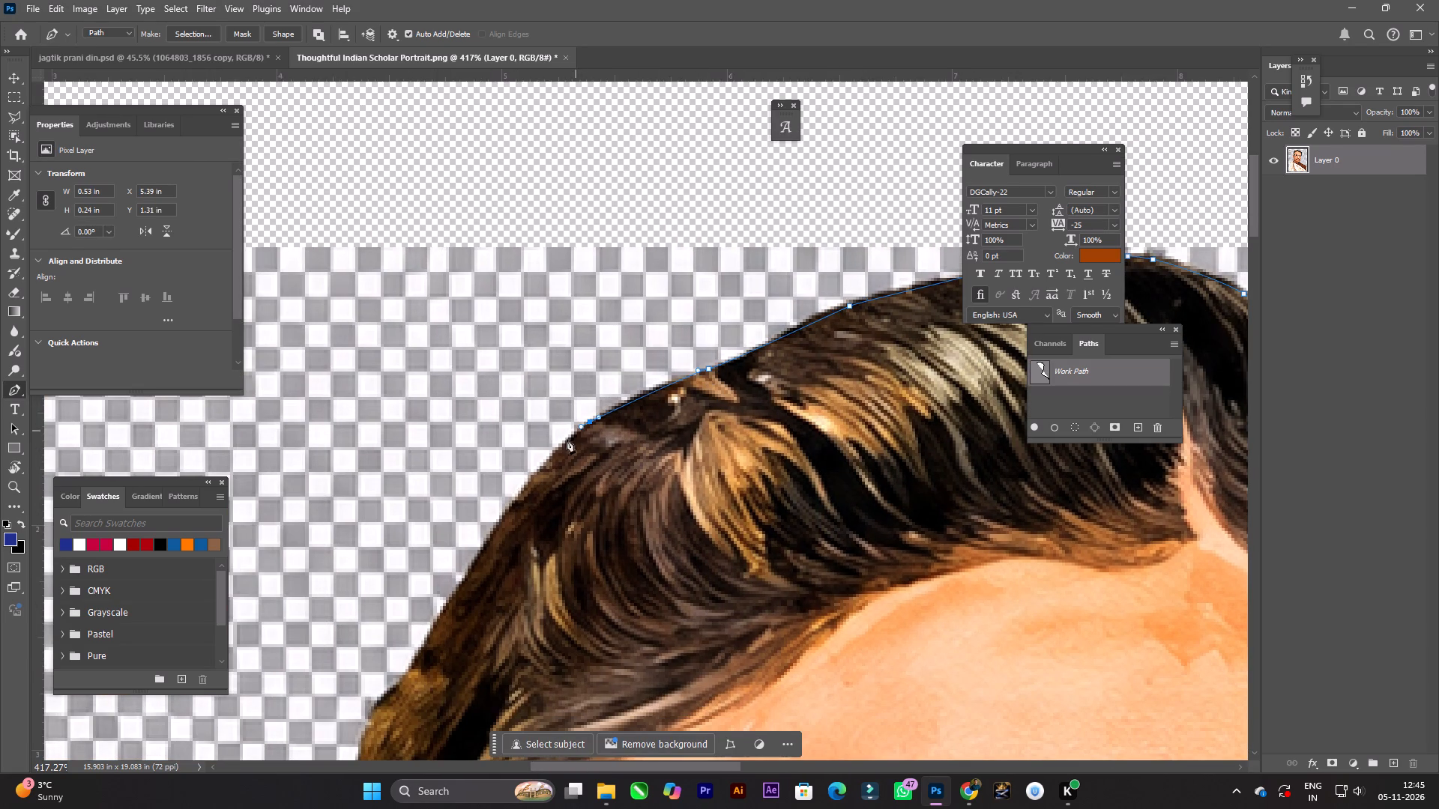
left_click_drag(497, 519, 489, 529)
left_click_drag(438, 618, 435, 621)
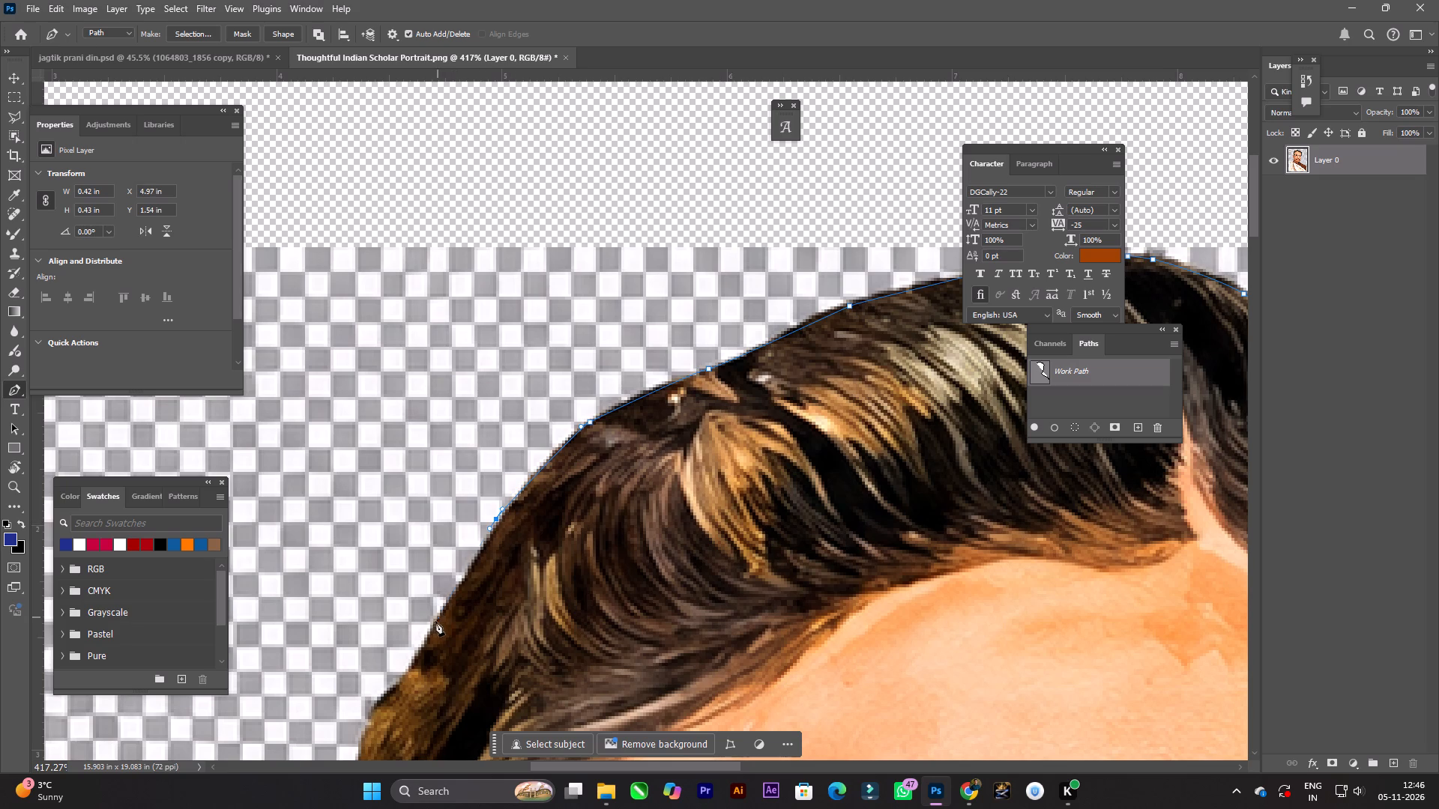
left_click_drag(435, 621, 431, 627)
Carry the path around the protruding hair corner and down the hair edge on the ear side.
key("space")
key("space")
key("space")
key("space")
key("space")
key("space")
key("space")
key("space")
left_click_drag(429, 634, 549, 359)
left_click(518, 407)
left_click_drag(499, 437, 496, 445)
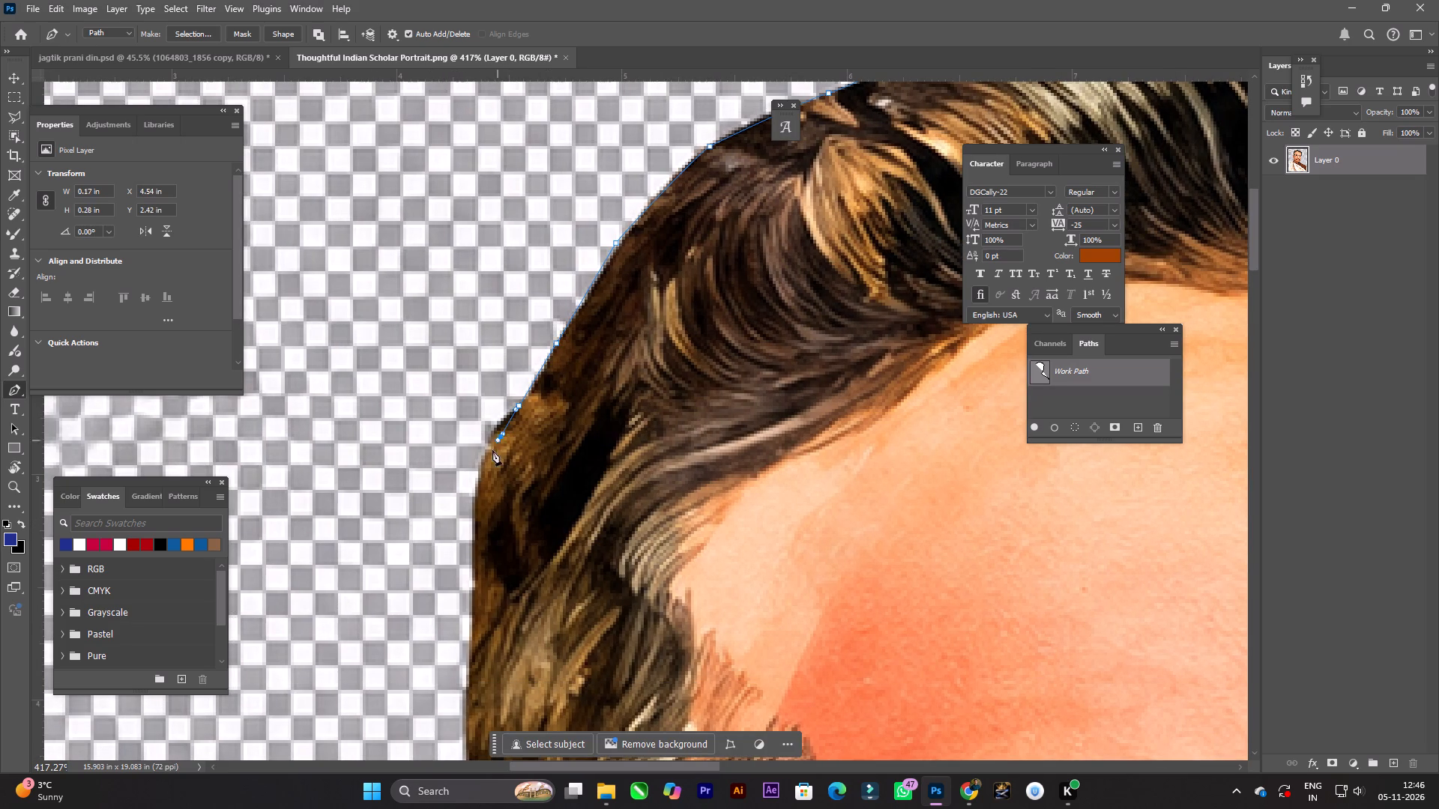
left_click_drag(479, 473, 478, 486)
left_click_drag(465, 654, 465, 676)
Undo the last two side-hair anchors, re-trace the hair edge down to the glasses arm and reach the ear.
key("space")
key("space")
key("space")
key("space")
key("space")
key("space")
left_click_drag(465, 687, 516, 379)
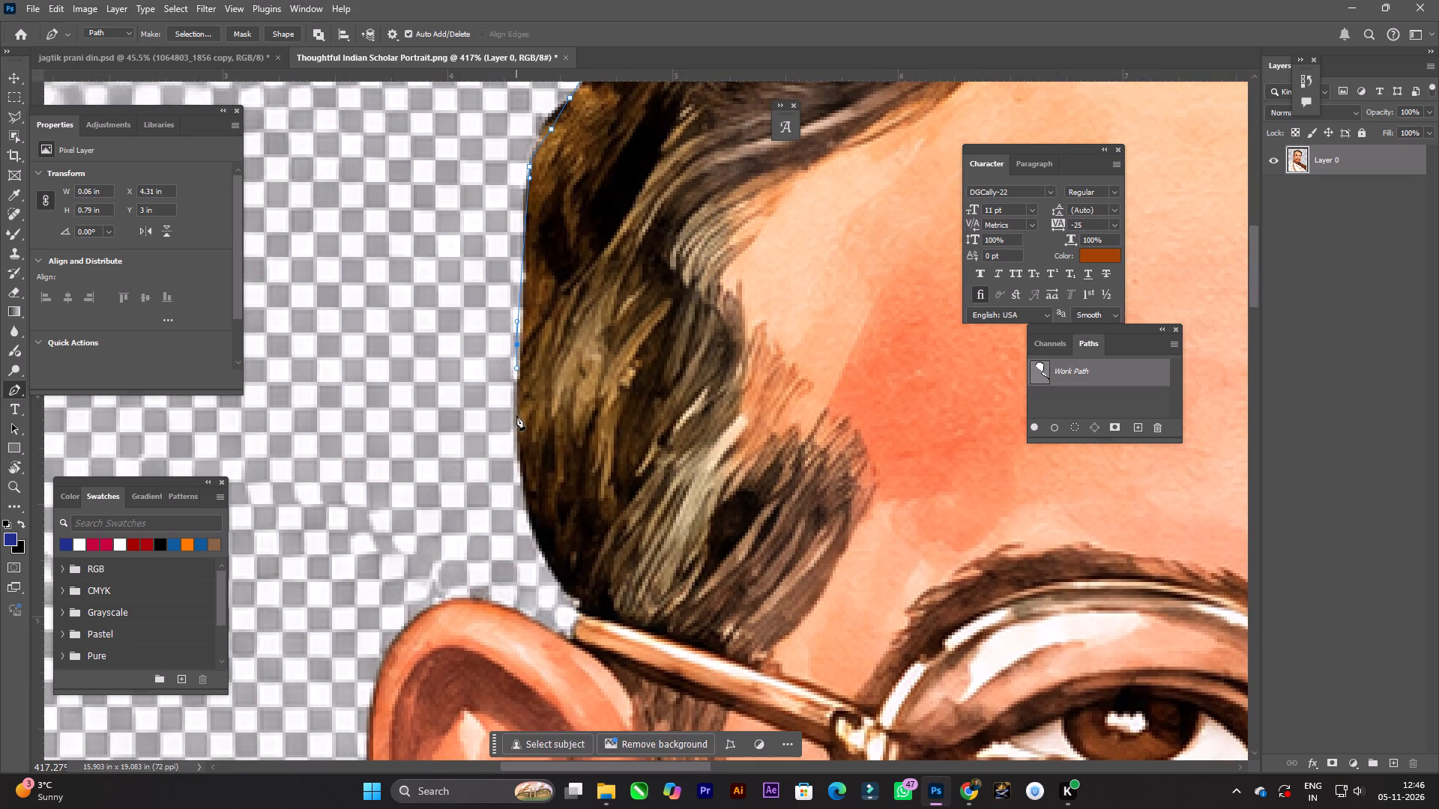
left_click_drag(515, 443, 518, 461)
key("ctrl+z")
key("ctrl+z")
left_click_drag(519, 361, 521, 368)
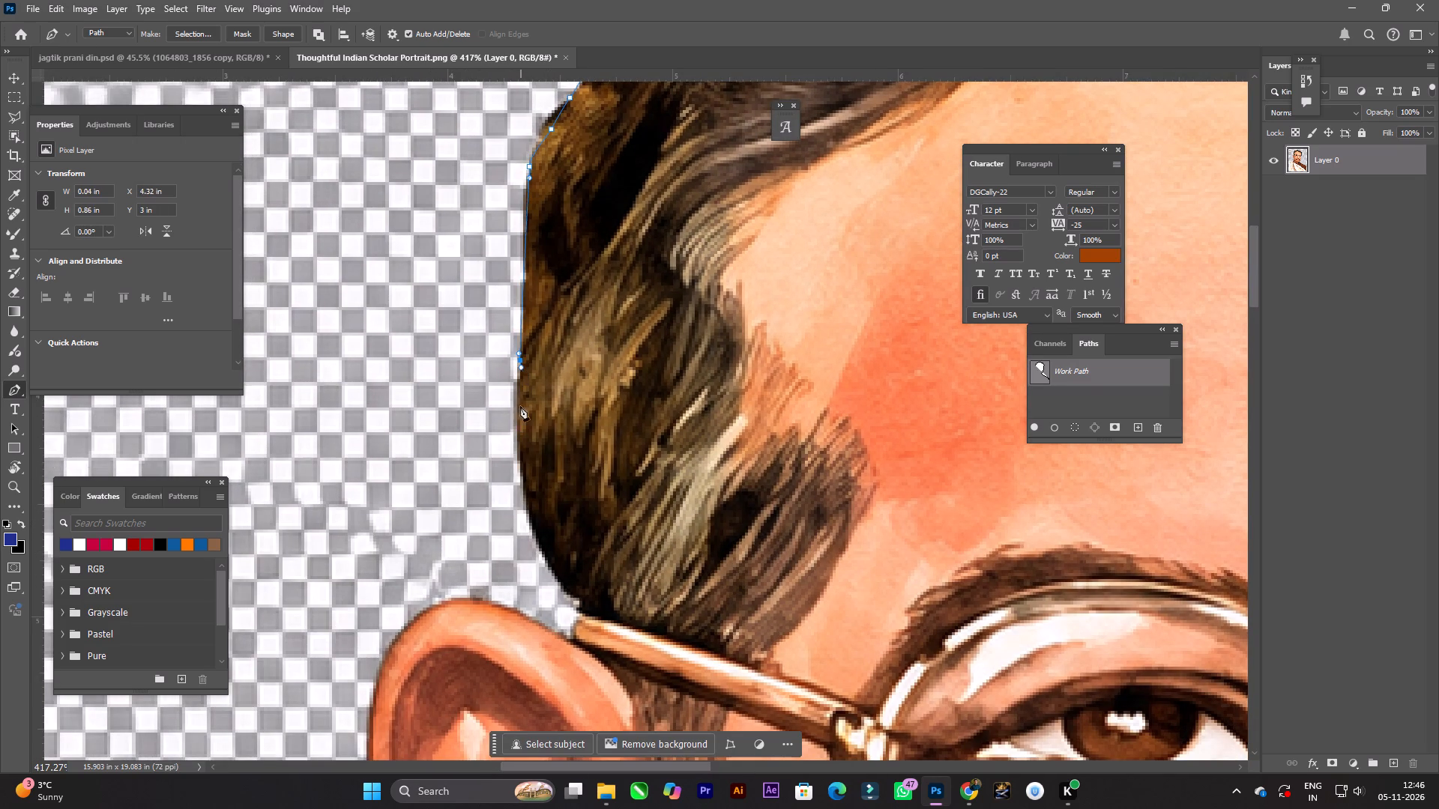
left_click_drag(519, 464, 522, 480)
left_click_drag(546, 564, 551, 574)
left_click_drag(566, 596, 573, 605)
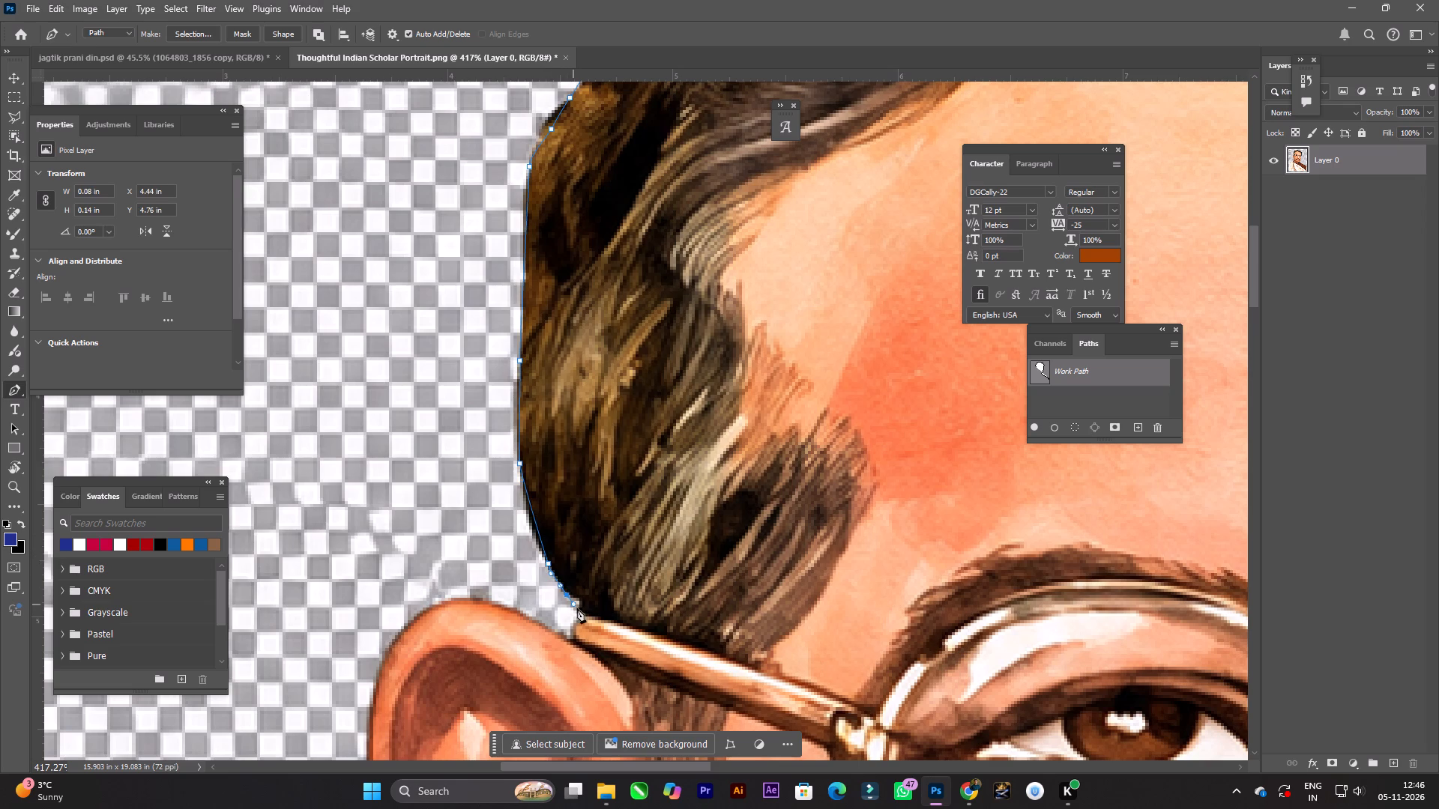
left_click(578, 610)
left_click(572, 640)
Trace the top of the ear and the upper part of its outer rim with curved anchors.
key("space")
key("space")
key("space")
key("space")
key("space")
left_click_drag(571, 641, 725, 300)
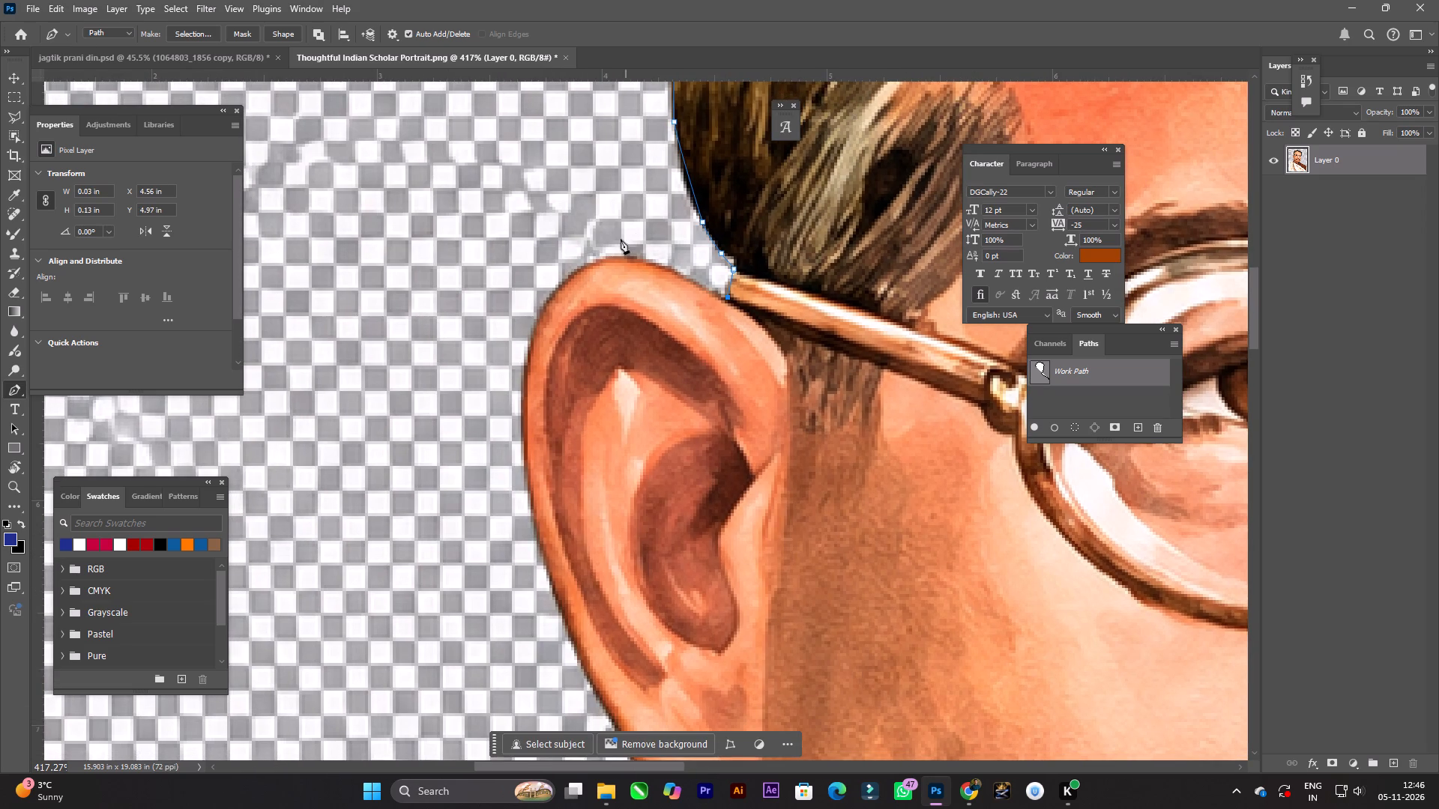
left_click_drag(627, 261, 617, 260)
left_click_drag(563, 283, 556, 287)
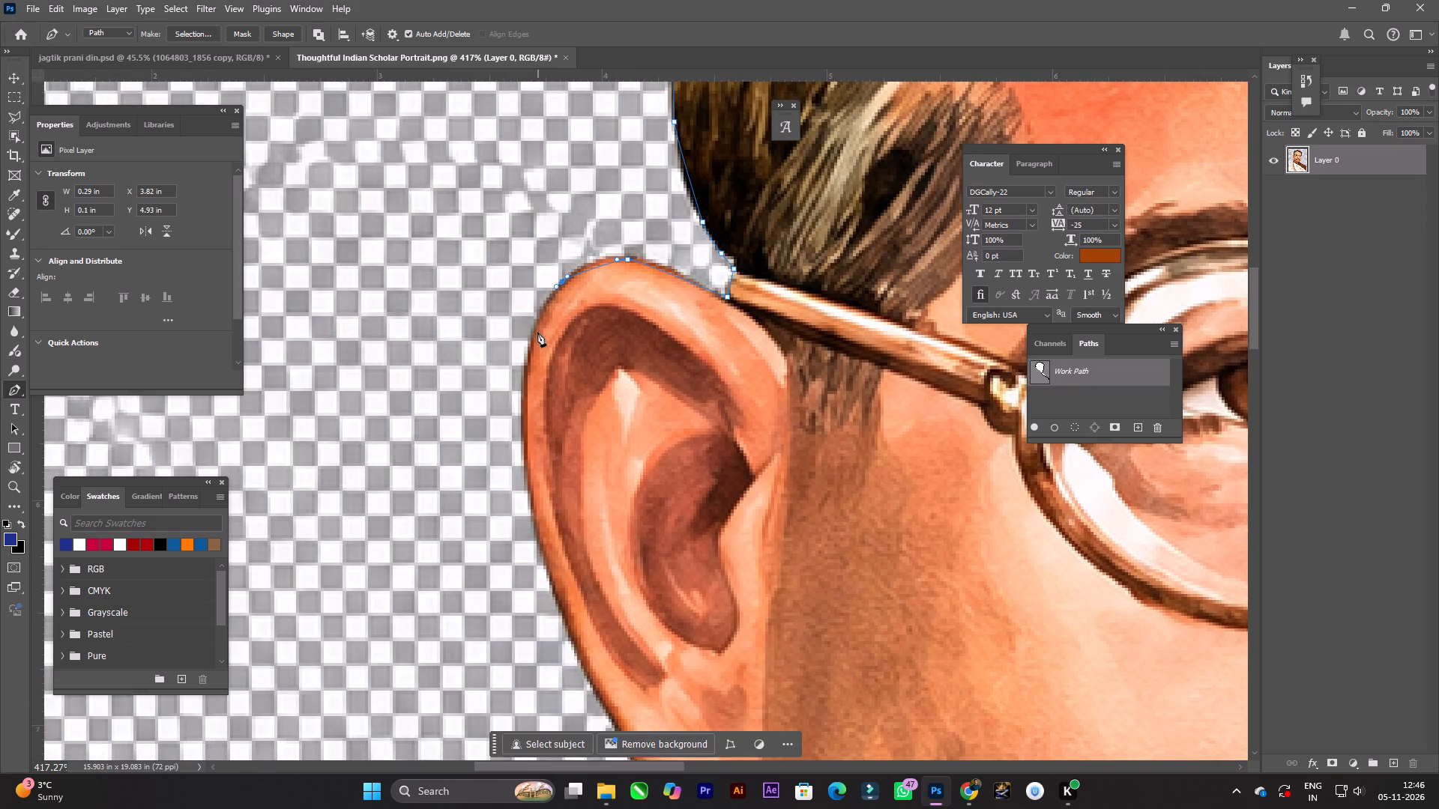
left_click_drag(530, 342, 528, 359)
left_click_drag(532, 512, 540, 540)
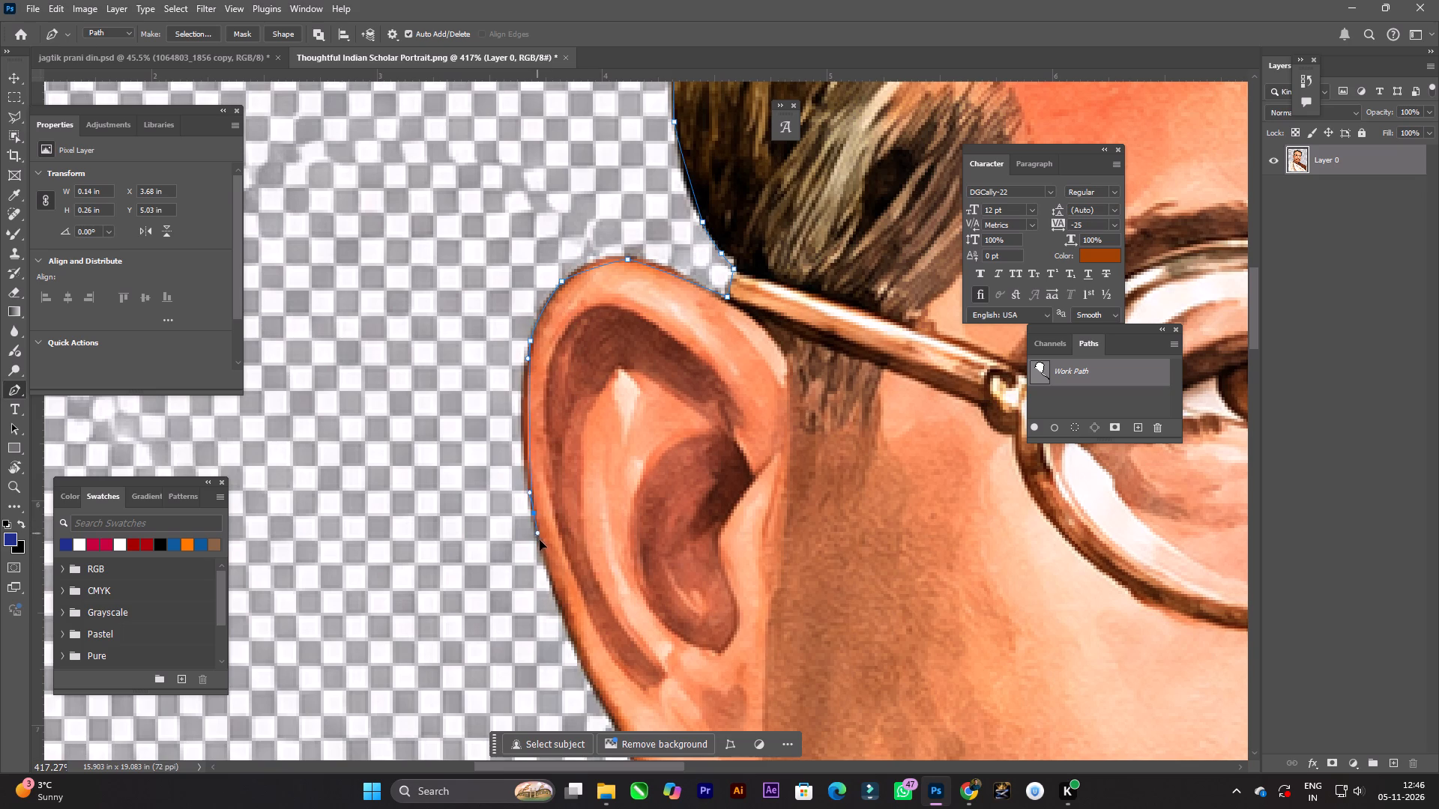
left_click_drag(540, 540, 550, 574)
Trace the lower outer rim of the ear and around the earlobe to where it meets the jaw.
key("space")
key("space")
key("space")
key("space")
key("space")
left_click_drag(582, 625, 485, 276)
left_click_drag(490, 333, 498, 348)
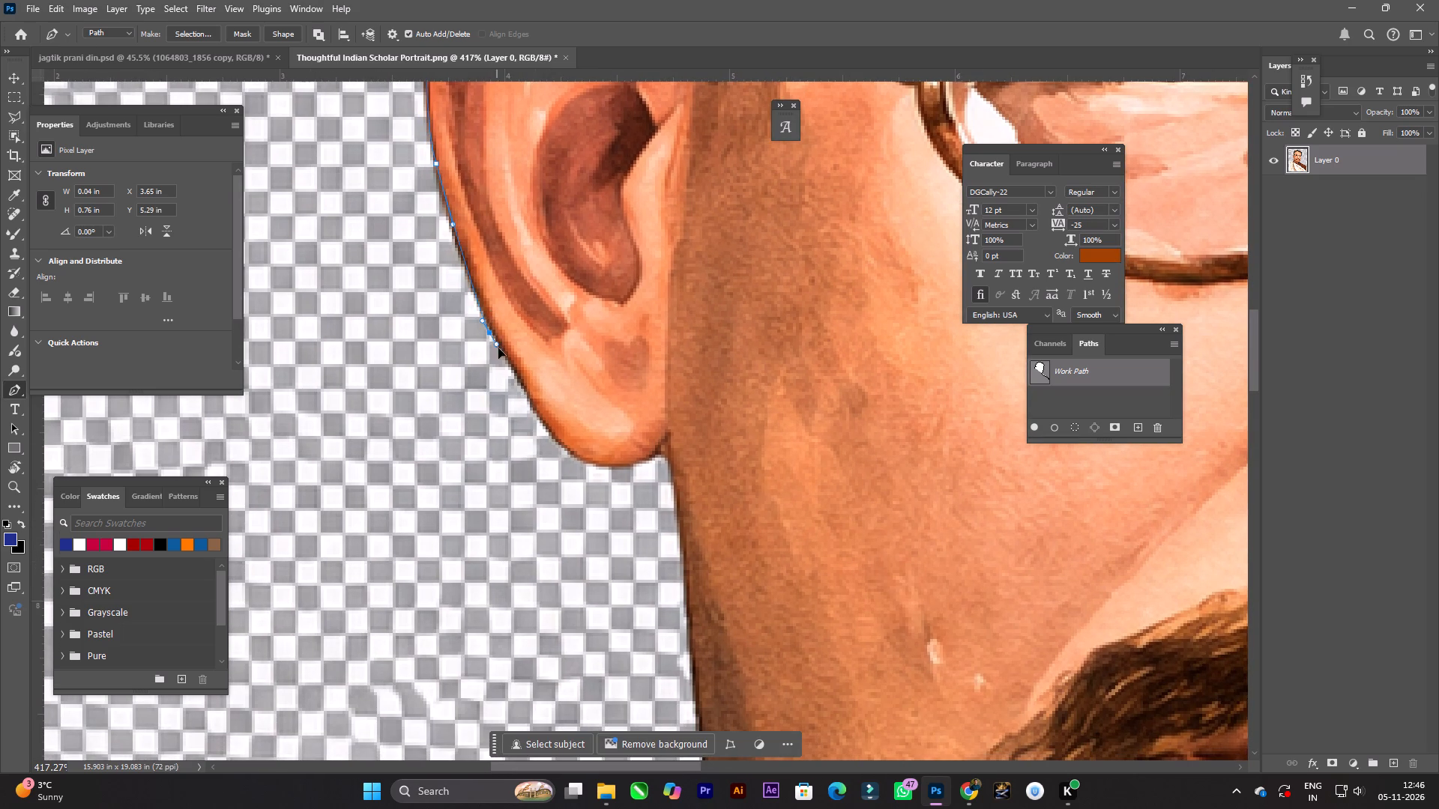
left_click_drag(498, 348, 521, 388)
left_click_drag(546, 426, 553, 435)
left_click_drag(581, 458, 591, 462)
left_click_drag(609, 468, 617, 468)
left_click(651, 458)
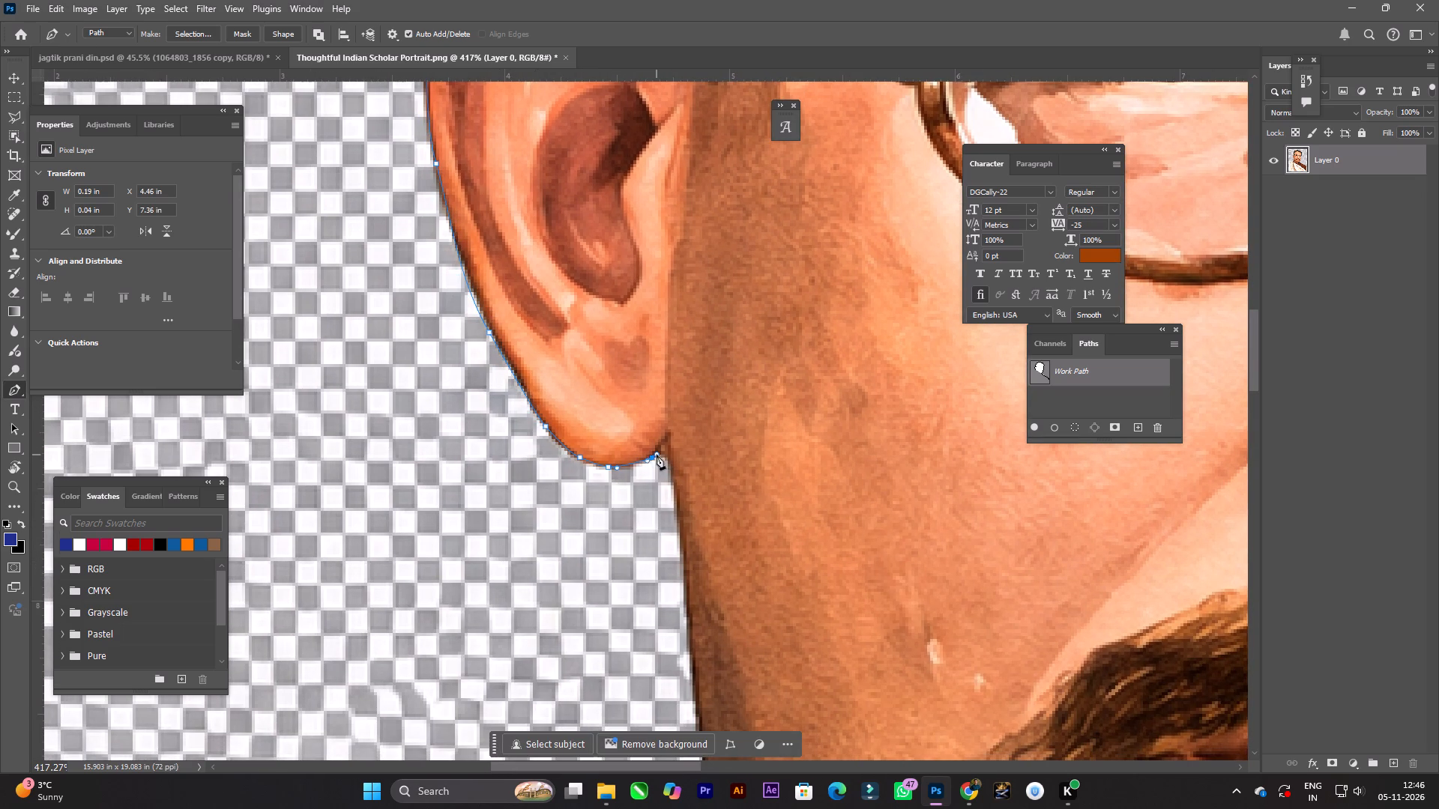
Continue the path from the earlobe down the edge of the neck to the top of the collar.
left_click(669, 463)
left_click_drag(702, 705, 702, 717)
key("space")
key("space")
key("space")
key("space")
key("space")
key("space")
left_click_drag(706, 715, 709, 297)
left_click(713, 401)
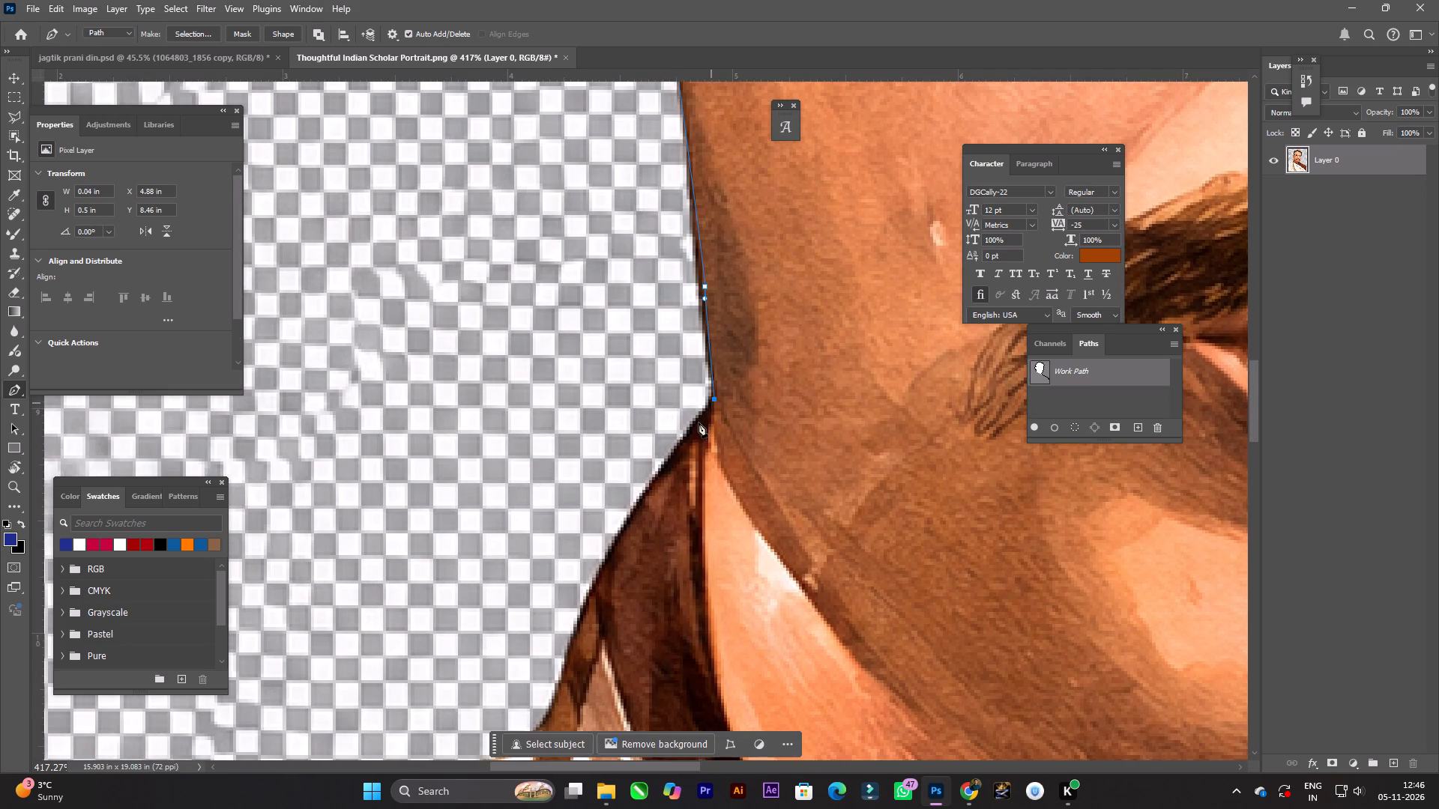
Trace the outer edge of the dark collar with curved anchors down to where it meets the white shawl.
left_click_drag(690, 429, 683, 440)
left_click_drag(607, 547, 606, 555)
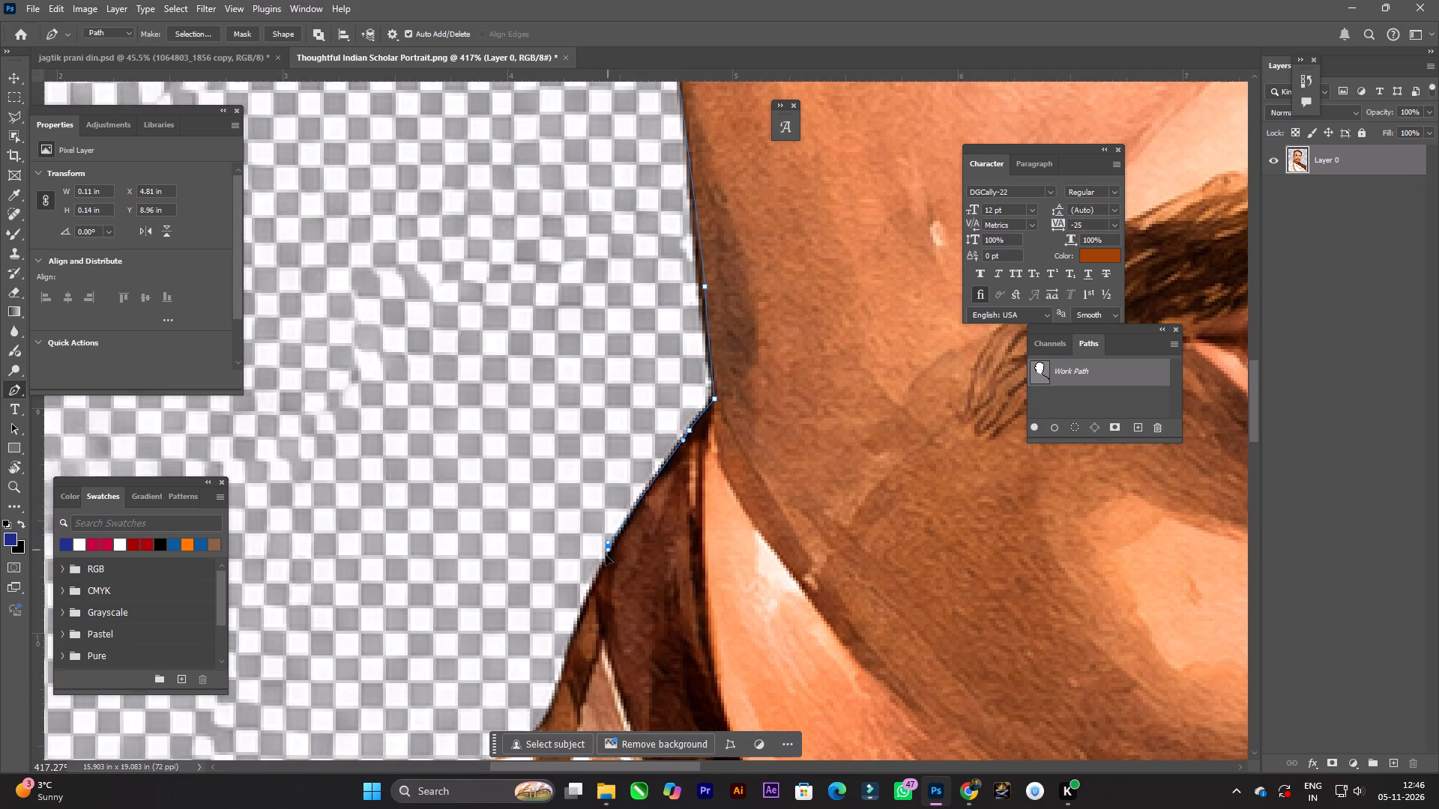
left_click_drag(606, 555, 606, 556)
left_click_drag(570, 653, 568, 662)
key("space")
key("space")
key("space")
key("space")
key("space")
key("space")
left_click_drag(566, 675, 698, 315)
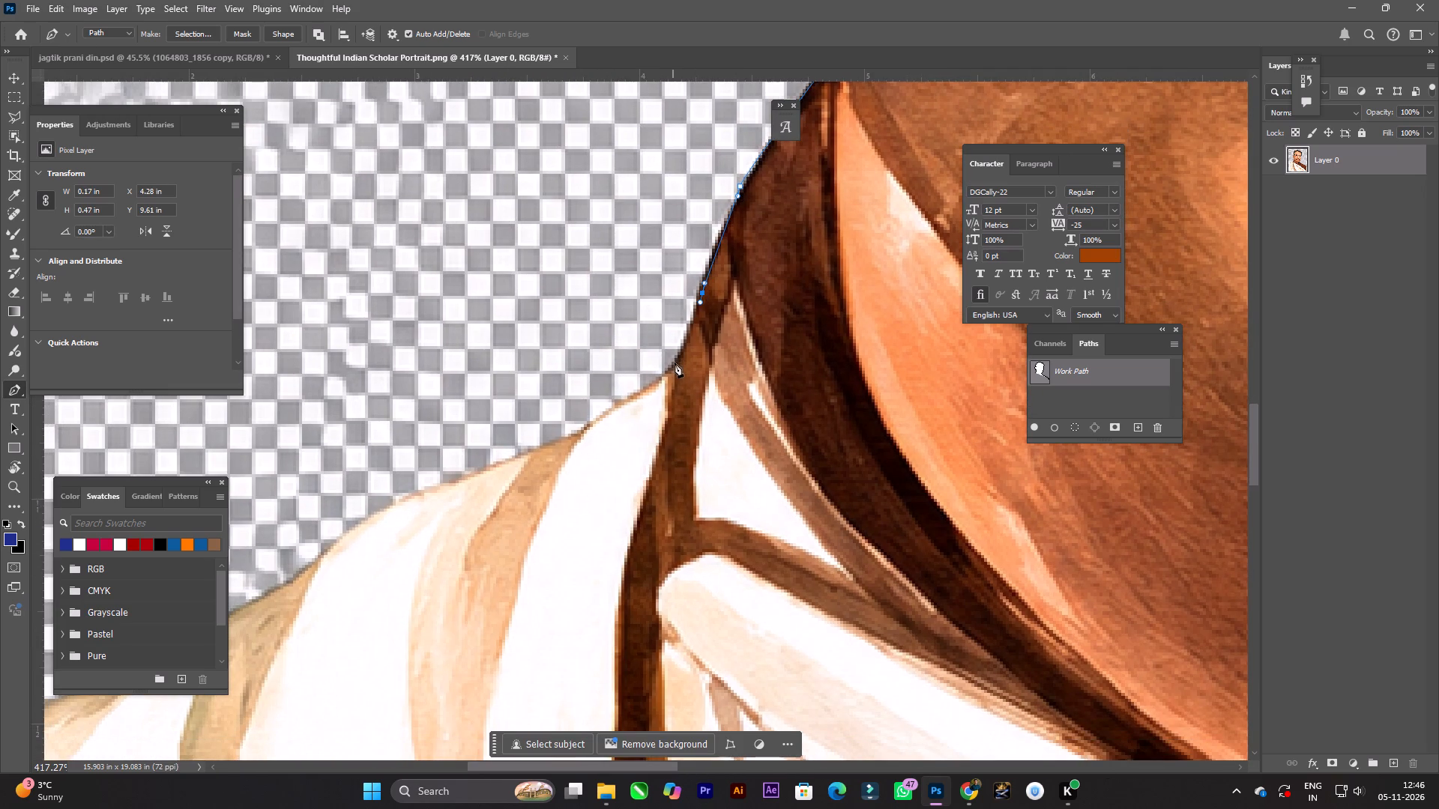
left_click(675, 362)
Trace the upper shoulder edge of the white shawl outward from the collar, following its bends.
left_click(648, 387)
left_click_drag(605, 416, 596, 421)
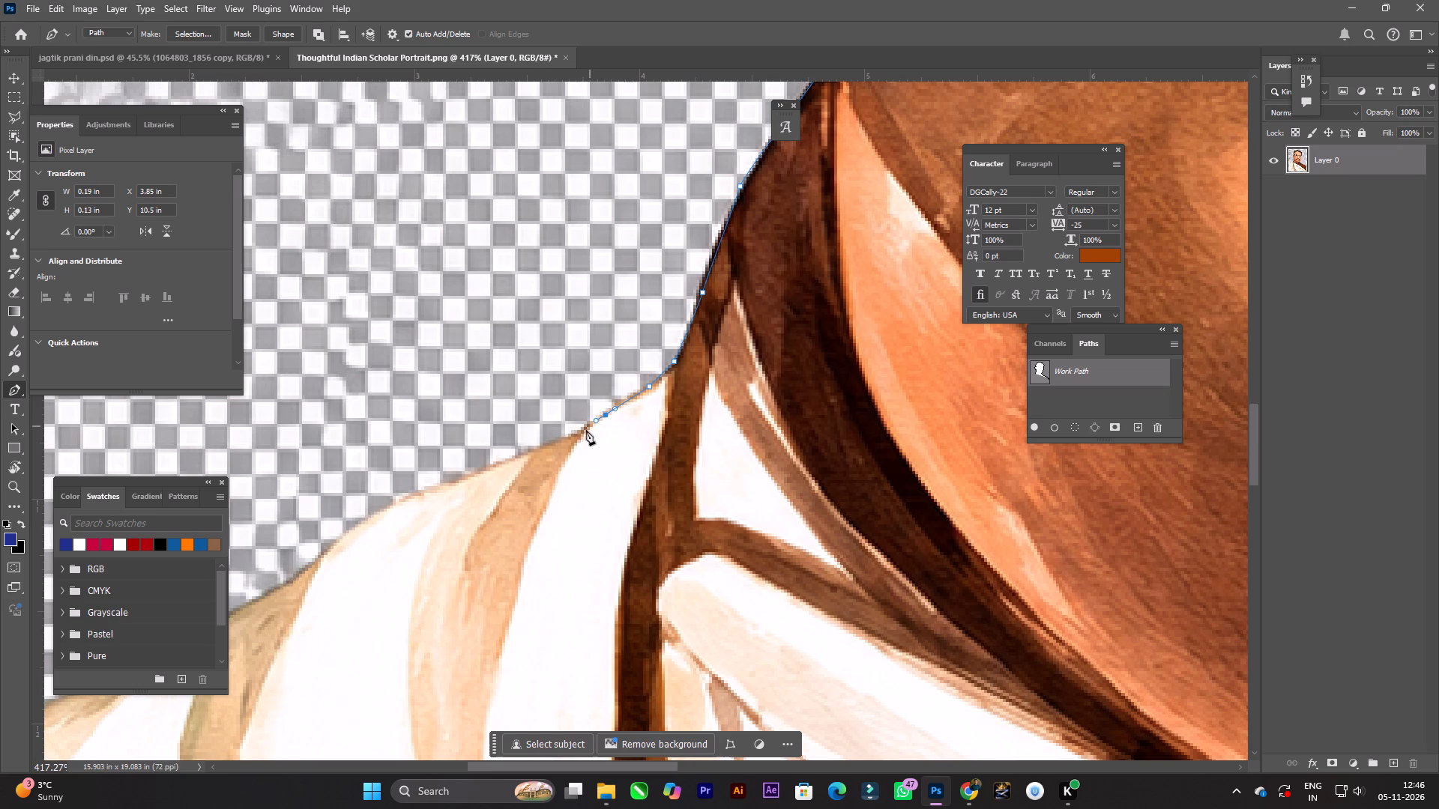
left_click(581, 433)
left_click(501, 465)
key("space")
key("space")
key("space")
key("space")
key("space")
key("space")
left_click_drag(477, 475, 761, 276)
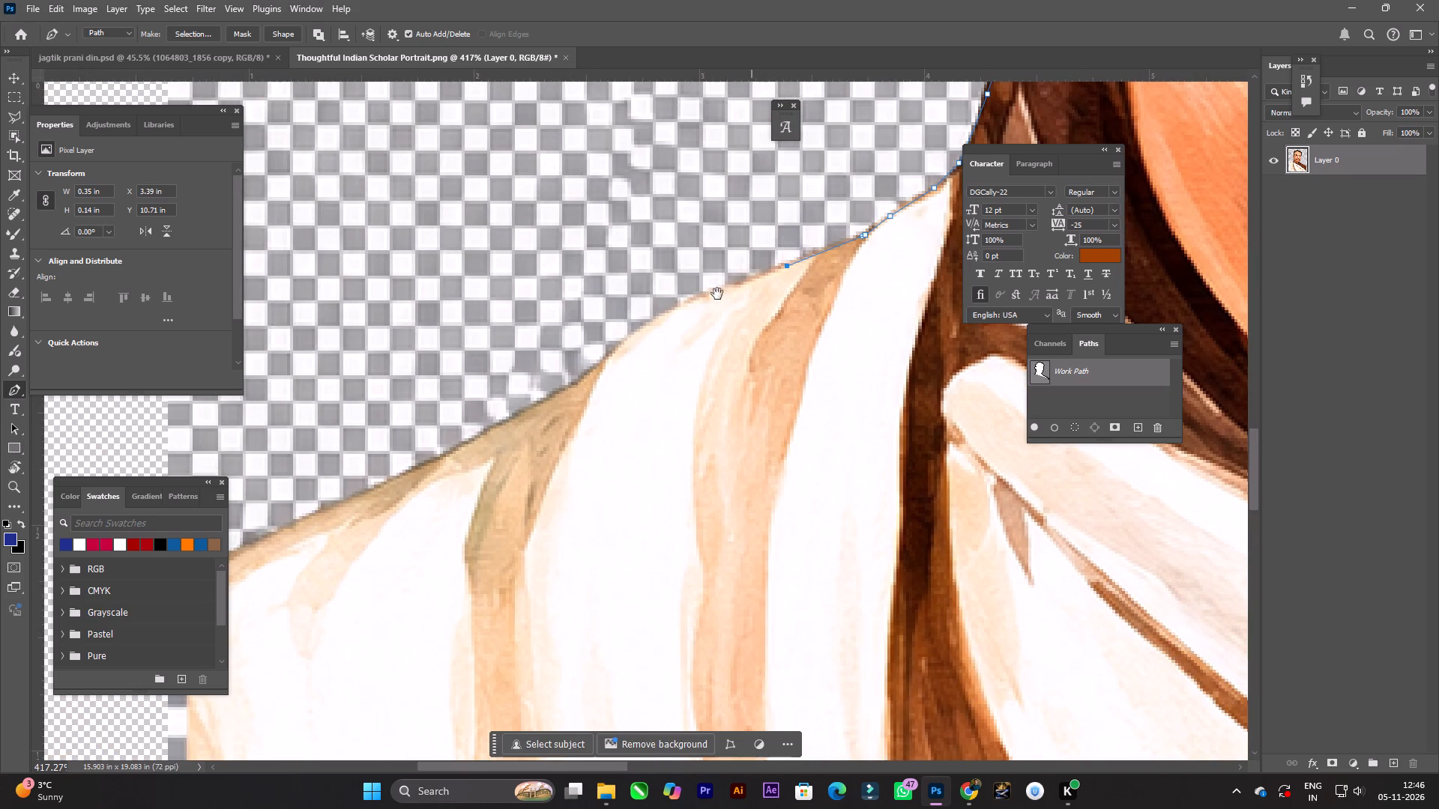
left_click(687, 301)
left_click(615, 349)
left_click(600, 366)
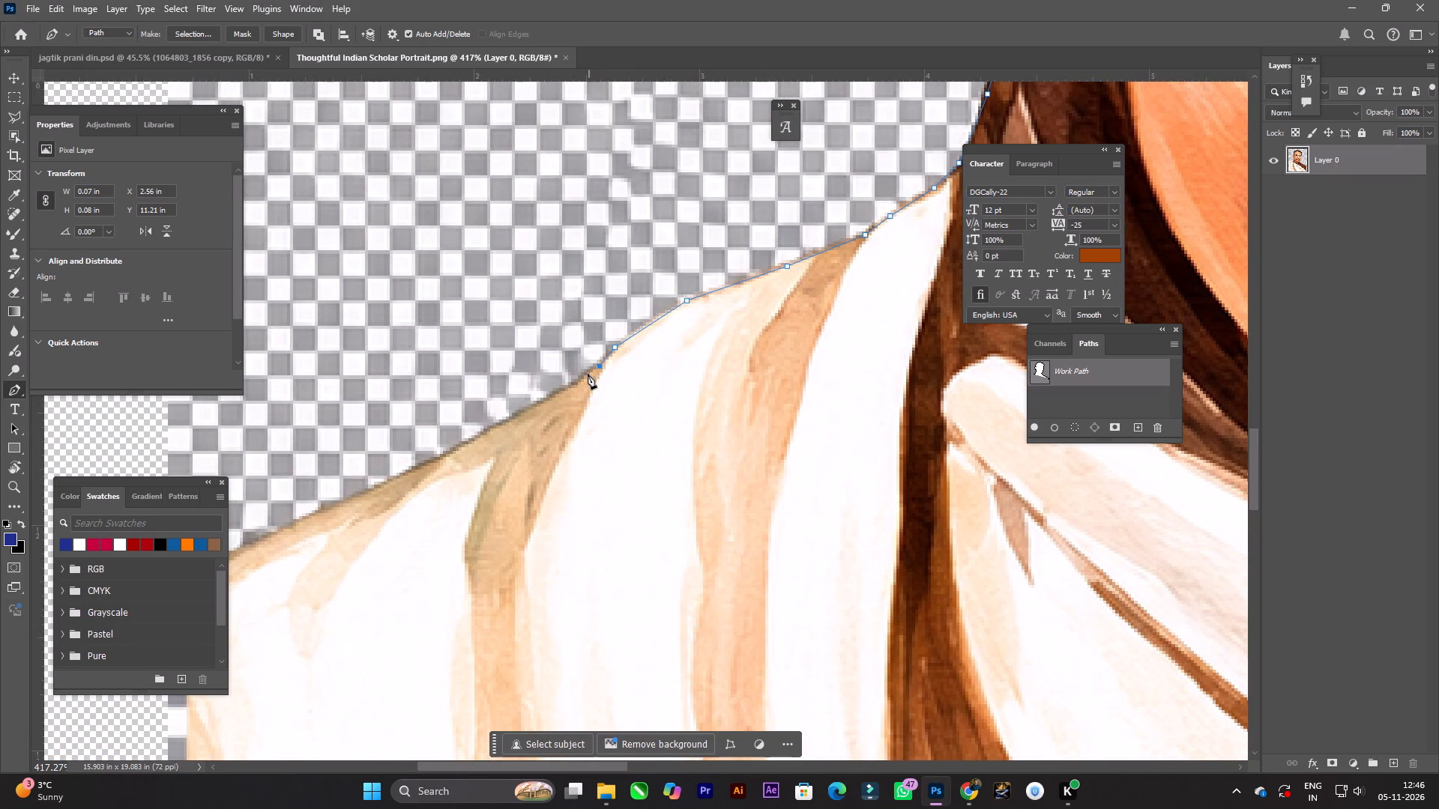
left_click(558, 393)
left_click(423, 467)
Extend the path to the shawl's outer end, undoing the overshooting anchor and placing it on the portrait's side edge.
key("space")
key("space")
key("space")
key("space")
key("space")
key("space")
key("space")
key("space")
key("space")
left_click_drag(421, 472, 653, 302)
left_click(372, 426)
scroll(392, 416, "down", 2, "alt")
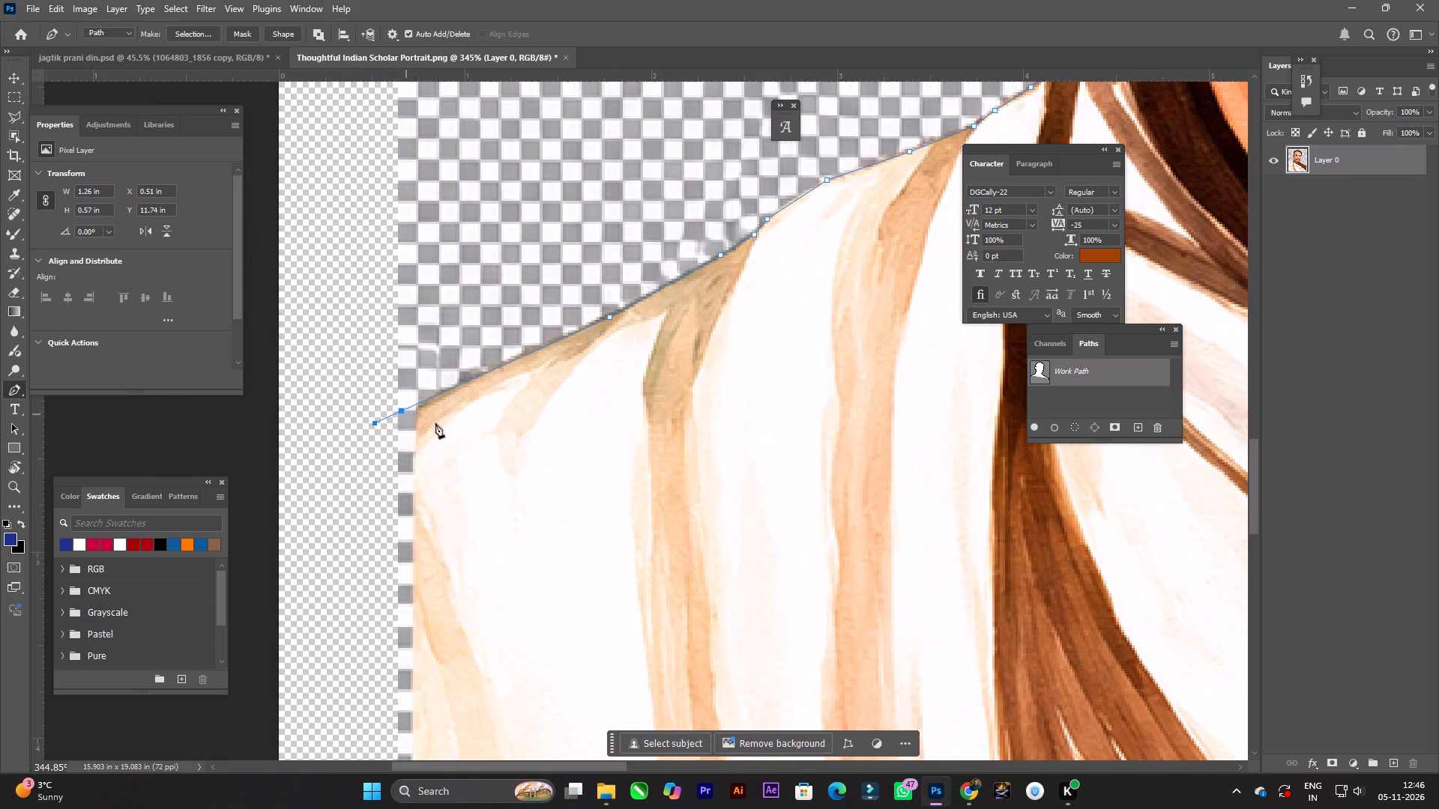
key("ctrl+z")
left_click(417, 409)
Run the path down the shawl side, beneath the portrait and outside the brown garment, closing it at the starting anchor.
scroll(418, 409, "down", 5, "alt")
key("space")
key("space")
key("space")
key("space")
key("space")
left_click_drag(419, 426, 464, 276)
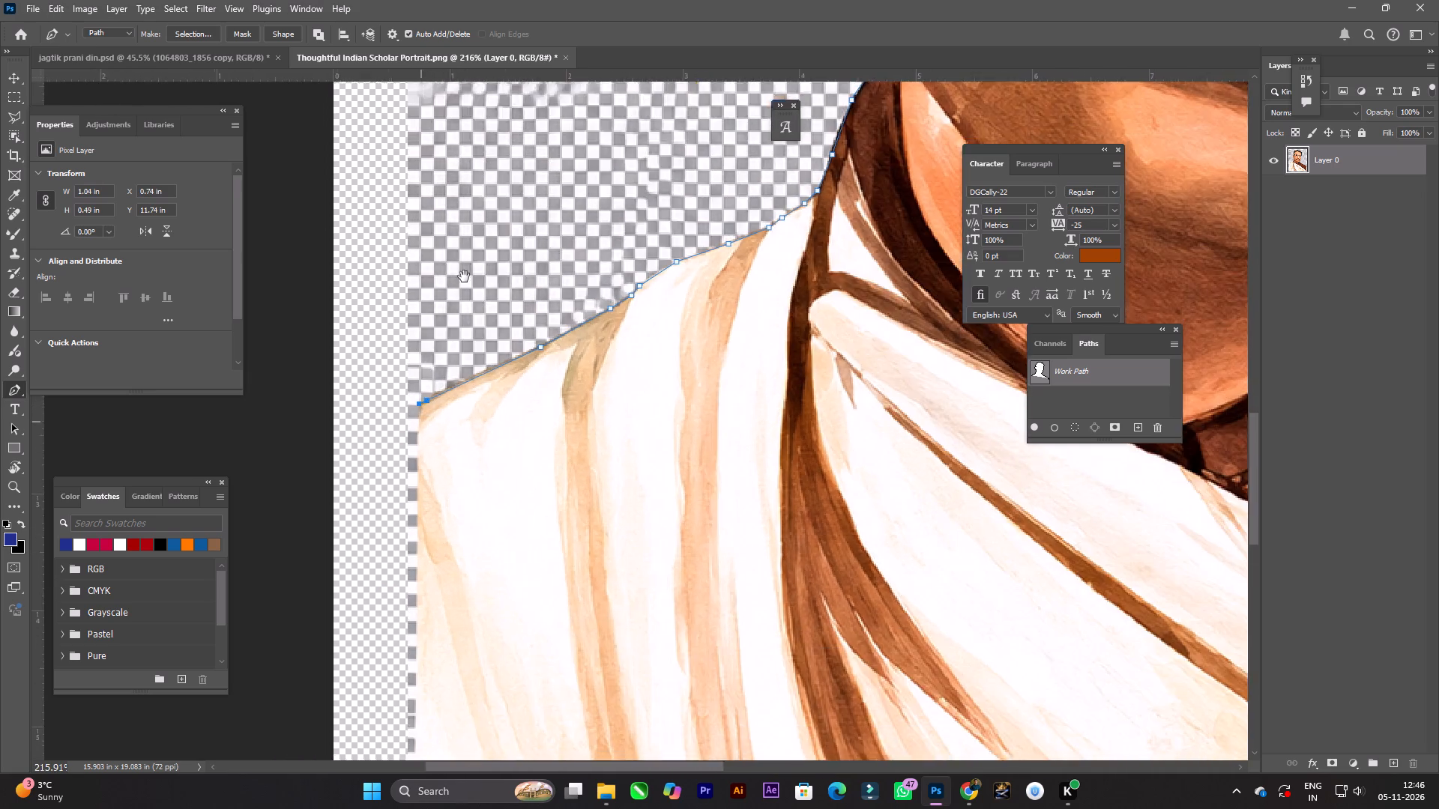
left_click_drag(464, 276, 495, 84)
scroll(489, 410, "down", 9, "alt")
scroll(497, 532, "up", 4, "alt")
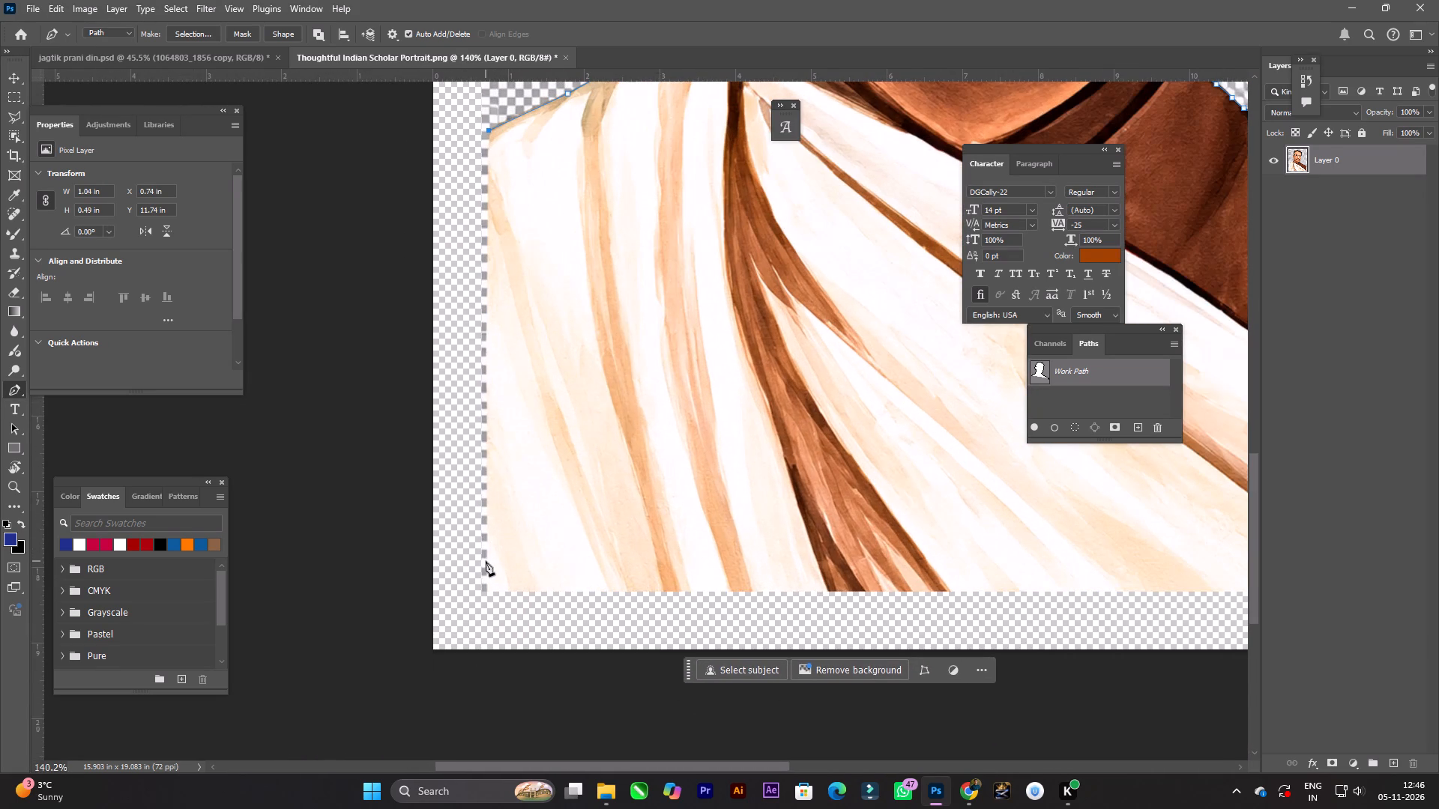
left_click(490, 595)
scroll(495, 590, "down", 10, "alt")
key("space")
key("space")
left_click_drag(962, 599, 892, 596)
scroll(834, 591, "up", 11, "alt")
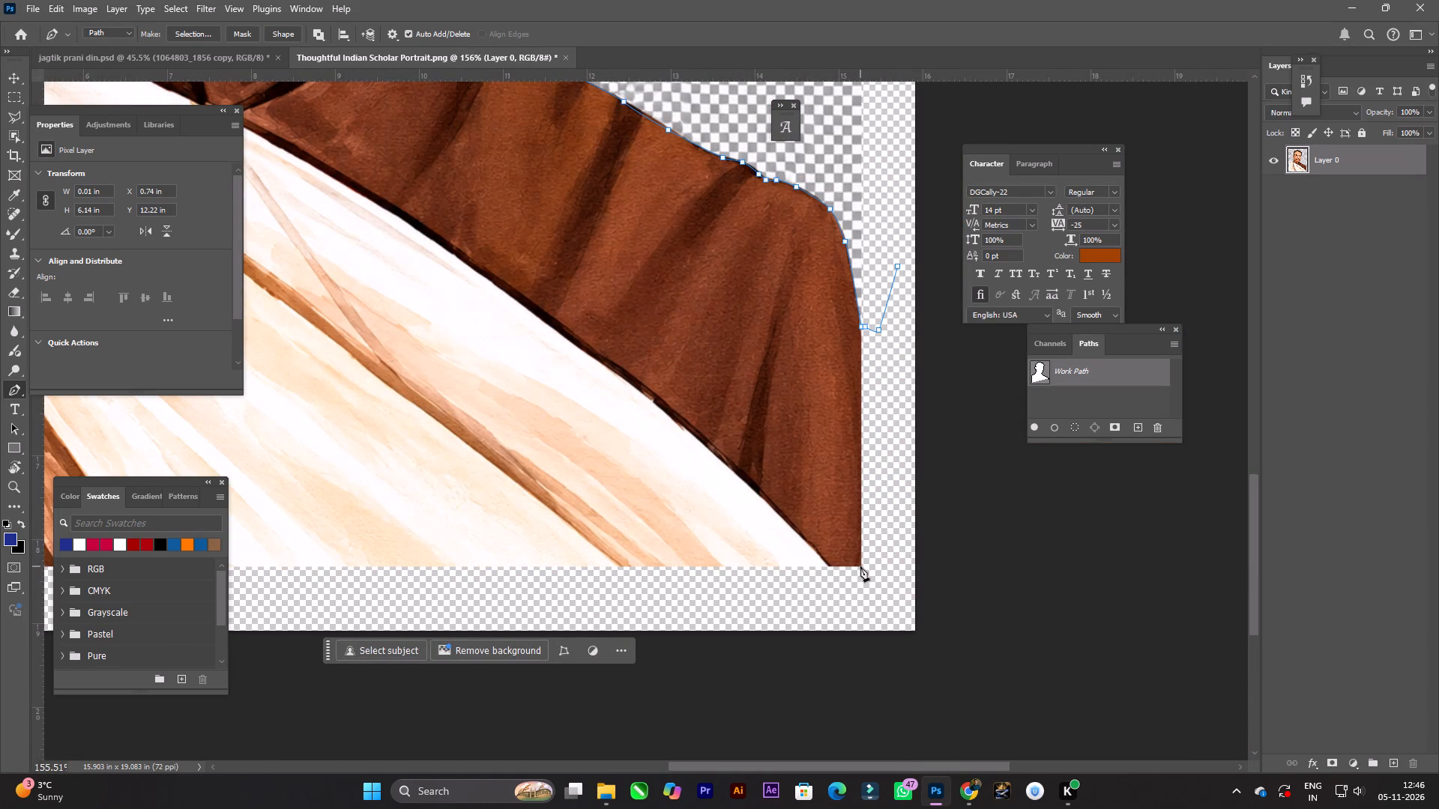
left_click(891, 598)
left_click(987, 494)
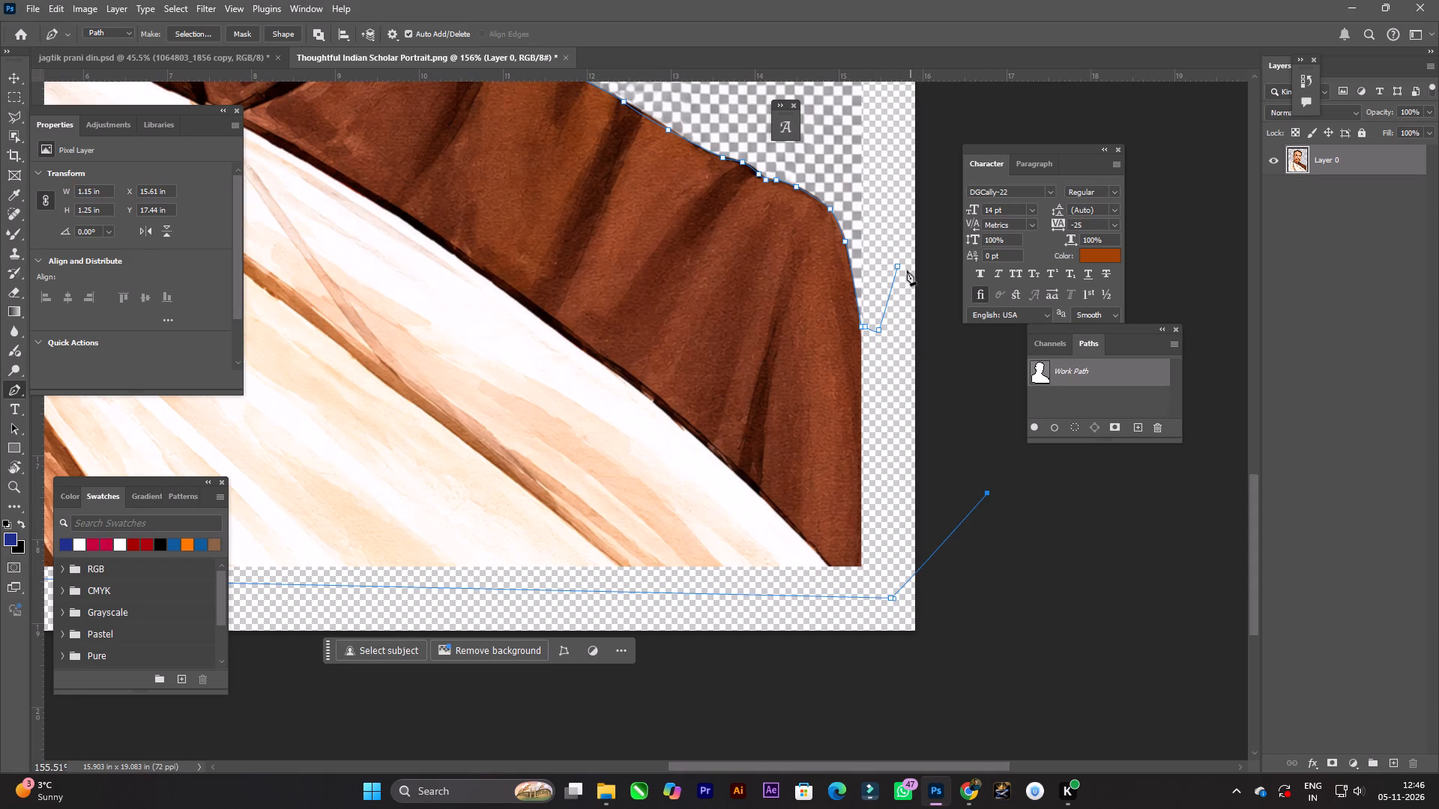
left_click(899, 265)
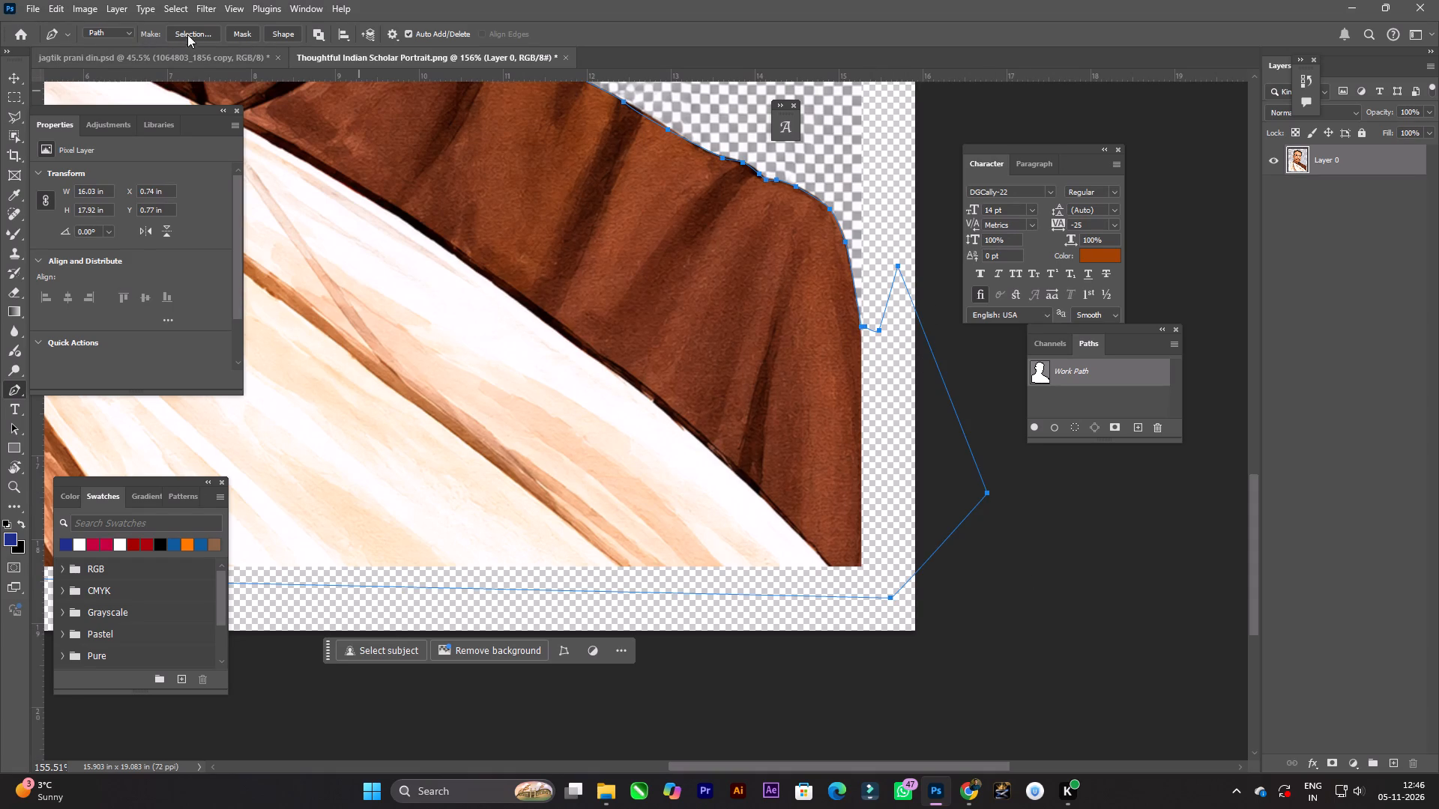
Convert the closed path to a selection, invert it, delete the fake checkered background and deselect.
left_click(190, 28)
key("Return")
key("l")
right_click(691, 282)
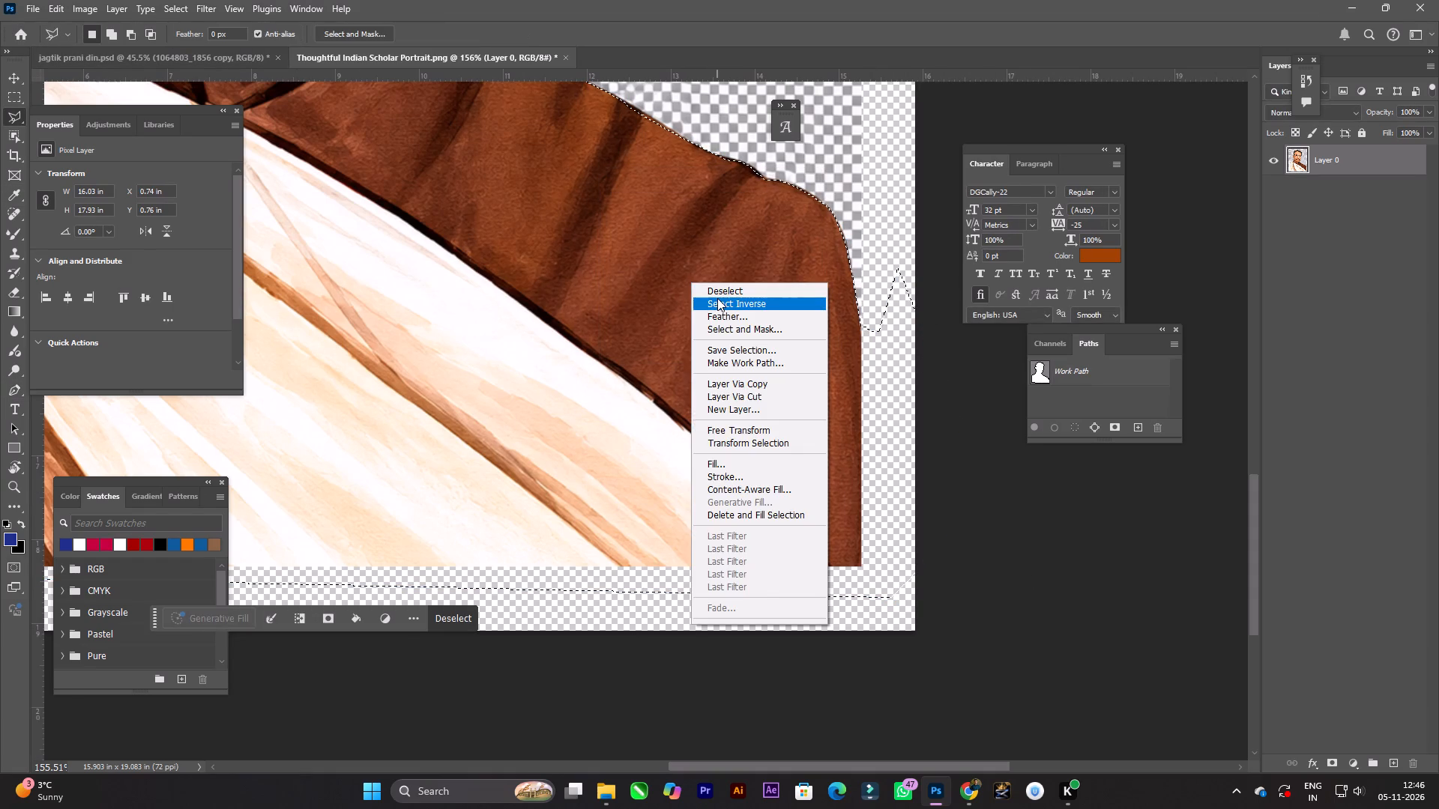
left_click(717, 299)
key("Delete")
key("Delete")
key("Delete")
key("Delete")
key("Delete")
key("Delete")
key("ctrl+d")
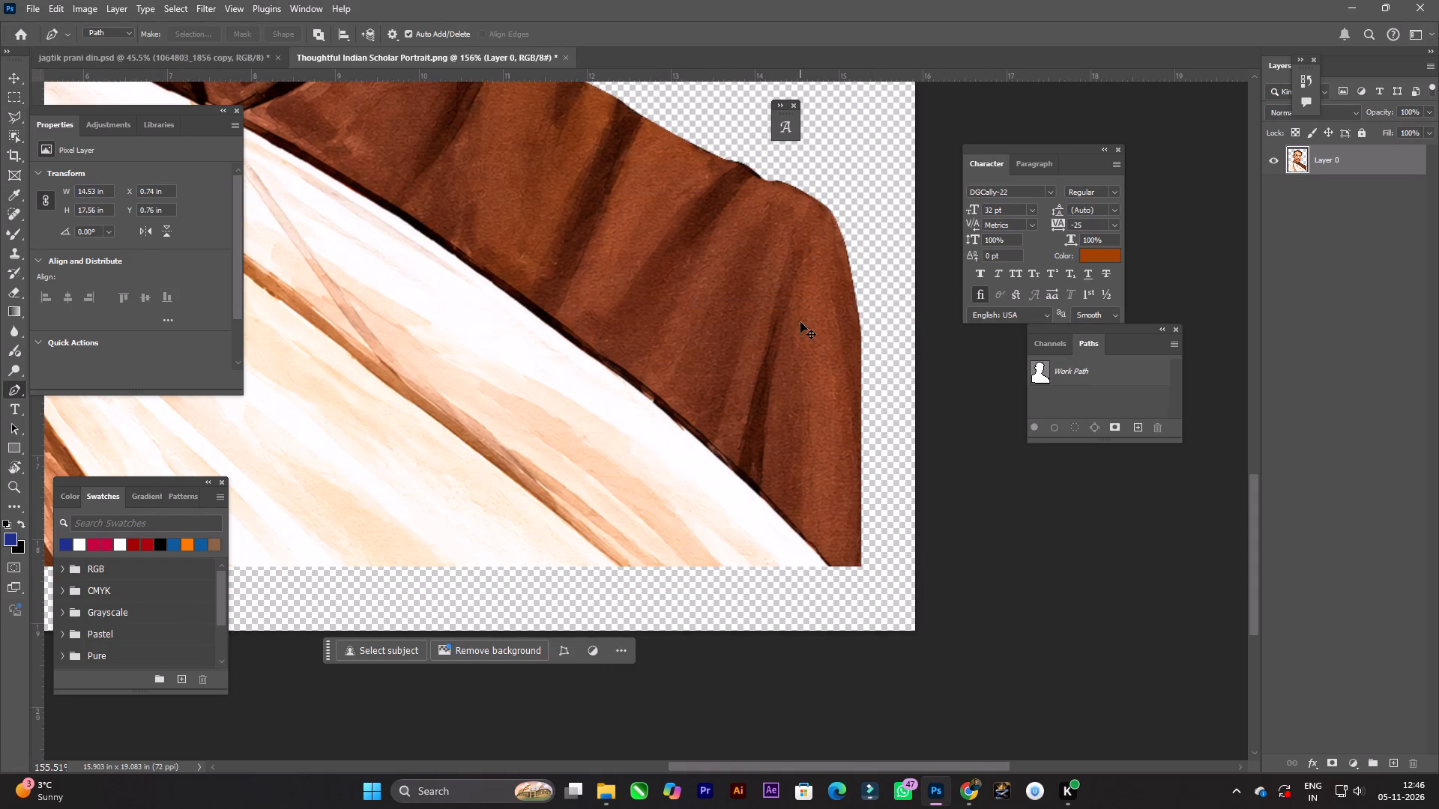
Scale the cut-out portrait down slightly to about 13.94 by 16.86 in and reposition it on the canvas.
key("v")
scroll(777, 334, "down", 7)
key("space")
key("space")
key("space")
key("space")
left_click_drag(690, 297, 788, 543)
scroll(660, 421, "down", 18, "alt")
key("space")
left_click_drag(591, 321, 635, 388)
scroll(635, 364, "up", 7, "alt")
left_click(671, 314)
key("ctrl+t")
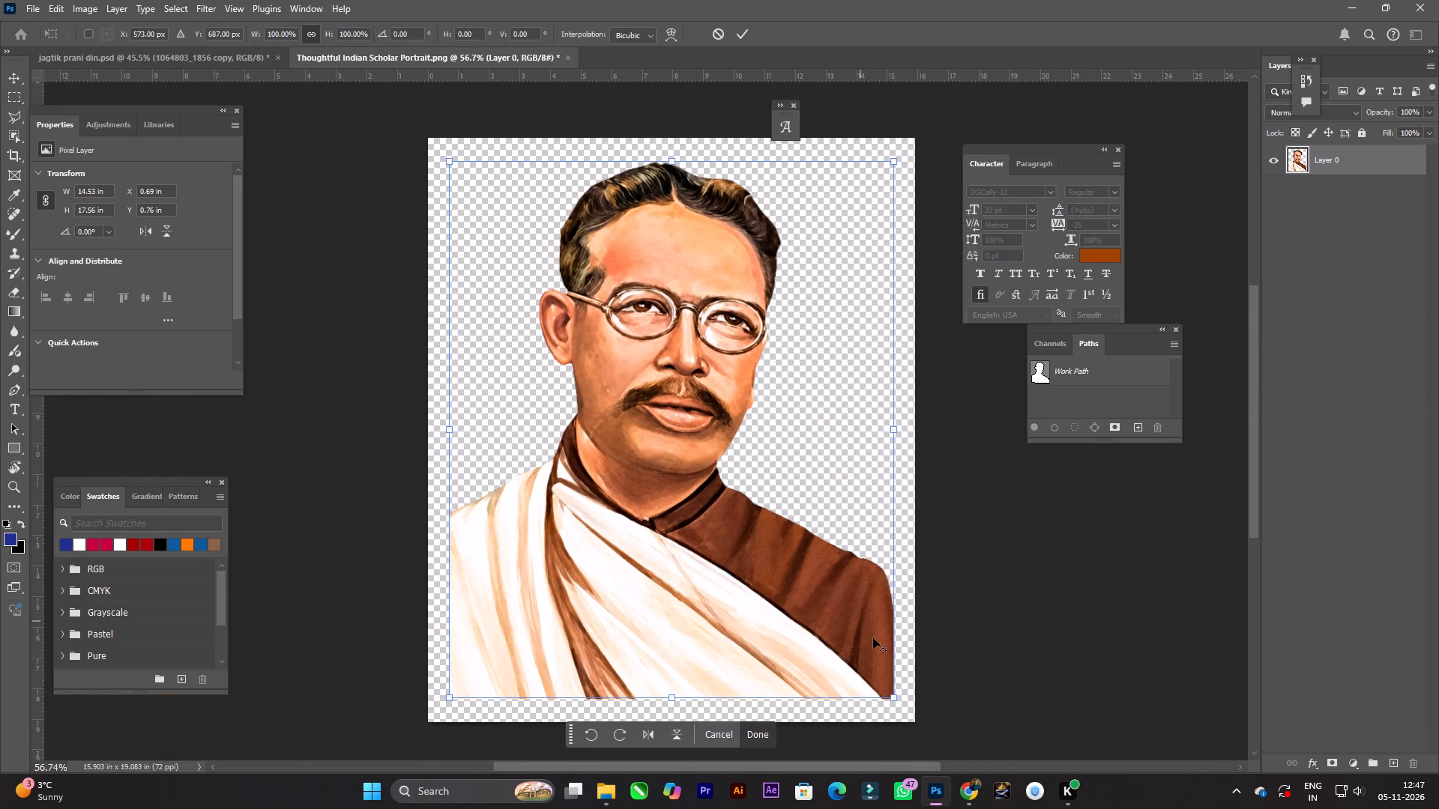
left_click_drag(895, 696, 891, 681, "alt")
double_click(587, 336)
left_click_drag(675, 350, 684, 333)
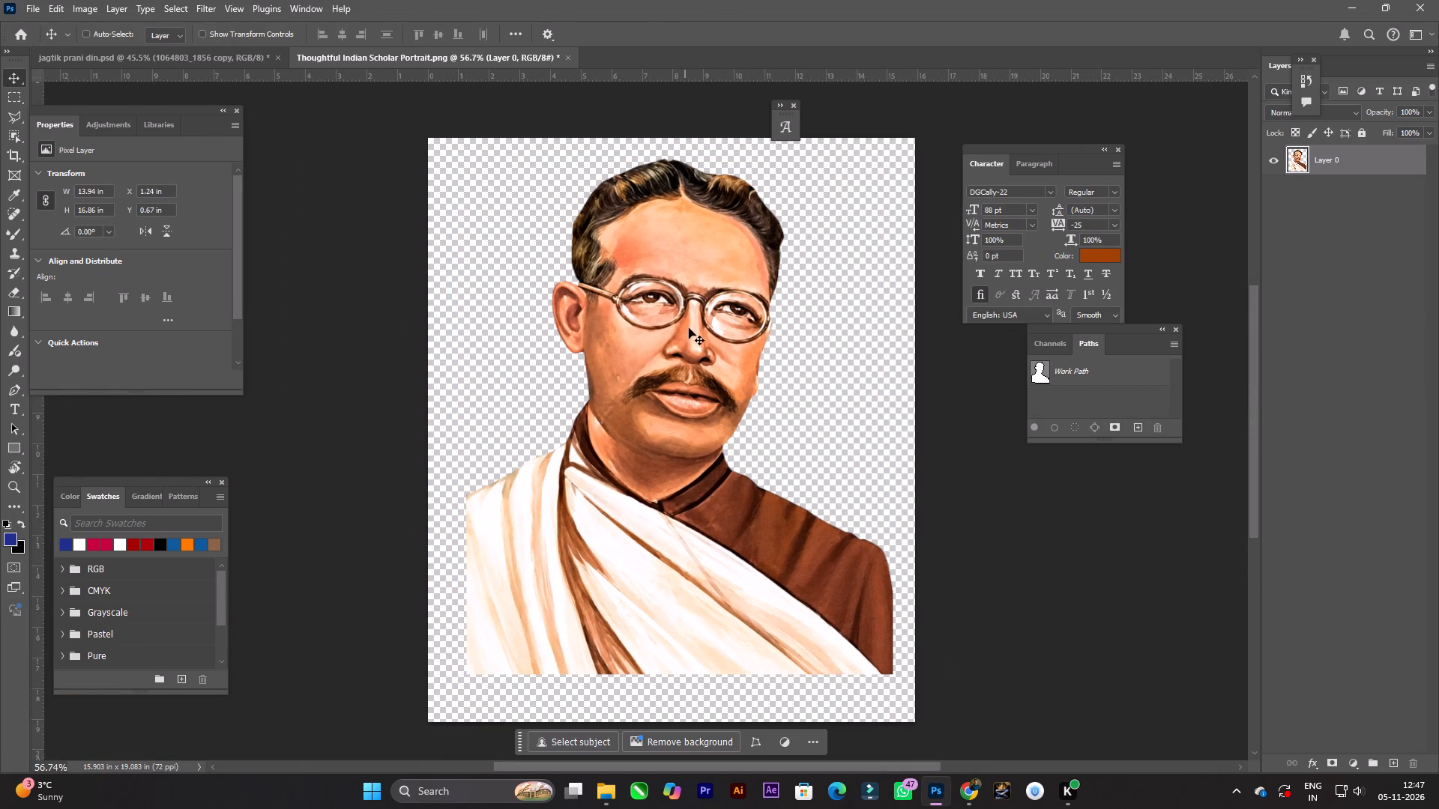
Copy the cut-out portrait and paste it into jagtik prani din.psd above Layer 47.
key("ctrl+c")
left_click(190, 68)
key("v")
scroll(626, 360, "down", 1)
scroll(621, 362, "up", 2, "alt")
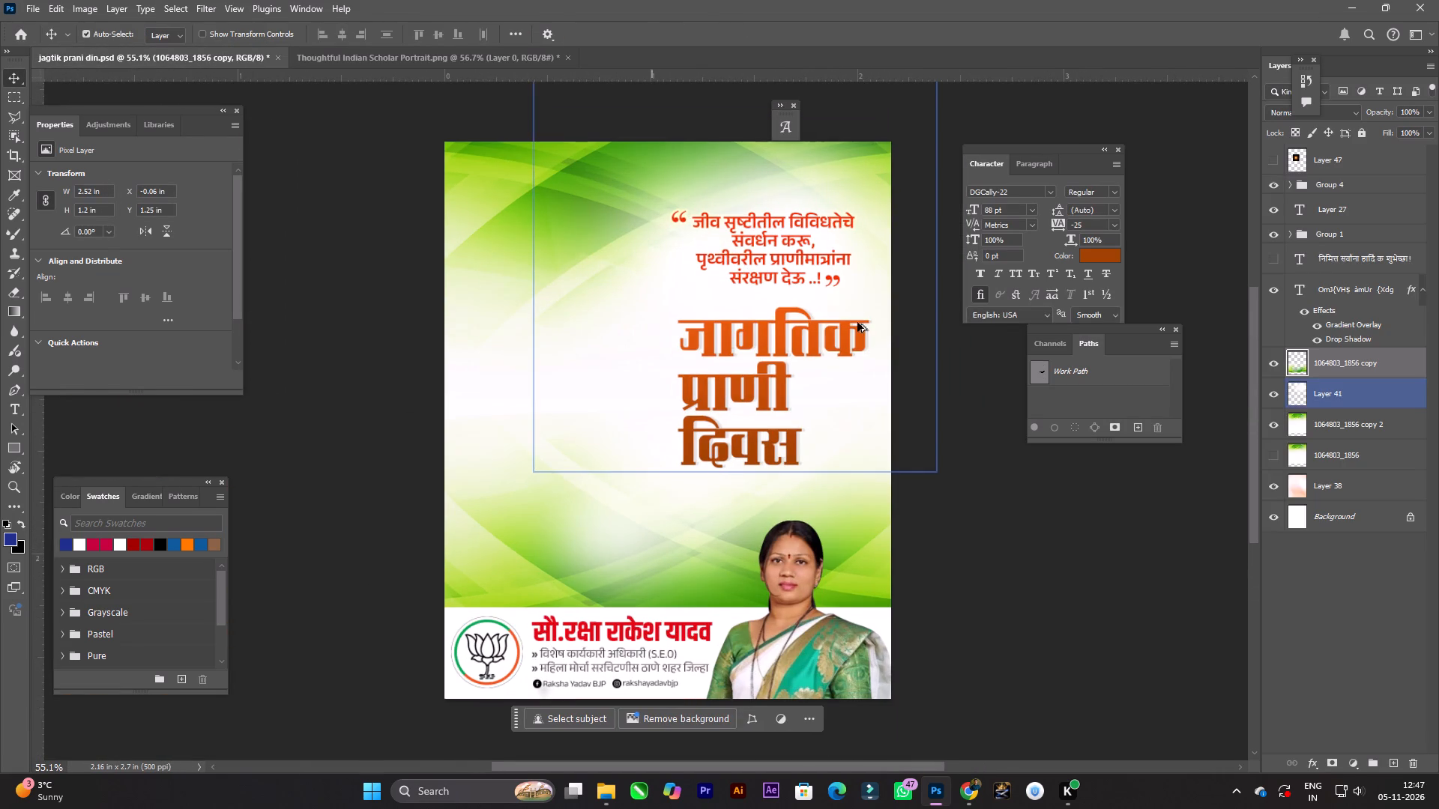
left_click(1356, 166)
key("ctrl+v")
Scale the pasted portrait to about 64% and move it beside the Marathi title.
key("ctrl+t")
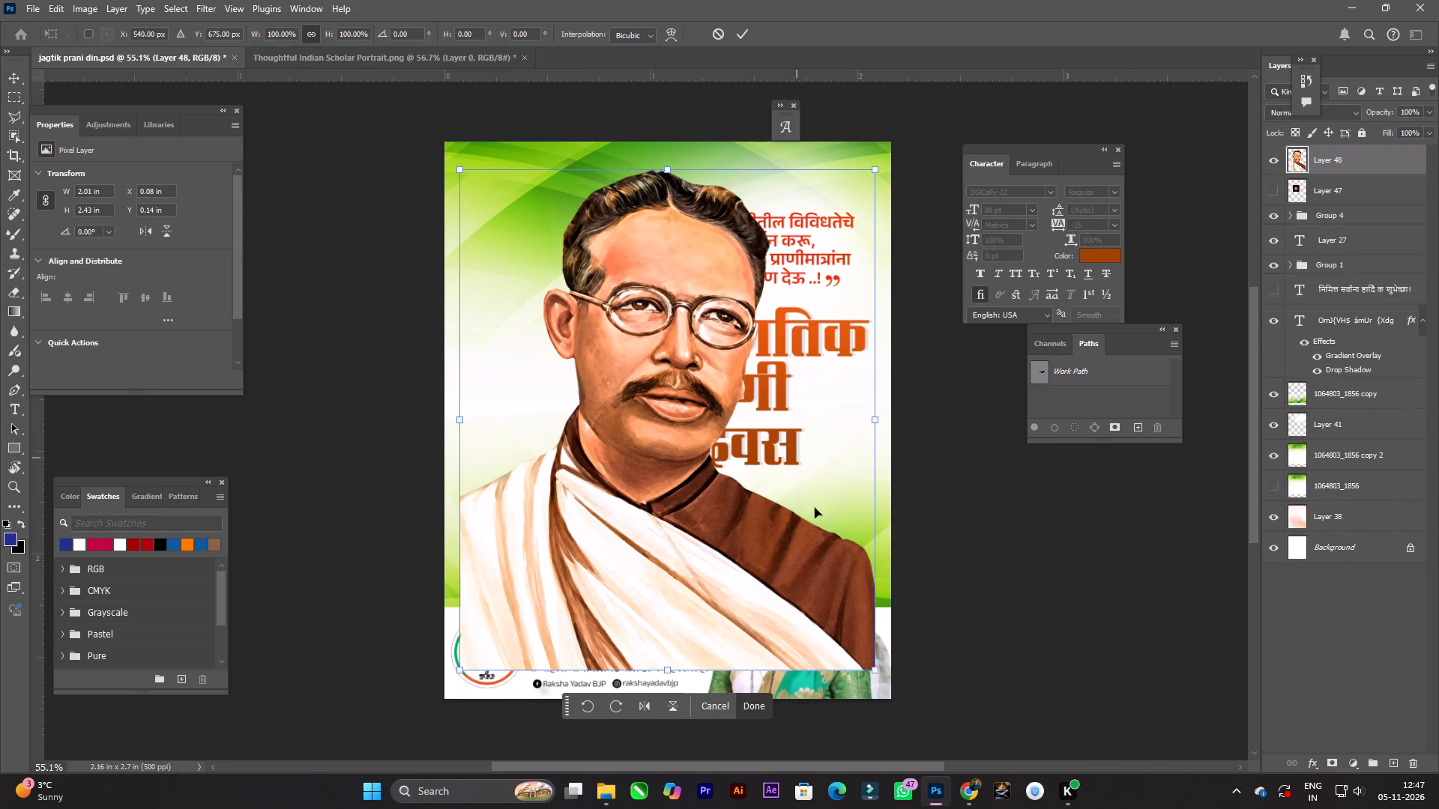
left_click_drag(876, 413, 788, 378, "alt")
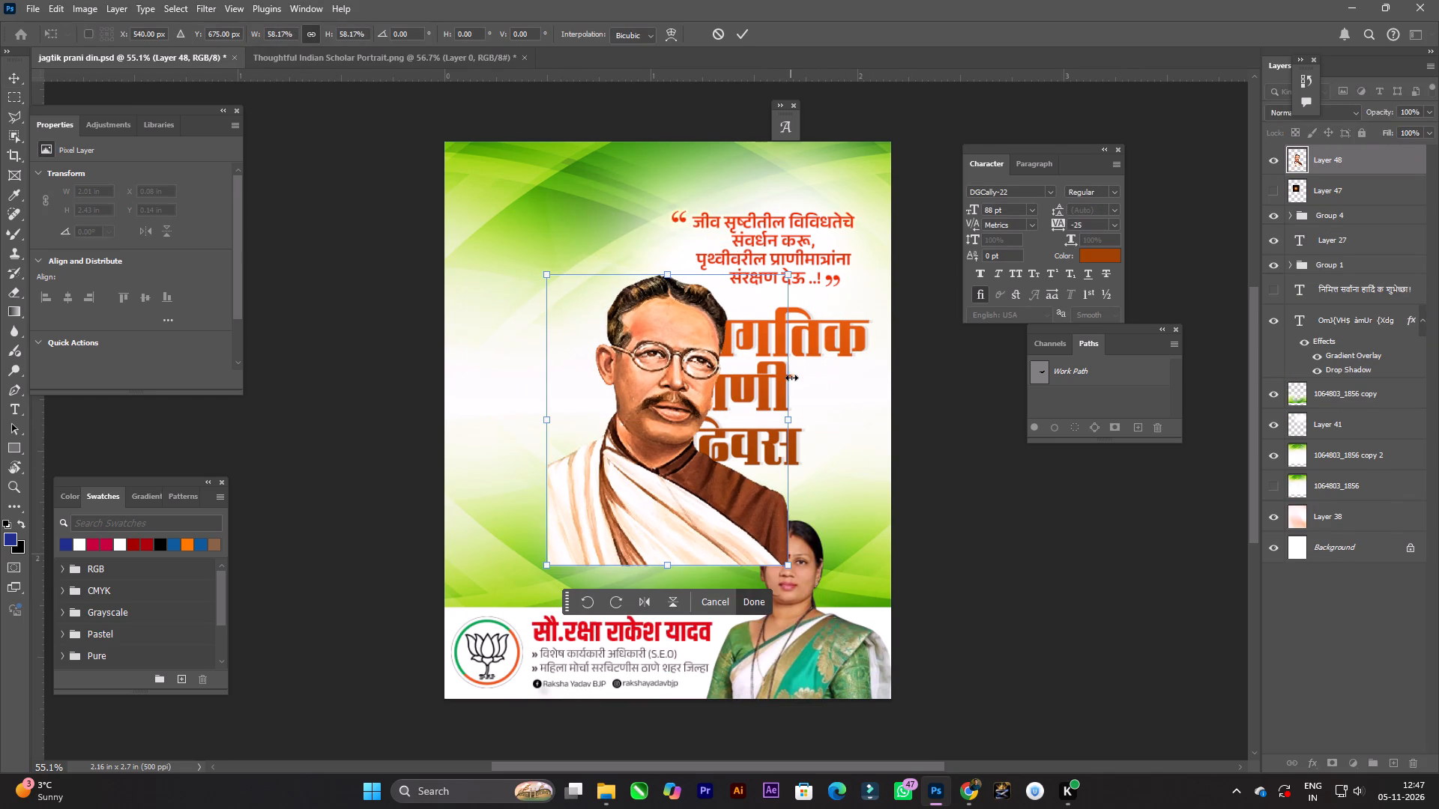
left_click_drag(785, 566, 805, 574, "alt")
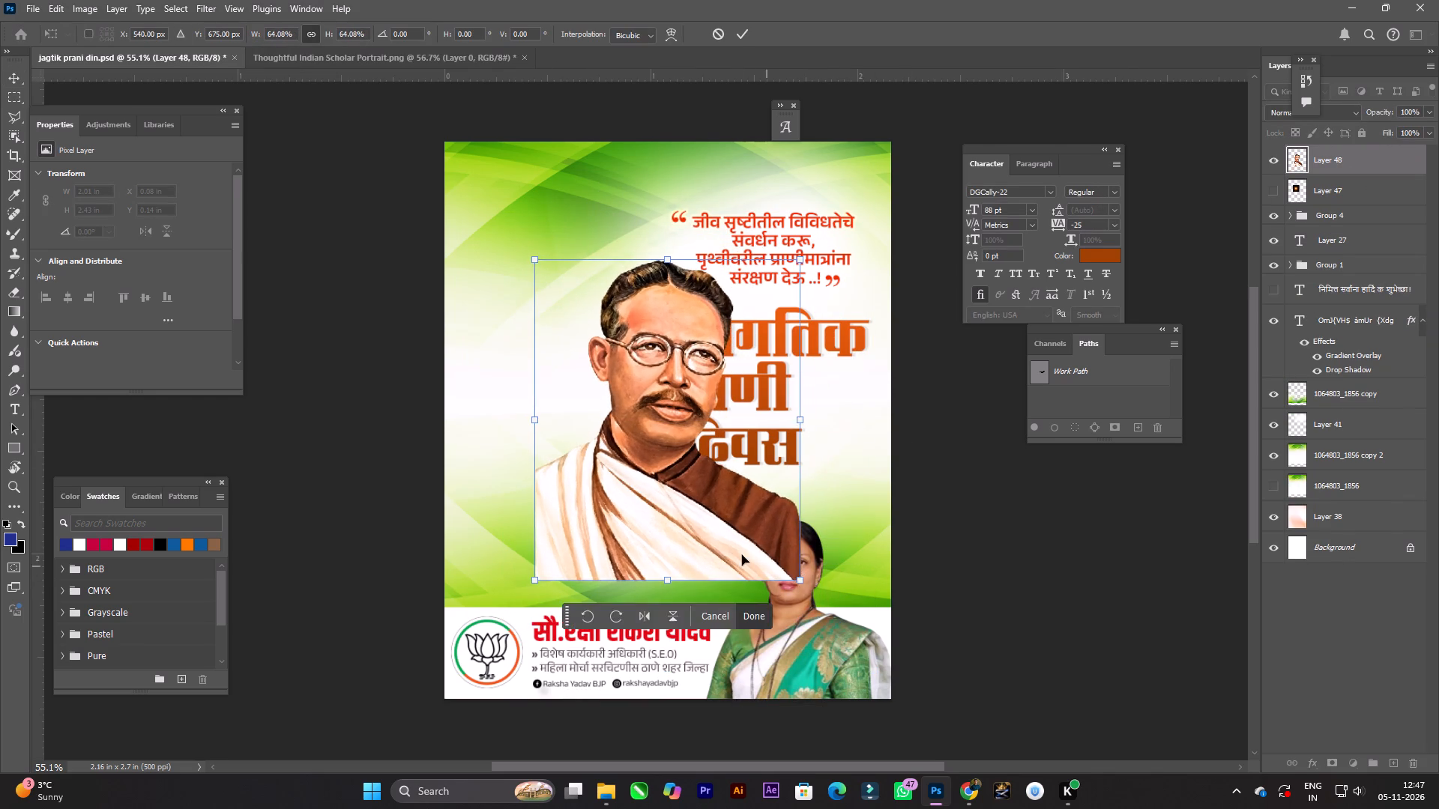
left_click_drag(734, 555, 663, 510)
double_click(593, 479)
Duplicate the placed portrait layer and hide the original Layer 48 as a backup.
scroll(556, 419, "up", 3, "alt")
key("space")
left_click_drag(565, 410, 574, 402)
scroll(542, 413, "up", 3, "alt")
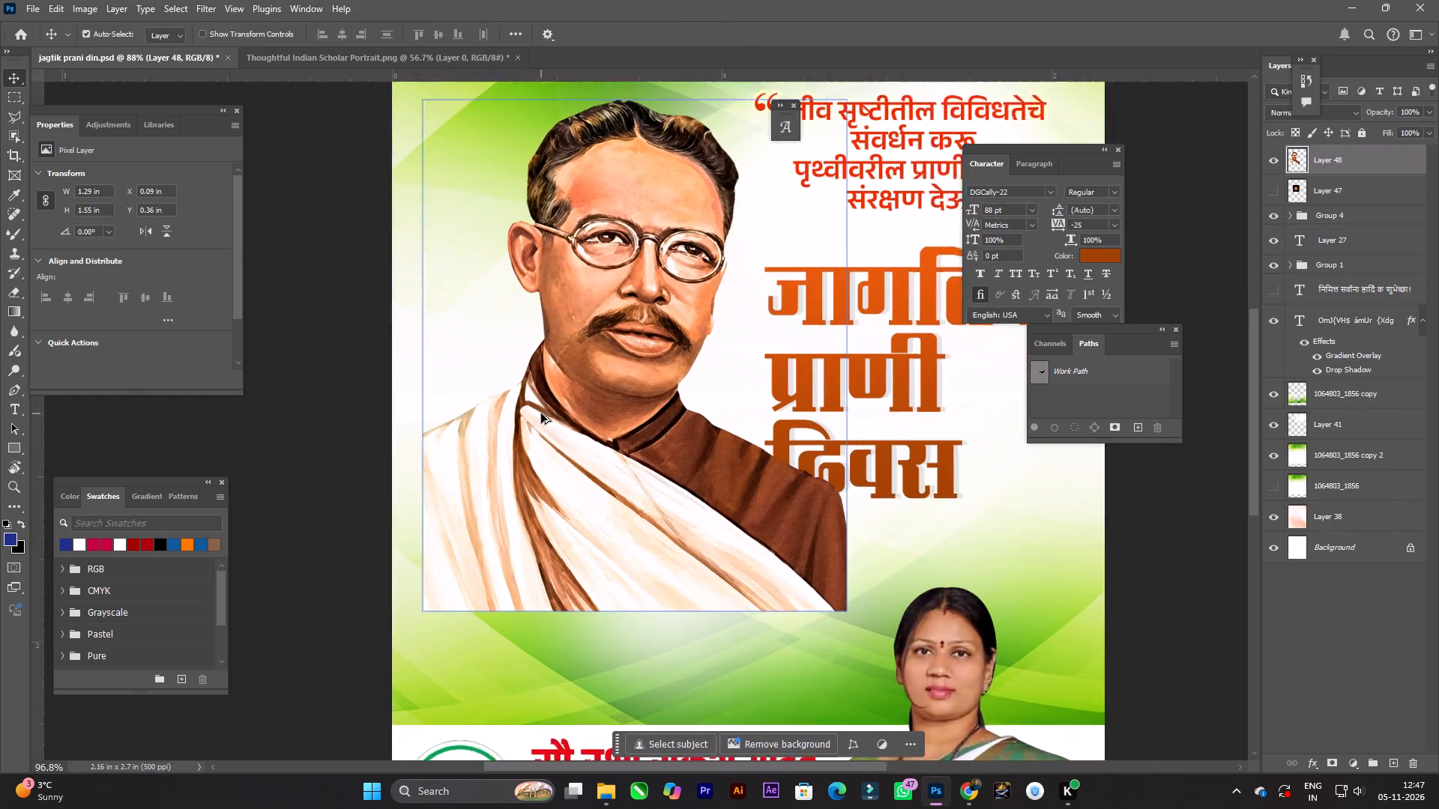
key("space")
key("space")
key("space")
key("space")
left_click_drag(582, 417, 589, 395)
key("e")
key("e")
key("bracketleft")
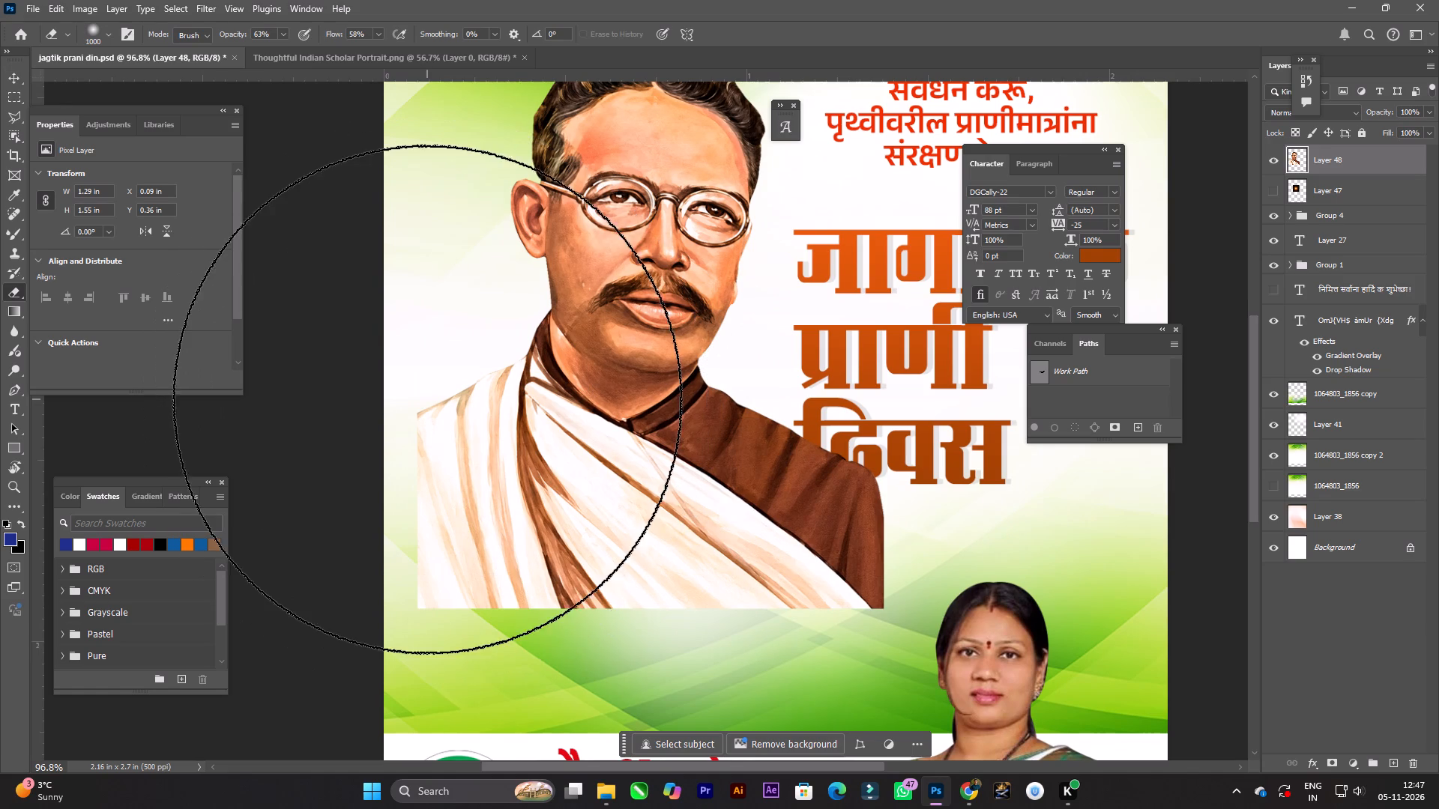
key("ctrl+j")
left_click(1267, 193)
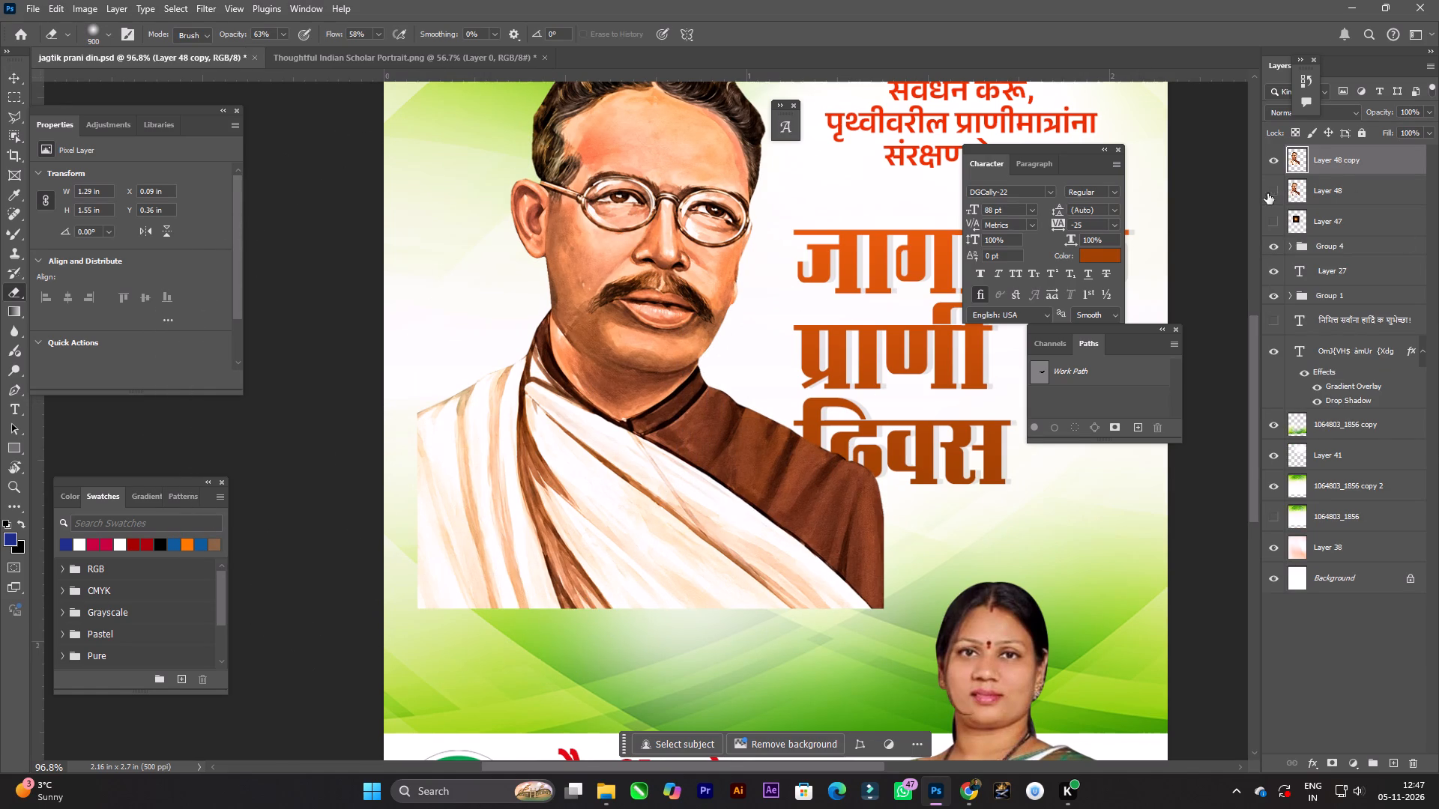
Start saving the poster under a new name and create a 05-11-2026 folder inside the client's folder as the destination.
scroll(615, 409, "down", 3, "alt")
key("ctrl+shift+s")
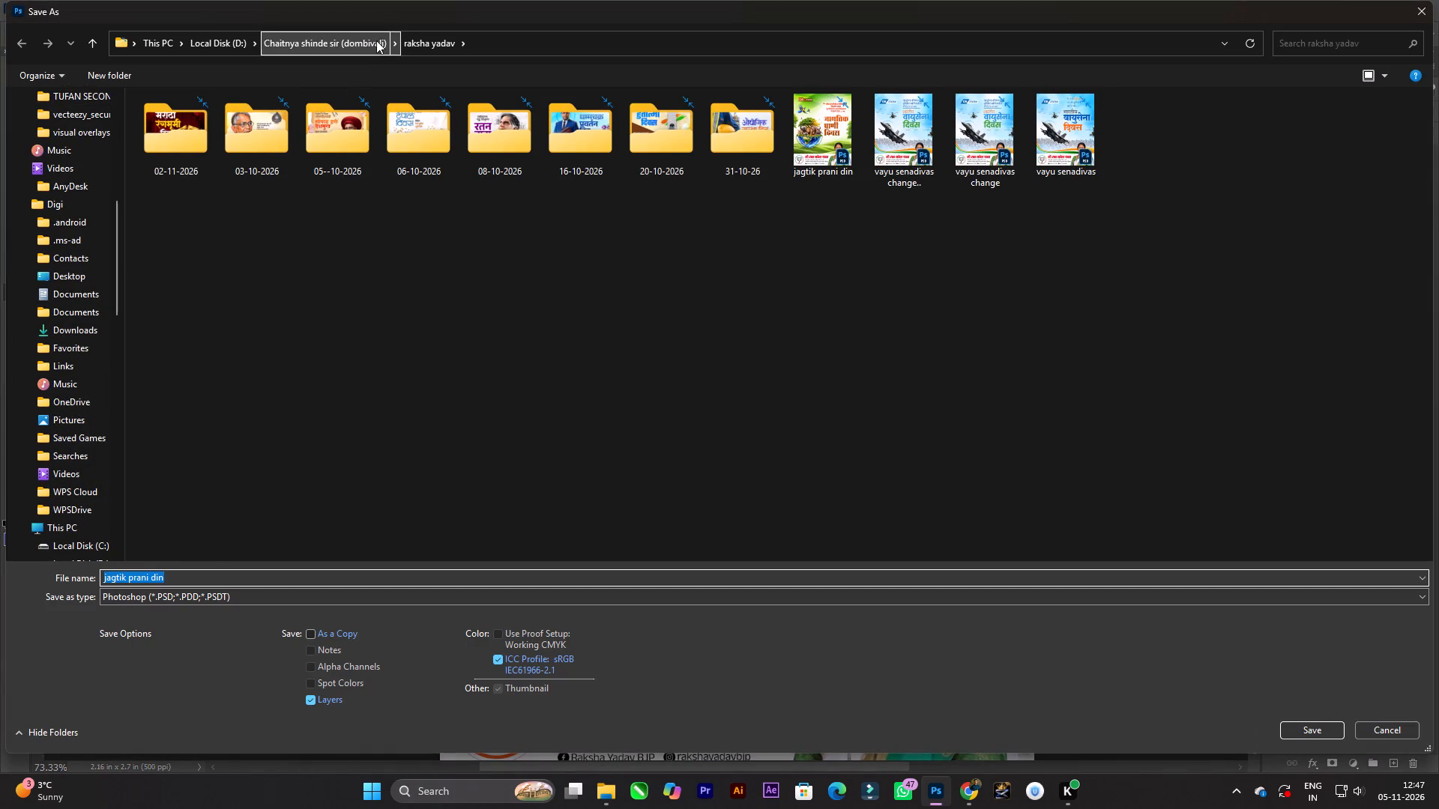
right_click(526, 395)
left_click(598, 544)
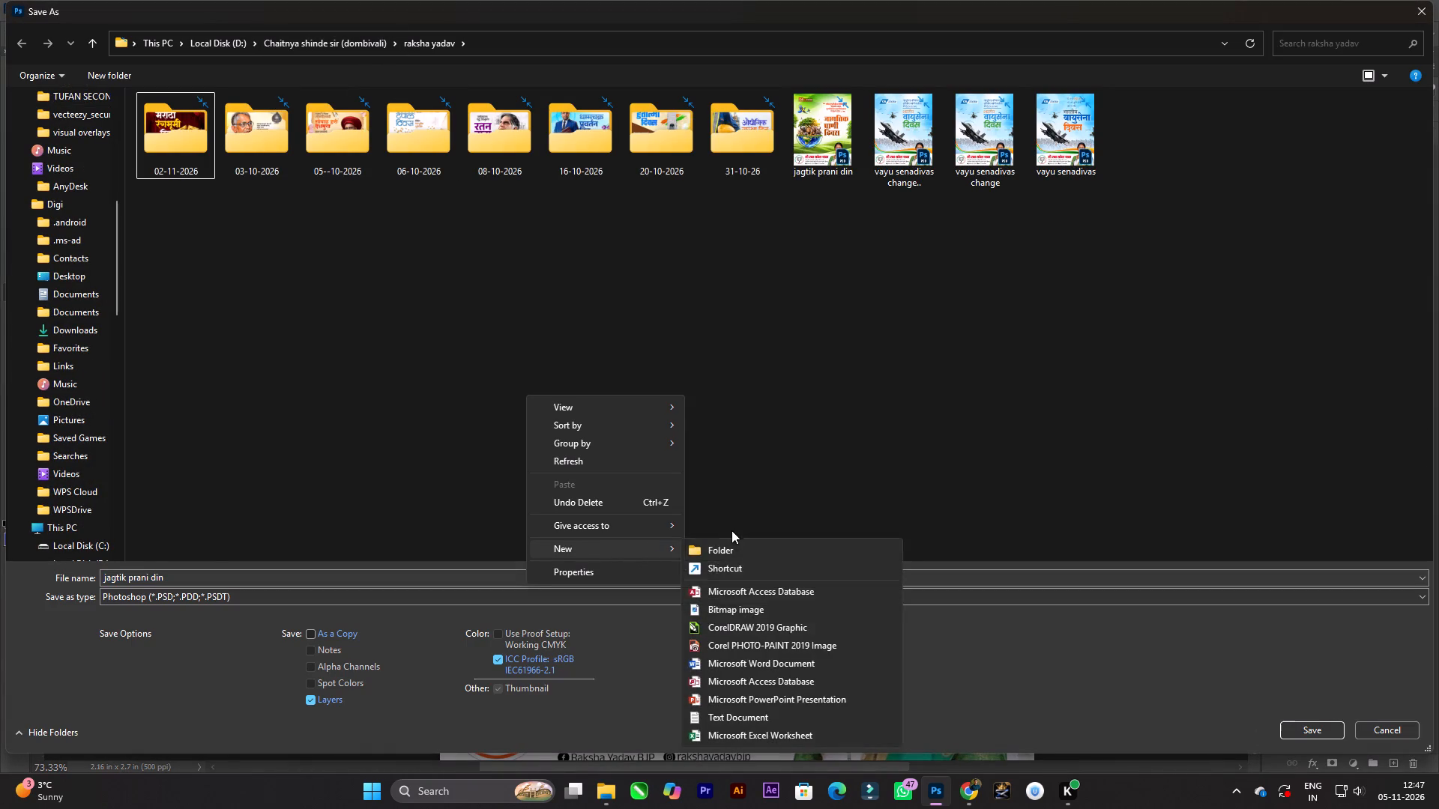
left_click(737, 551)
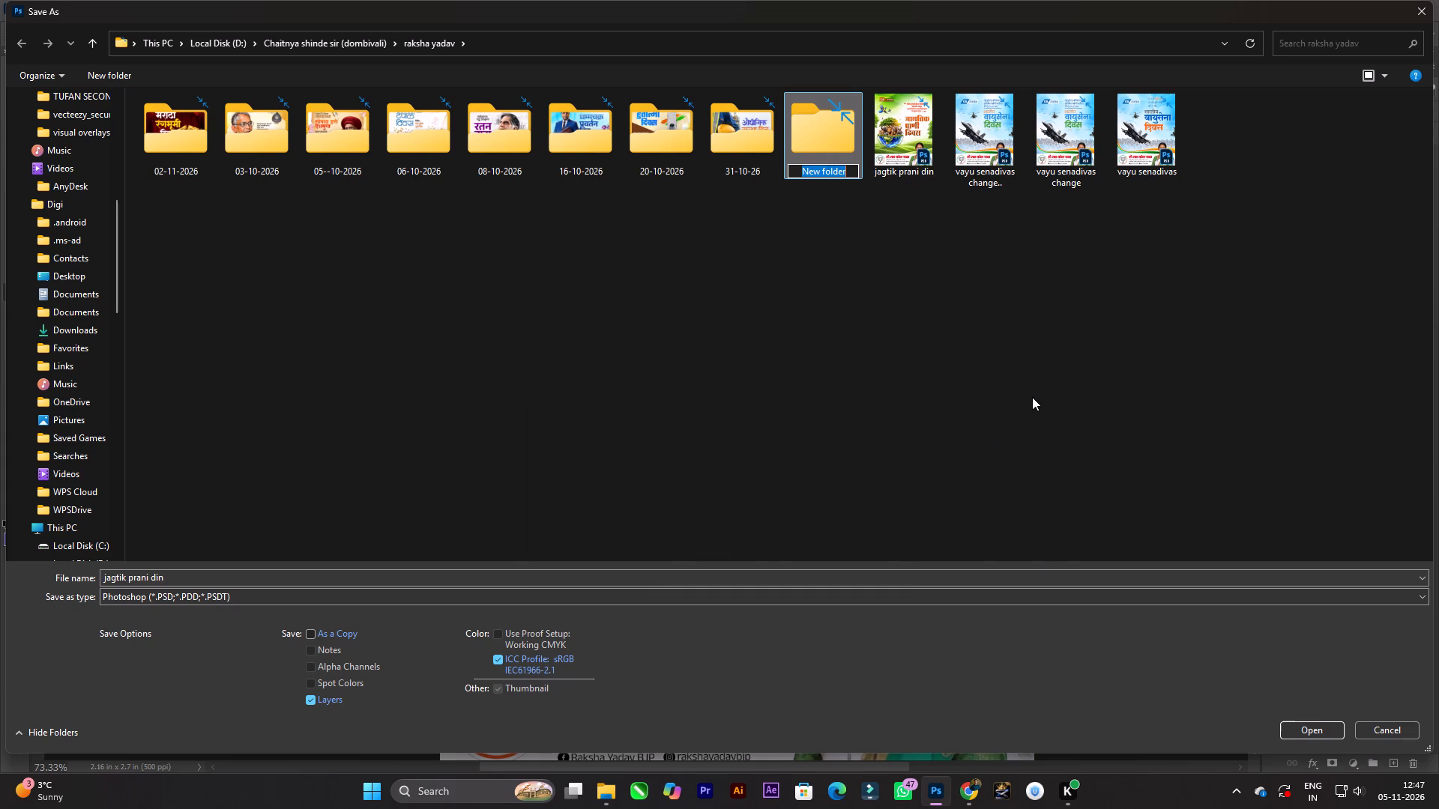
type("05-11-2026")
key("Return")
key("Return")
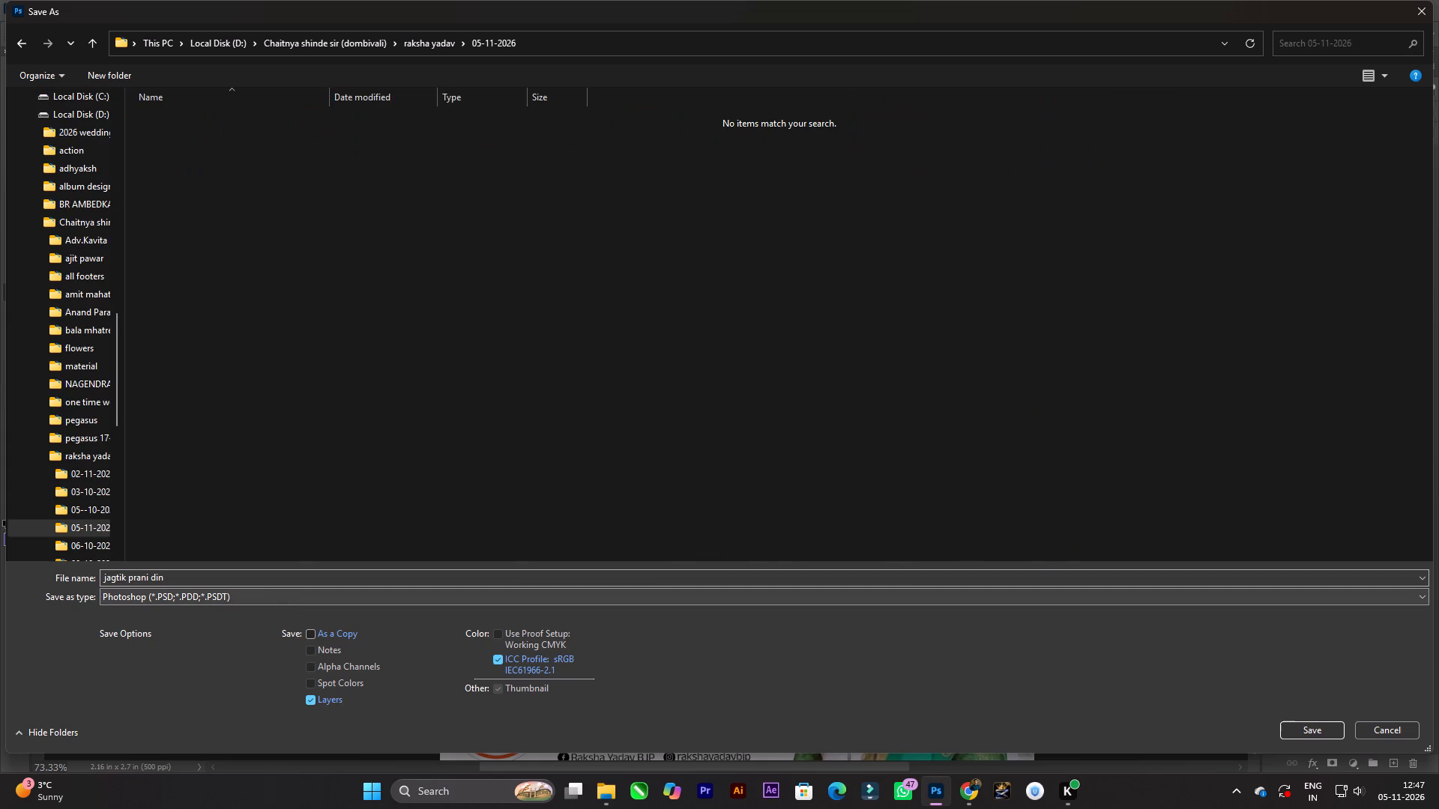
Check the spelling of the name on the Facebook post in Chrome, and save the PSD as bipin chandrapal.
left_click(285, 572)
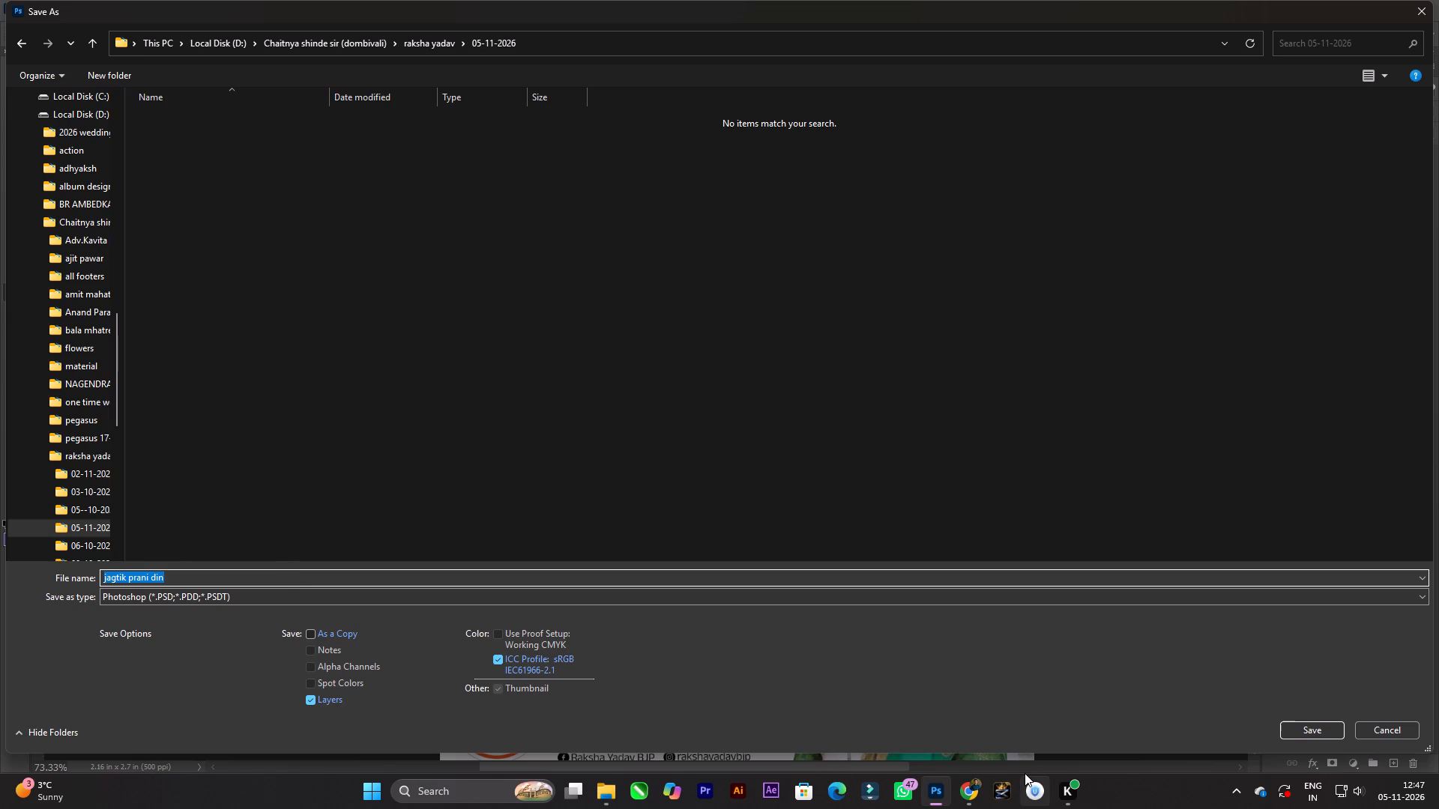
left_click(965, 799)
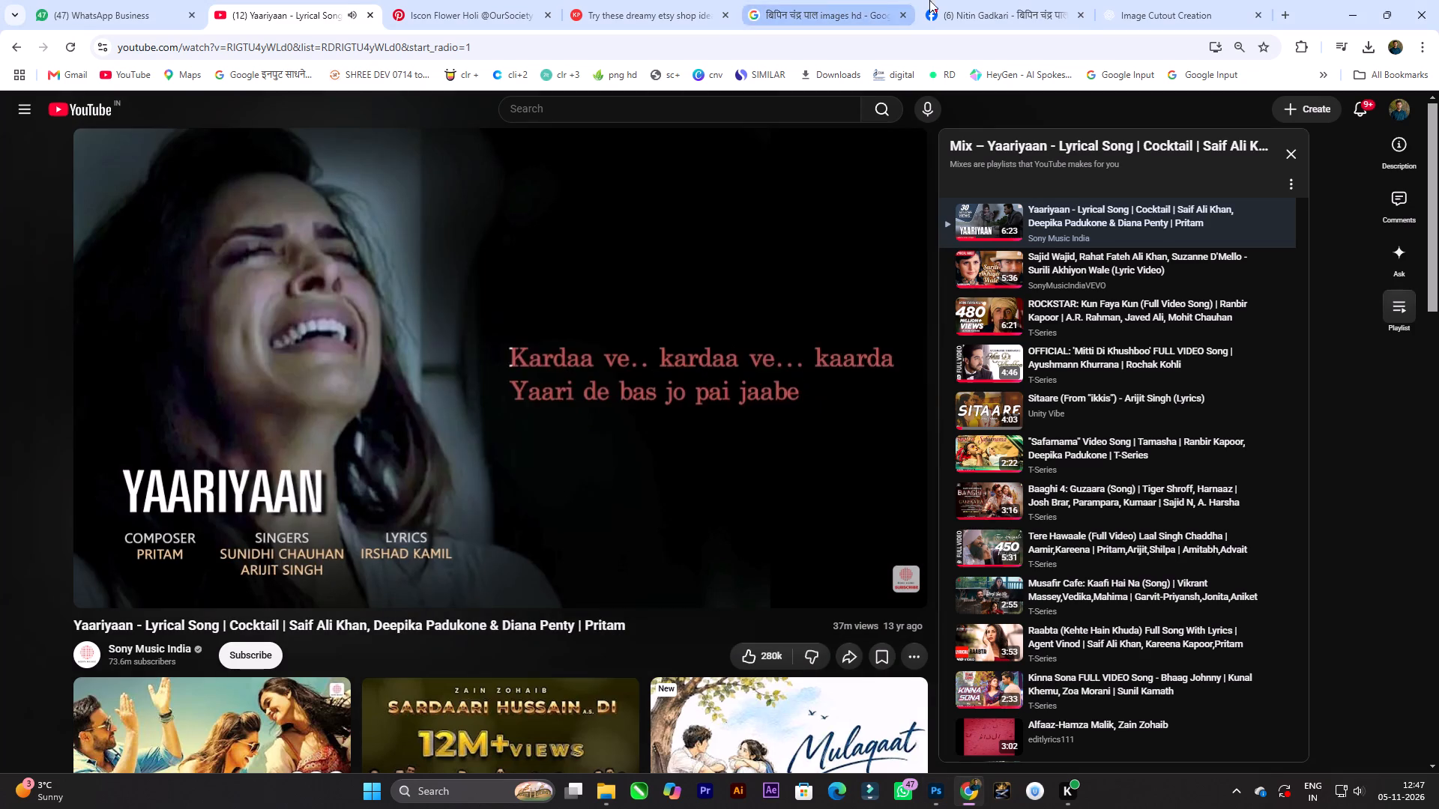
left_click(971, 0)
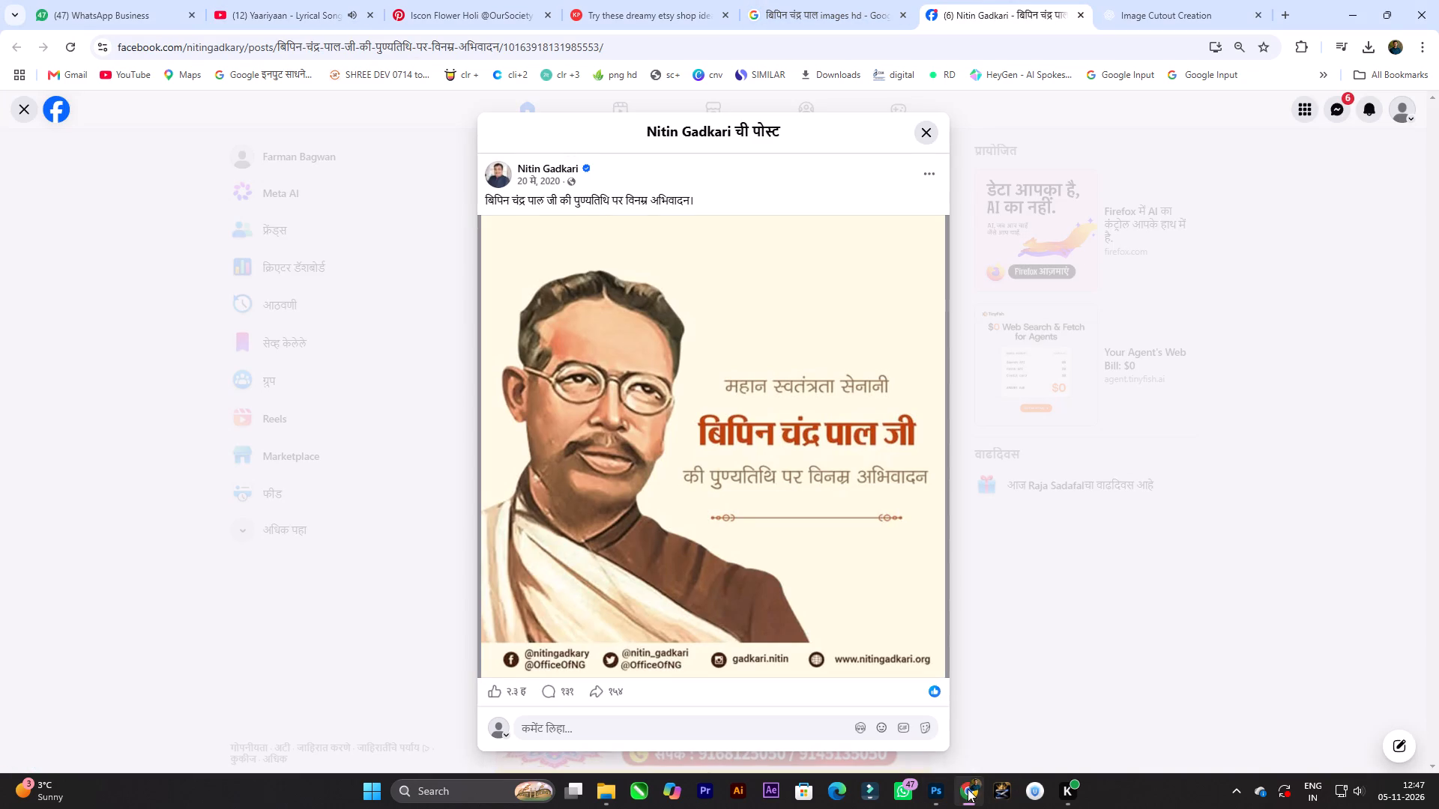
left_click(968, 789)
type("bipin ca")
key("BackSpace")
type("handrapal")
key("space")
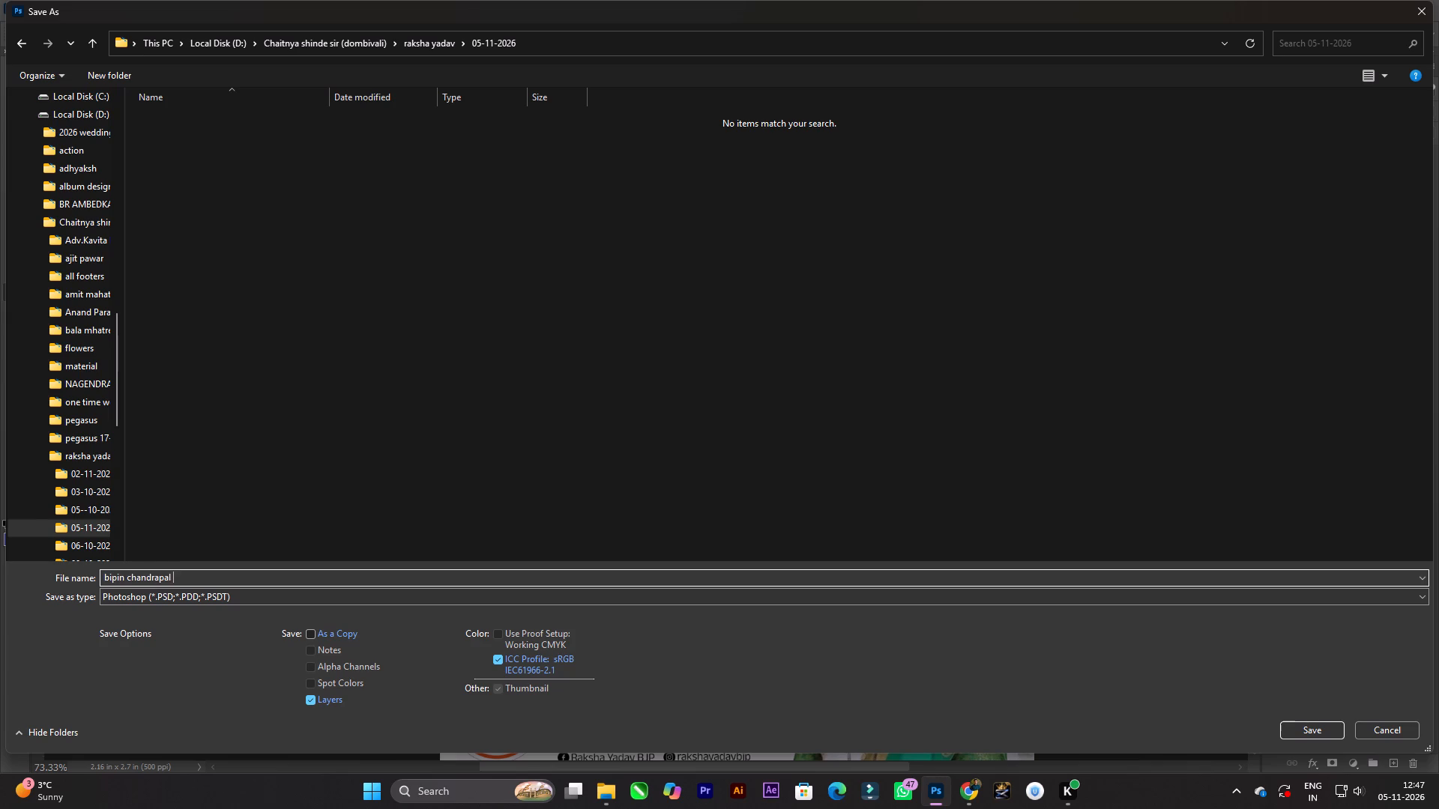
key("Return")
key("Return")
Scale the Layer 48 copy portrait to about 84% and move it lower beside the Marathi title.
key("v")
scroll(627, 472, "up", 2)
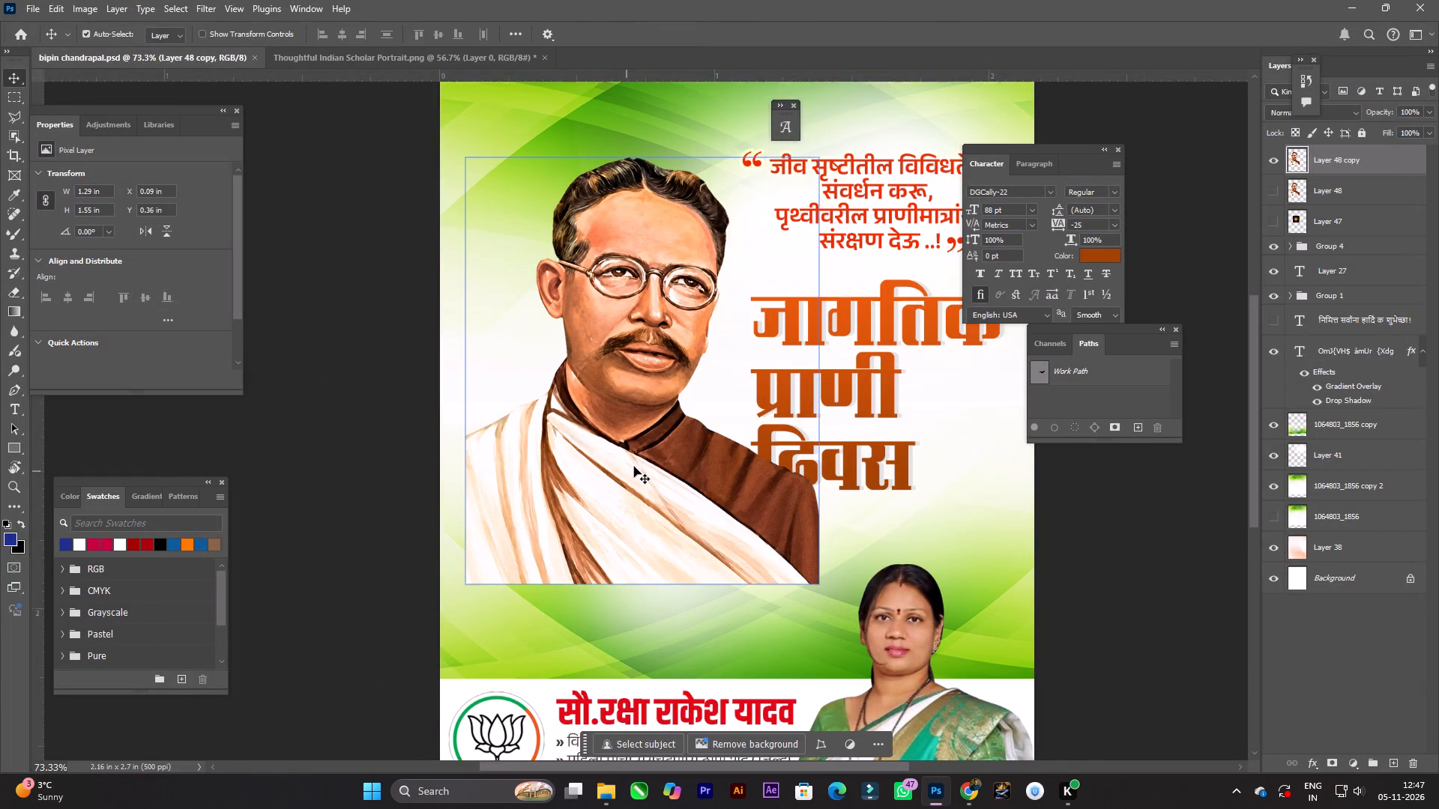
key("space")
left_click_drag(681, 443, 703, 490)
scroll(704, 494, "up", 1, "alt")
key("ctrl+t")
left_click_drag(852, 647, 773, 587)
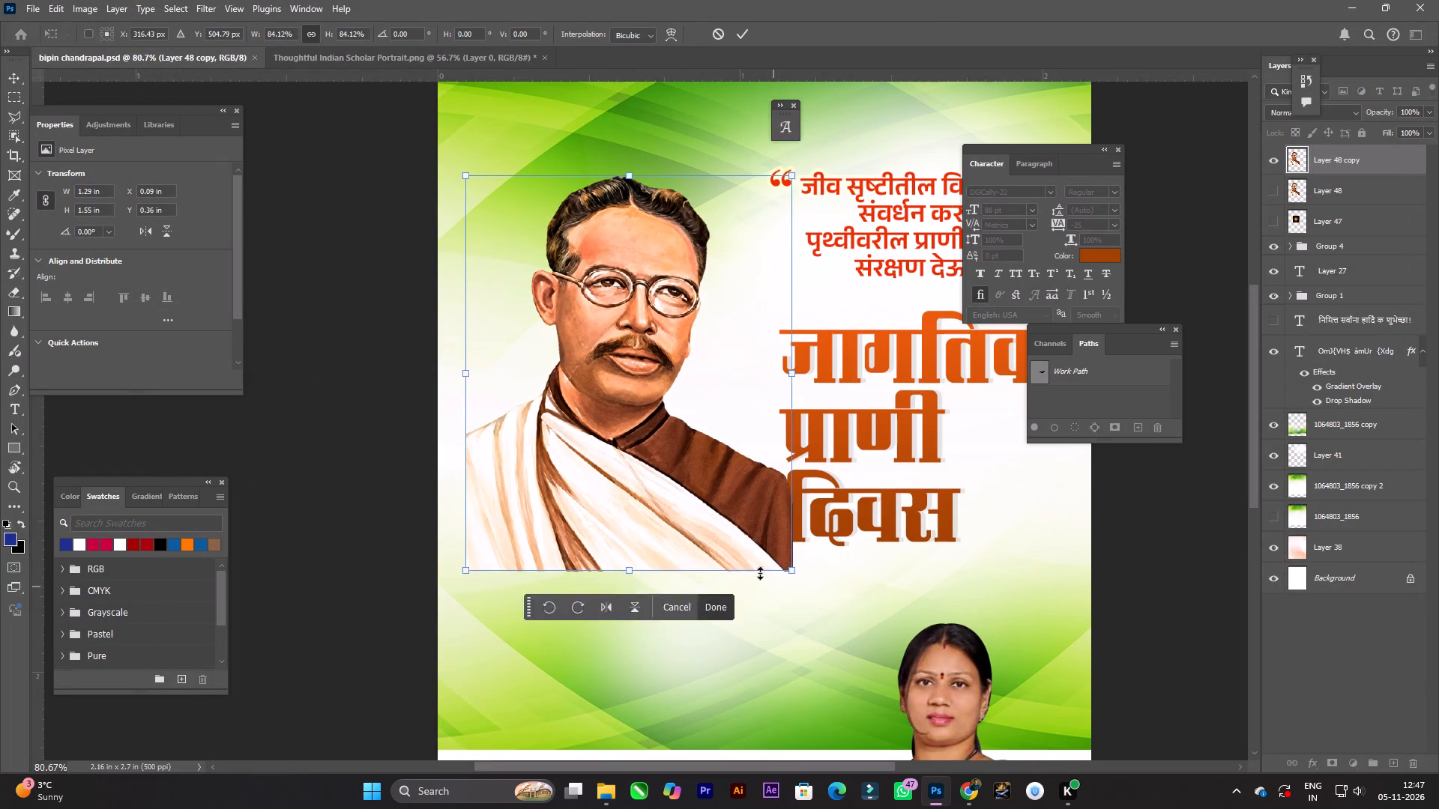
left_click_drag(700, 534, 729, 635)
double_click(729, 631)
Set the soft eraser to size 200 and fade out the lower corner of the portrait's brown shoulder.
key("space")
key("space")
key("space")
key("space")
left_click_drag(753, 622, 757, 569)
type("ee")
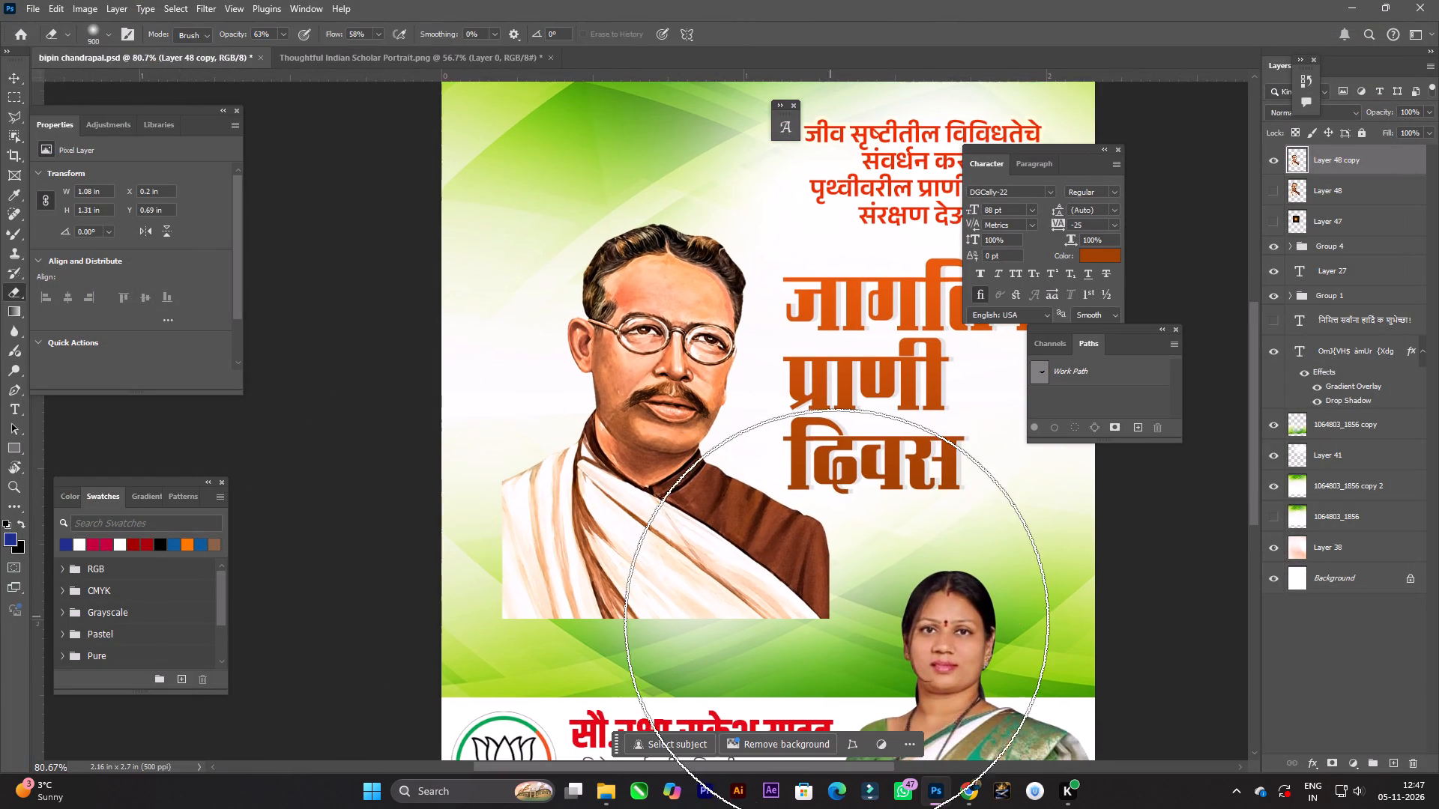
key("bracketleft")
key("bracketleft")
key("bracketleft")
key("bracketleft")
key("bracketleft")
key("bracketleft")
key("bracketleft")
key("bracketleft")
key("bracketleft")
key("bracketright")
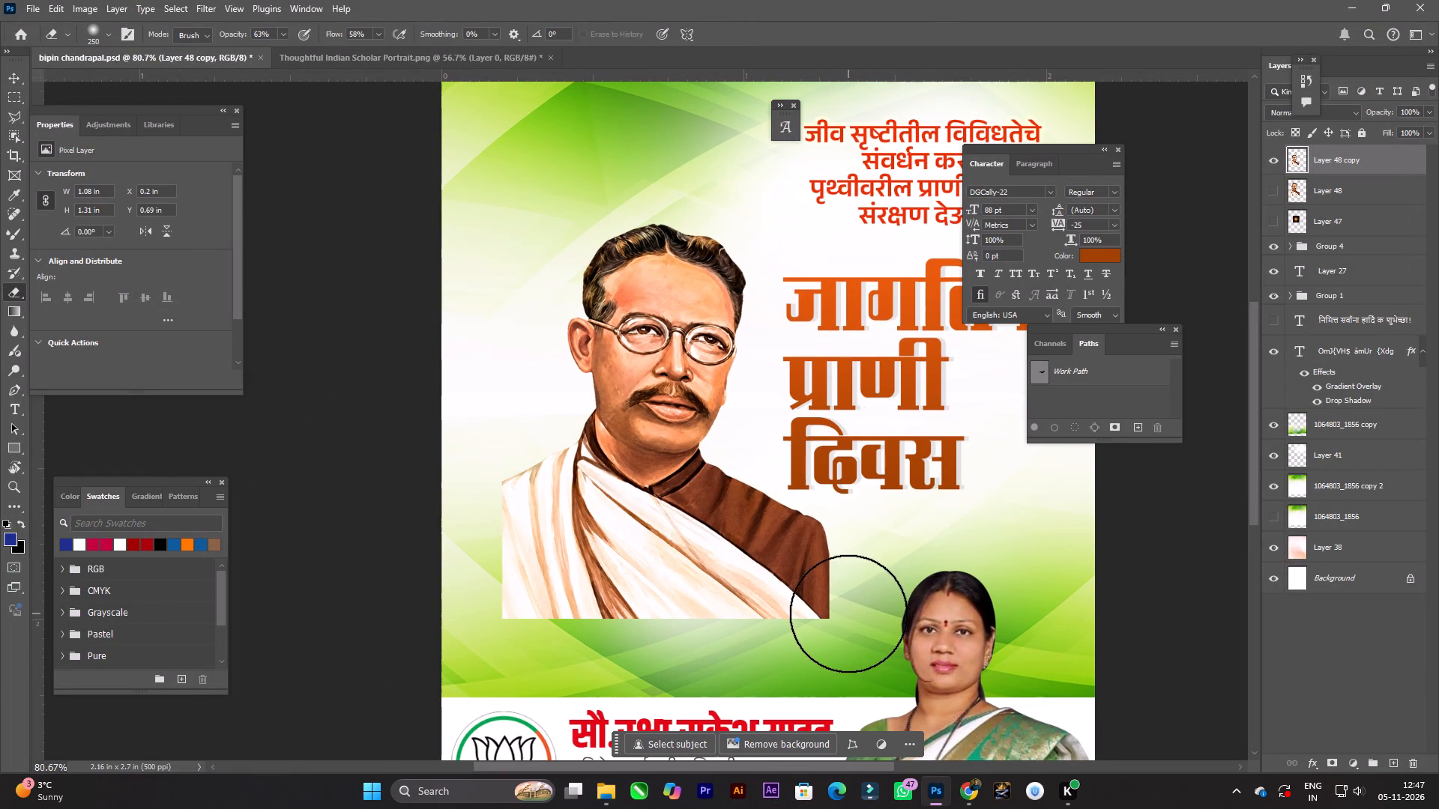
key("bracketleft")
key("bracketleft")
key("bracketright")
left_click_drag(844, 626, 831, 644)
left_click_drag(843, 625, 843, 634)
left_click(845, 617)
left_click_drag(848, 599, 798, 644)
left_click_drag(870, 640, 906, 622)
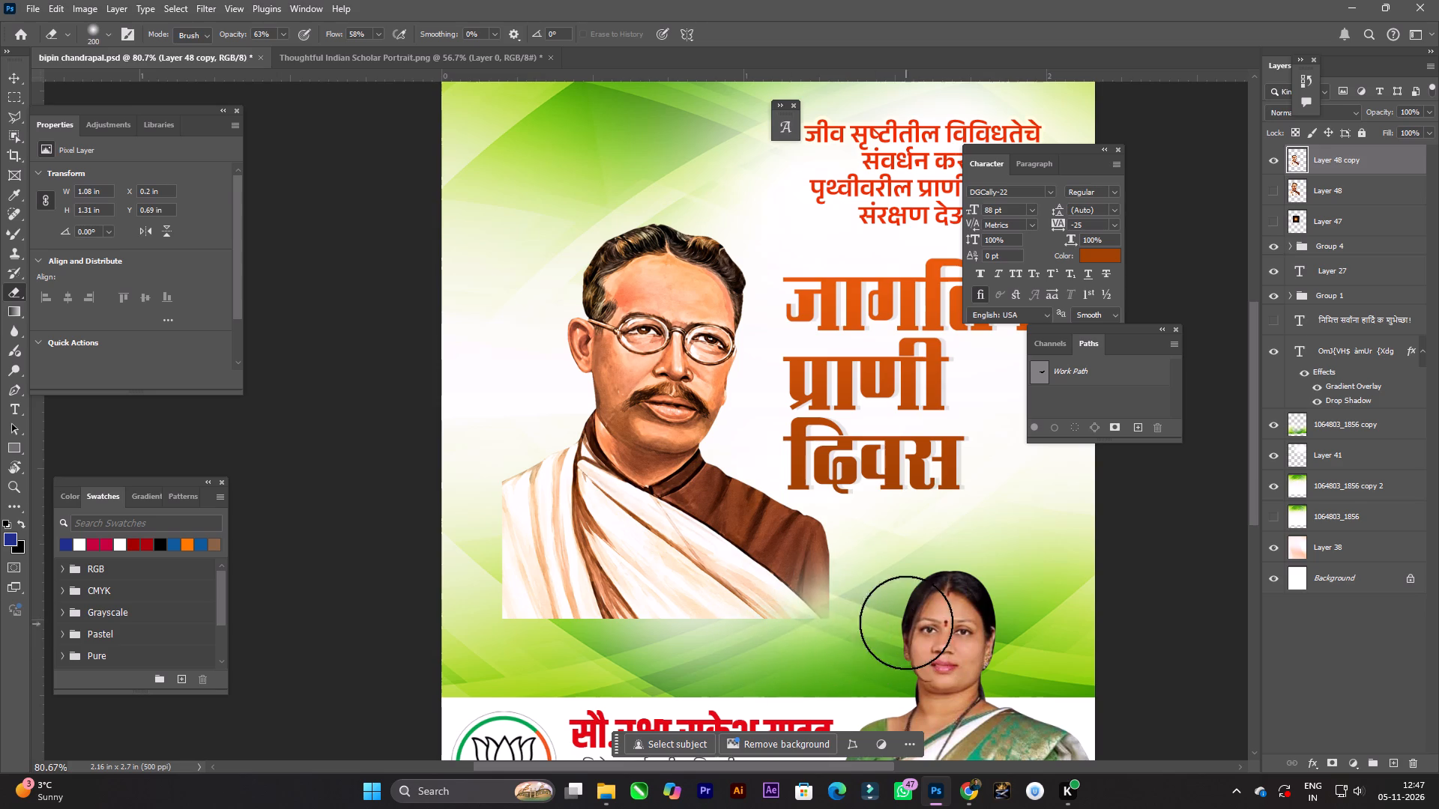
left_click_drag(906, 622, 905, 626)
left_click_drag(899, 625, 830, 658)
left_click_drag(872, 615, 854, 634)
Fade the brown shoulder's outer edge further and soften the portrait's bottom edge toward the shawl with the eraser.
left_click_drag(863, 599, 864, 578)
left_click_drag(863, 569, 754, 640)
left_click_drag(802, 628, 764, 646)
left_click_drag(783, 637, 857, 599)
left_click_drag(850, 602, 786, 652)
left_click_drag(783, 652, 681, 667)
left_click_drag(647, 670, 585, 666)
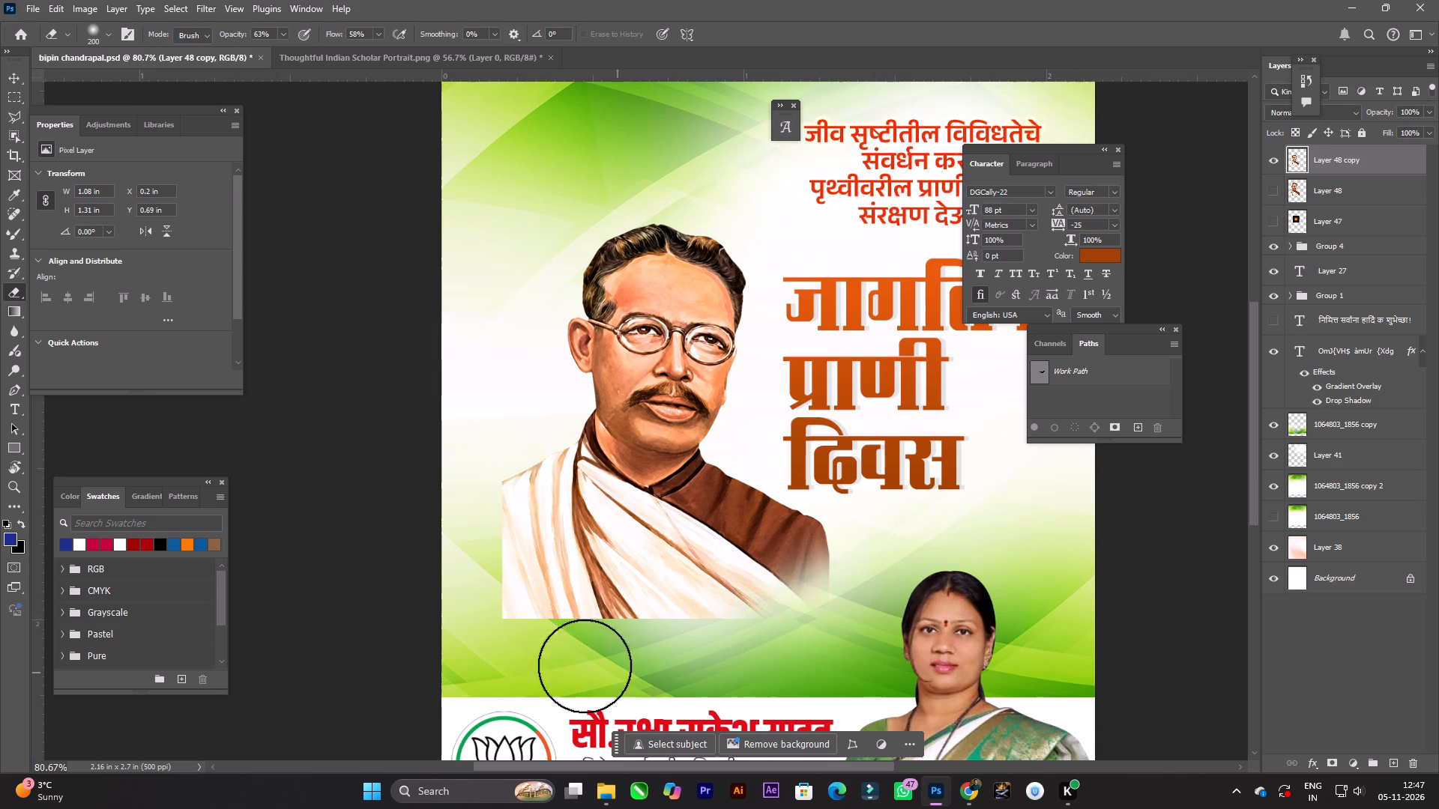
left_click_drag(585, 666, 576, 662)
Fade the white shawl's outer side and its lower corner into the green background with the soft eraser.
key("bracketleft")
key("bracketright")
left_click_drag(463, 474, 463, 503)
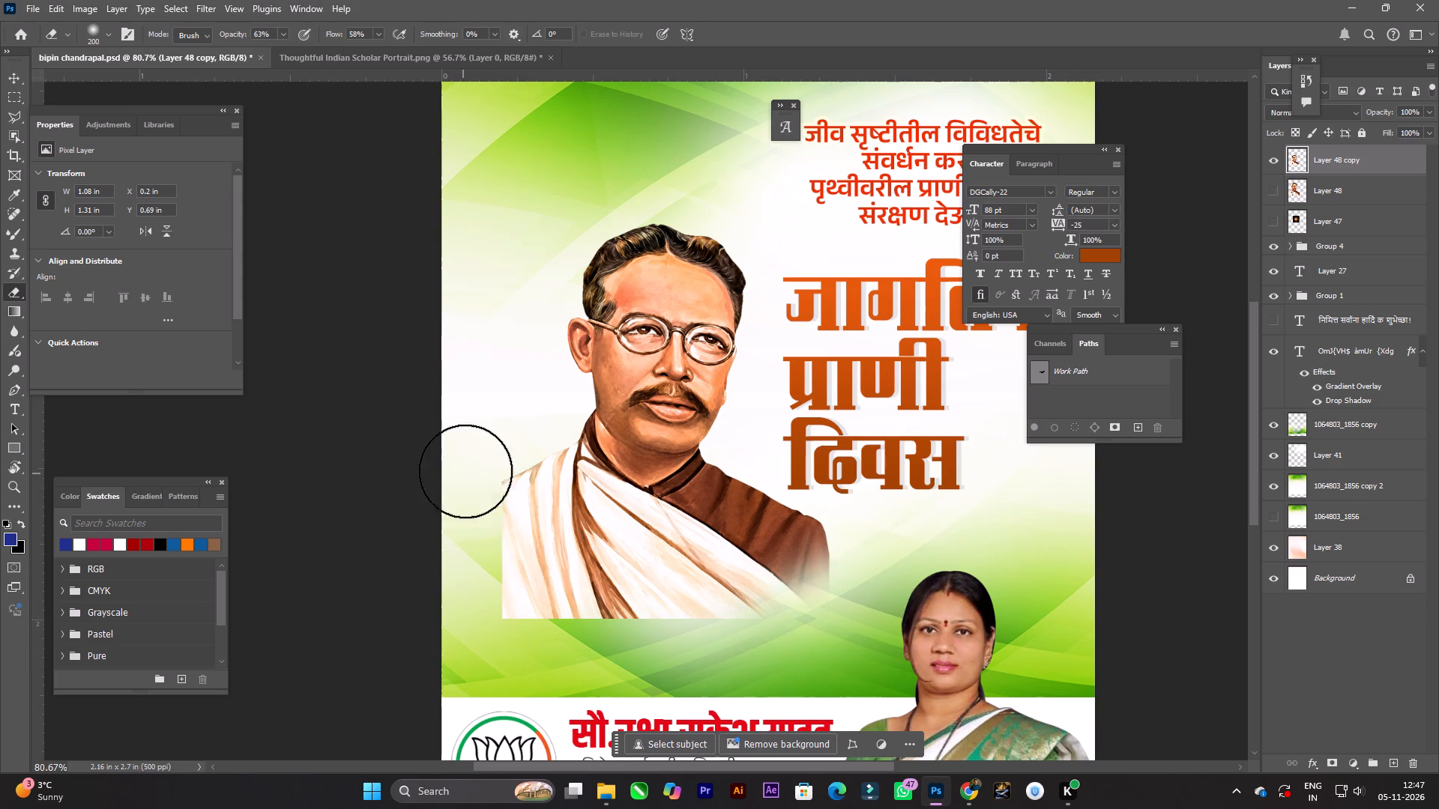
left_click_drag(465, 464, 462, 503)
left_click_drag(463, 491, 466, 532)
left_click_drag(466, 491, 474, 551)
left_click_drag(471, 514, 477, 555)
left_click_drag(477, 538, 490, 584)
left_click_drag(485, 543, 526, 611)
left_click_drag(504, 601, 572, 614)
left_click_drag(533, 614, 510, 614)
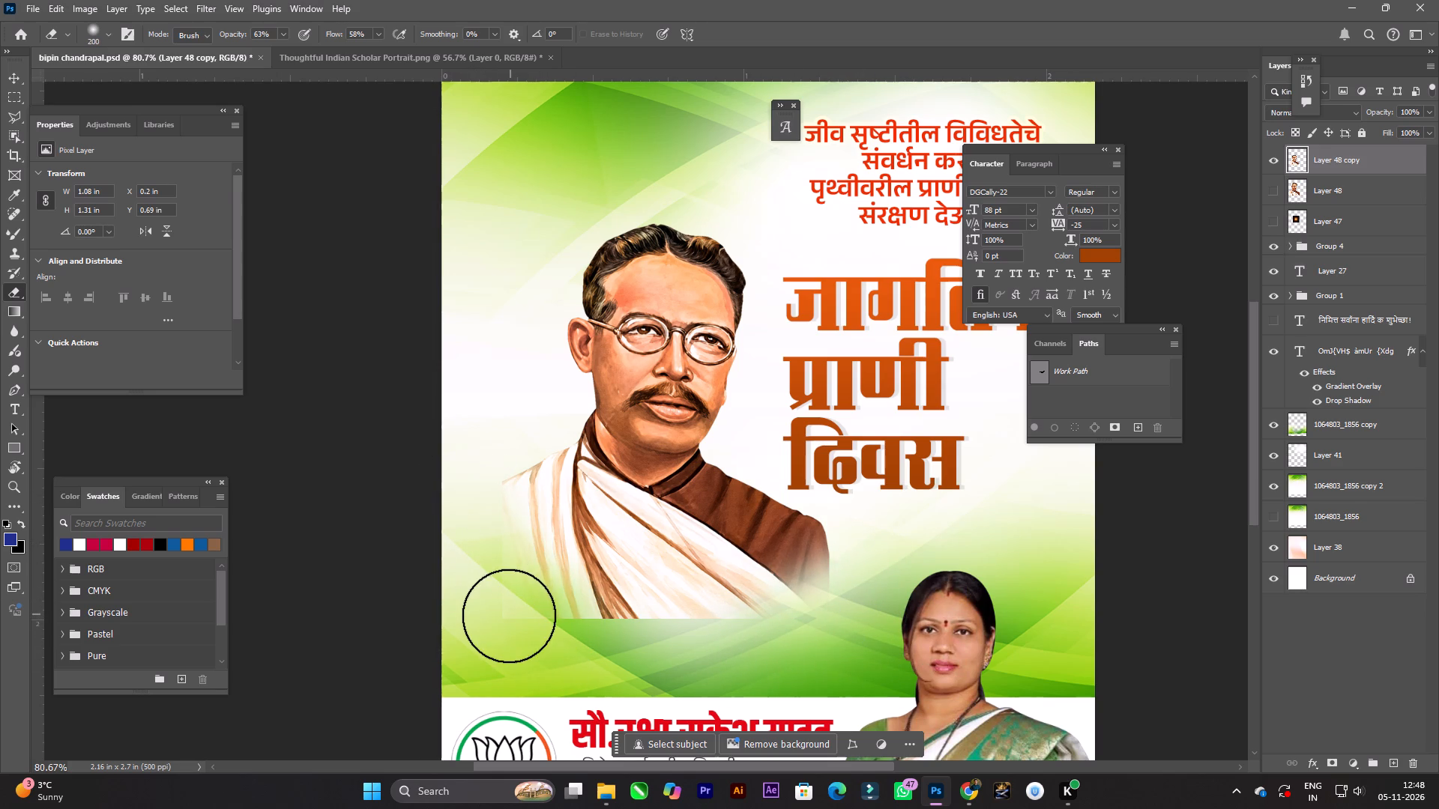
left_click_drag(498, 624, 636, 640)
left_click_drag(630, 648, 507, 638)
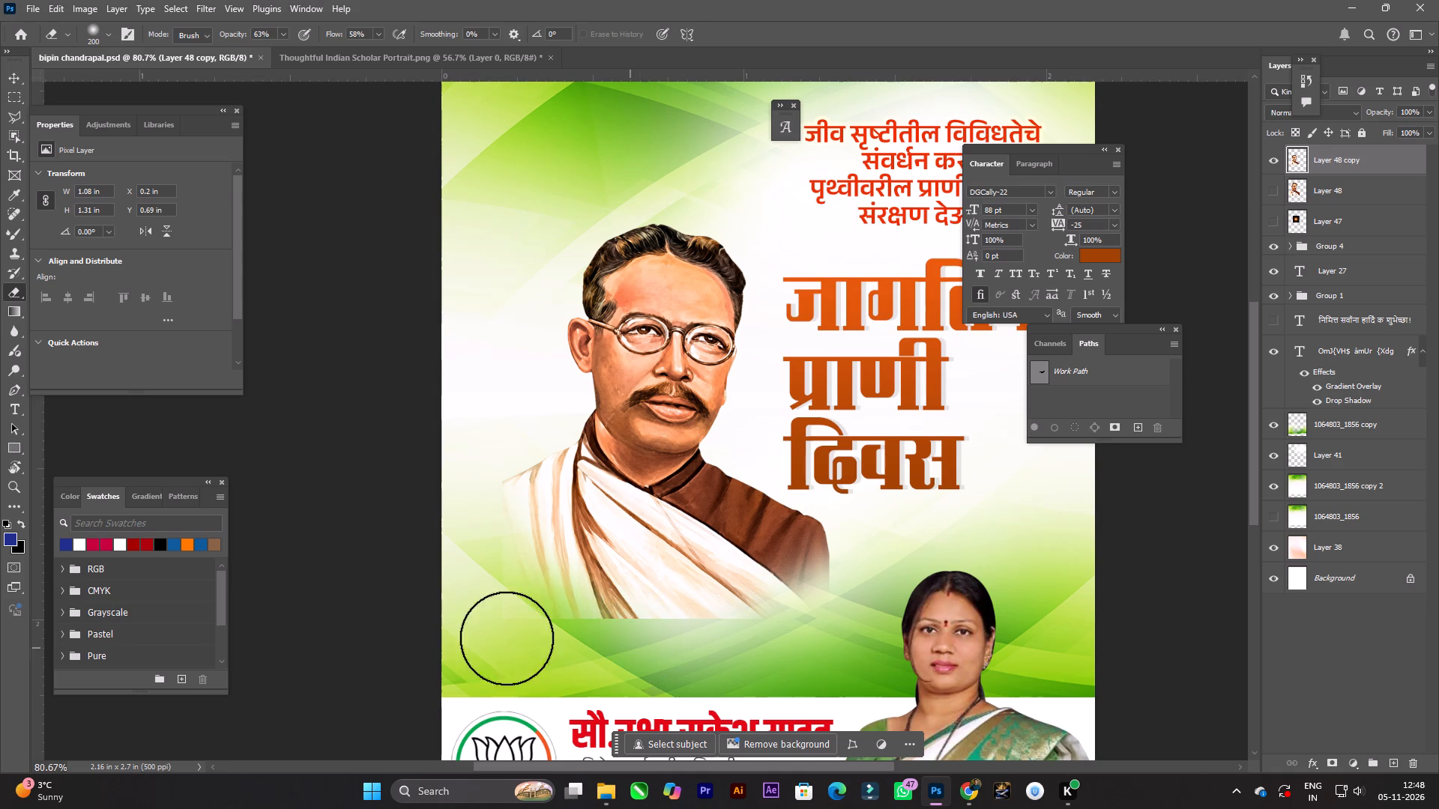
left_click_drag(507, 638, 495, 634)
left_click_drag(569, 639, 636, 640)
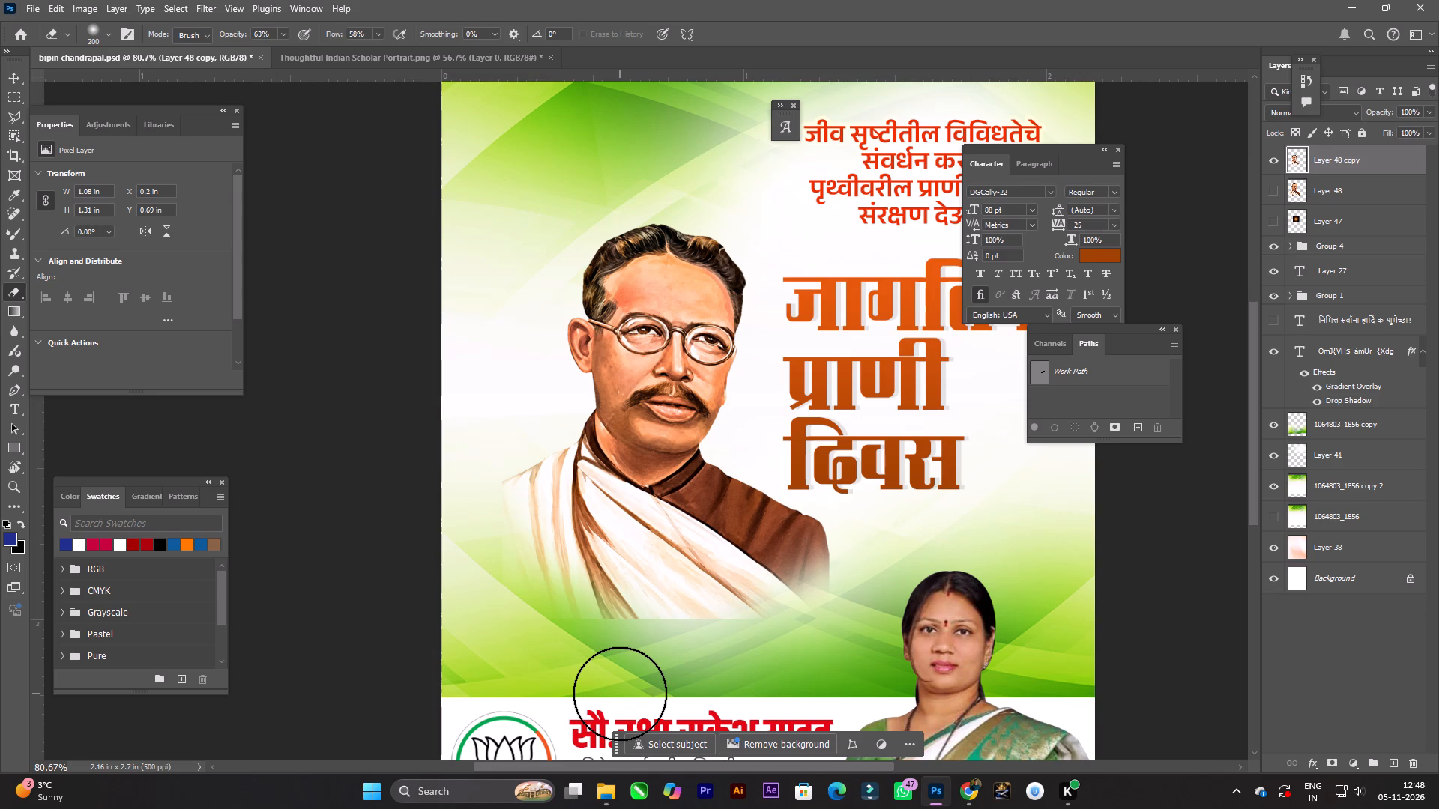
Scale the faded portrait down to about 95% and nudge it slightly away from the Marathi title.
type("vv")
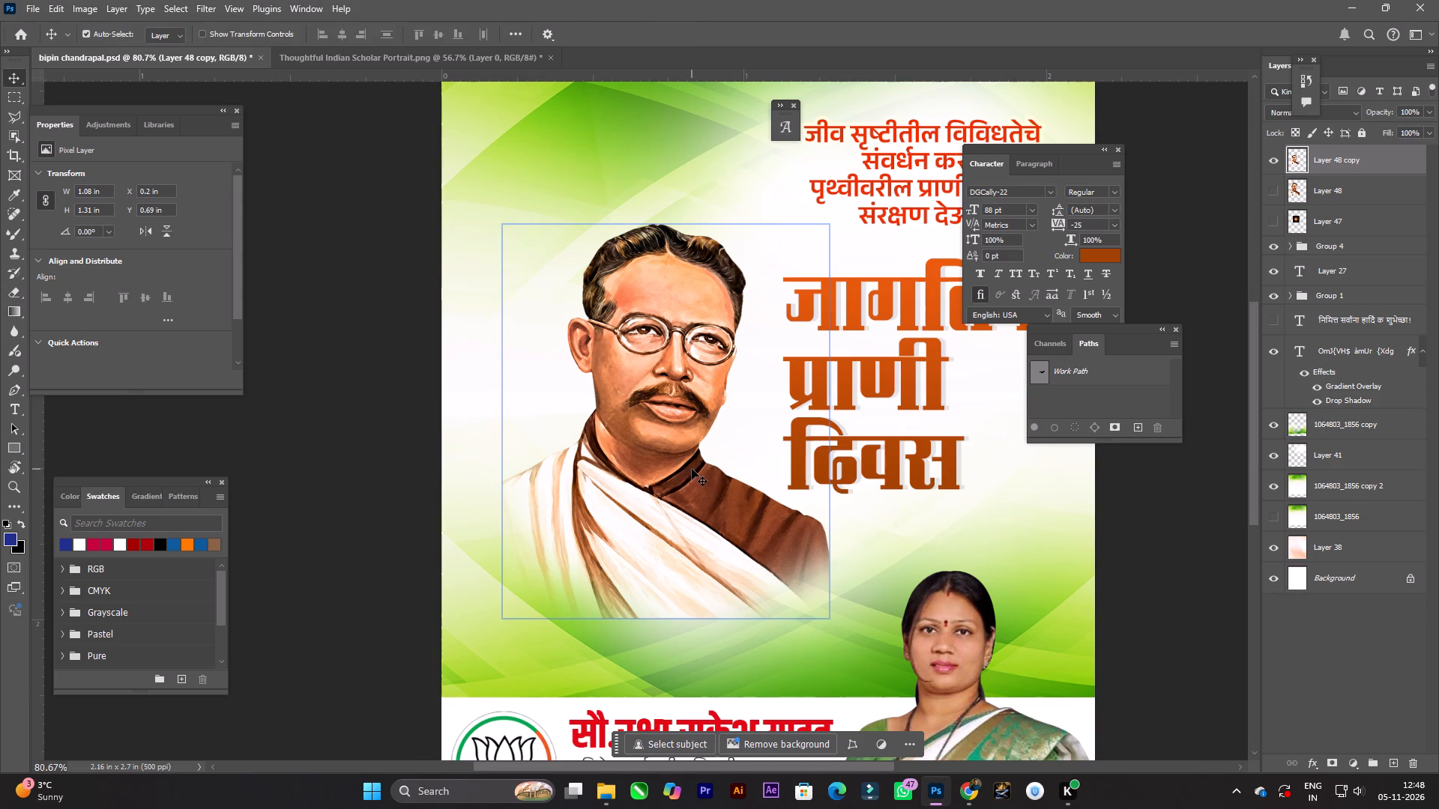
left_click(690, 468)
key("ctrl+t")
left_click_drag(827, 622, 821, 610, "alt")
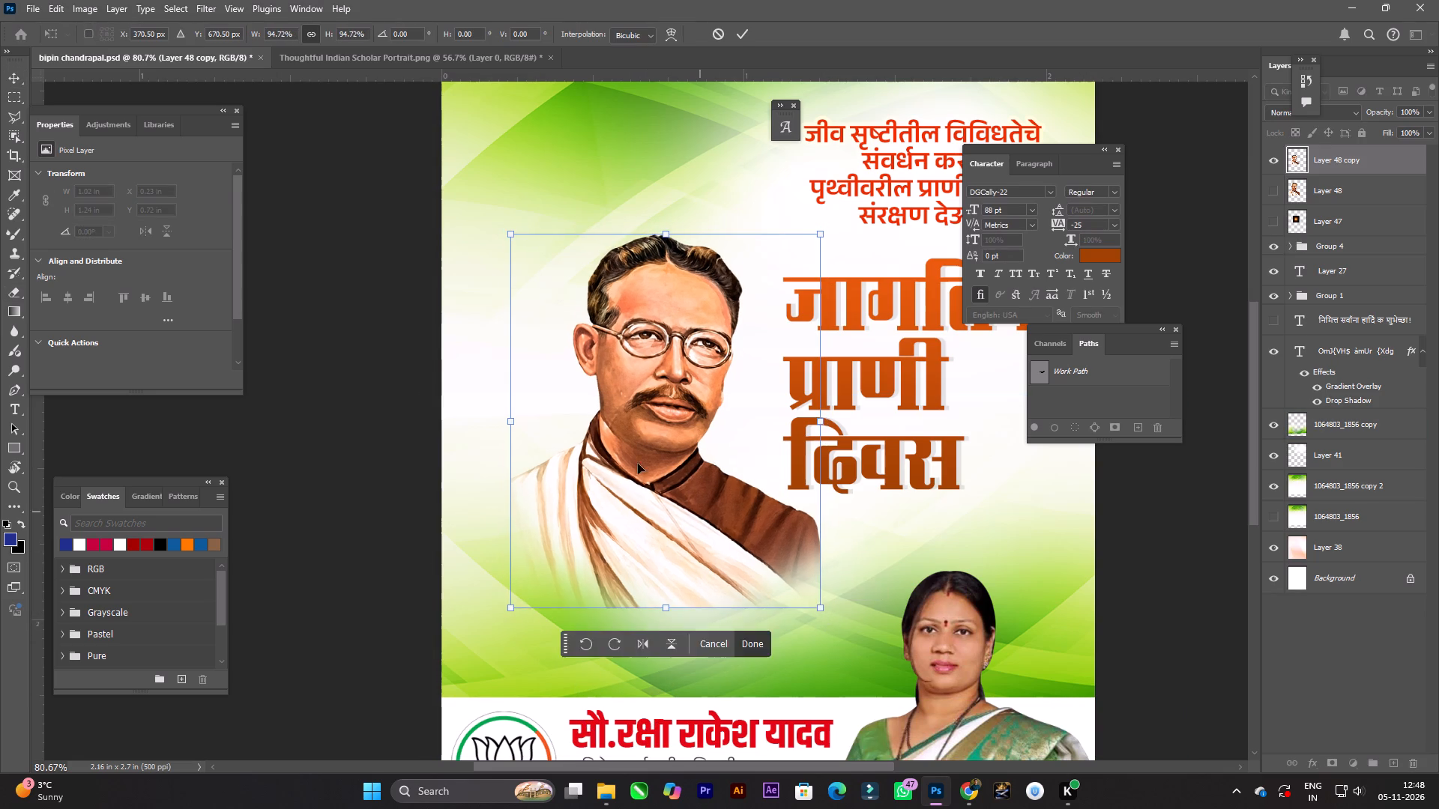
double_click(631, 453)
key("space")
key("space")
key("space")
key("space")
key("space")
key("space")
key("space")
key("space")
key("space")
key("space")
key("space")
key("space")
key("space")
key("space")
left_click(661, 467)
left_click_drag(658, 456, 656, 456)
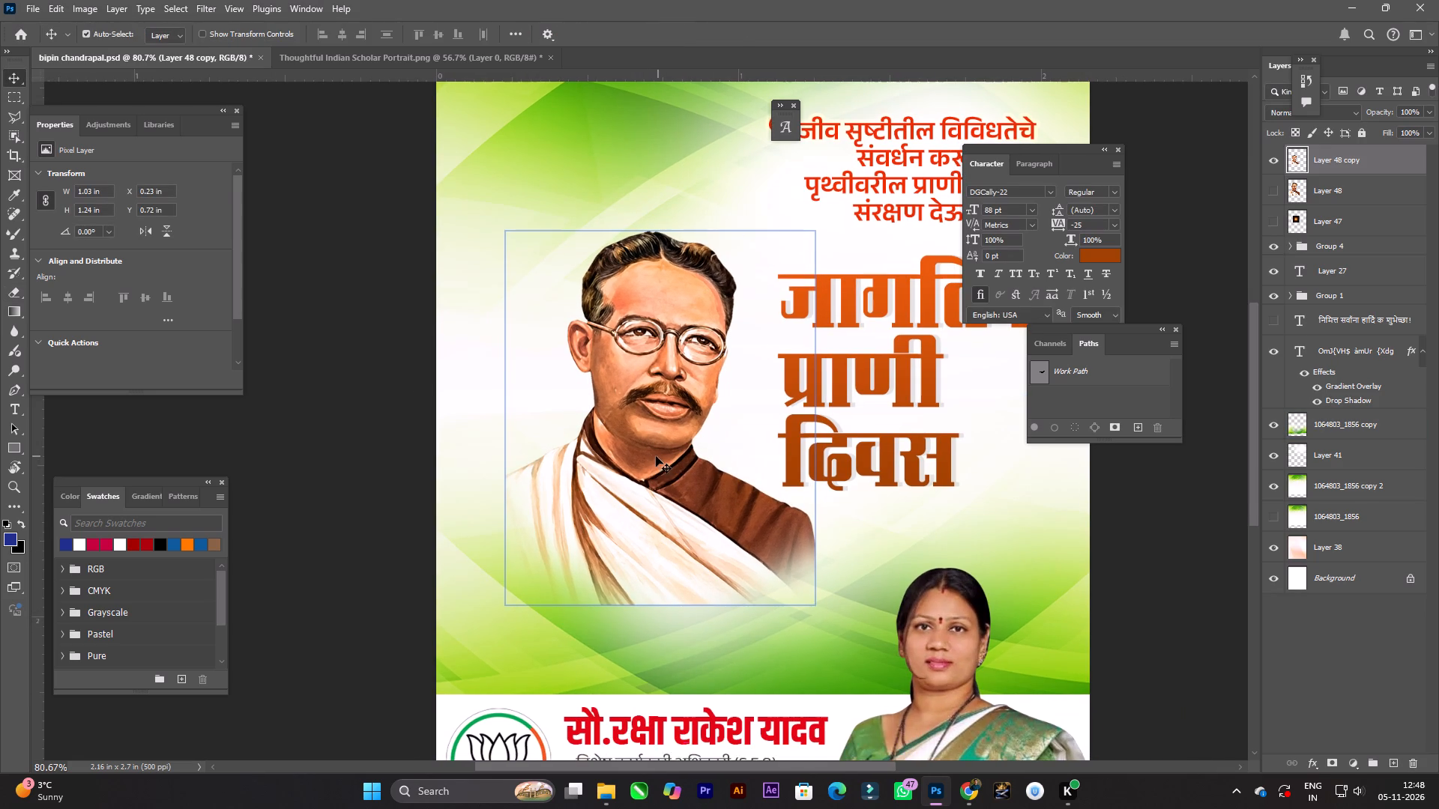
left_click_drag(656, 456, 651, 454)
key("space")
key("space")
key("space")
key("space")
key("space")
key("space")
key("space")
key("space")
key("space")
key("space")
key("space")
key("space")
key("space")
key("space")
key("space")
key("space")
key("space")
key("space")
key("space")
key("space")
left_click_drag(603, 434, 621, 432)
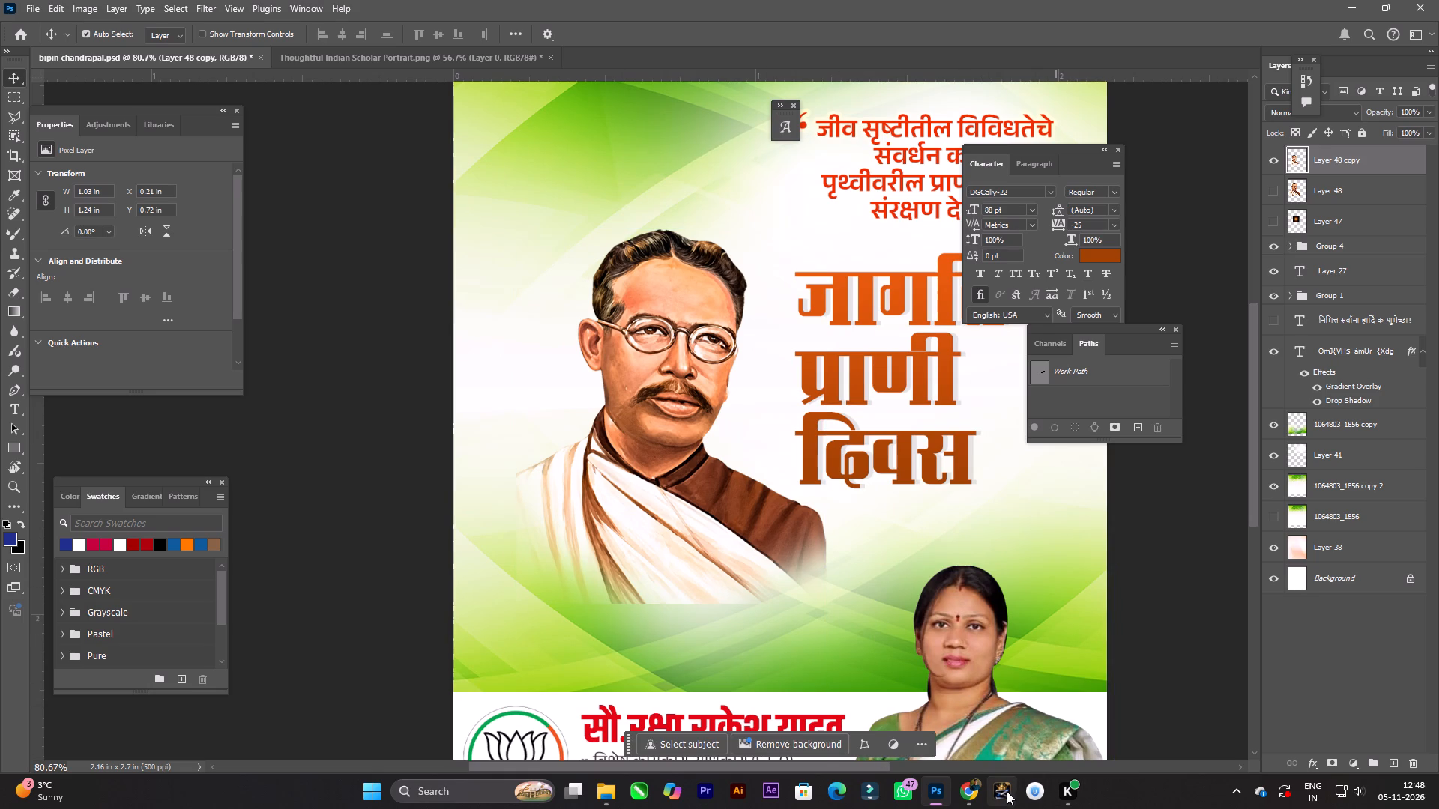
Switch to UrbanVPN, continue with the free version and connect to the Belgium location.
left_click(1033, 787)
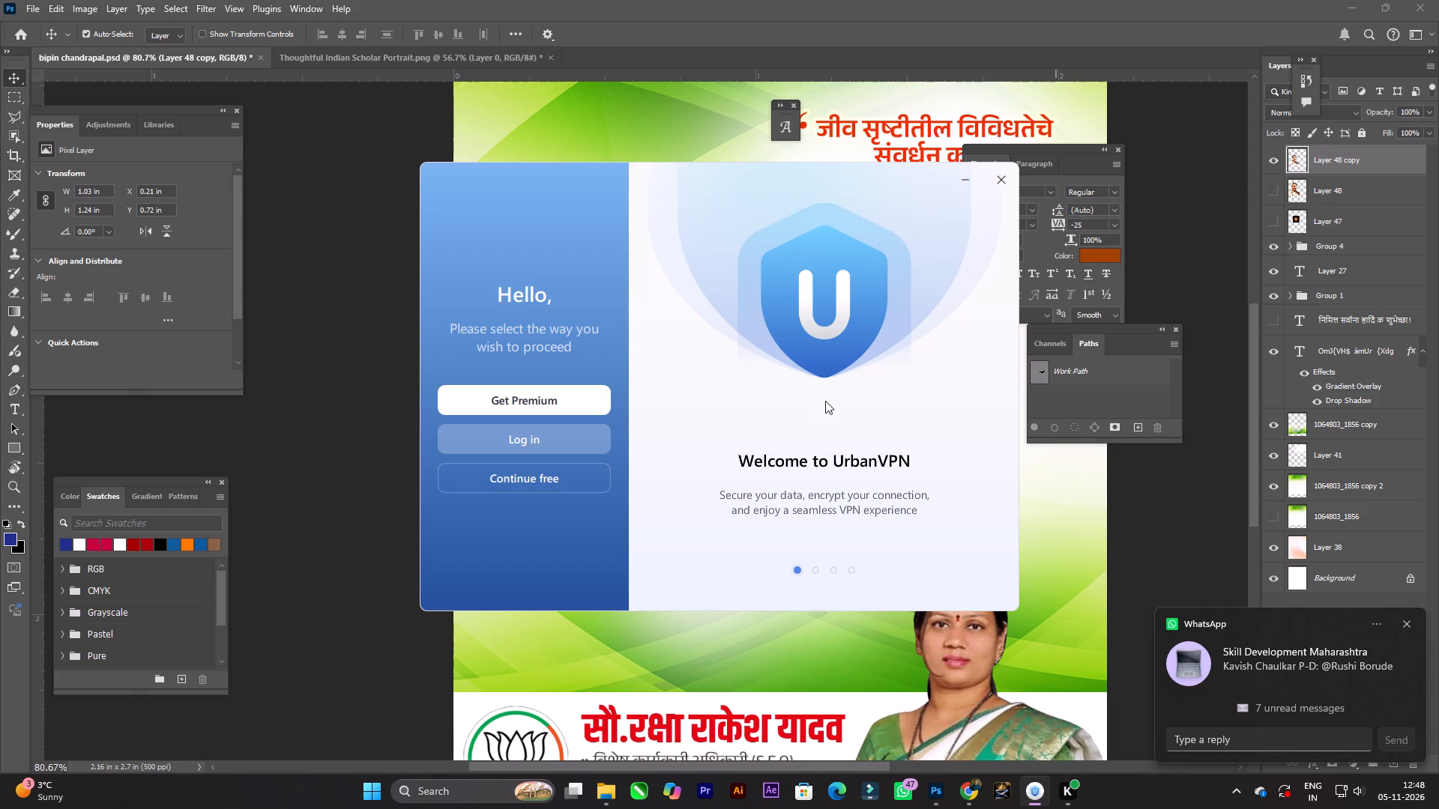
left_click(576, 474)
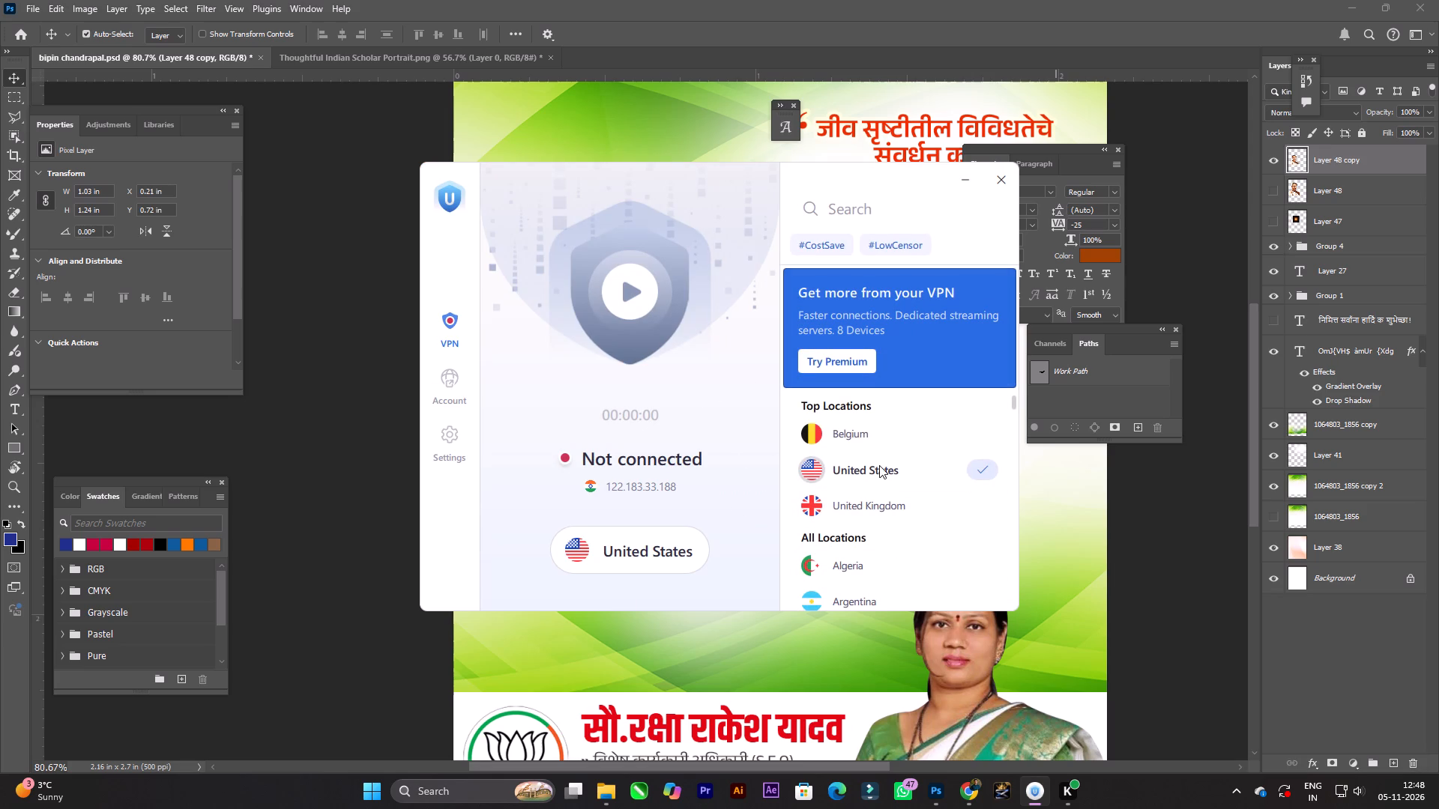
left_click_drag(879, 431, 887, 429)
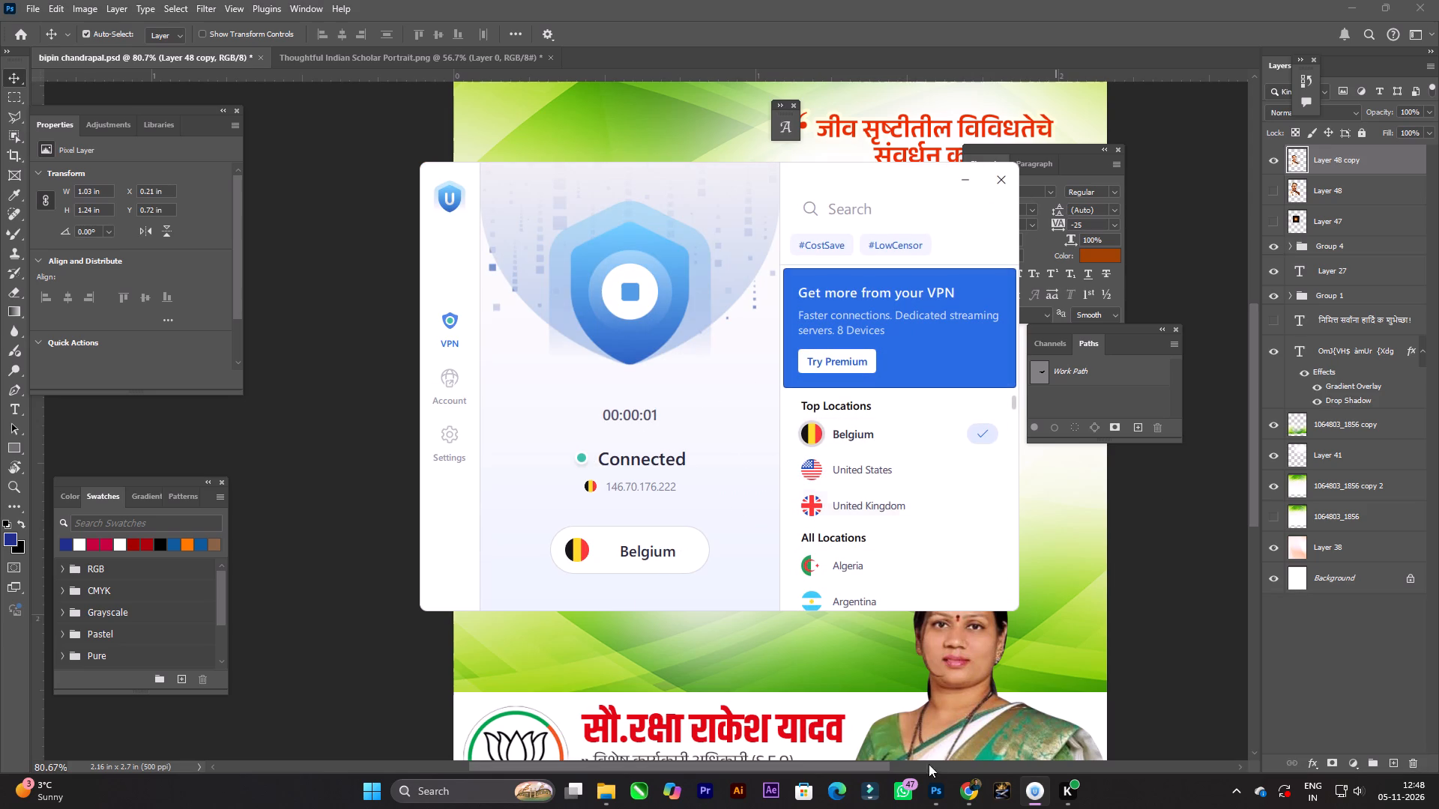
Return to the poster in Photoshop and save bipin chandrapal.psd.
left_click(999, 792)
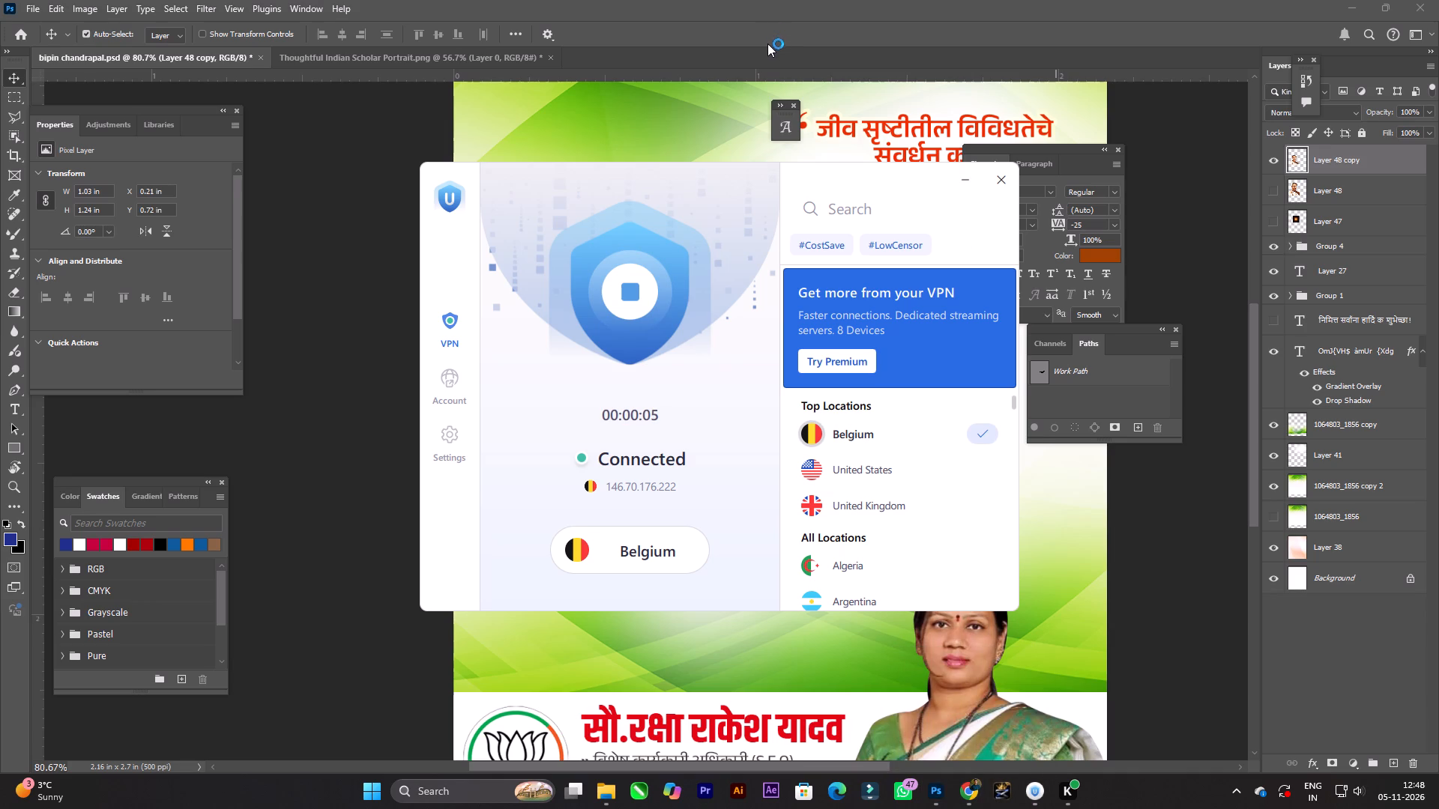
left_click(409, 145)
key("ctrl+s")
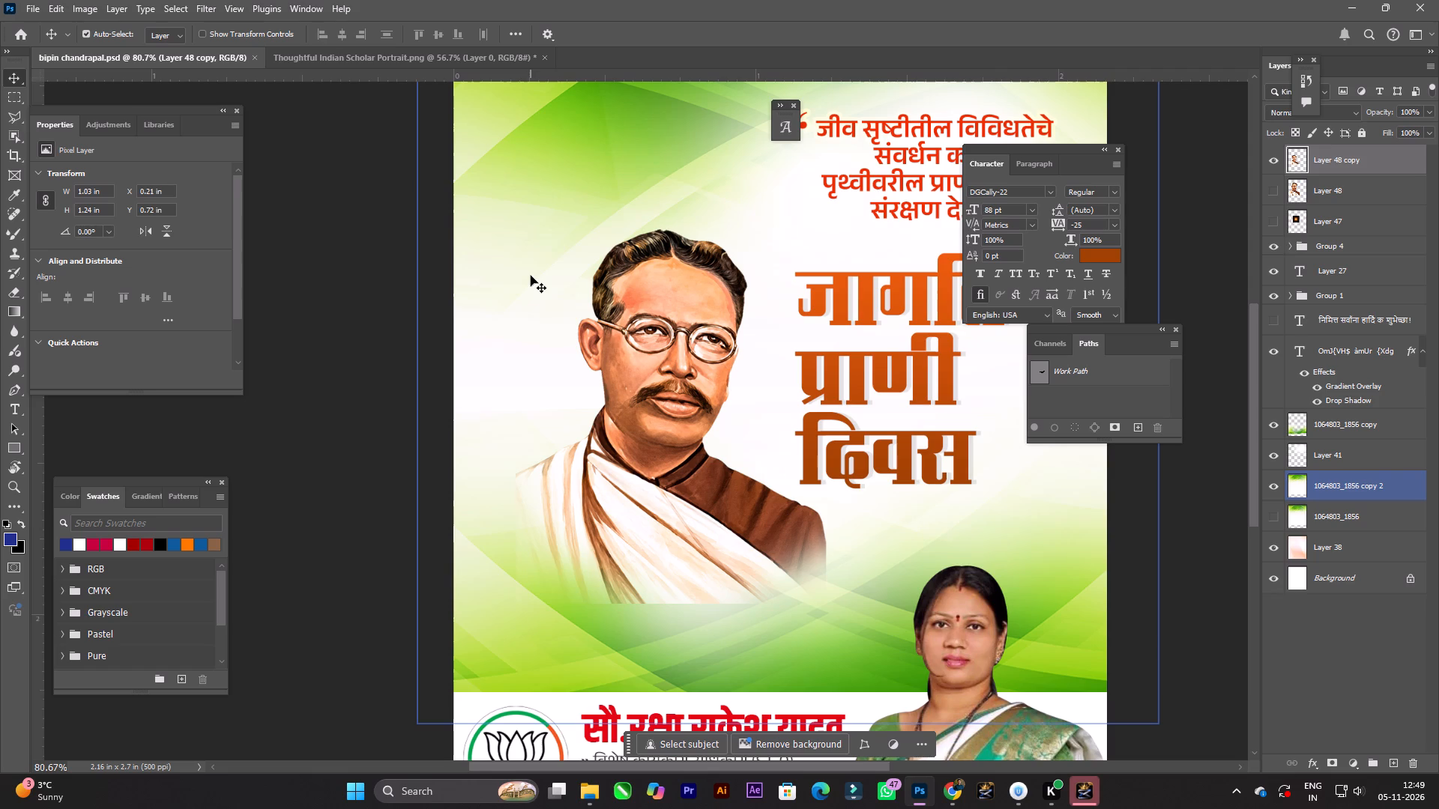
Fade the bottom edge of the portrait's white shawl into the background with a soft 200 px eraser.
key("v")
left_click(723, 539)
key("e")
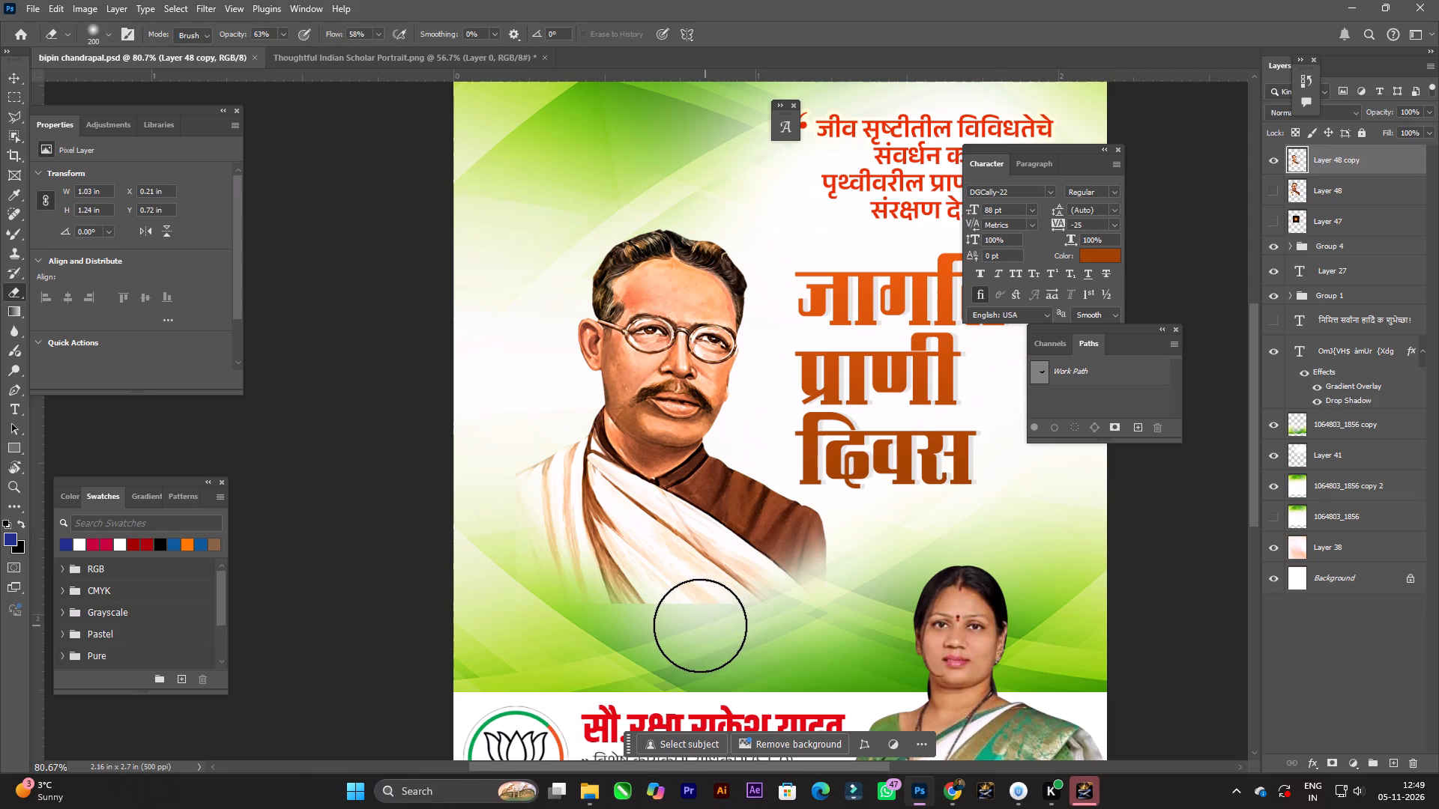
key("bracketleft")
key("bracketright")
left_click_drag(549, 620, 629, 624)
left_click_drag(616, 625, 642, 626)
left_click(619, 625)
left_click_drag(676, 628, 701, 626)
left_click_drag(644, 625, 582, 623)
left_click_drag(653, 623, 755, 607)
left_click_drag(711, 617, 699, 634)
left_click_drag(722, 636, 788, 609)
Soften the lower corner and outer side of the brown garment with the eraser.
left_click_drag(807, 604, 844, 605)
left_click_drag(861, 551, 865, 577)
left_click_drag(855, 530, 858, 542)
left_click_drag(859, 512, 868, 533)
left_click_drag(860, 506, 866, 525)
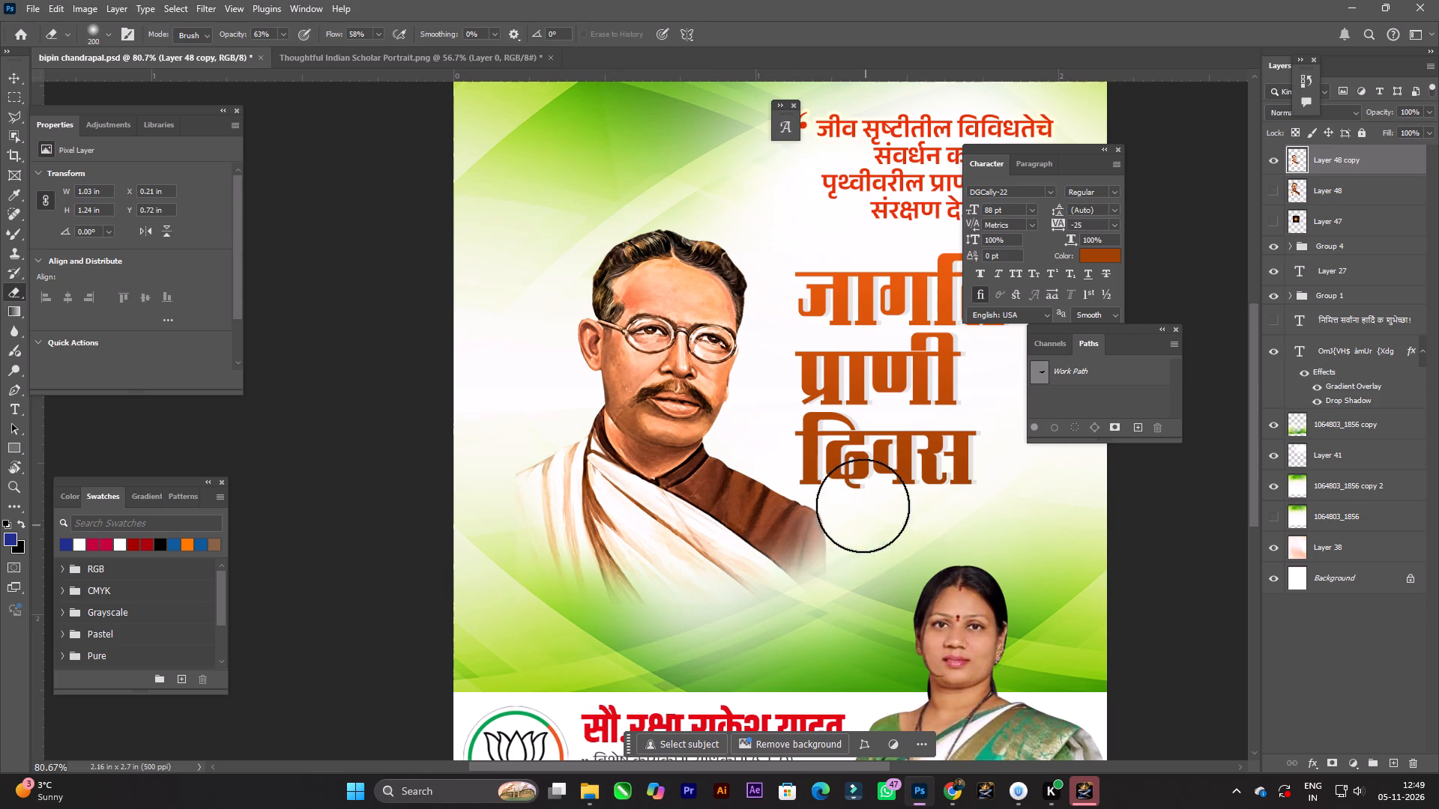
Soften the outer end of the brown garment's shoulder with one more eraser stroke.
left_click_drag(863, 506, 869, 521)
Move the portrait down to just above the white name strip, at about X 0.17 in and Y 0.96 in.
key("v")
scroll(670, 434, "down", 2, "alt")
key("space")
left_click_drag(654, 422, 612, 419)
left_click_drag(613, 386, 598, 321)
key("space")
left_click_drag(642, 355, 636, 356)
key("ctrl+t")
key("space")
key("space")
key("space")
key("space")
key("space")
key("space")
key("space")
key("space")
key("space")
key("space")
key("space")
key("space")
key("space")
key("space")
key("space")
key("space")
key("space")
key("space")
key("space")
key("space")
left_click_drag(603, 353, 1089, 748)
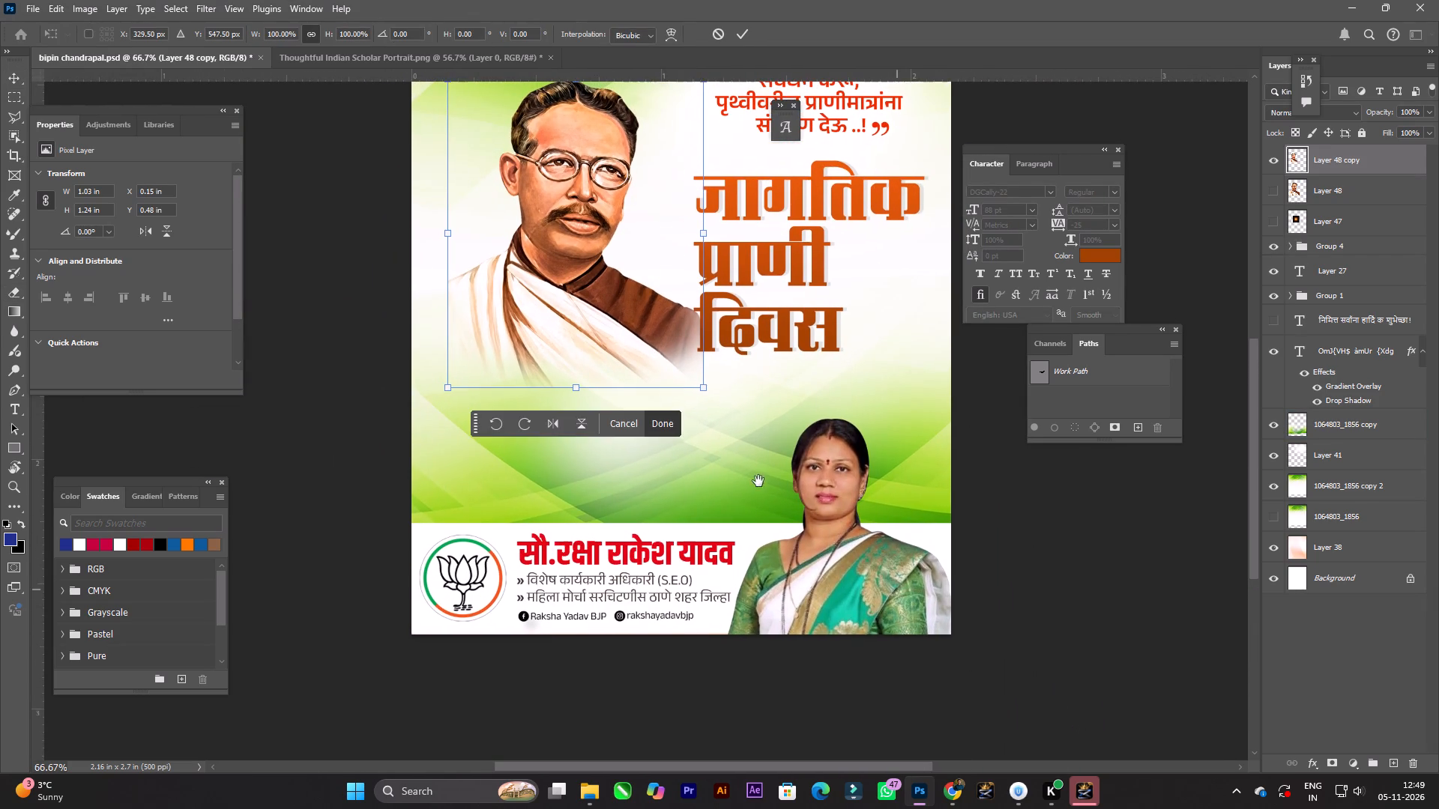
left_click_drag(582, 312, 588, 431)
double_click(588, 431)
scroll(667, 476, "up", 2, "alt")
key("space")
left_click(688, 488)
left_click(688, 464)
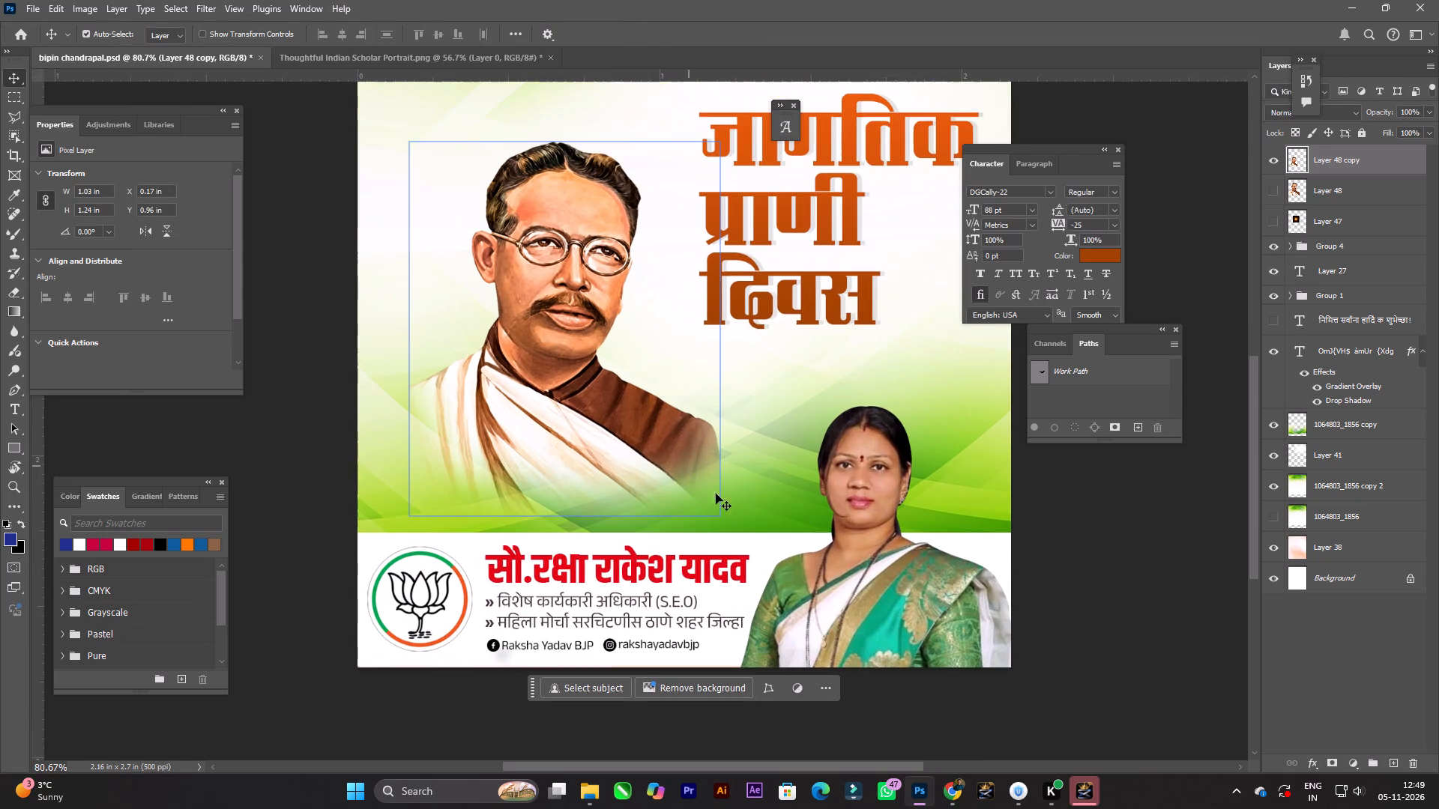
Fade the brown garment's outer corner and the shawl's lower edge into the green background with the soft eraser.
key("e")
left_click_drag(733, 500, 733, 482)
left_click_drag(736, 473, 743, 481)
left_click_drag(755, 437, 755, 449)
left_click_drag(755, 427, 753, 455)
left_click_drag(749, 437, 675, 526)
left_click_drag(679, 524, 628, 524)
left_click_drag(637, 526, 764, 458)
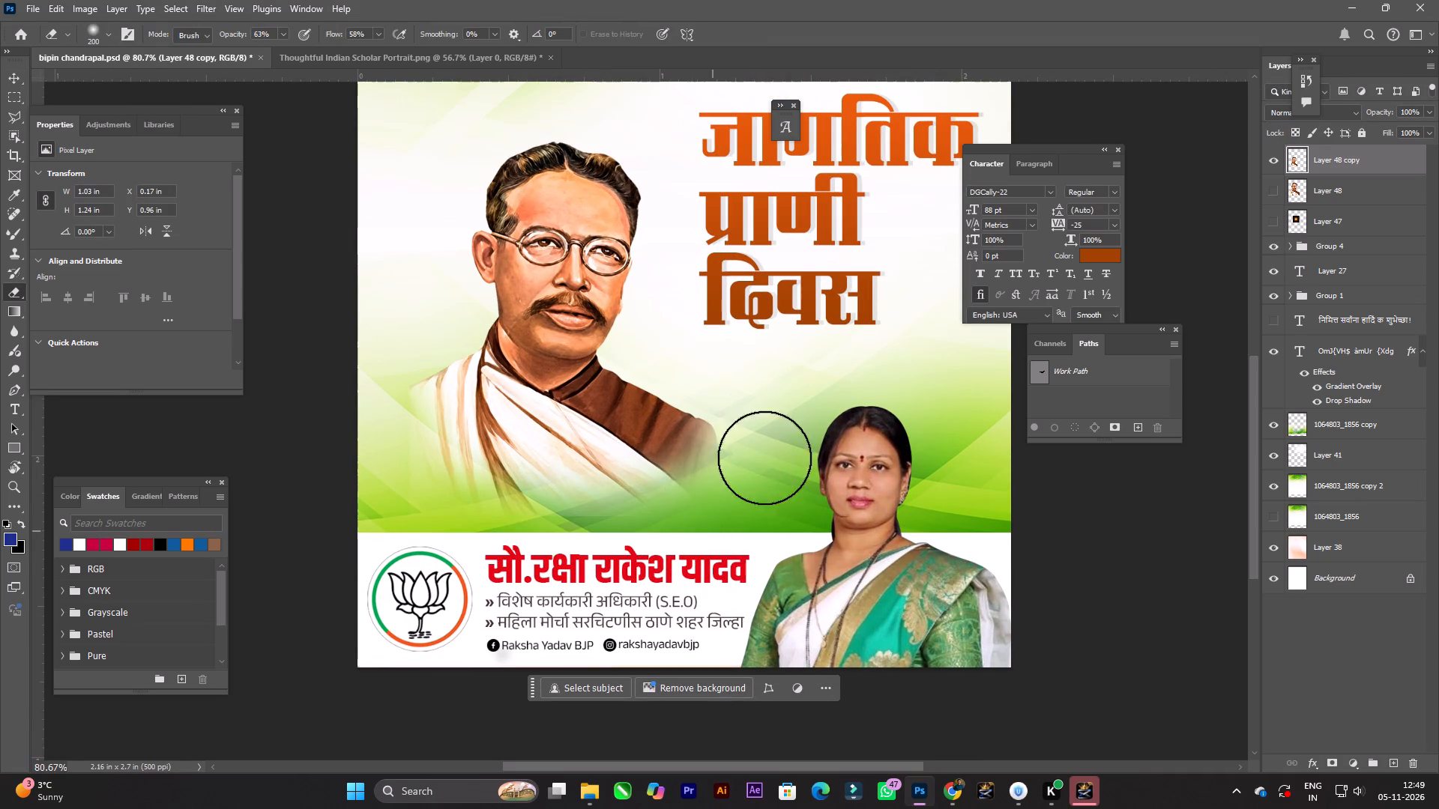
left_click_drag(764, 458, 764, 467)
left_click_drag(740, 458, 714, 490)
Switch to Chrome and pause the Yaariyaan lyrical song on YouTube.
key("v")
left_click(960, 801)
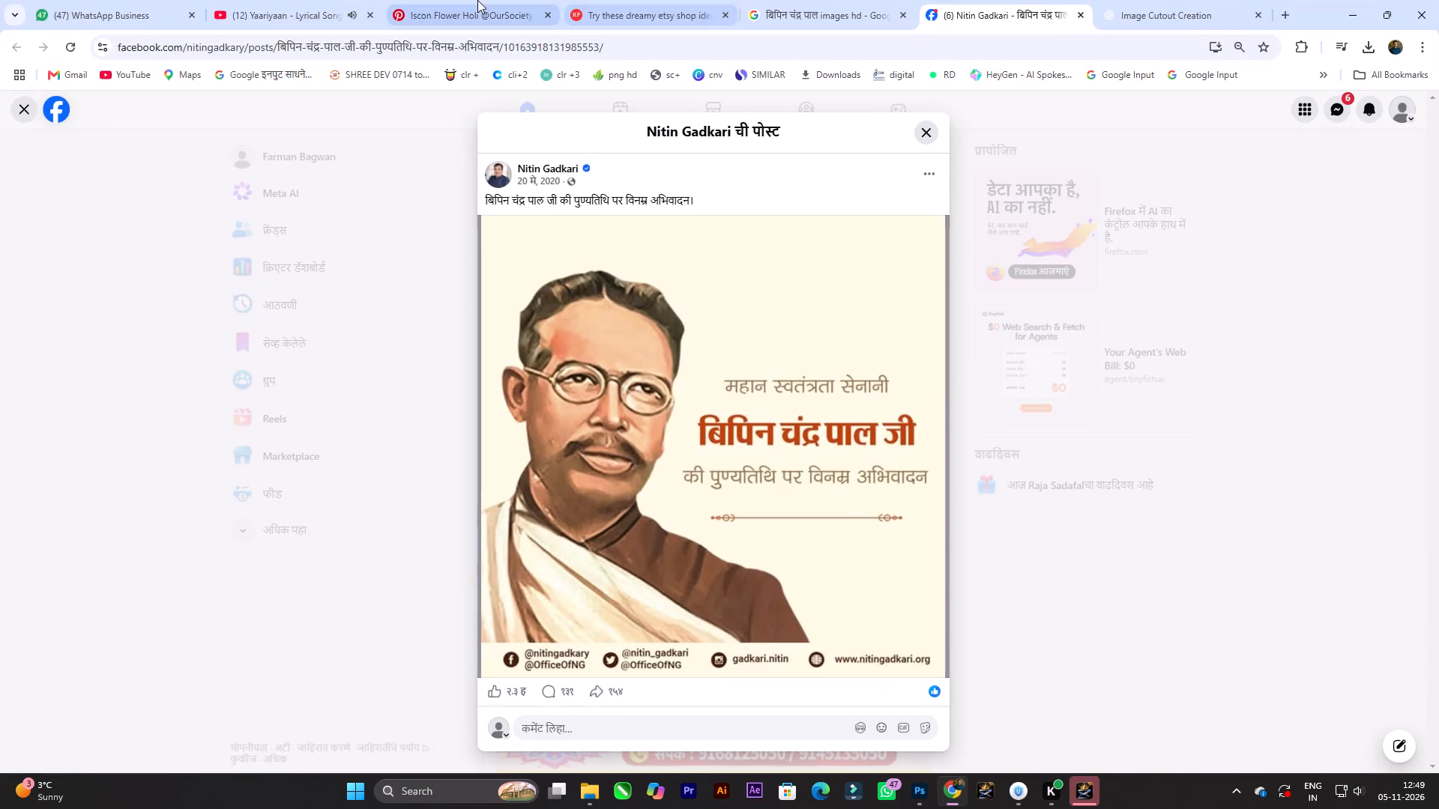
left_click(229, 0)
key("space")
Switch to CapCut and open the existing 1031 (1) project.
left_click(1084, 799)
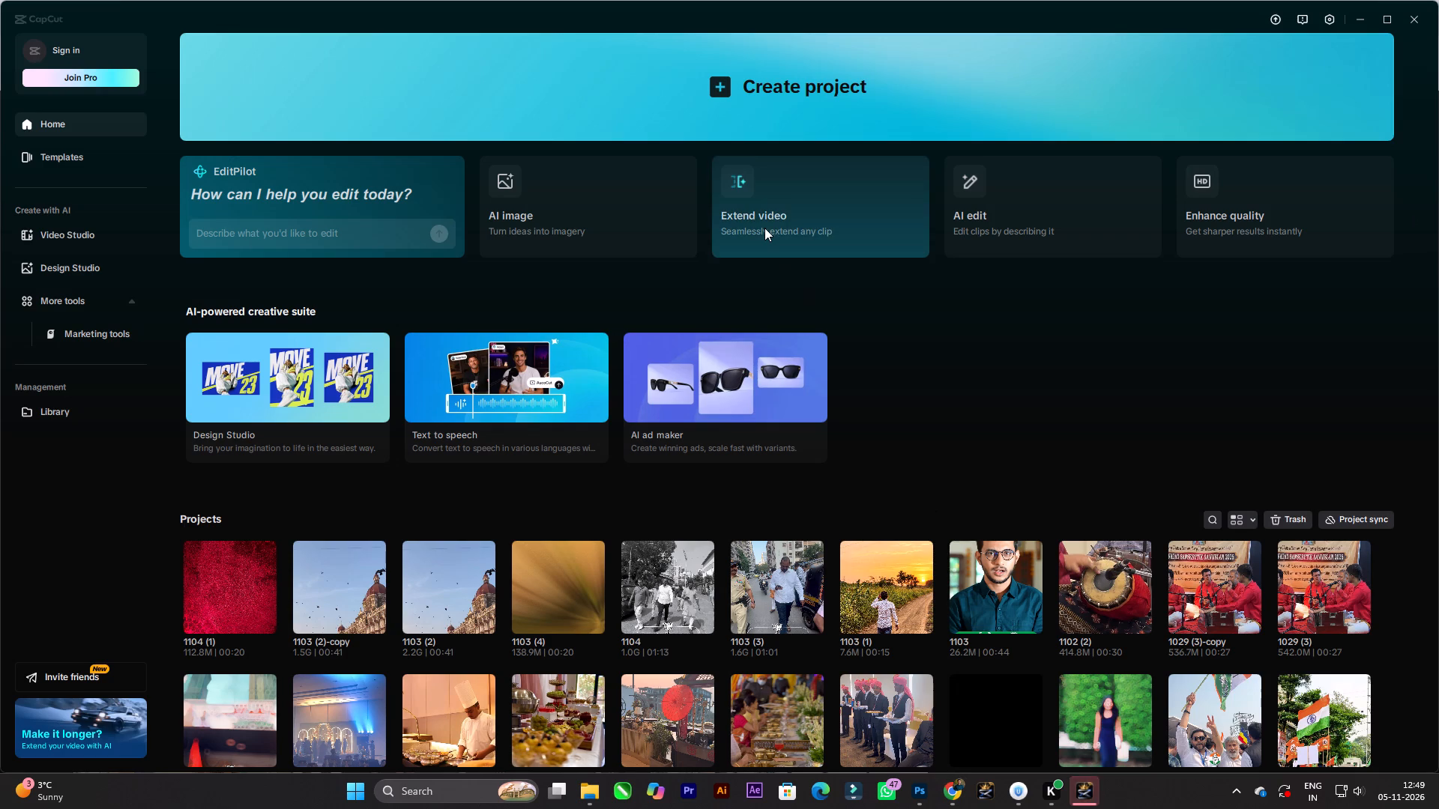
scroll(644, 443, "down", 2)
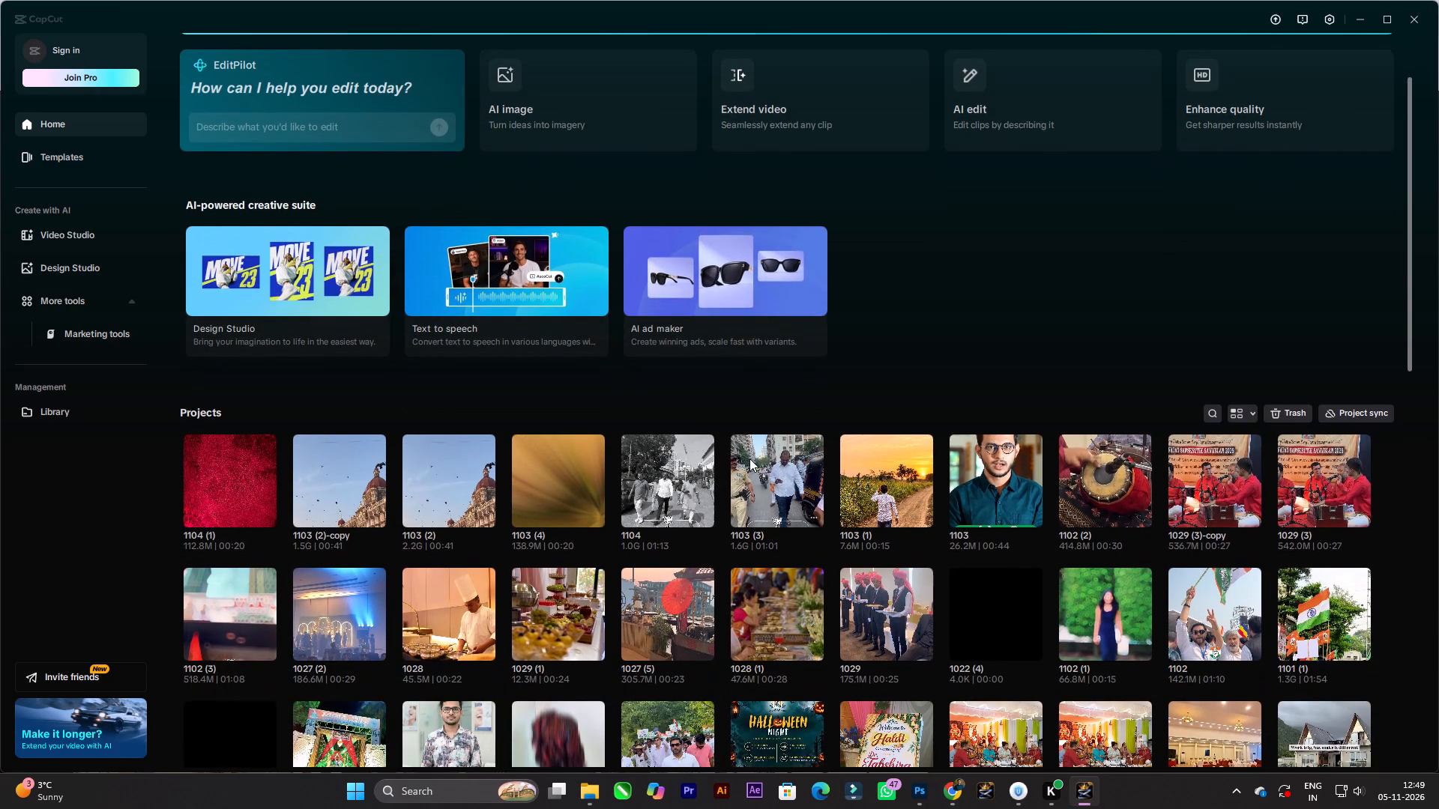
scroll(750, 458, "down", 4)
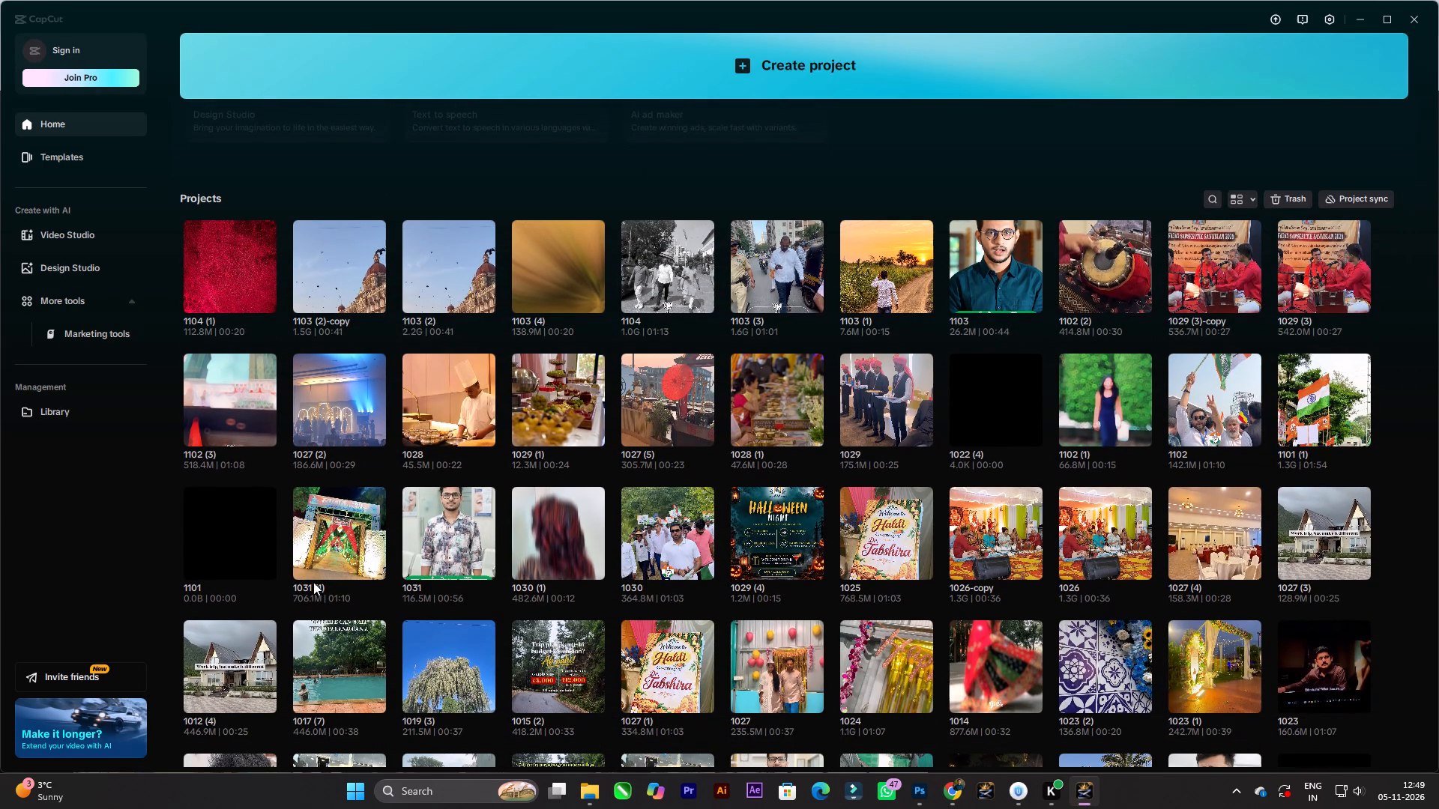
left_click(344, 521)
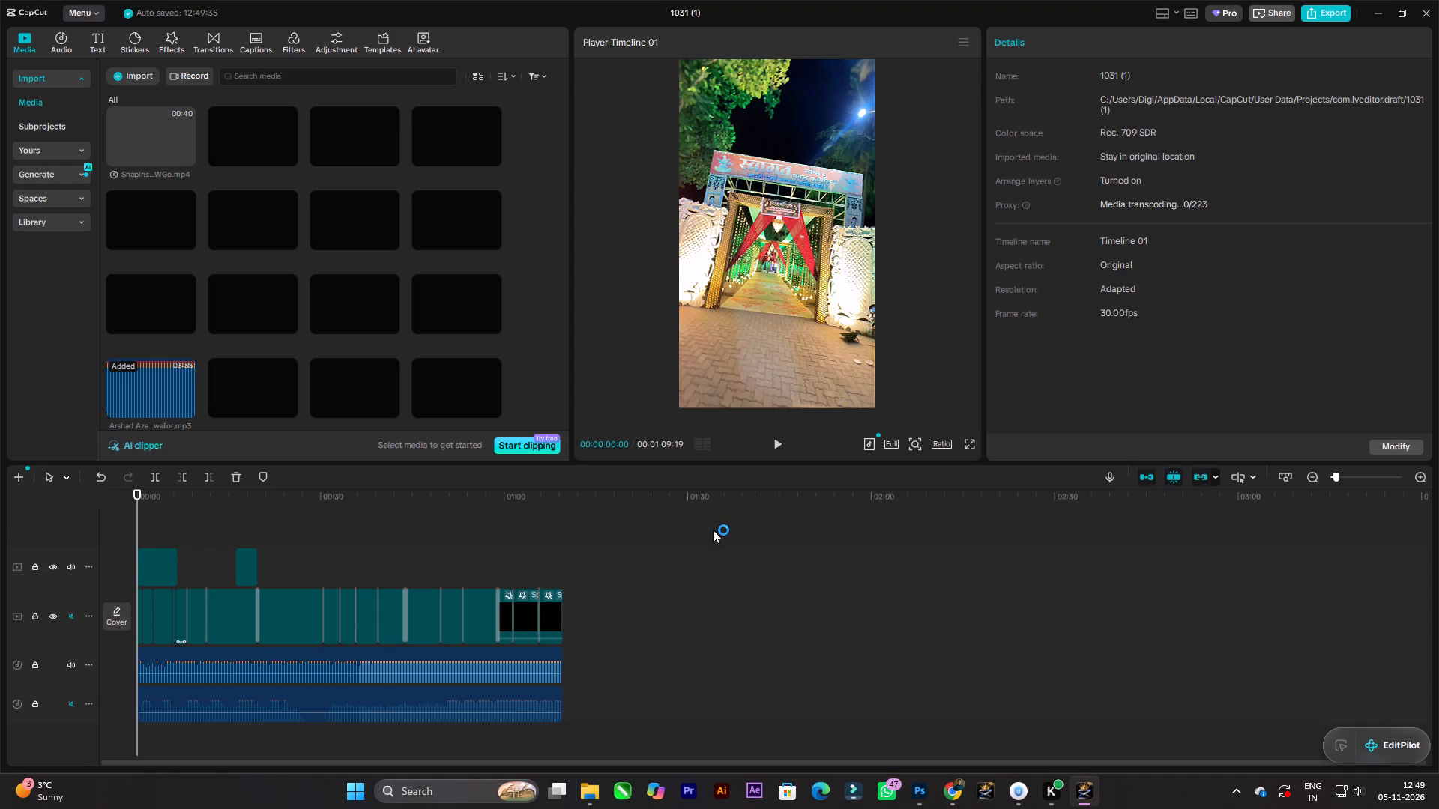
Play the opening seconds of the wedding video, including in full screen, to review its clips and transitions.
scroll(187, 528, "up", 4, "ctrl")
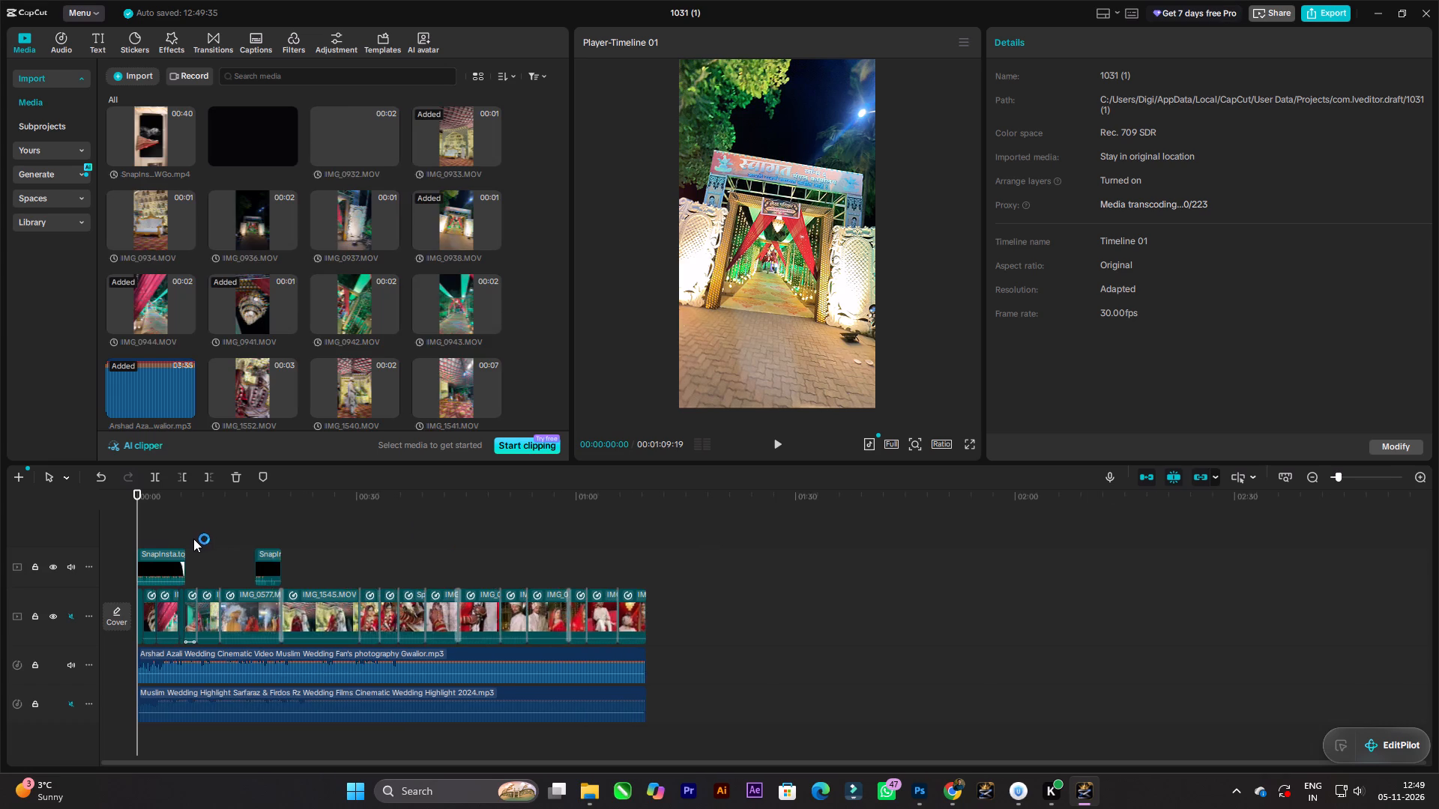
scroll(193, 539, "up", 14, "ctrl")
scroll(220, 542, "down", 4, "ctrl")
key("space")
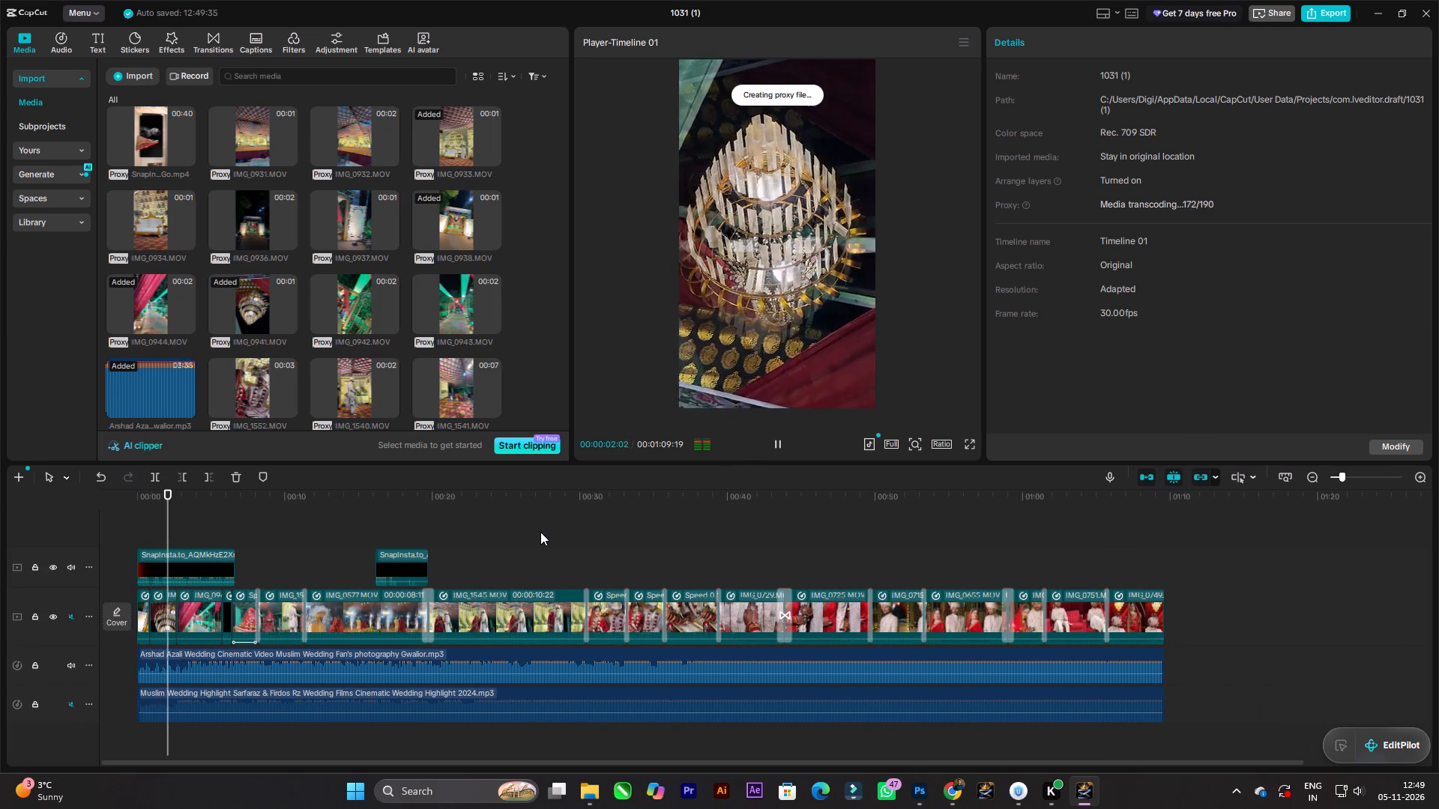
key("space")
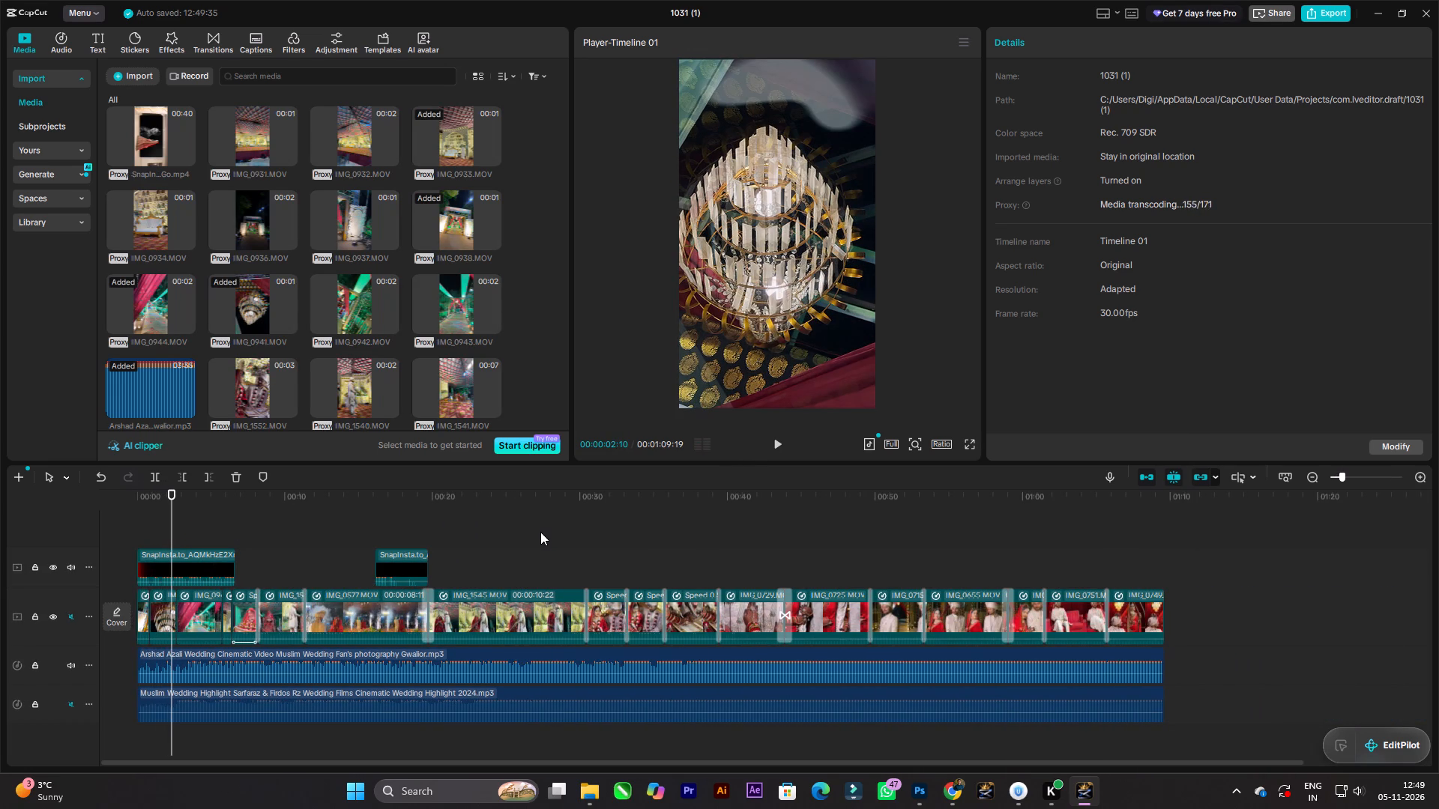
key("space")
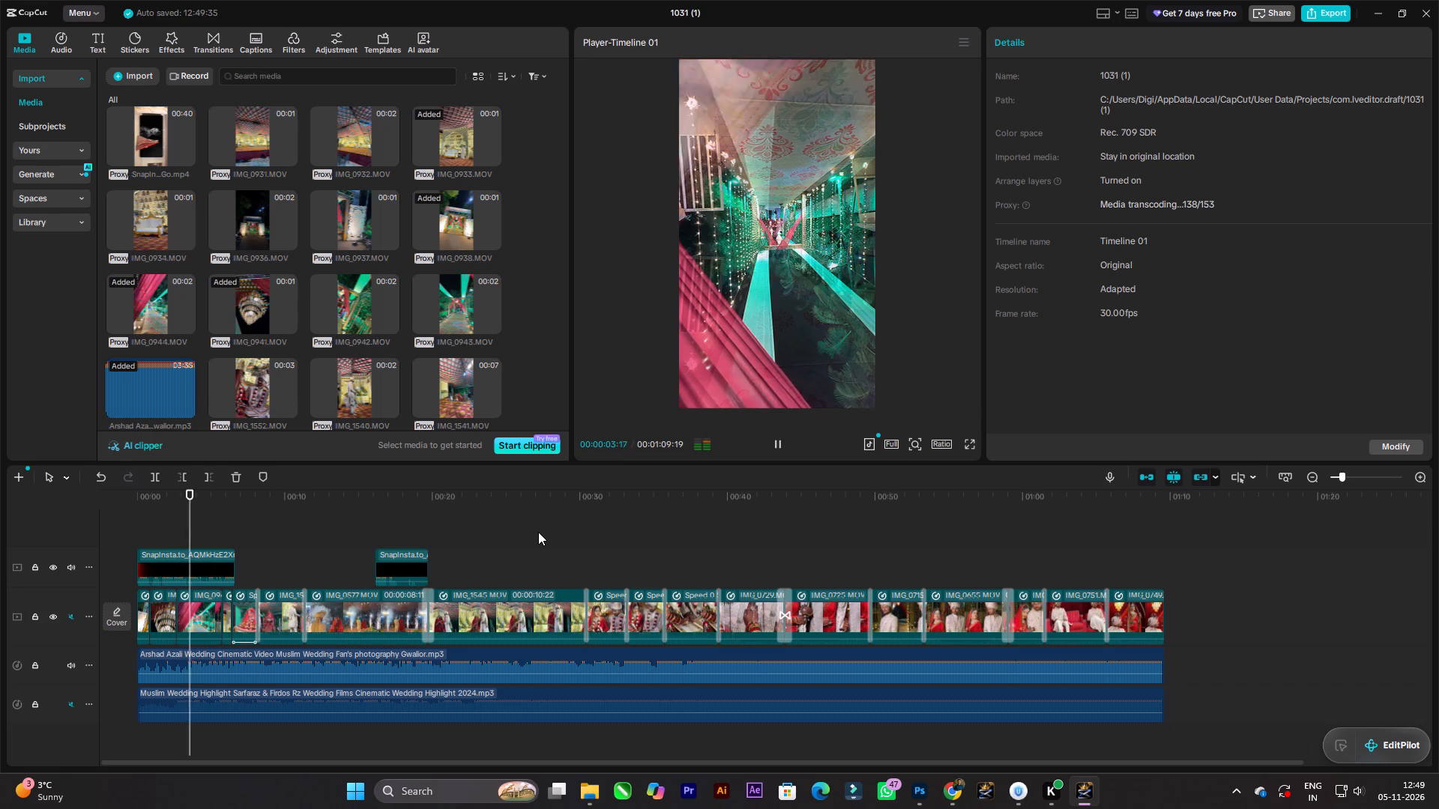
key("space")
key("space")
key("space")
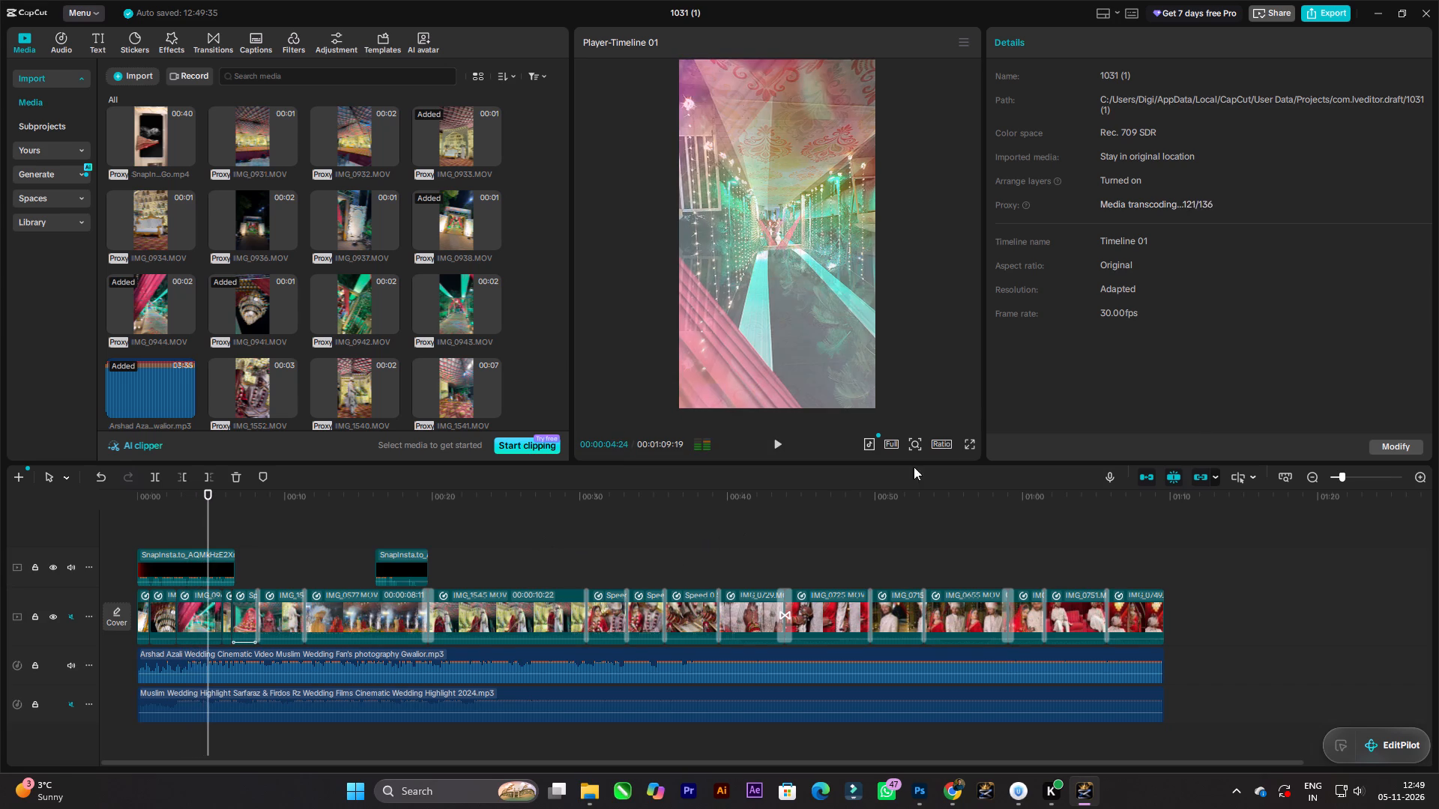
left_click(977, 443)
left_click(970, 443)
key("space")
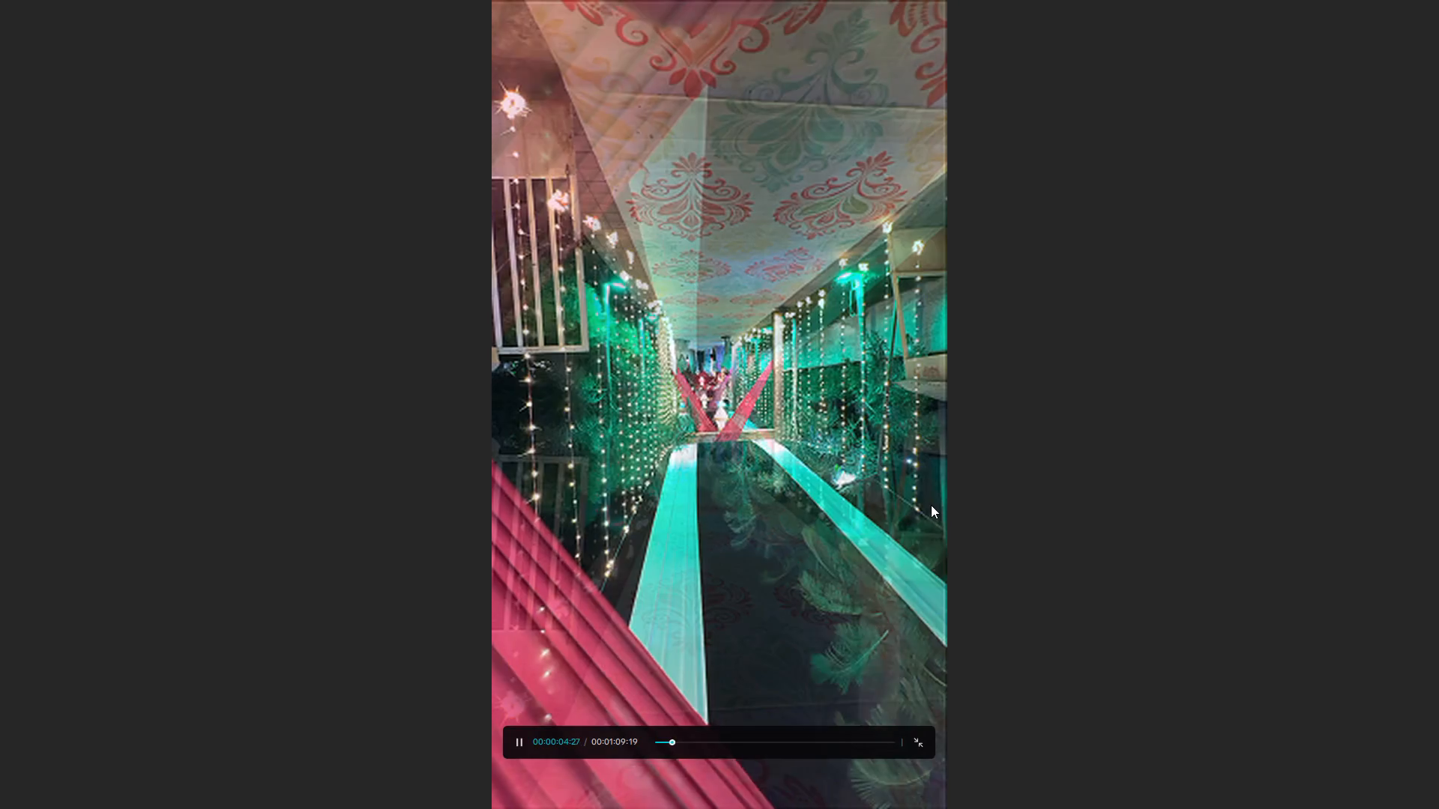
key("space")
key("space")
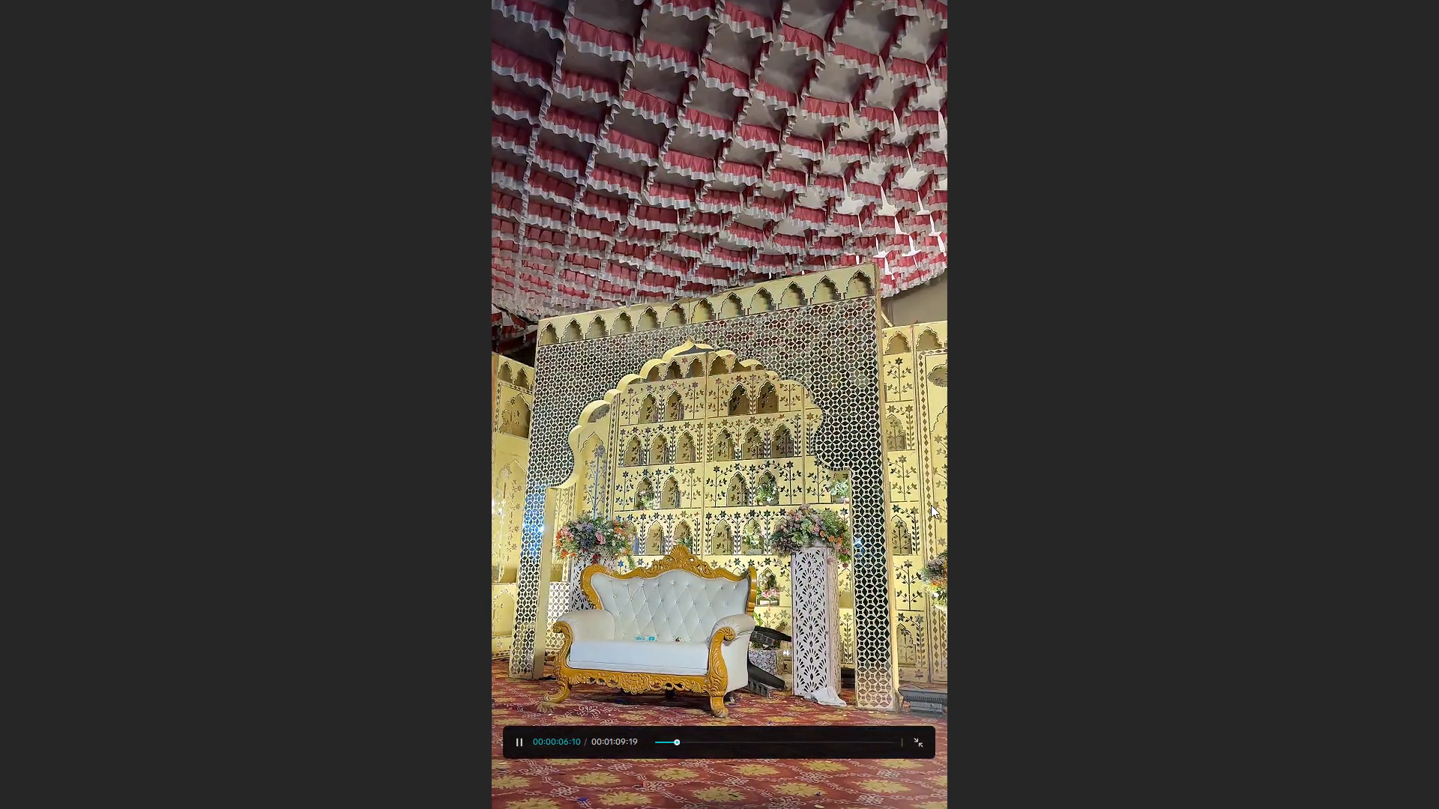
key("space")
key("space")
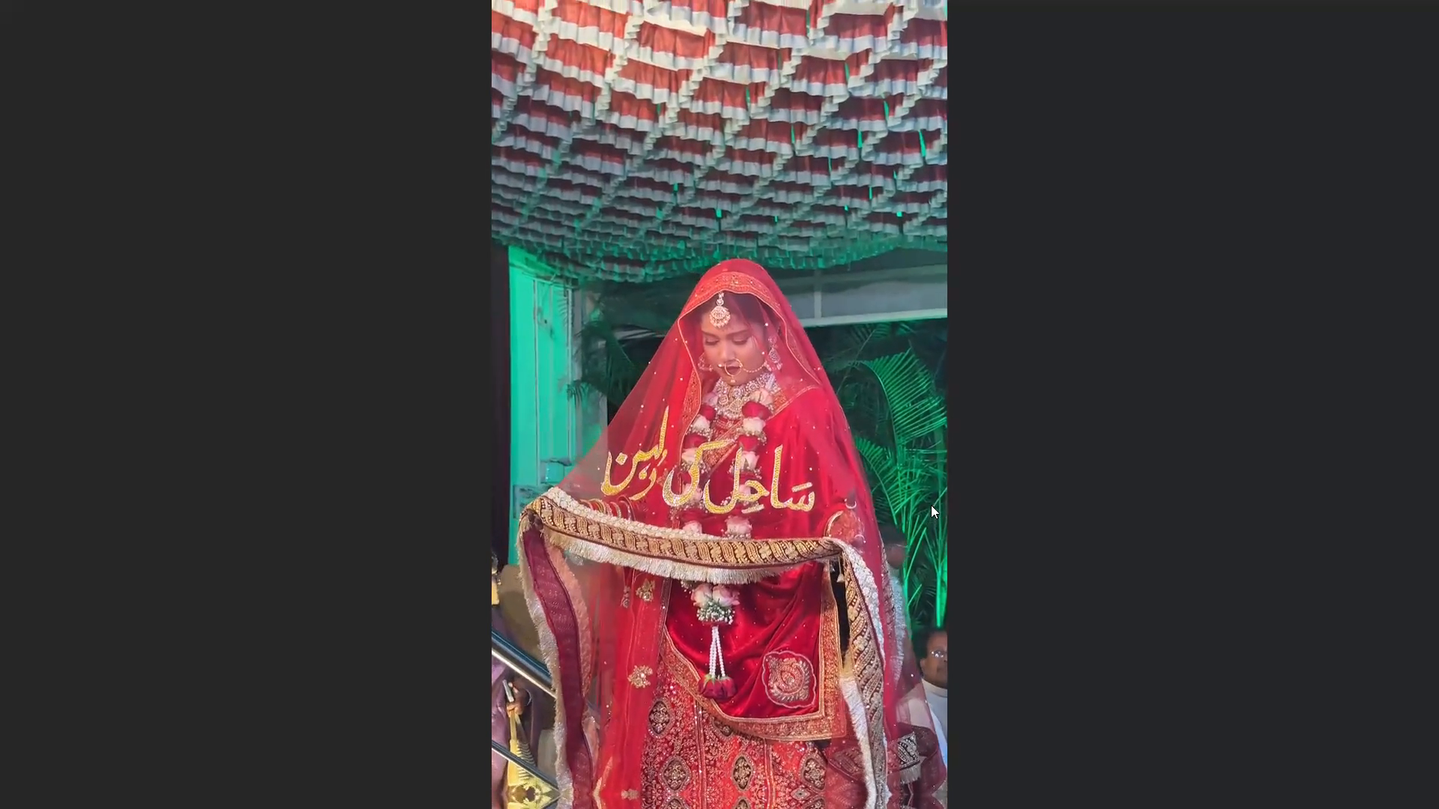
key("Escape")
key("space")
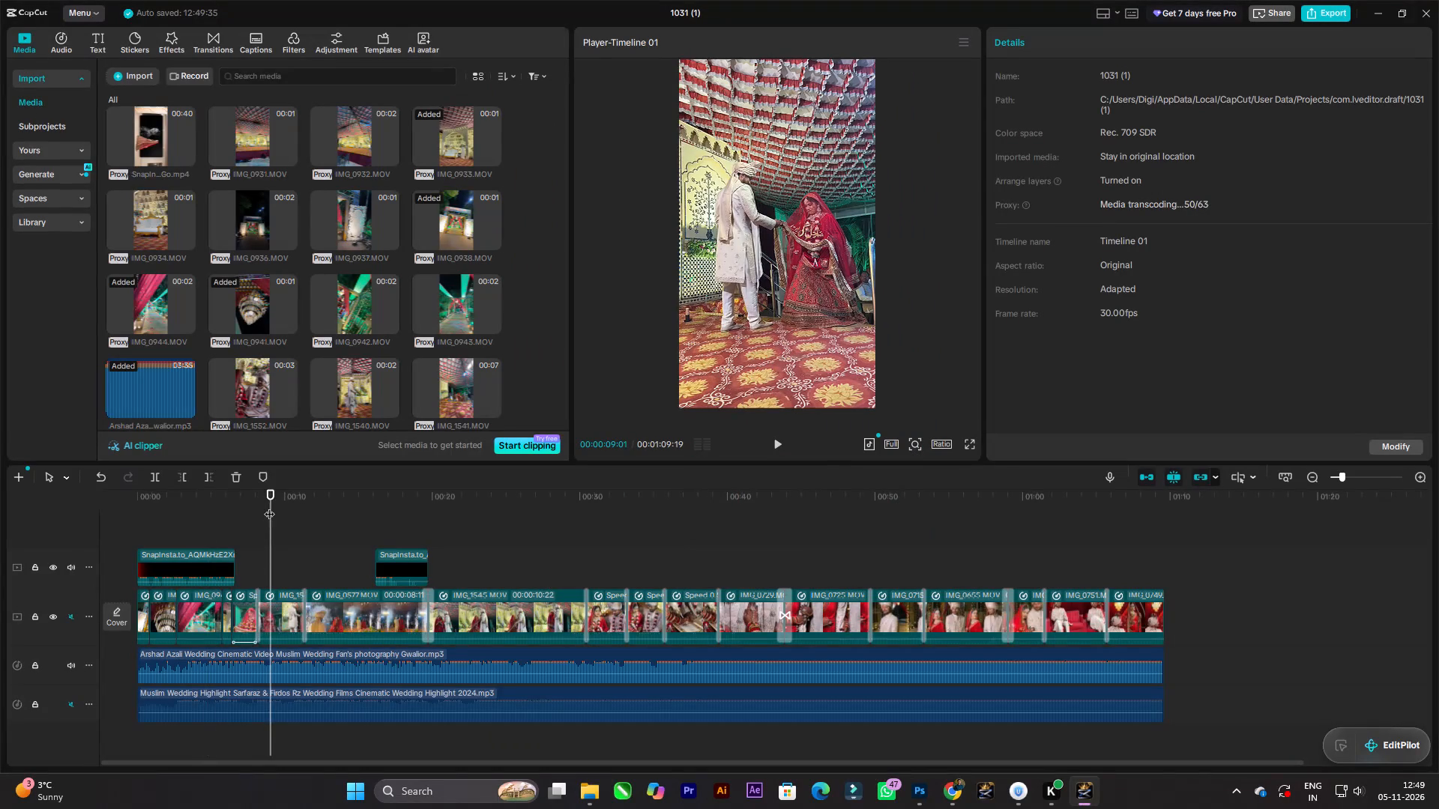
Scrub through the rest of the wedding timeline to review its clips, and return the playhead to the start.
left_click_drag(271, 501, 224, 498)
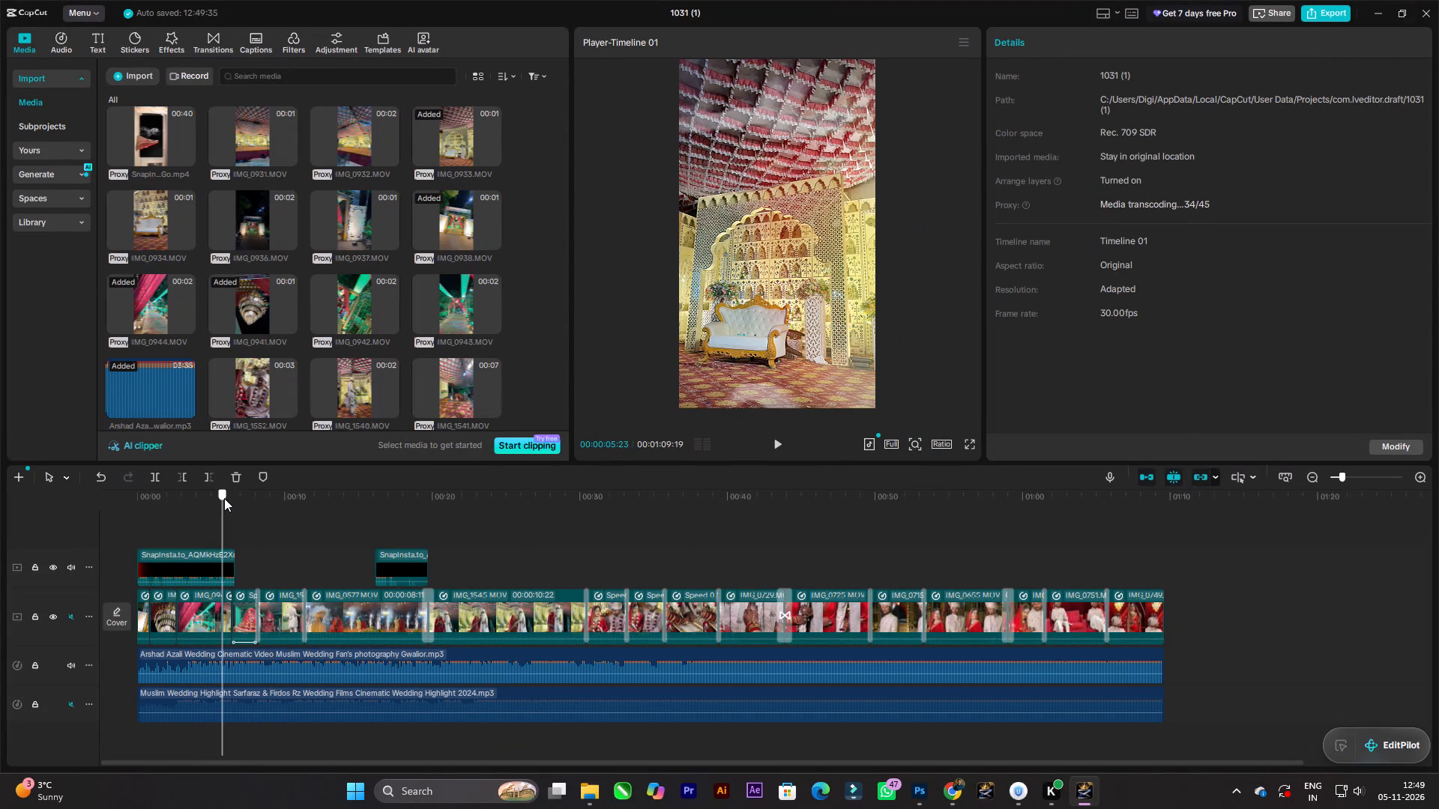
left_click_drag(224, 498, 245, 501)
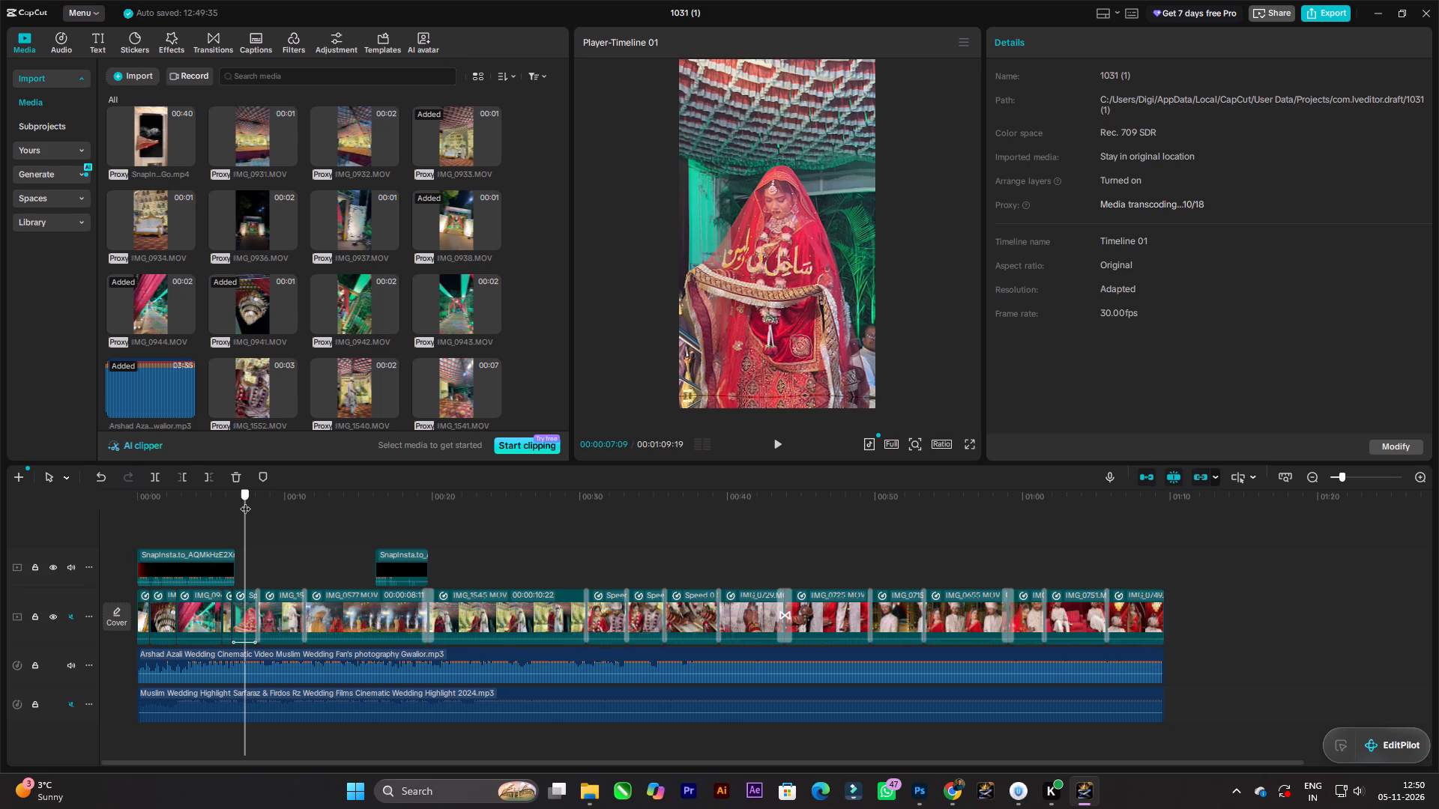
left_click_drag(245, 501, 308, 506)
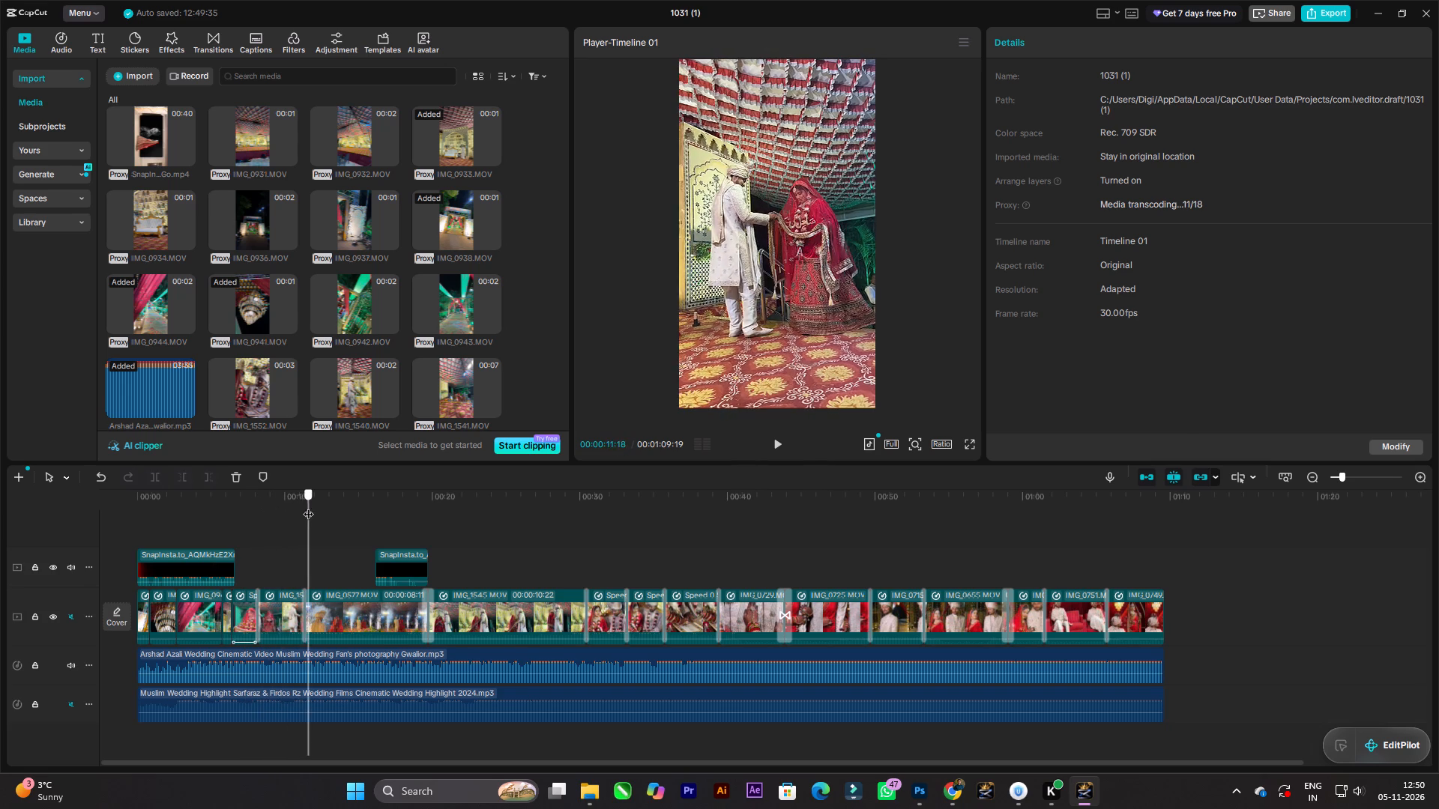
left_click_drag(308, 506, 386, 513)
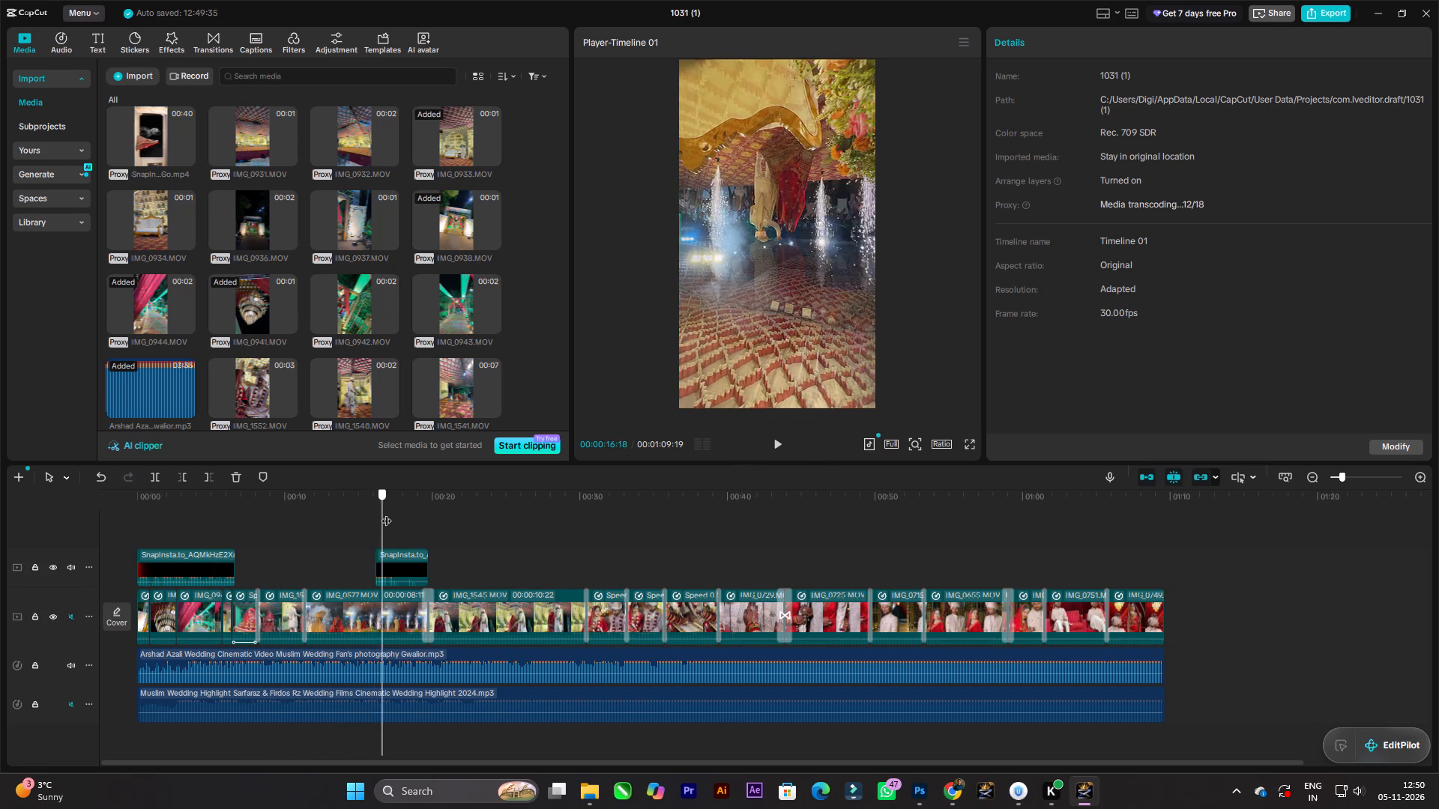
left_click_drag(386, 513, 485, 528)
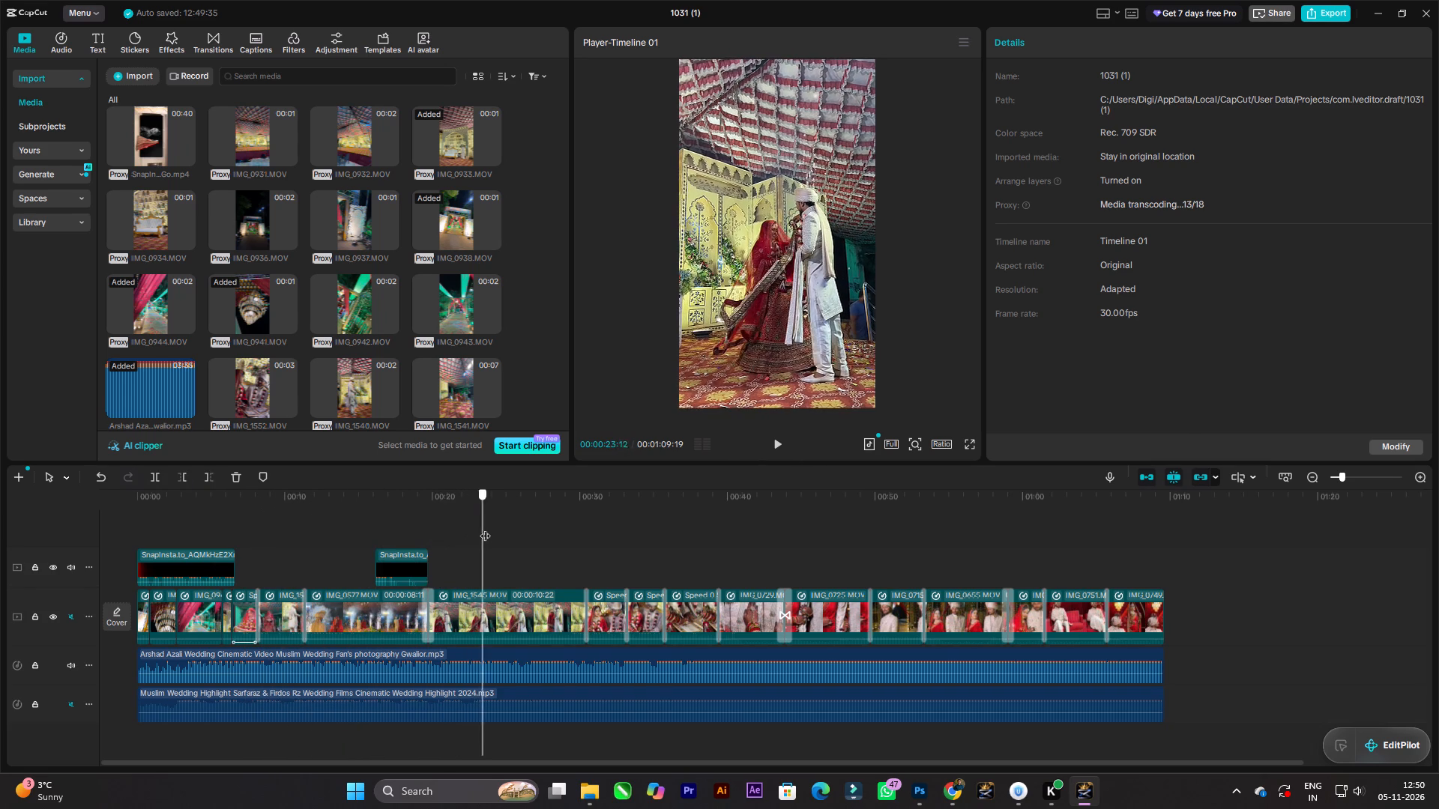
left_click_drag(485, 528, 608, 535)
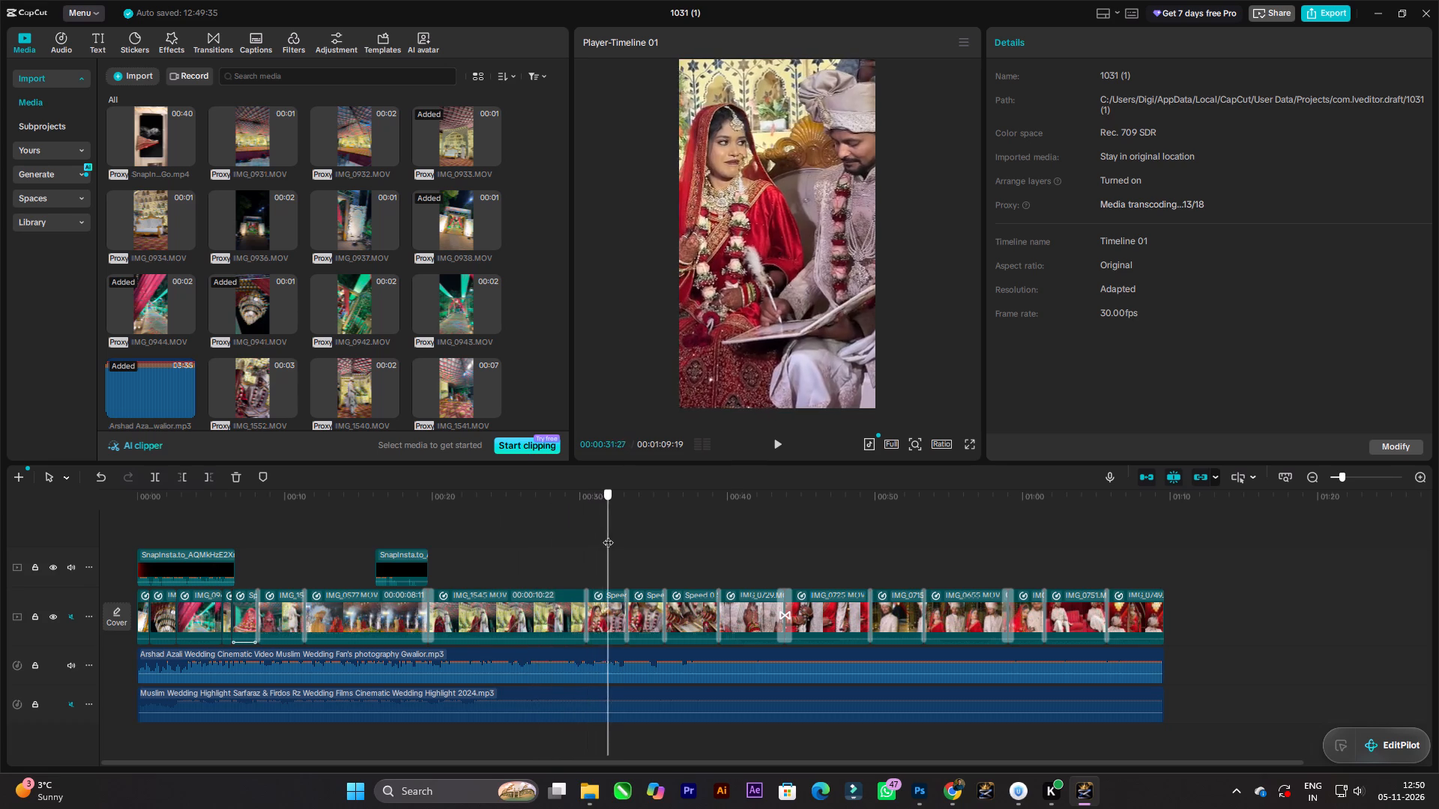
left_click_drag(608, 535, 712, 537)
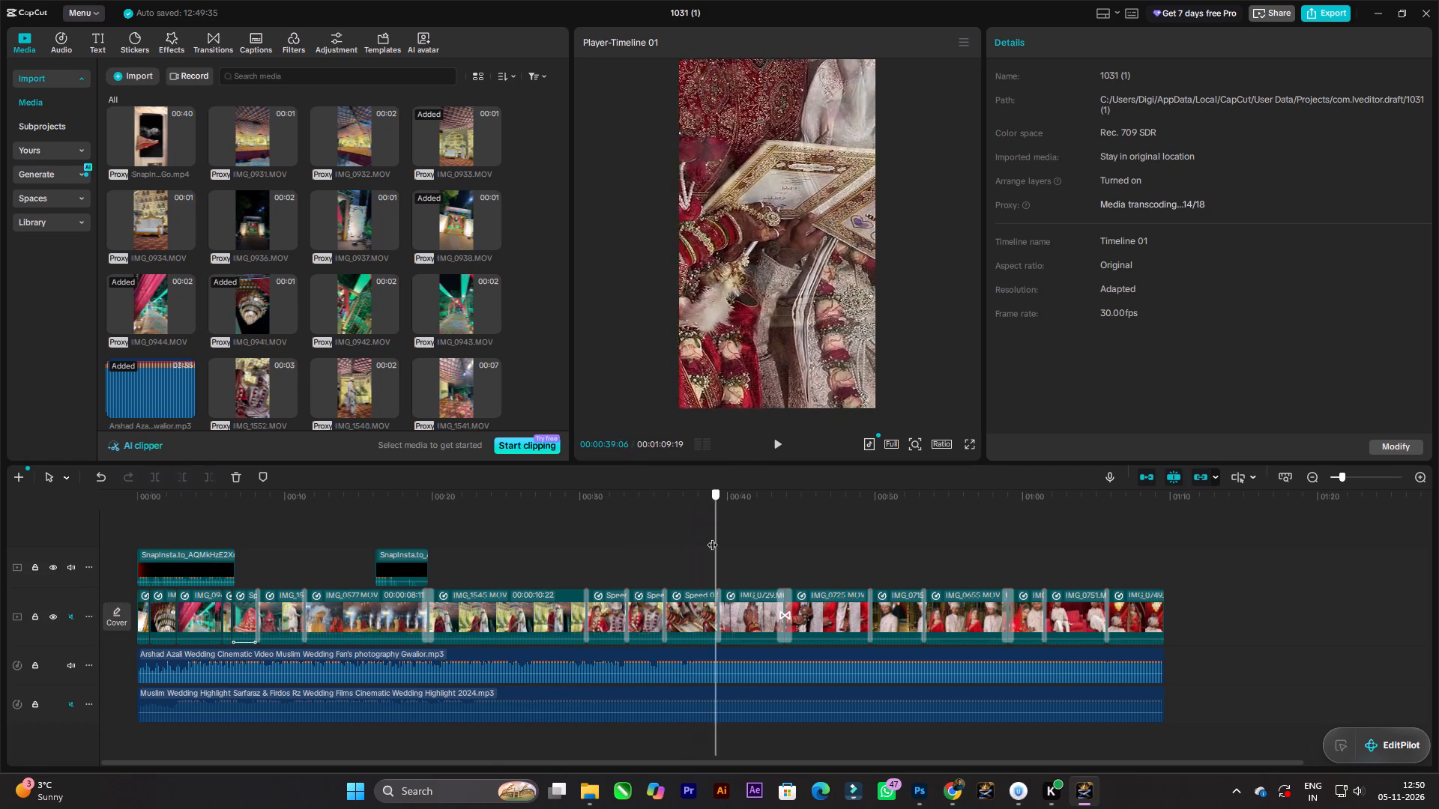
left_click_drag(712, 537, 746, 536)
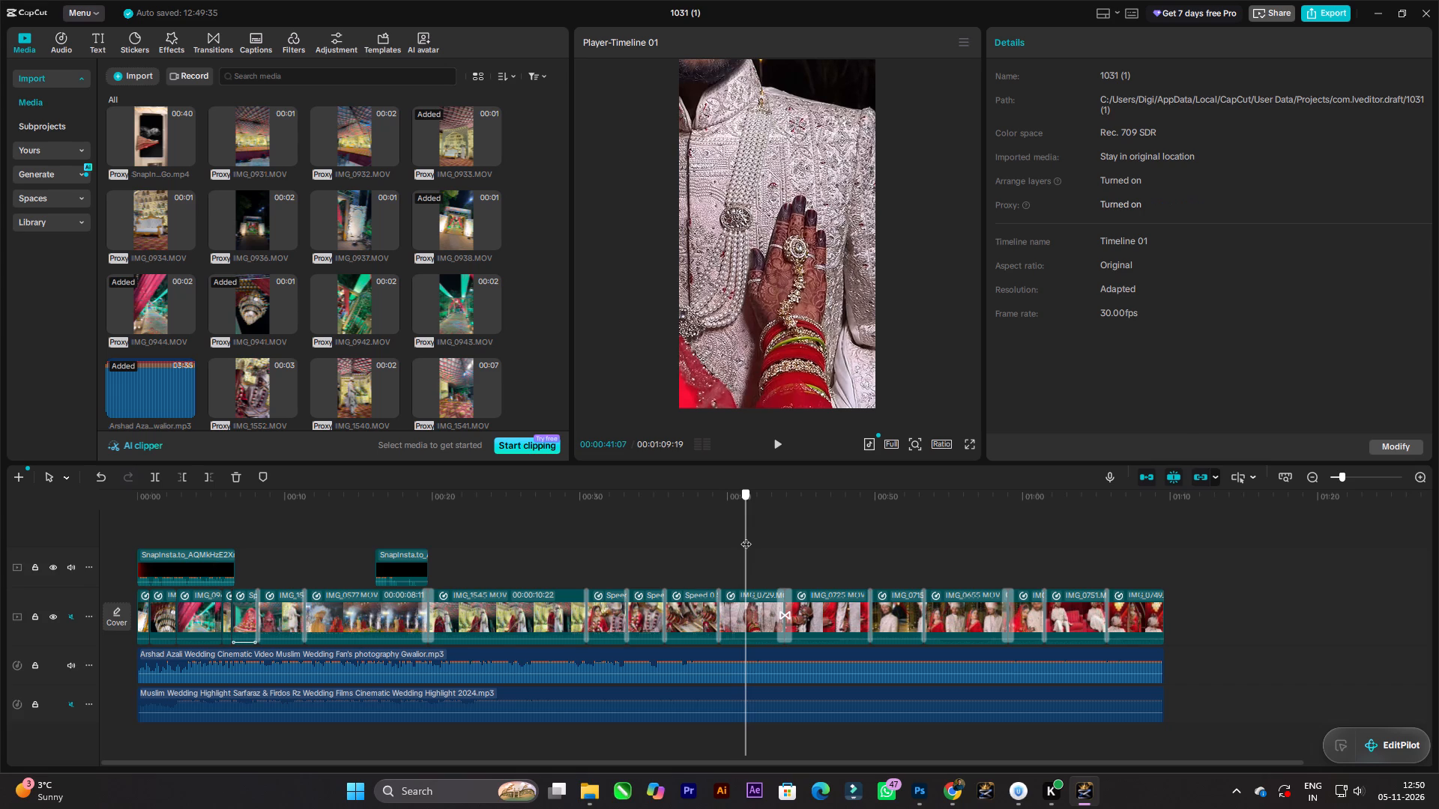
left_click_drag(746, 536, 1056, 547)
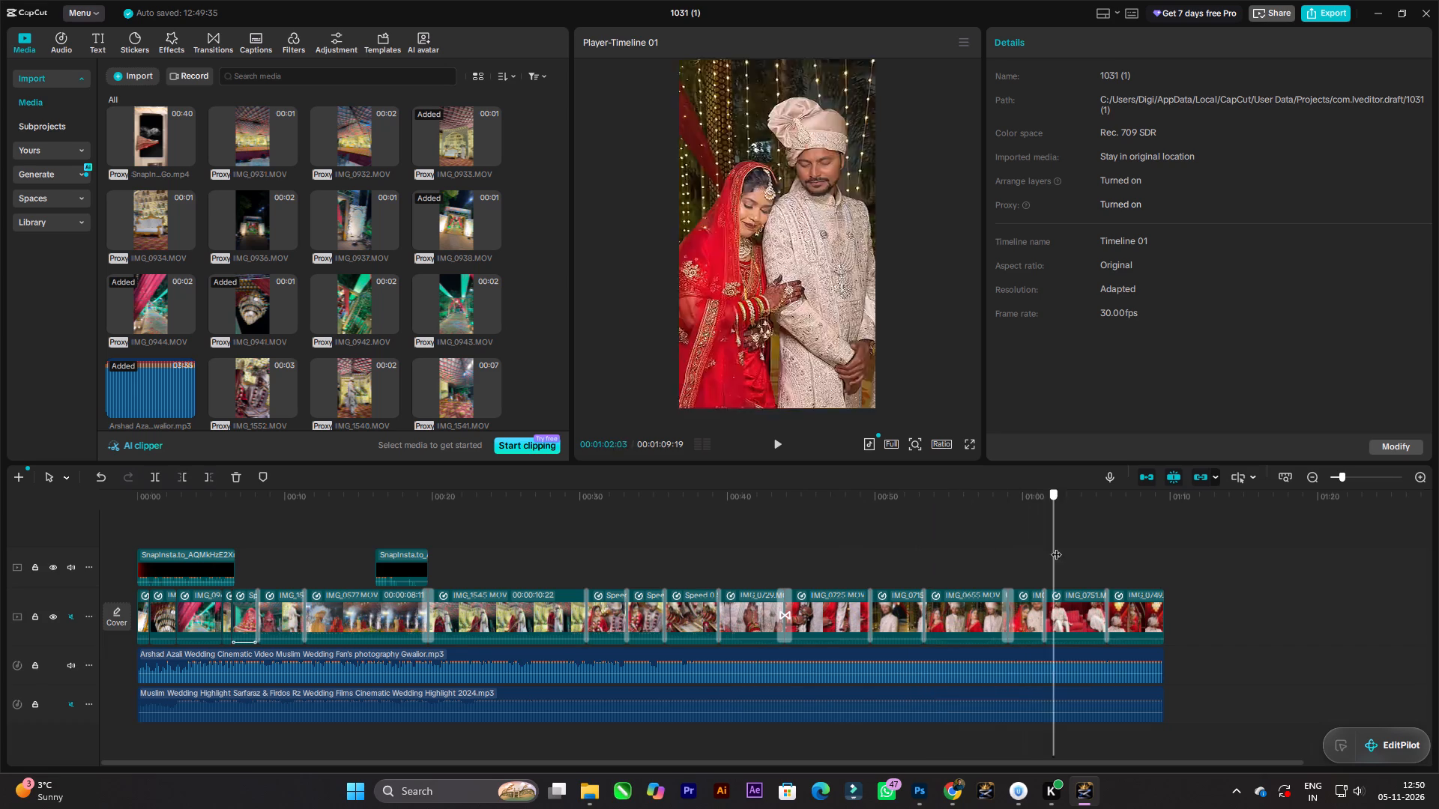
left_click_drag(1056, 547, 0, 377)
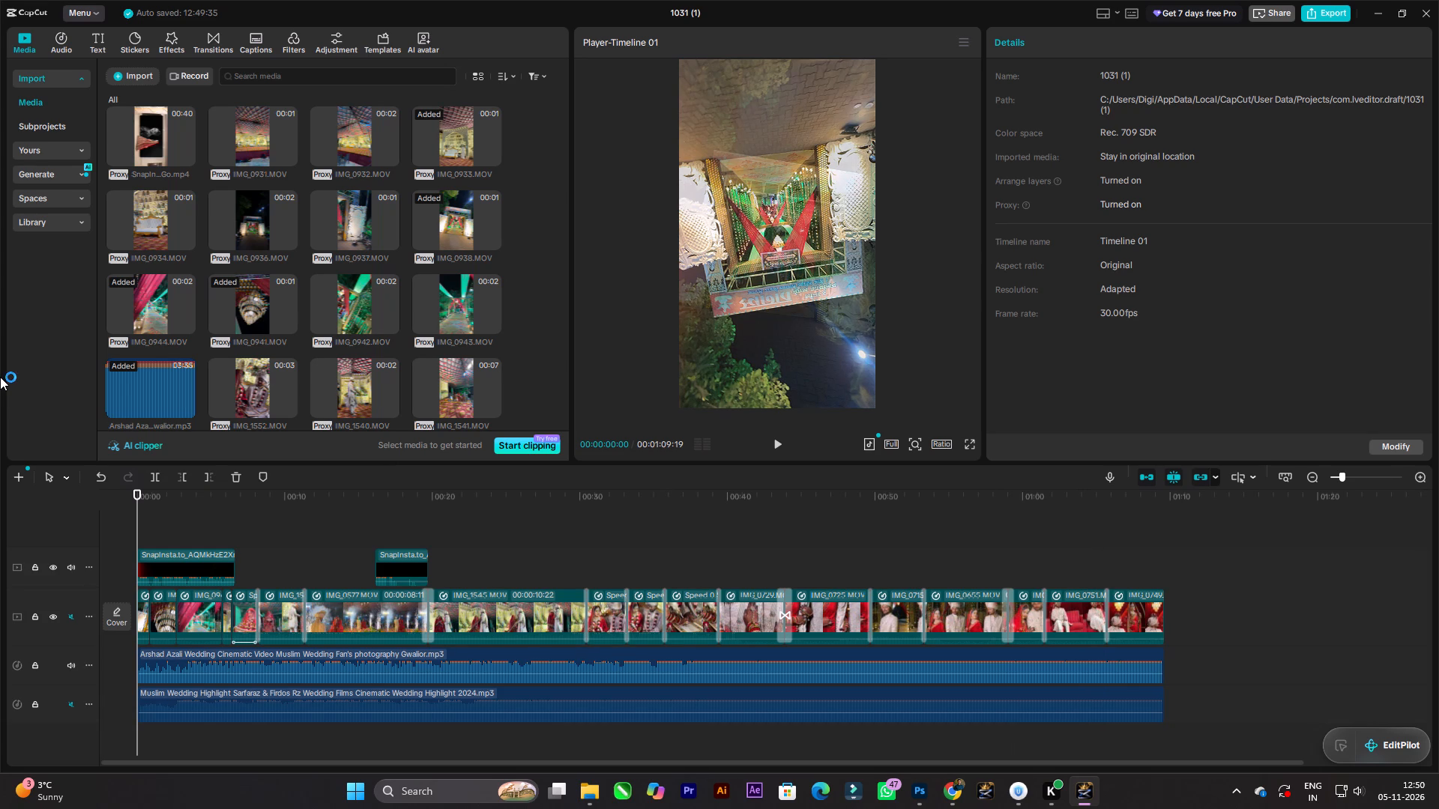
key("space")
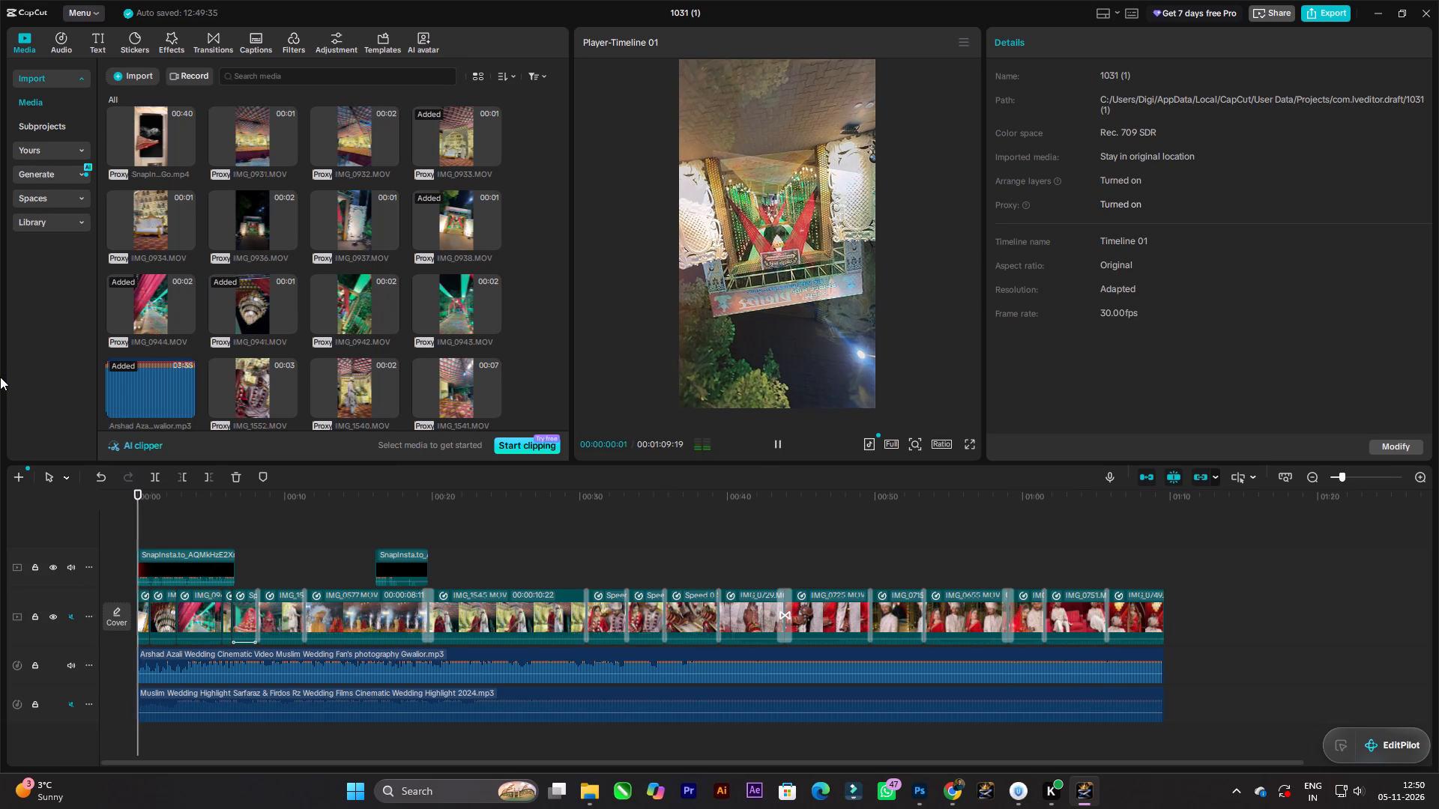
key("space")
Close the 1031 (1) project and the CapCut window.
left_click(1420, 0)
left_click(1425, 20)
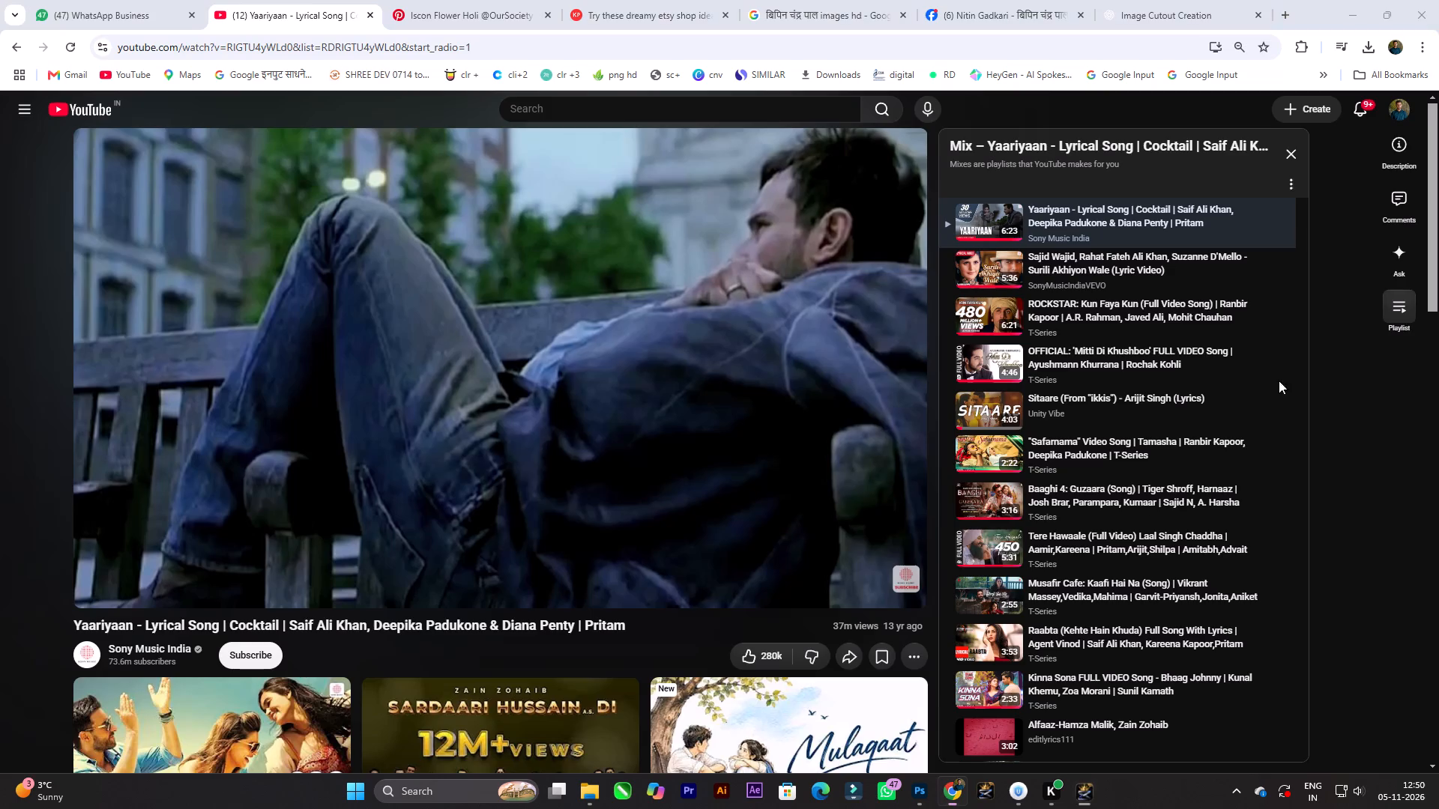
right_click(1101, 799)
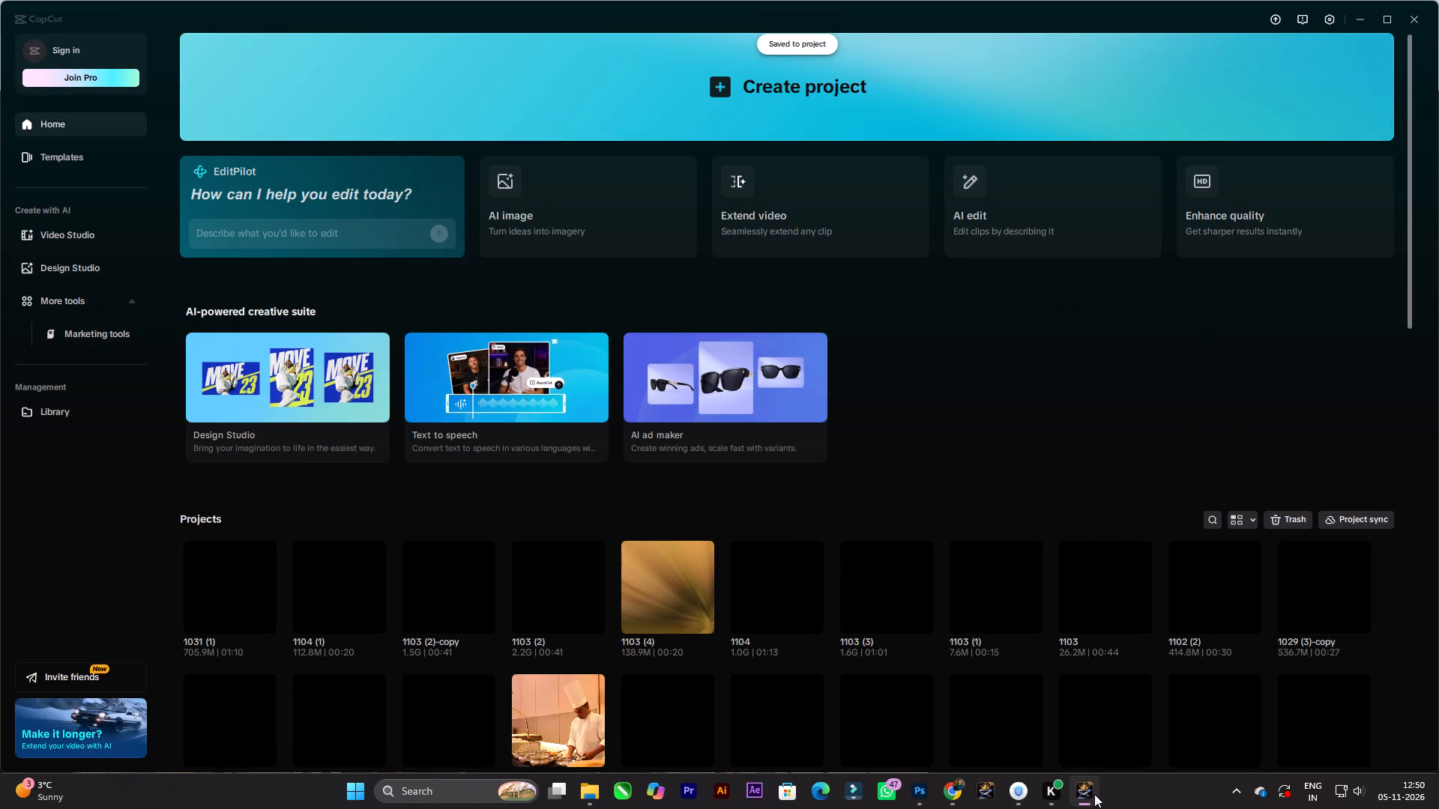
right_click(1093, 793)
left_click(1046, 748)
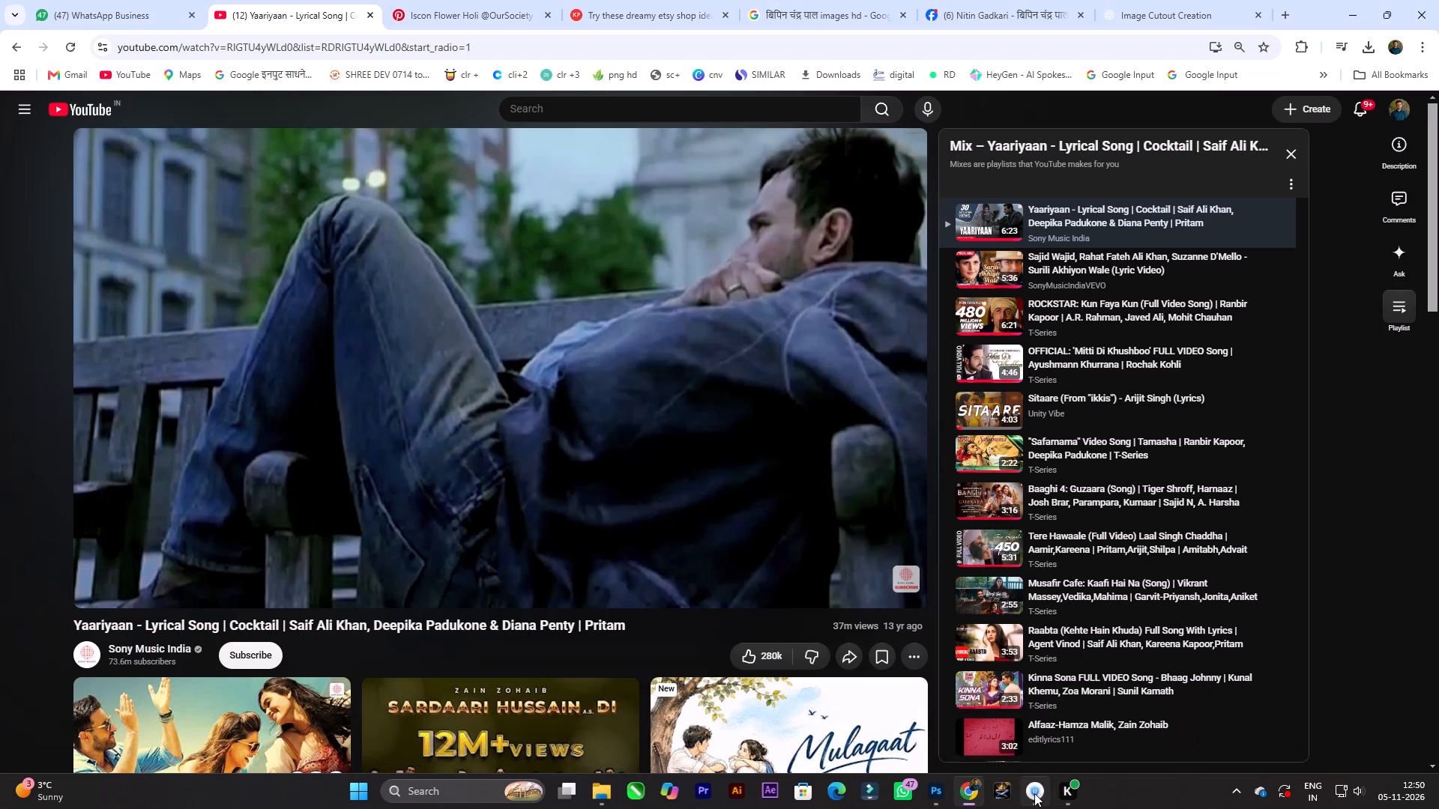
right_click(1034, 793)
left_click(1031, 754)
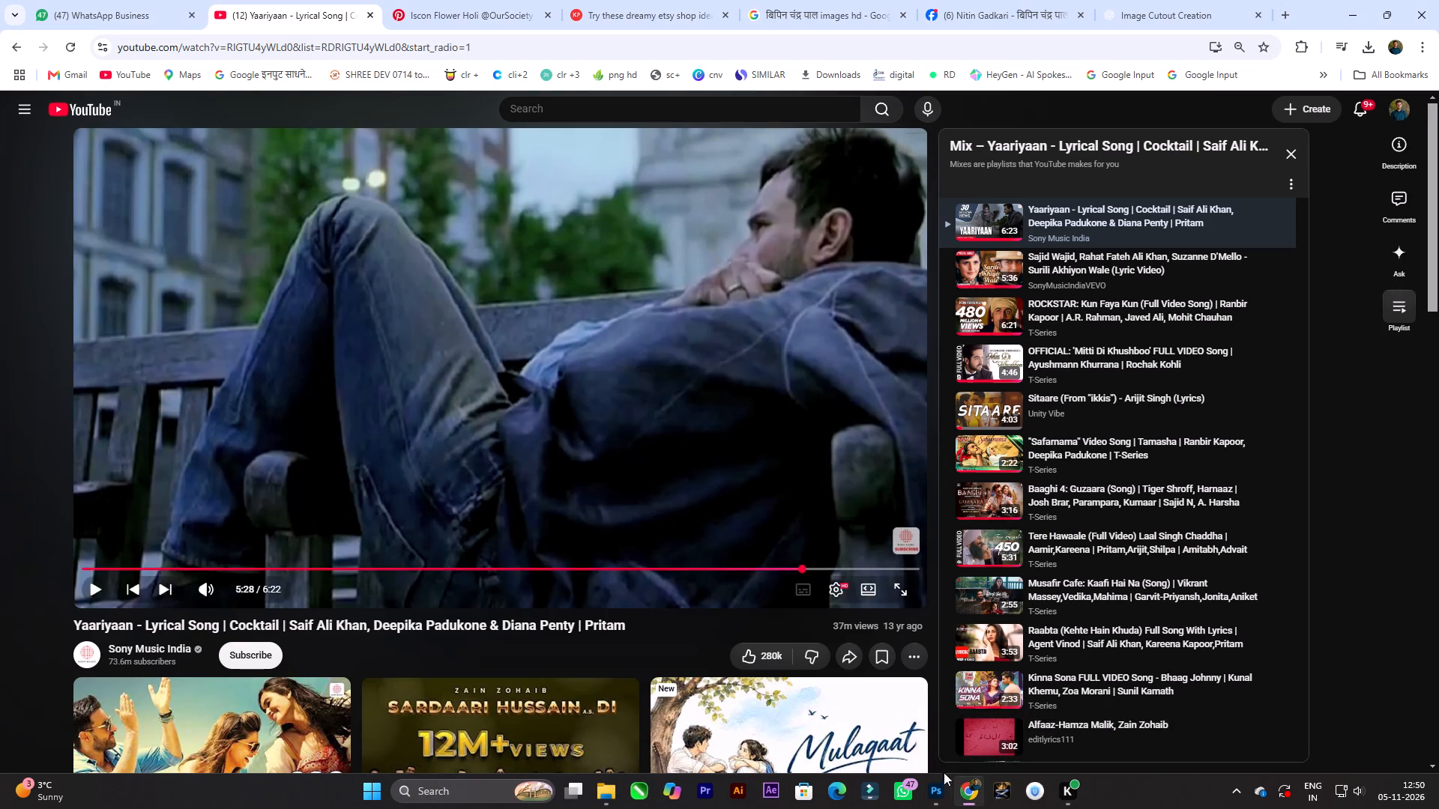
Switch back to Photoshop and move the portrait up beside the orange headline, to about X 0.13 in and Y 0.57 in.
left_click(934, 799)
scroll(513, 262, "up", 3, "alt")
key("alt+space")
key("alt+space")
key("alt+space")
key("alt+space")
key("alt+space")
left_click_drag(538, 312, 582, 425)
key("v")
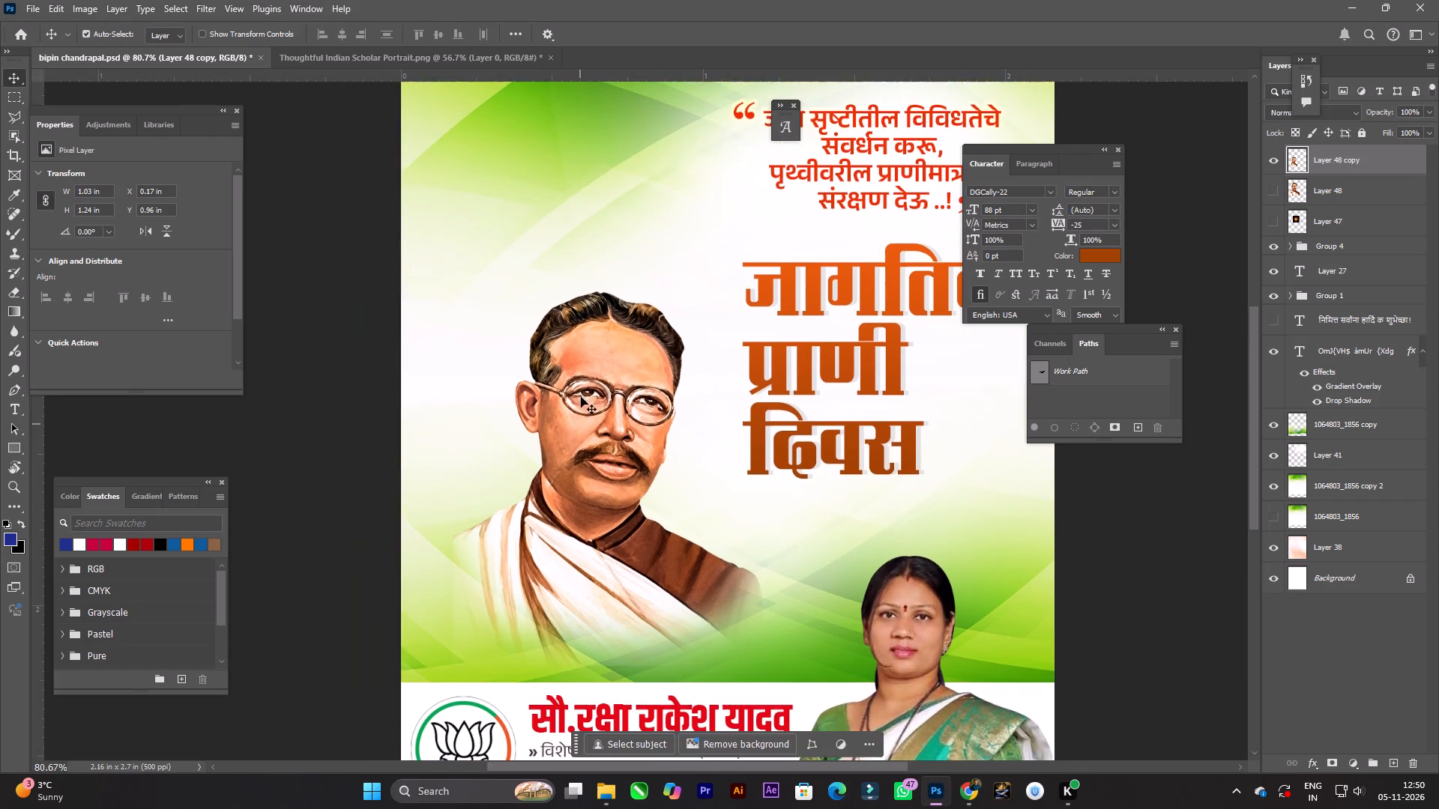
scroll(594, 375, "down", 4, "alt")
key("space")
key("space")
key("space")
left_click_drag(603, 361, 569, 476)
left_click_drag(572, 481, 550, 361)
scroll(562, 403, "up", 3, "alt")
key("space")
left_click_drag(589, 422, 551, 378)
left_click_drag(569, 506, 588, 558)
Blend the brown garment's outer edge and the shawl's bottom edge into the background with the 200 px soft eraser.
key("e")
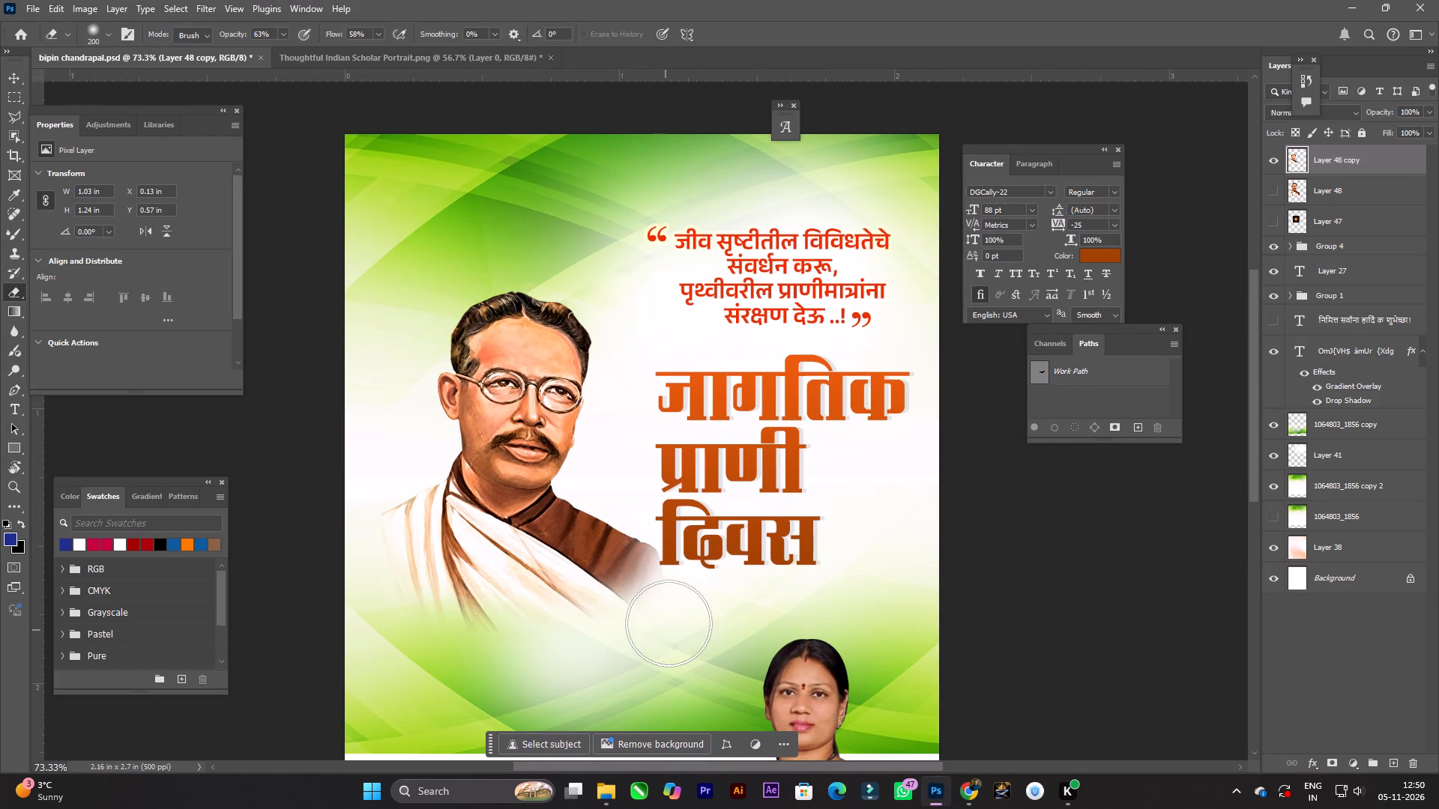
left_click(680, 600)
left_click_drag(680, 588, 680, 575)
left_click(678, 566)
left_click_drag(677, 565, 667, 609)
left_click_drag(631, 625, 552, 653)
left_click_drag(547, 658, 601, 651)
left_click_drag(621, 630, 651, 603)
left_click_drag(666, 567, 663, 557)
left_click(657, 522)
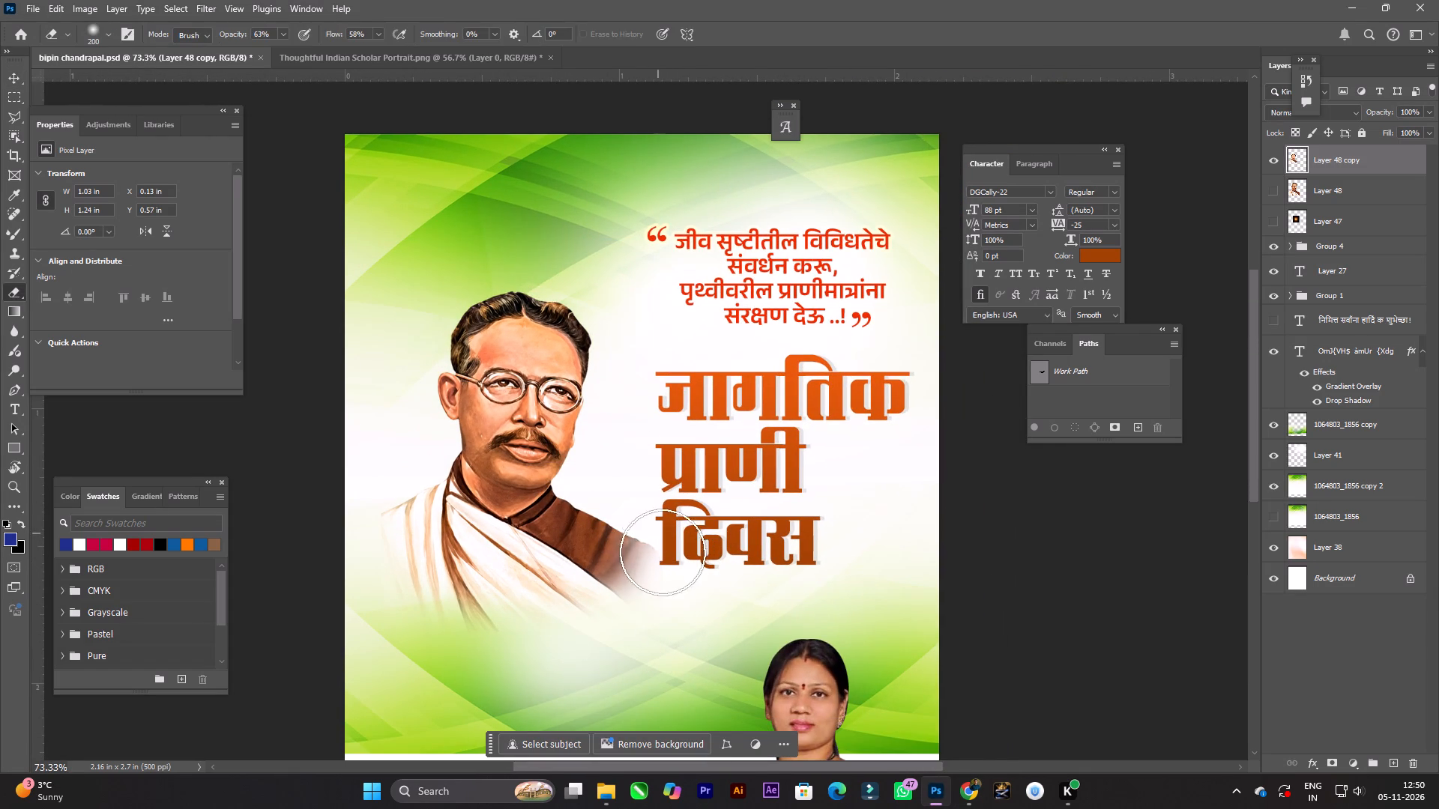
Soften the brown garment's outer edge and the shawl's lower edge further with the 200 px soft eraser.
left_click_drag(663, 512, 666, 518)
left_click_drag(666, 511, 653, 518)
left_click_drag(648, 506, 630, 581)
left_click_drag(652, 543, 539, 671)
left_click_drag(566, 664, 624, 605)
left_click_drag(611, 621, 578, 633)
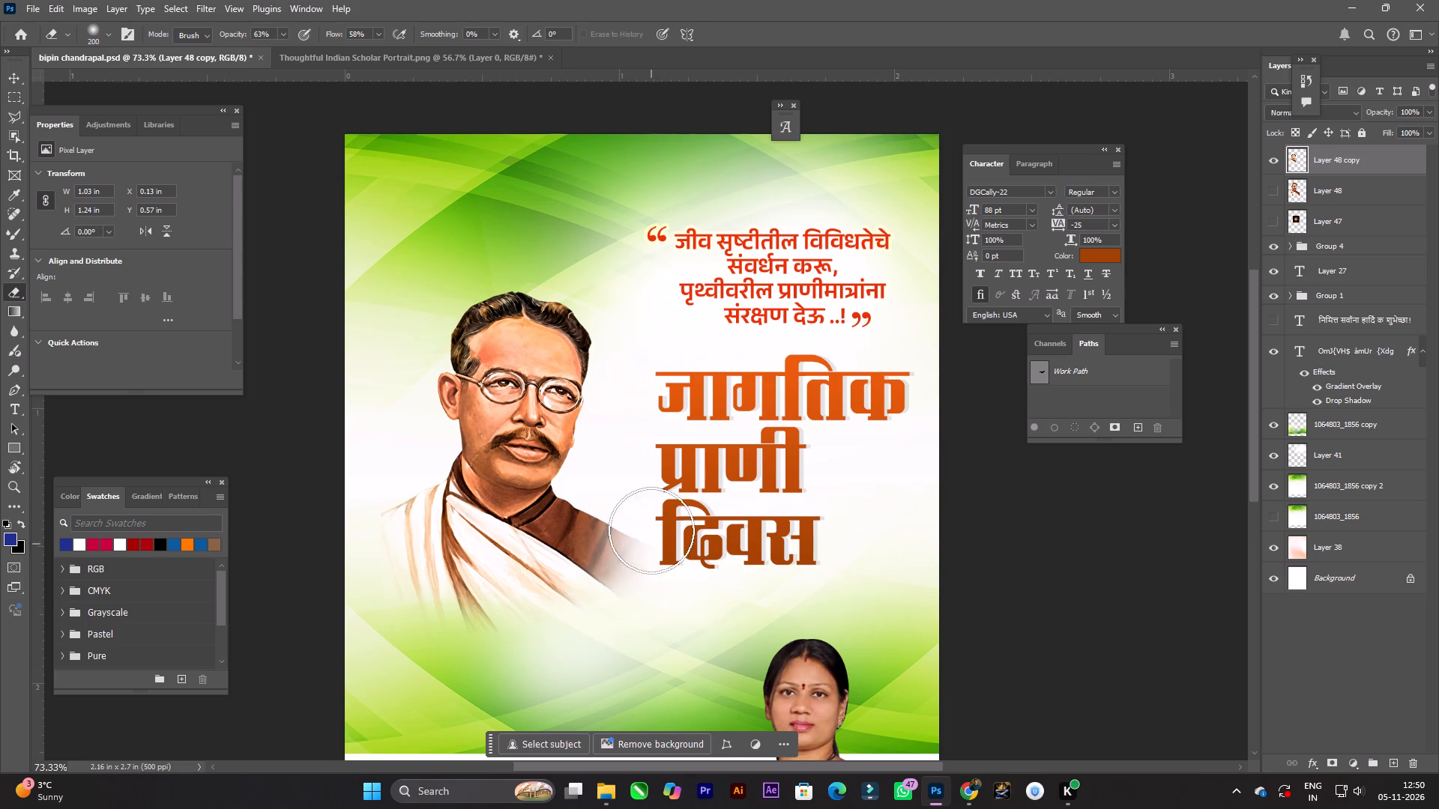
left_click_drag(651, 527, 504, 660)
left_click_drag(474, 664, 418, 665)
left_click_drag(456, 660, 639, 663)
left_click_drag(551, 661, 600, 628)
left_click_drag(559, 632, 548, 634)
left_click_drag(627, 590, 653, 563)
left_click_drag(648, 543, 556, 618)
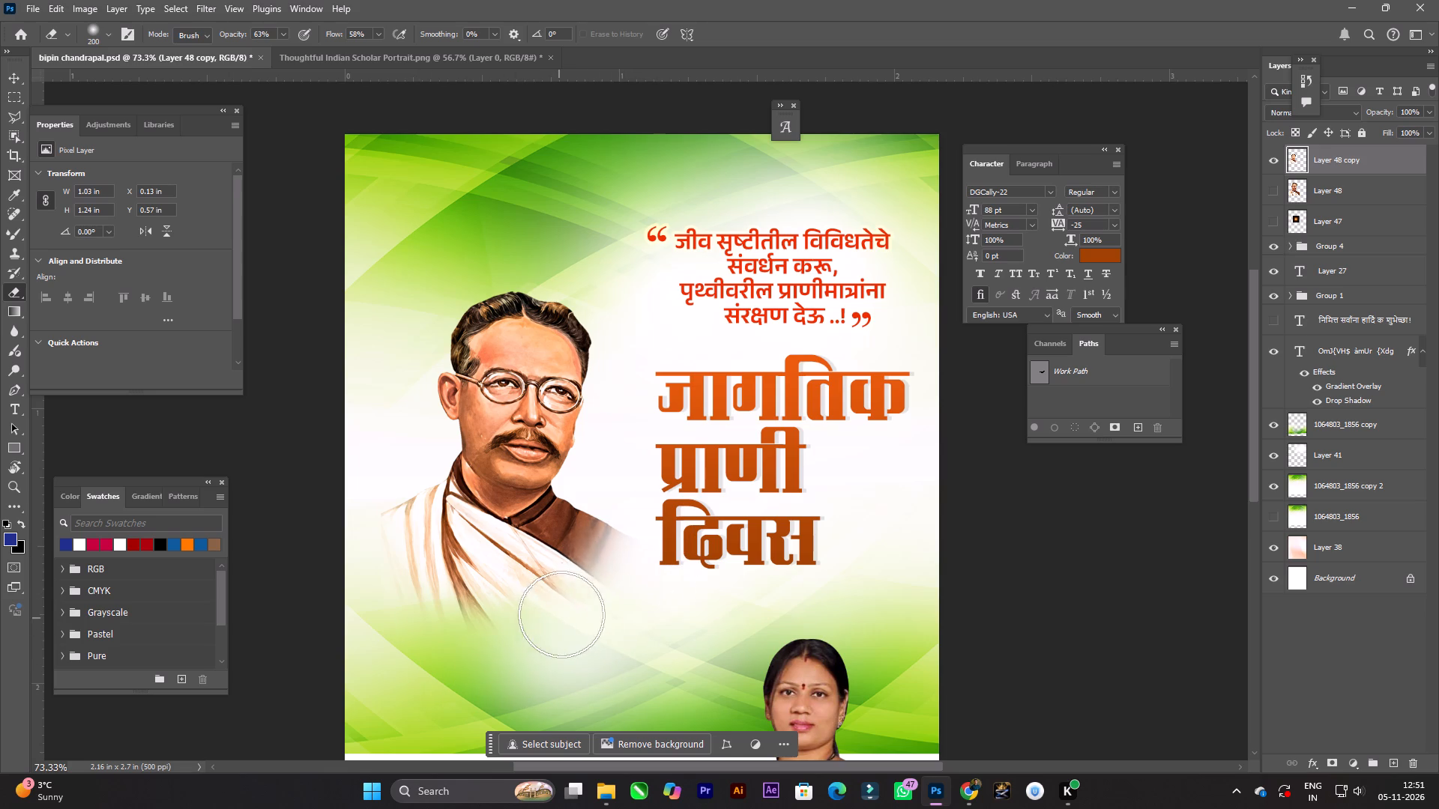
Scale the portrait to about 124% and rotate it about 3.9° counterclockwise, keeping it beside the orange headline.
key("v")
scroll(557, 435, "down", 3, "alt")
key("space")
left_click(588, 437)
left_click(517, 404)
key("ctrl+t")
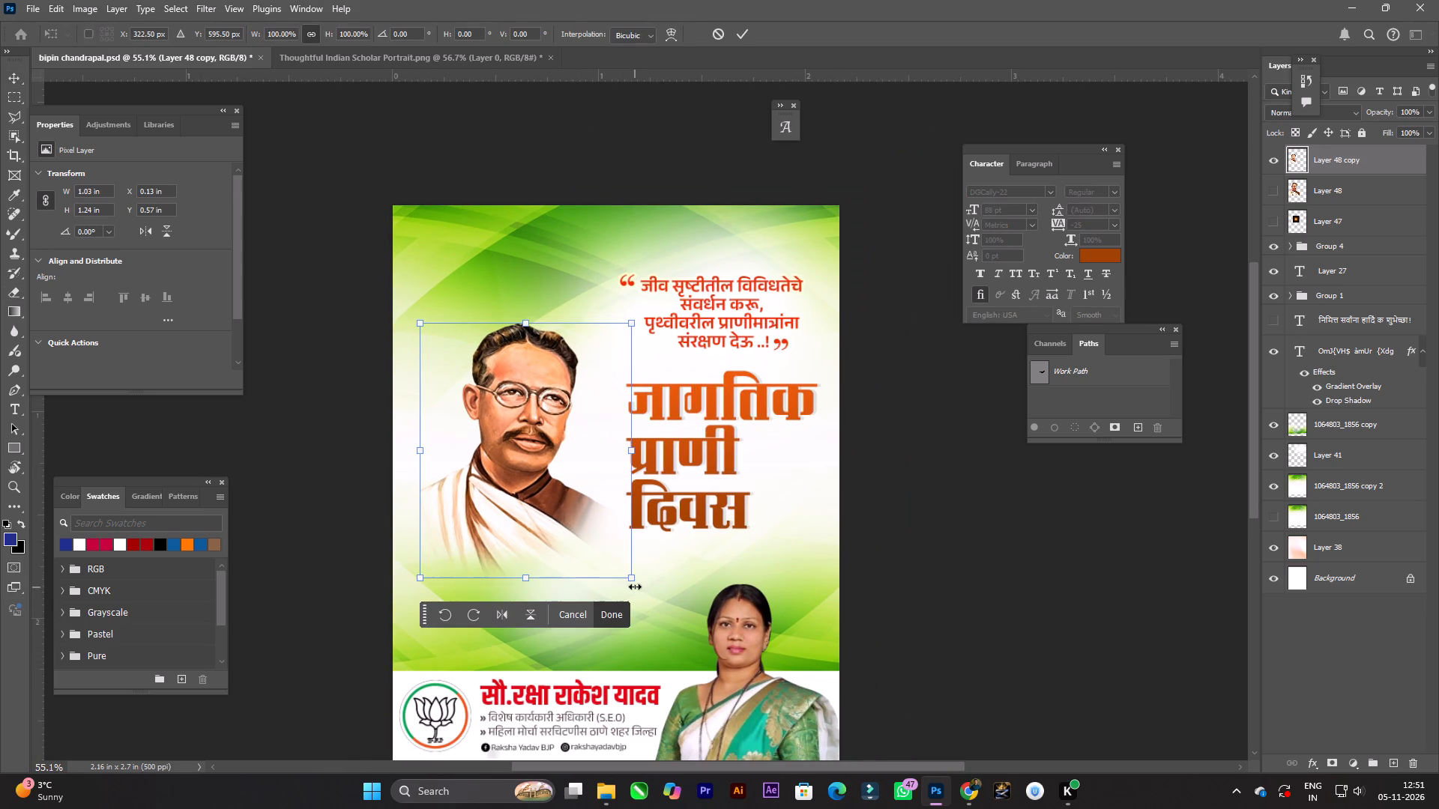
left_click_drag(635, 582, 666, 604, "alt")
left_click(722, 568)
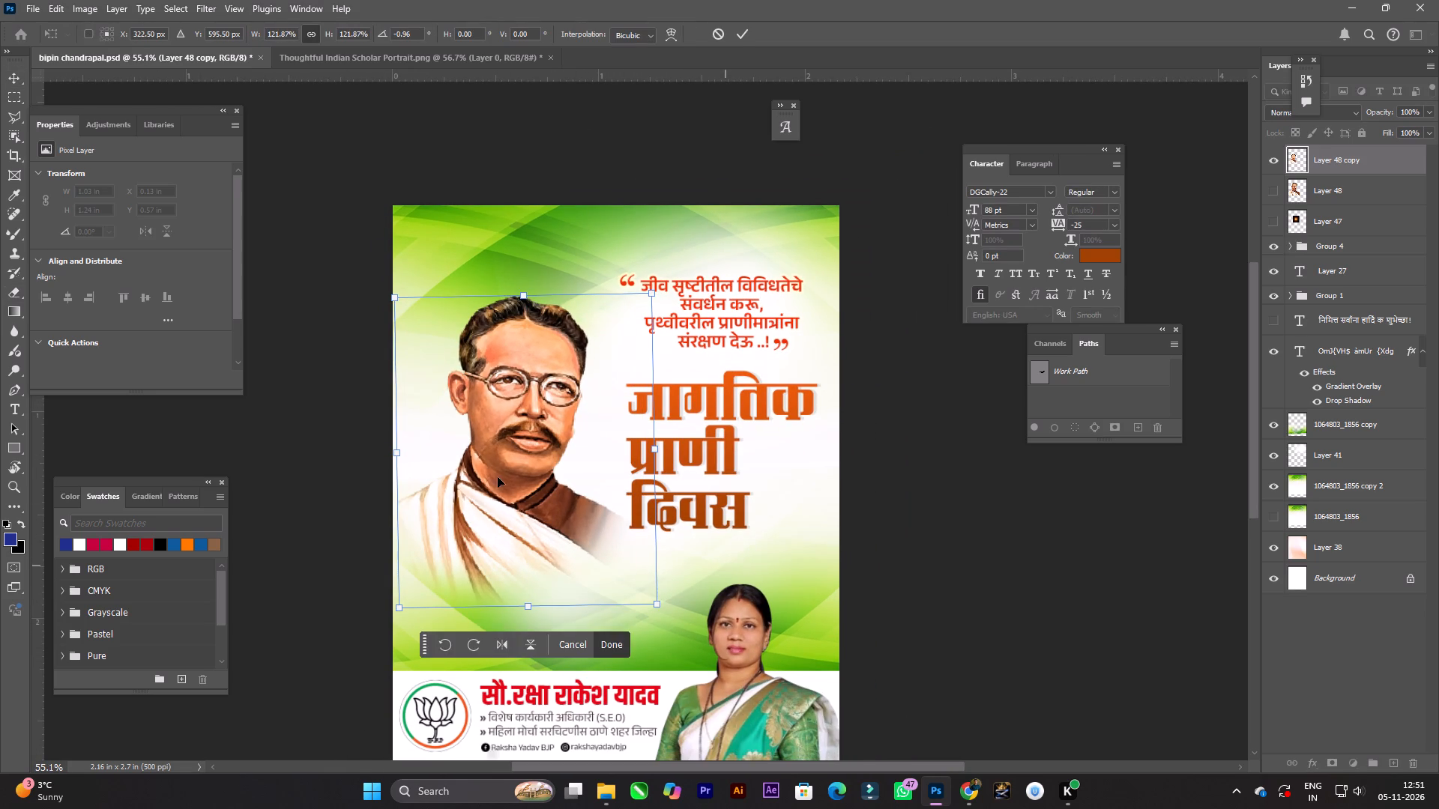
left_click_drag(502, 452, 512, 452)
left_click_drag(721, 513, 725, 508)
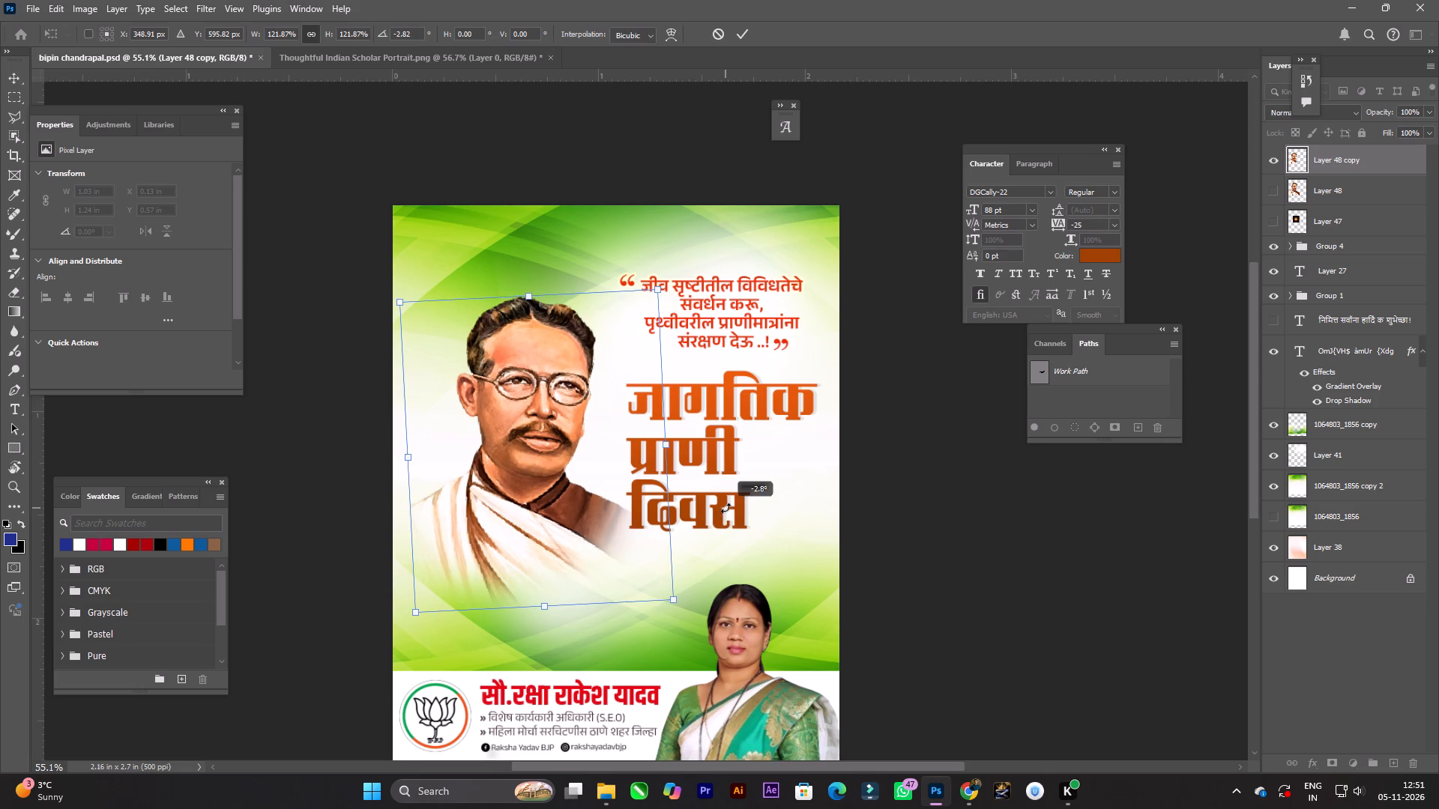
left_click_drag(725, 508, 725, 506)
left_click(680, 599, "alt")
left_click(729, 593)
double_click(515, 372)
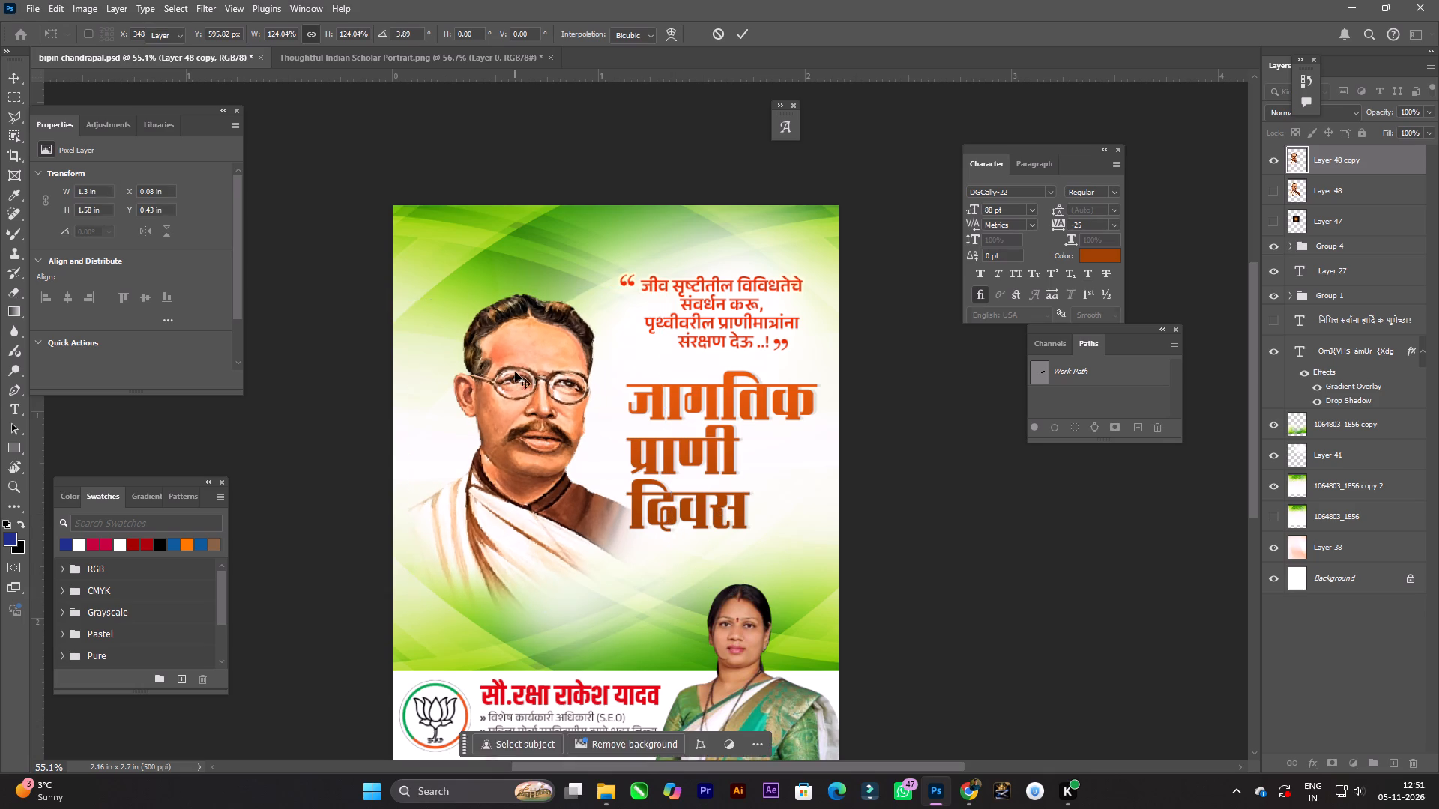
Move the portrait up to about X 0.08 in and Y 0.36 in, beside the orange headline.
key("space")
left_click_drag(524, 374, 534, 378)
key("ctrl+t")
key("ctrl+t")
left_click_drag(554, 388, 538, 372)
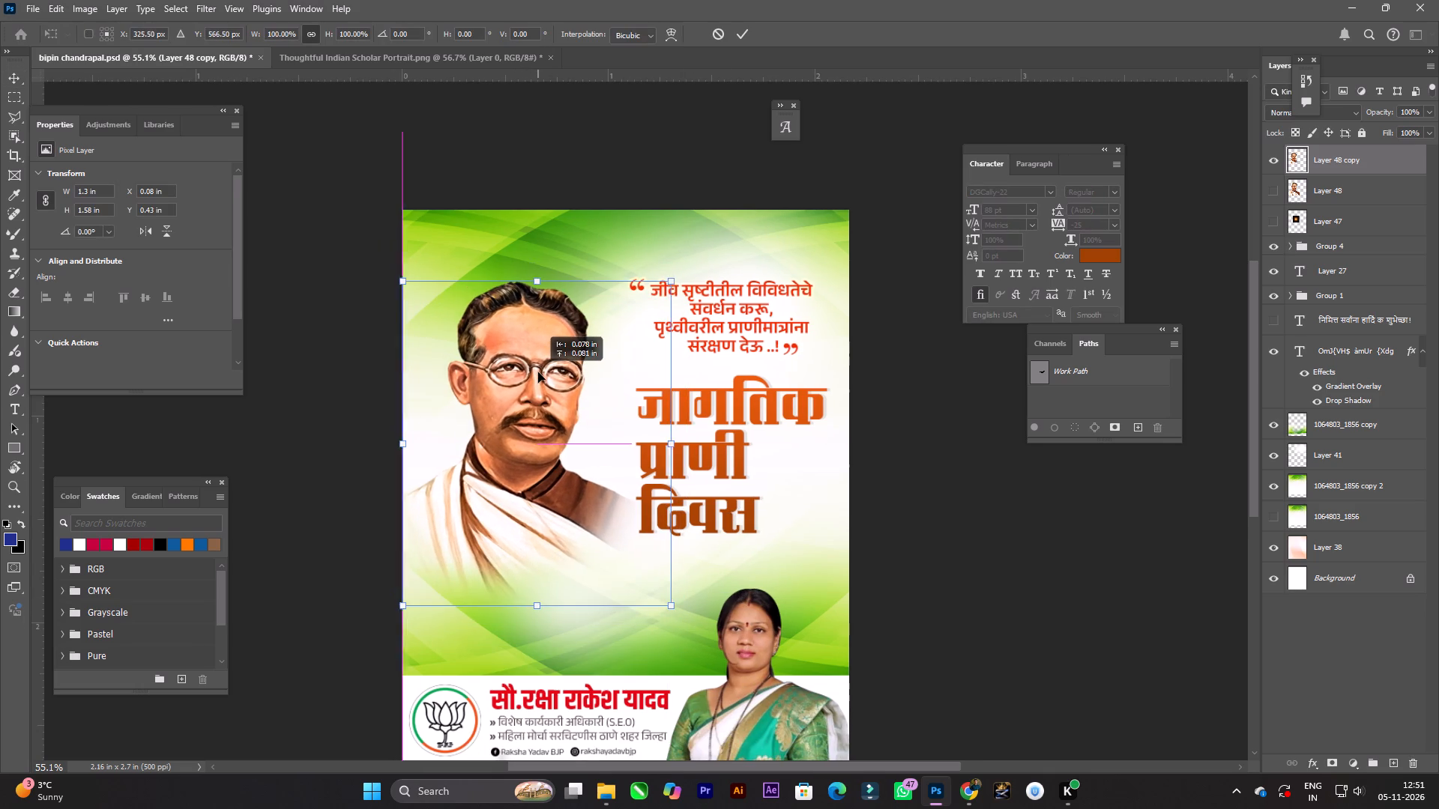
left_click_drag(538, 372, 547, 374)
double_click(547, 374)
key("space")
key("space")
key("space")
key("space")
key("space")
left_click_drag(595, 376, 558, 370)
left_click_drag(516, 375, 524, 376)
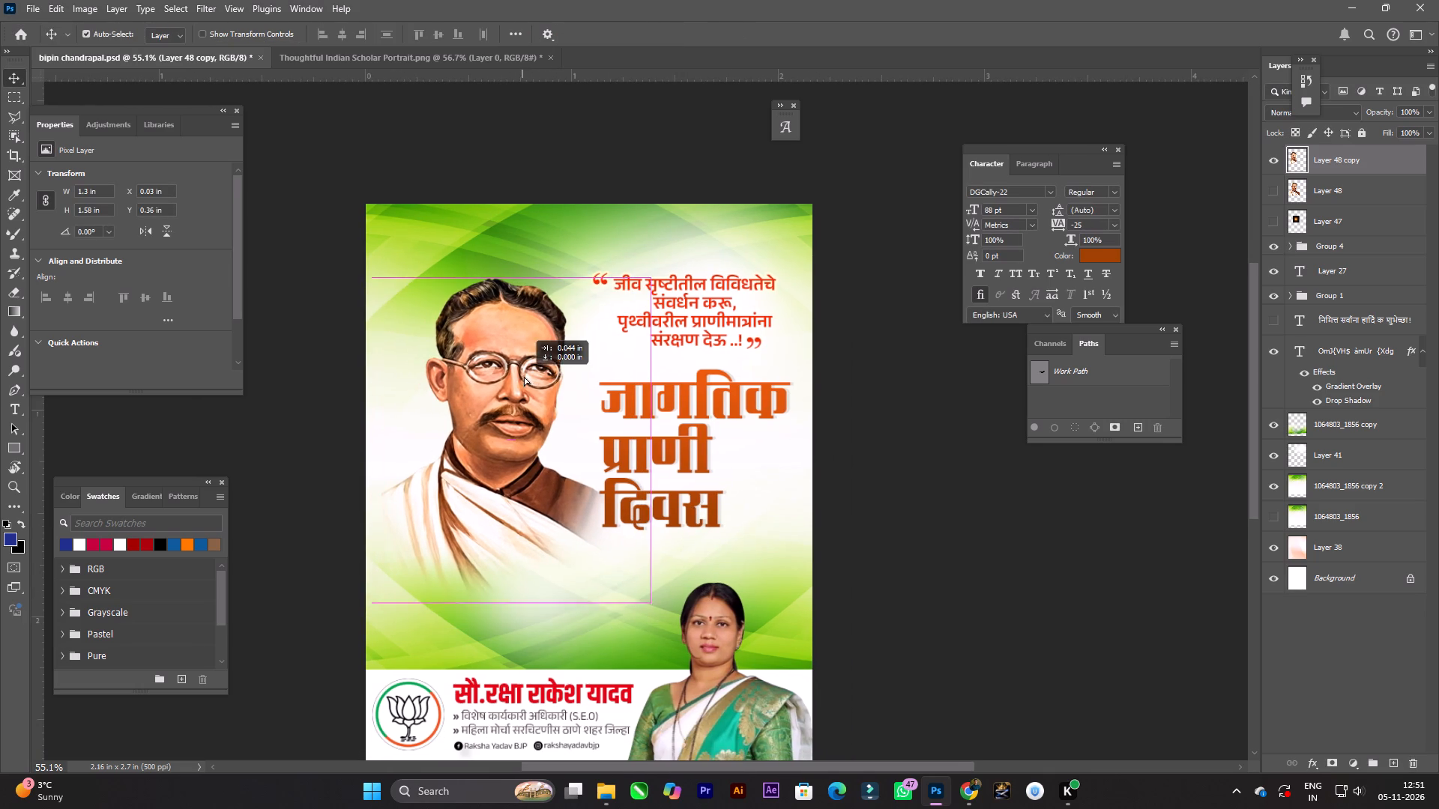
left_click_drag(524, 376, 525, 376)
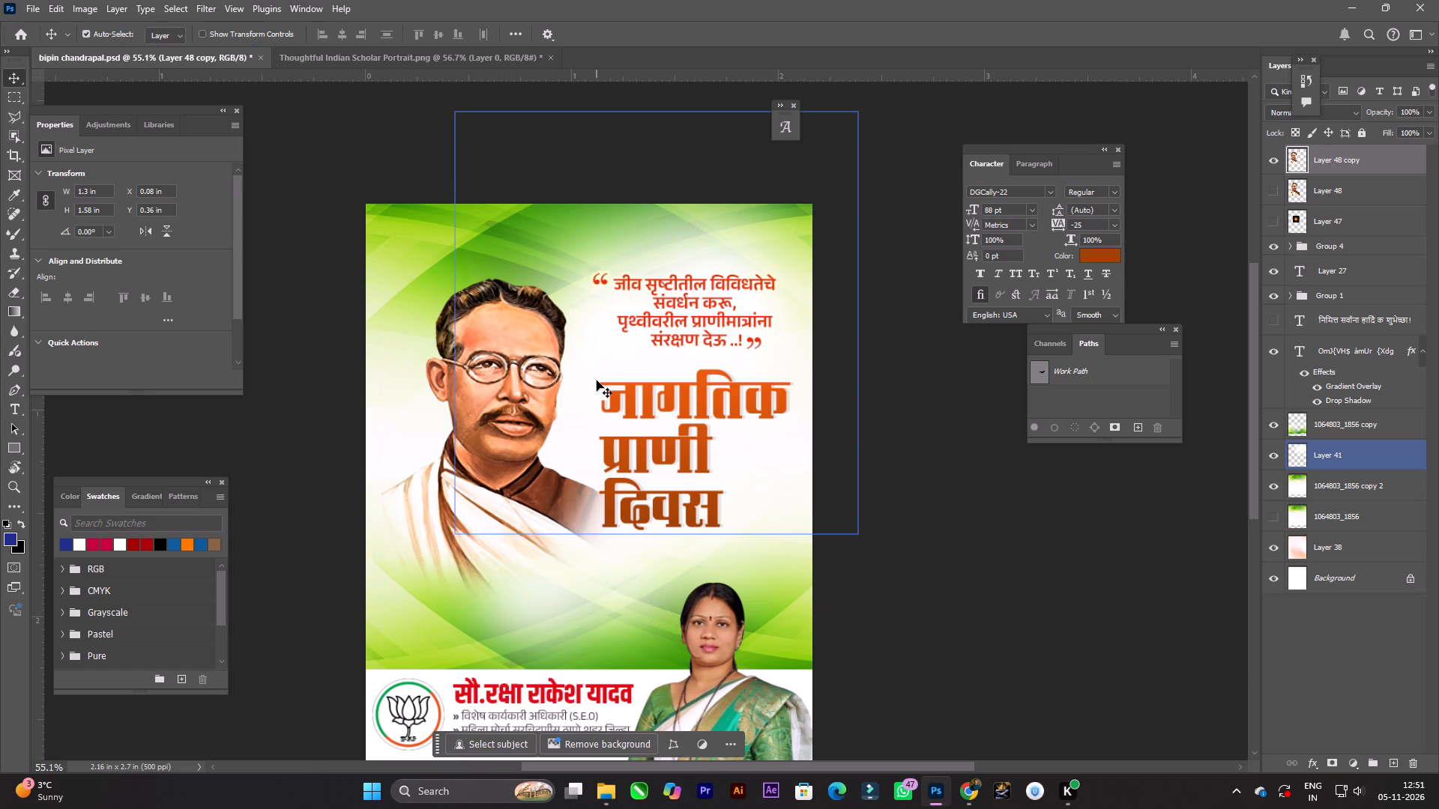
Check the available drives under This PC in File Explorer and return to Photoshop.
key("super+e")
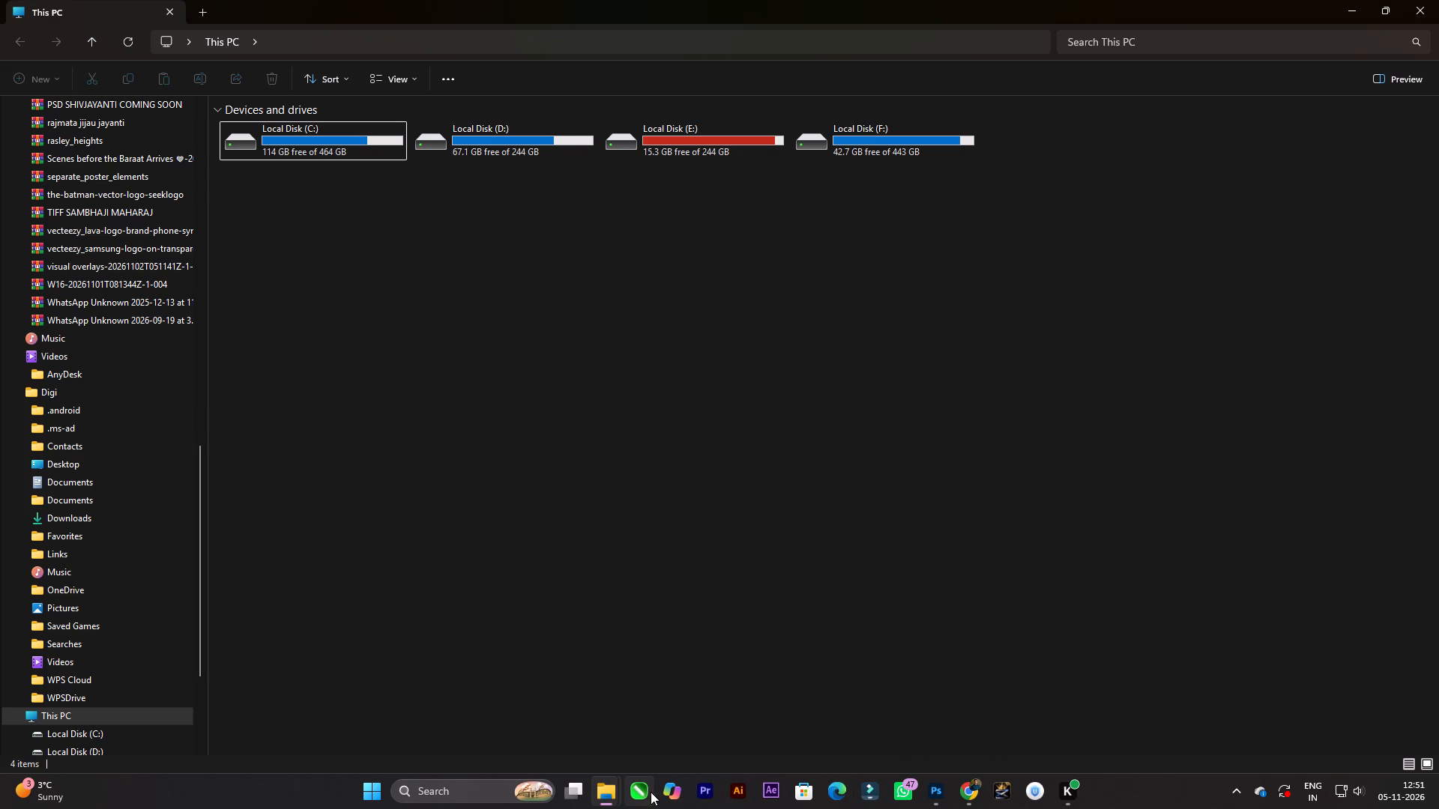
left_click(940, 788)
Fine-tune the portrait's horizontal position to about X 0.07 in.
key("space")
key("space")
key("space")
key("space")
left_click_drag(565, 347, 575, 348)
left_click(550, 353)
key("Right")
key("Right")
key("Left")
key("Left")
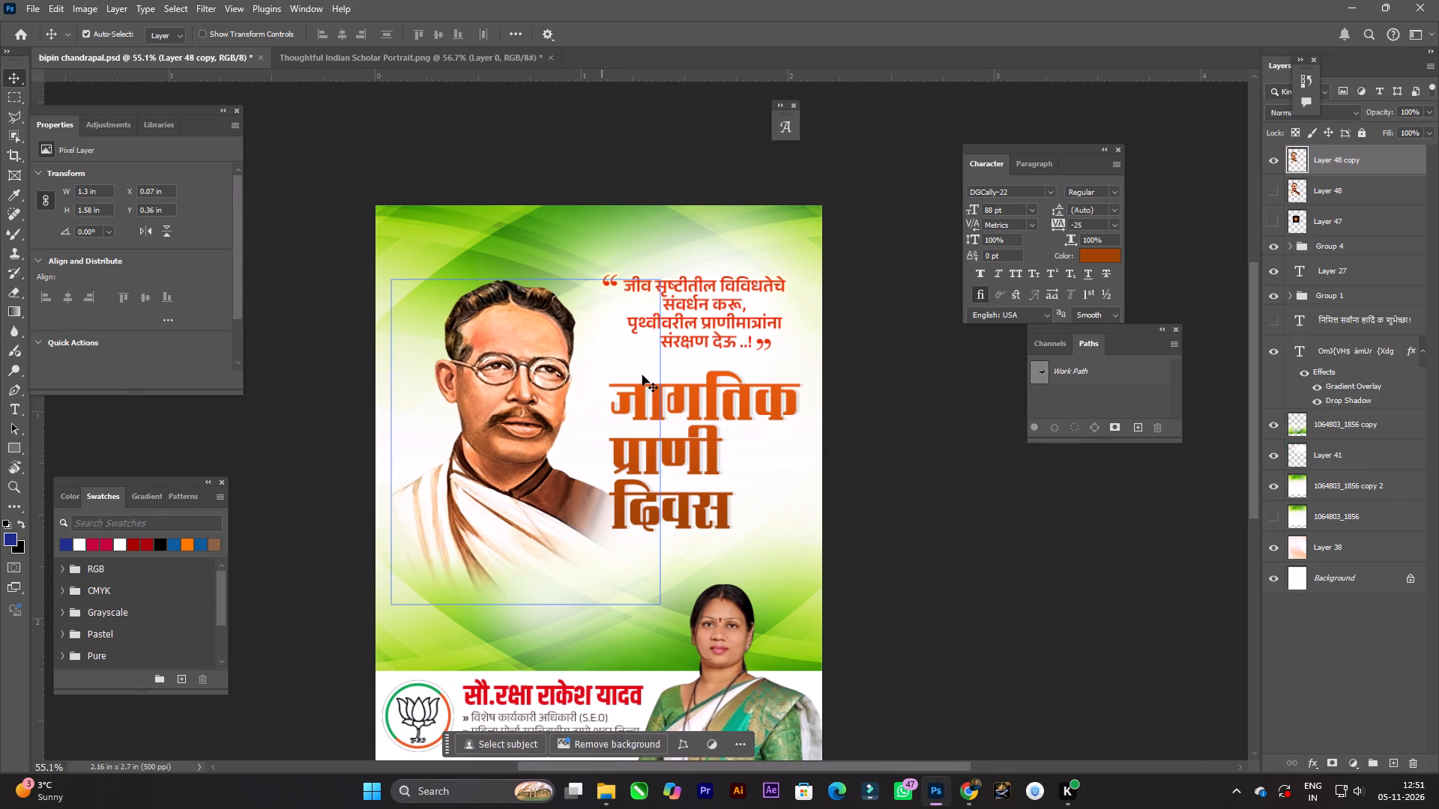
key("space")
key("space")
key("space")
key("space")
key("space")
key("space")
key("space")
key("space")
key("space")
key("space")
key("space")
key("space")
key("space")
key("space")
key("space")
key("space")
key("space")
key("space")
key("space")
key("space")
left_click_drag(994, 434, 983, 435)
Save the changes to the poster document bipin chandrapal.psd.
key("ctrl+s")
key("ctrl+s")
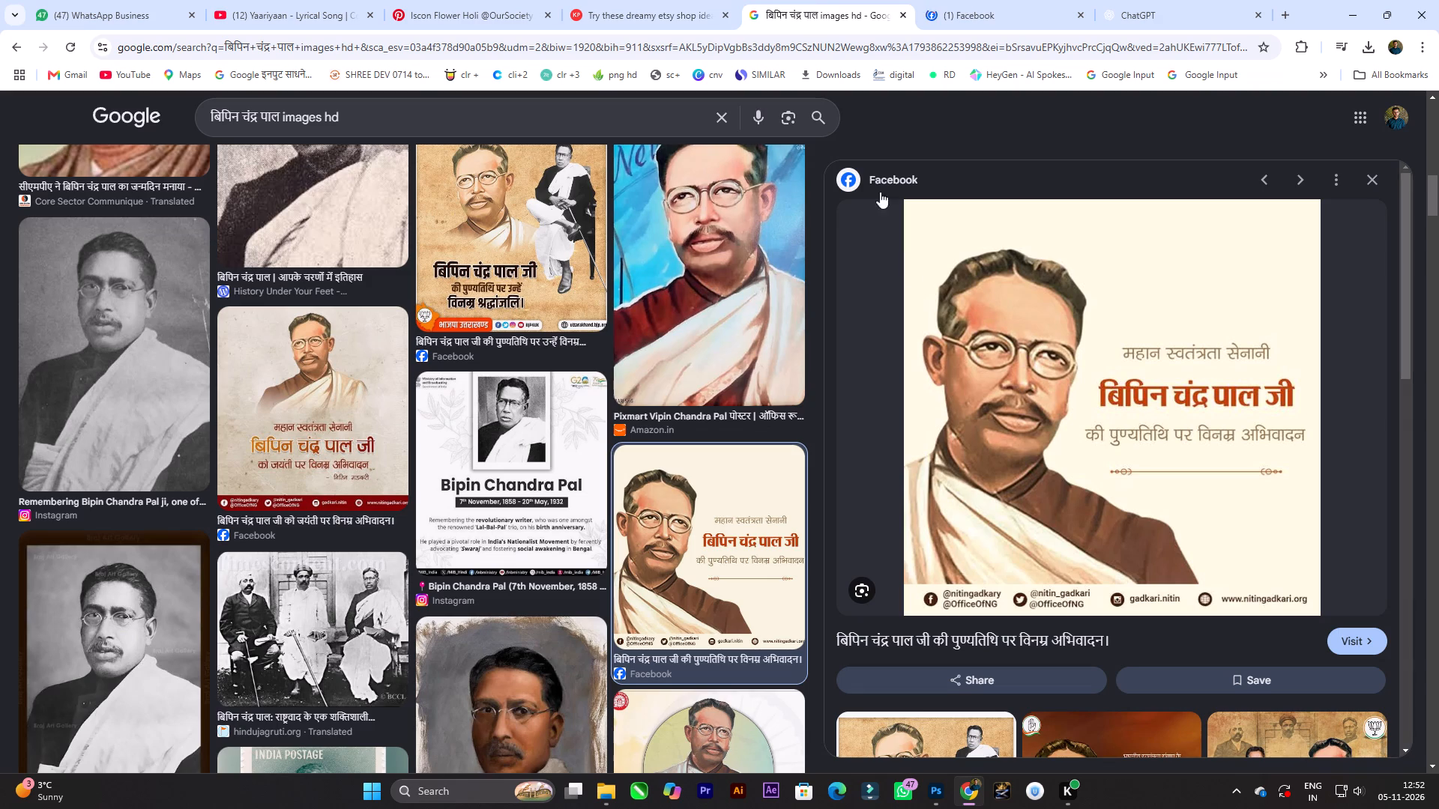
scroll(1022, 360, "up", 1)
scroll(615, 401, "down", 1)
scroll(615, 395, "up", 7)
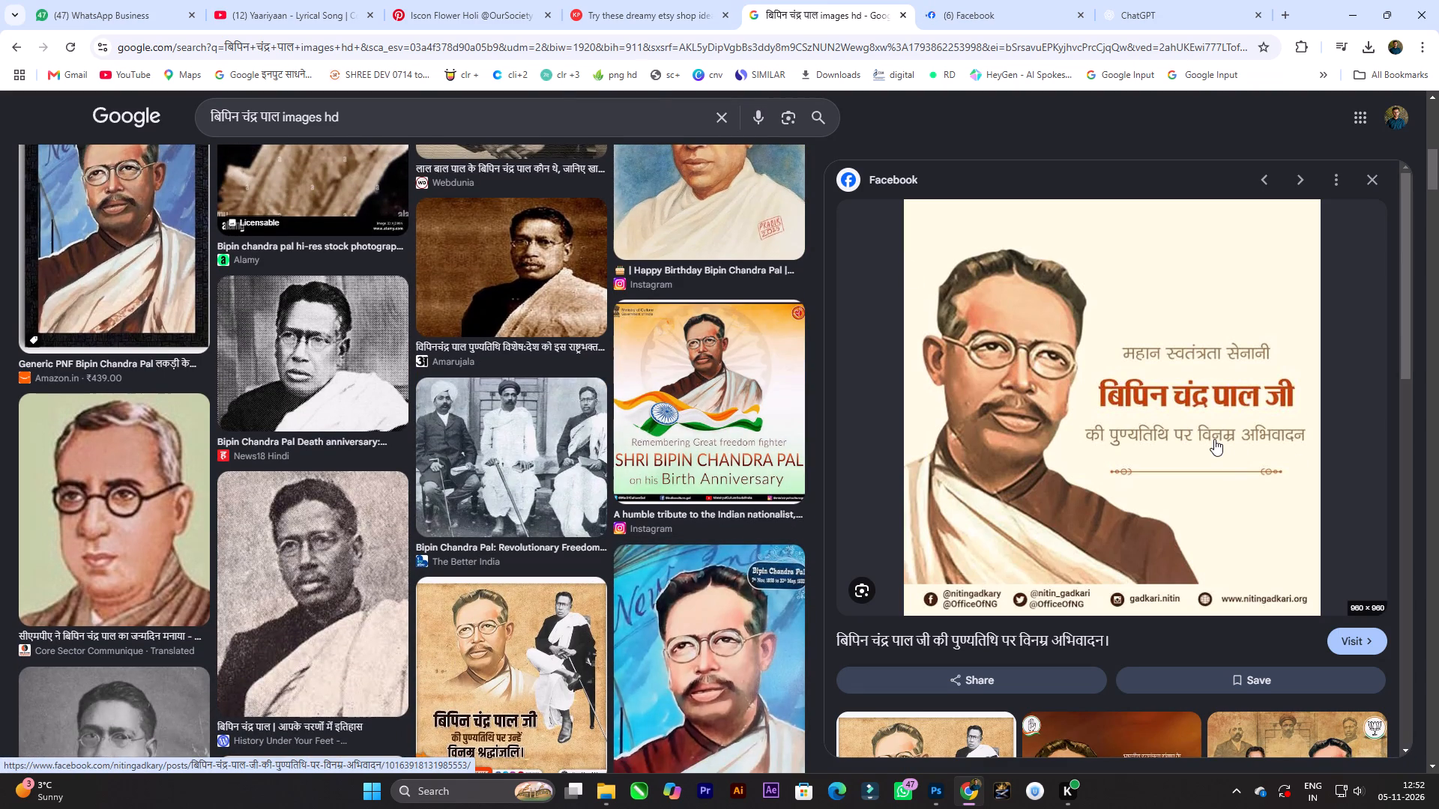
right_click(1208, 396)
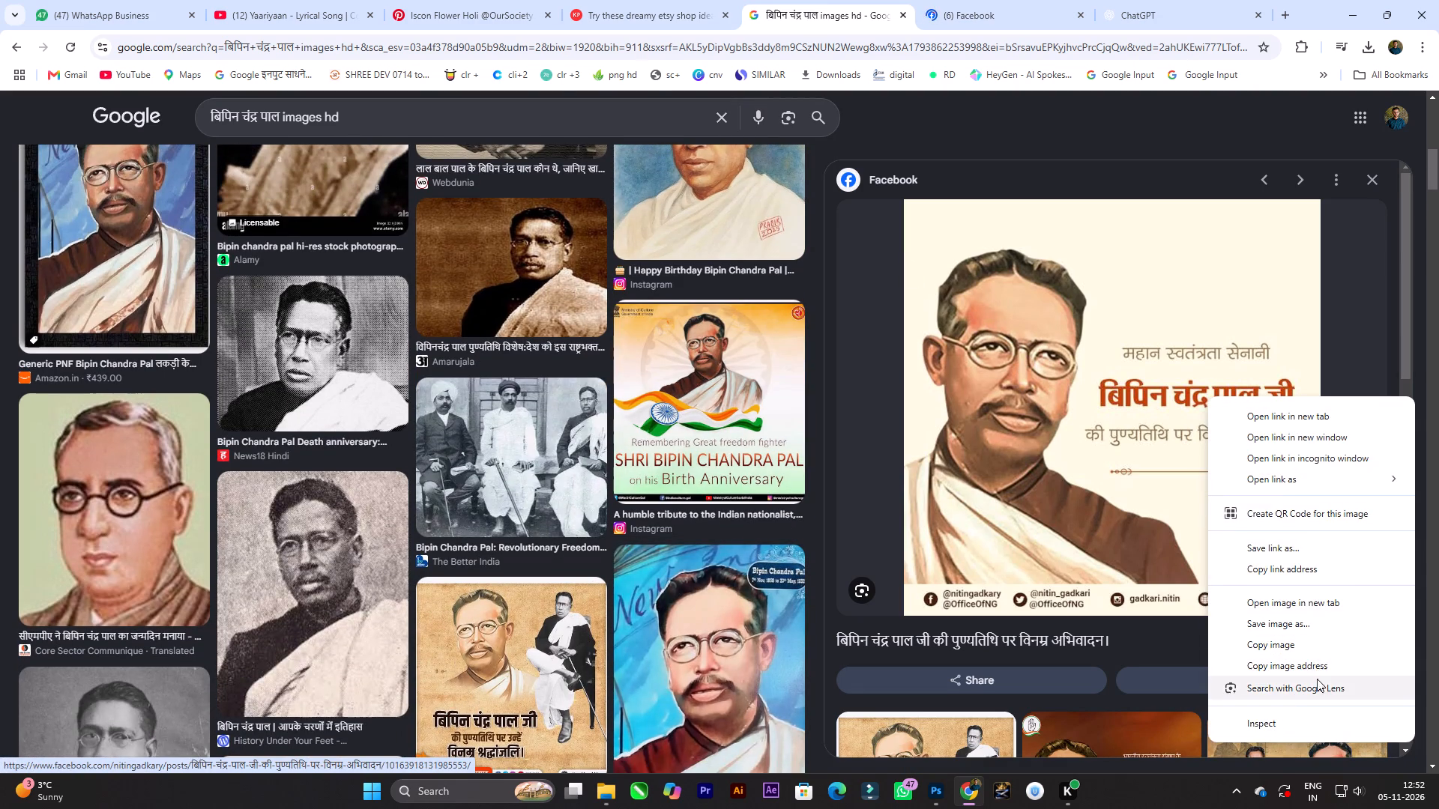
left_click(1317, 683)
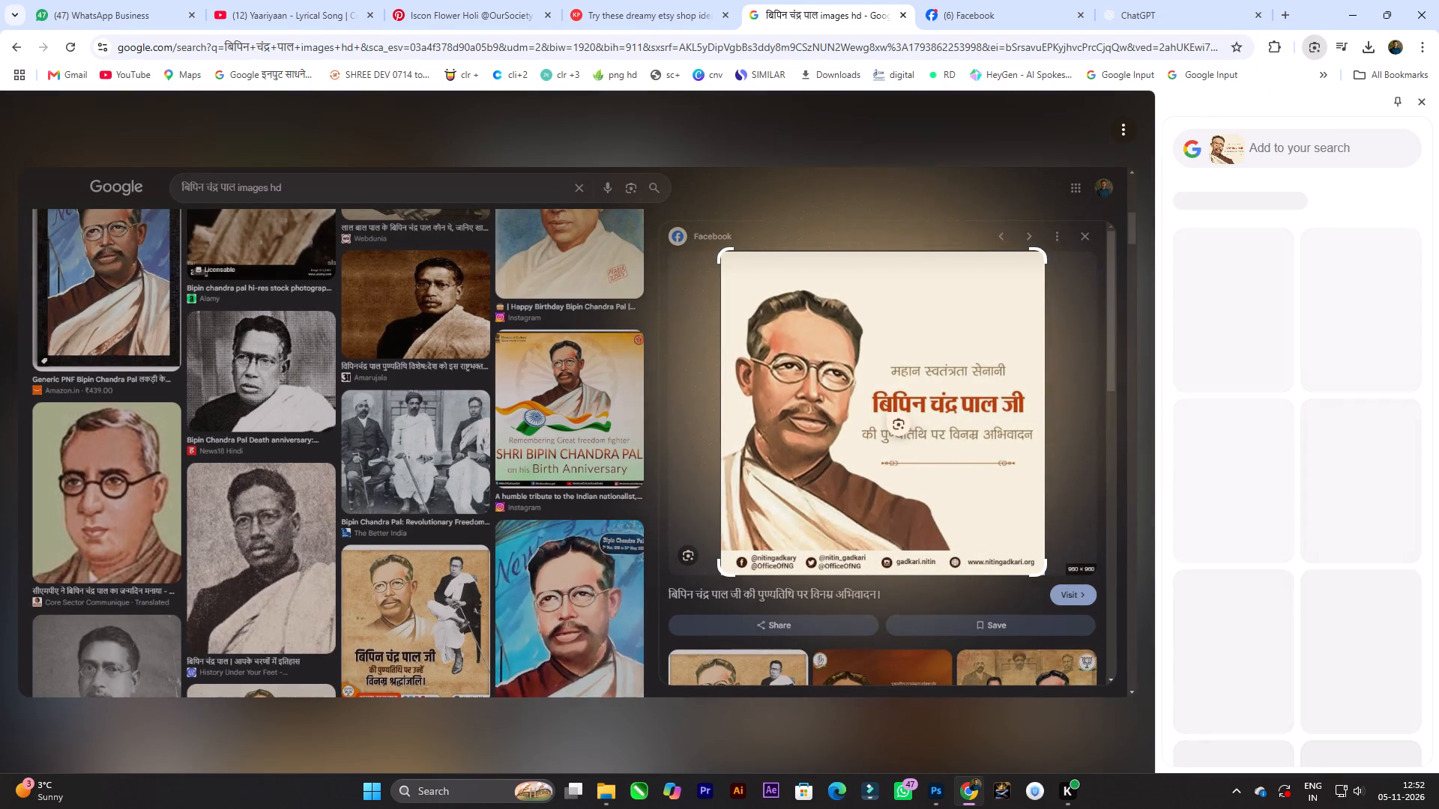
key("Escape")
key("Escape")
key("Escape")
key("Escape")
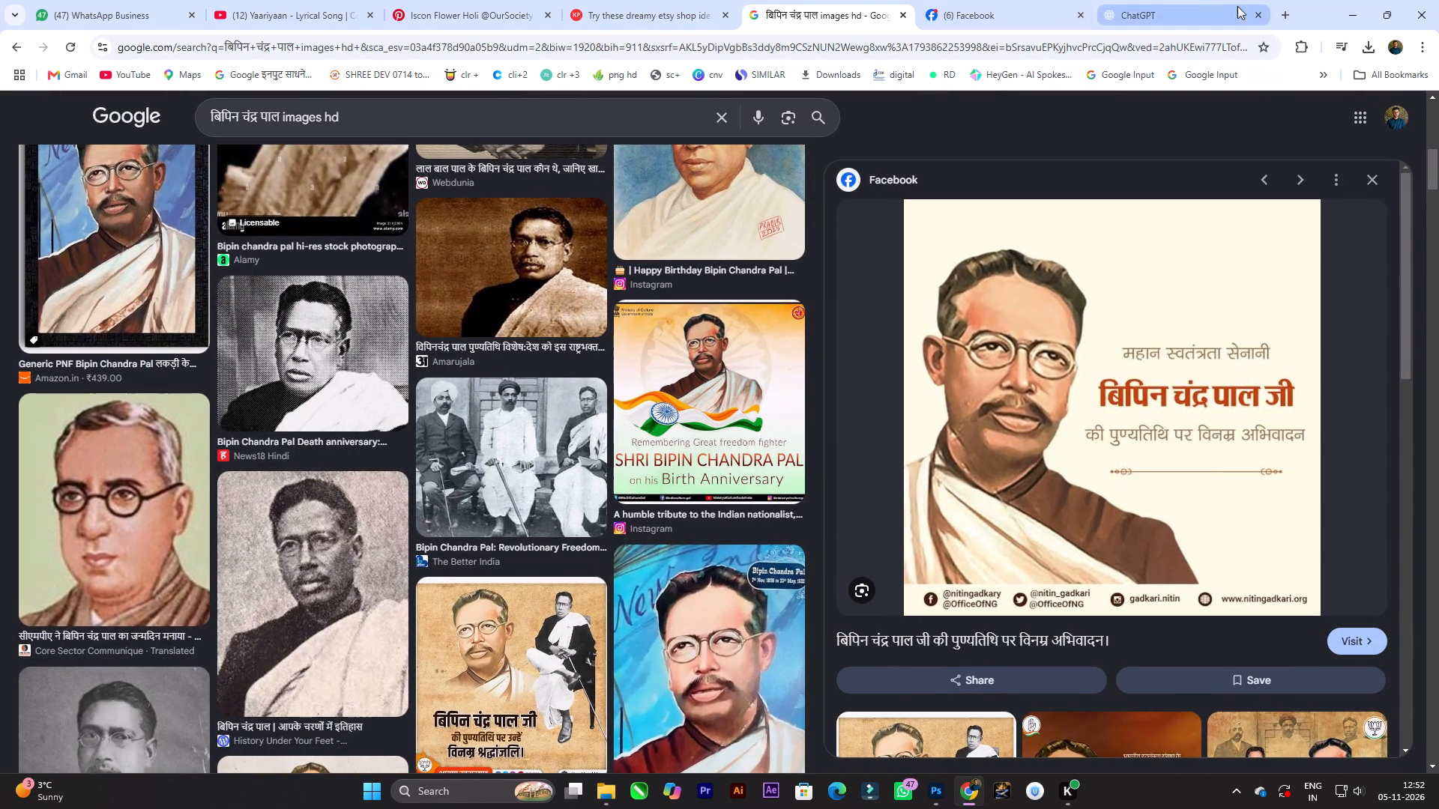
Search Google for "PINTREST DOWNLODER" in a new browser tab.
left_click(1294, 10)
left_click(796, 291)
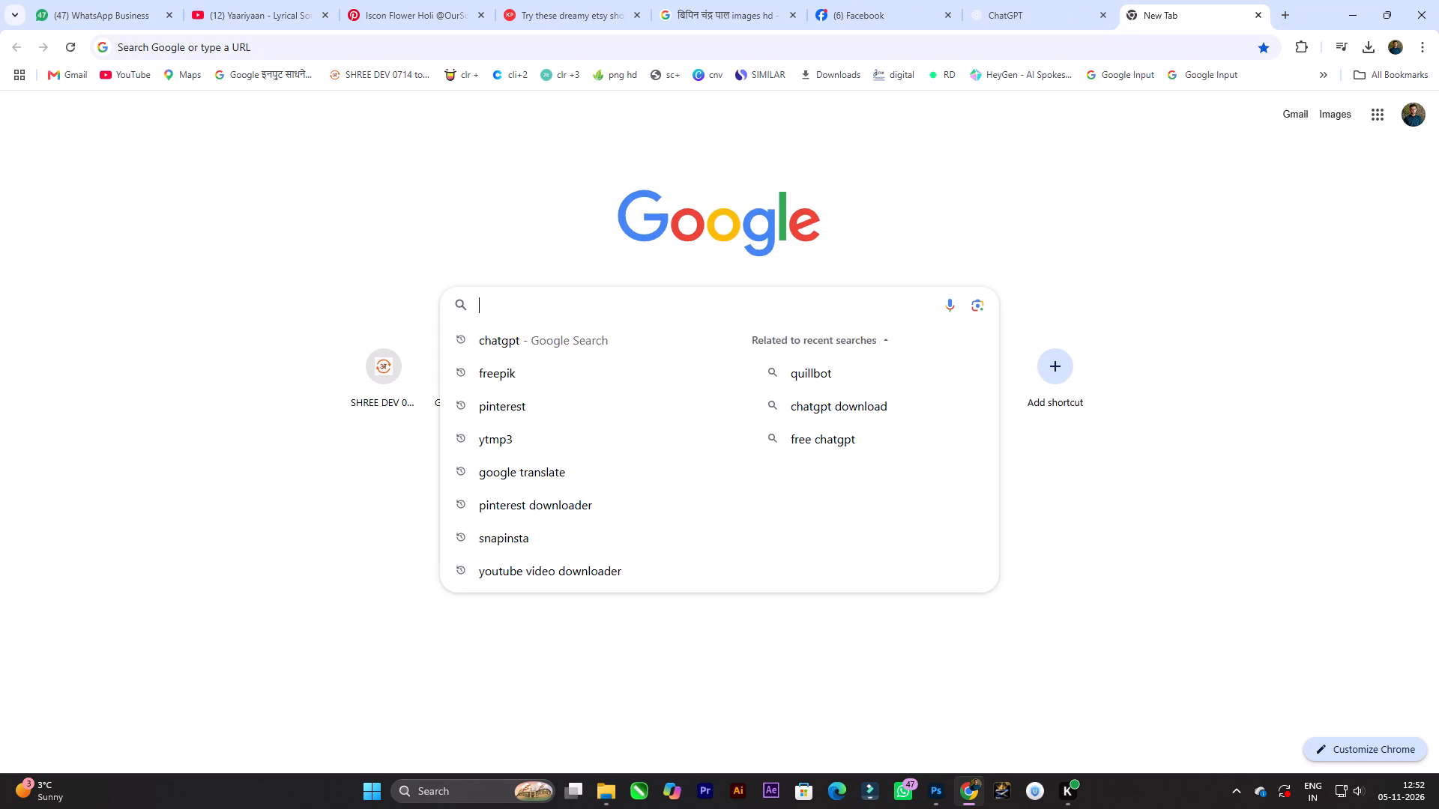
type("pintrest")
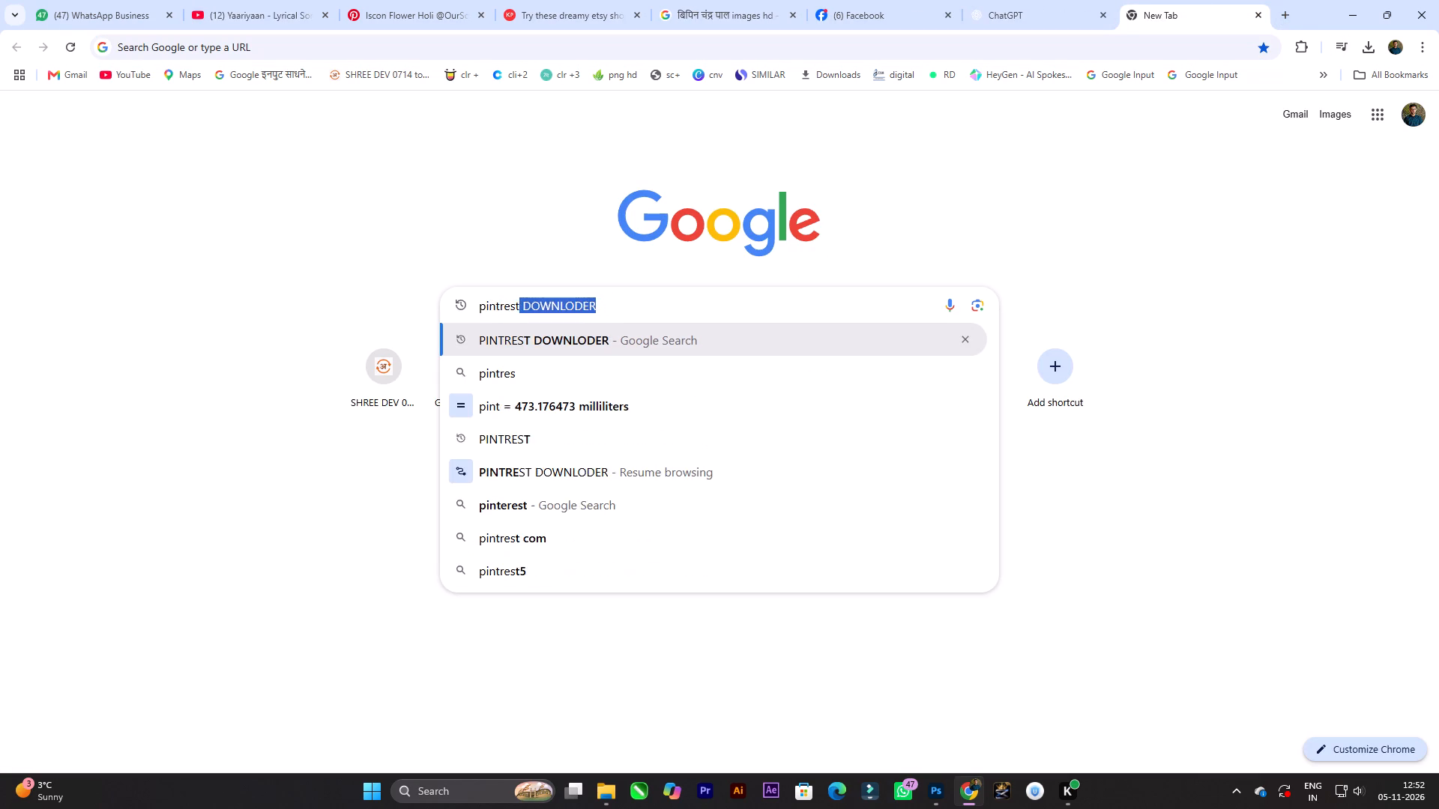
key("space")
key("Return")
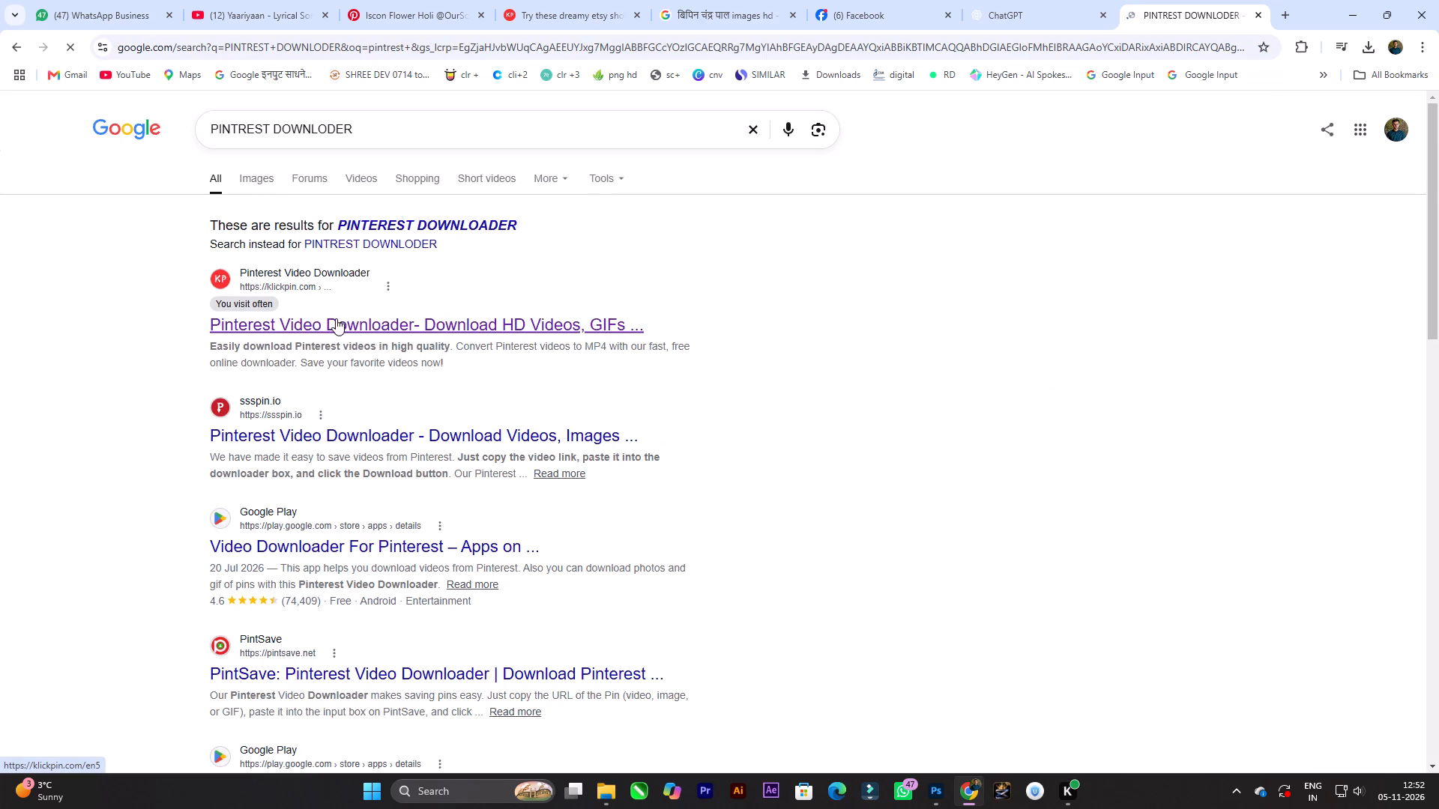
In Chrome, search Google for PINTREST and open the Pinterest site.
left_click_drag(384, 138, 282, 145)
key("BackSpace")
key("BackSpace")
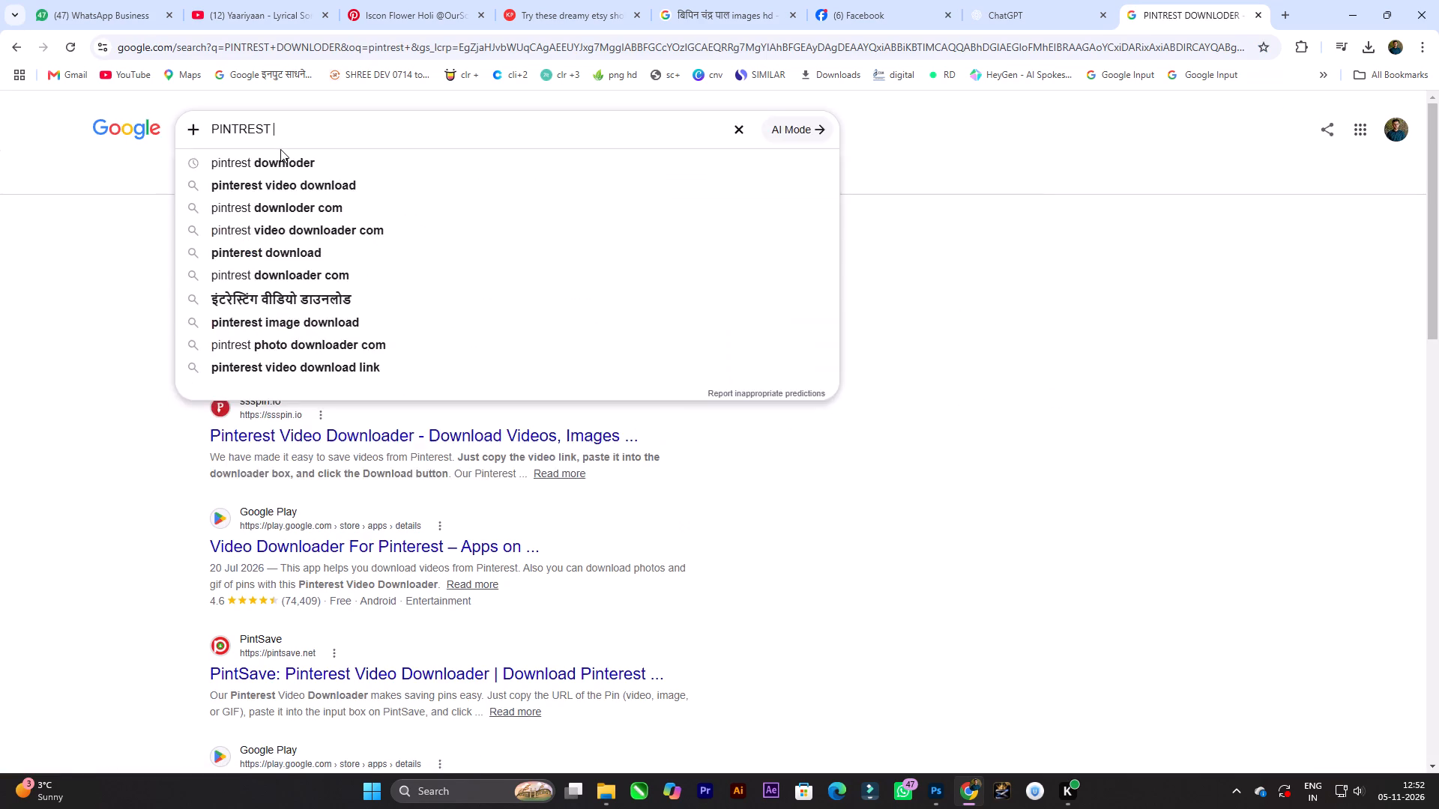
key("Return")
left_click(253, 321)
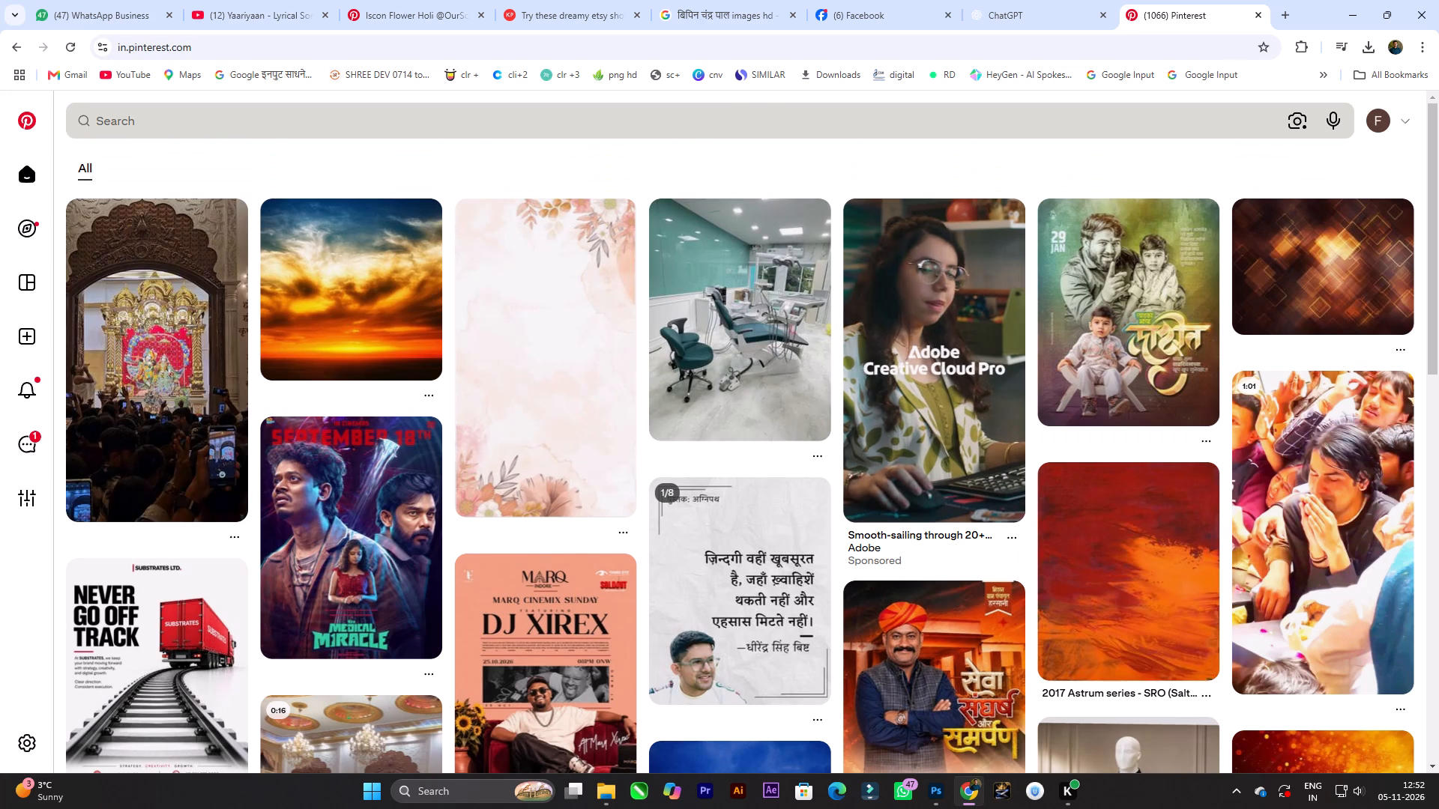
Search Pinterest for "orange abstract bg".
left_click(420, 109)
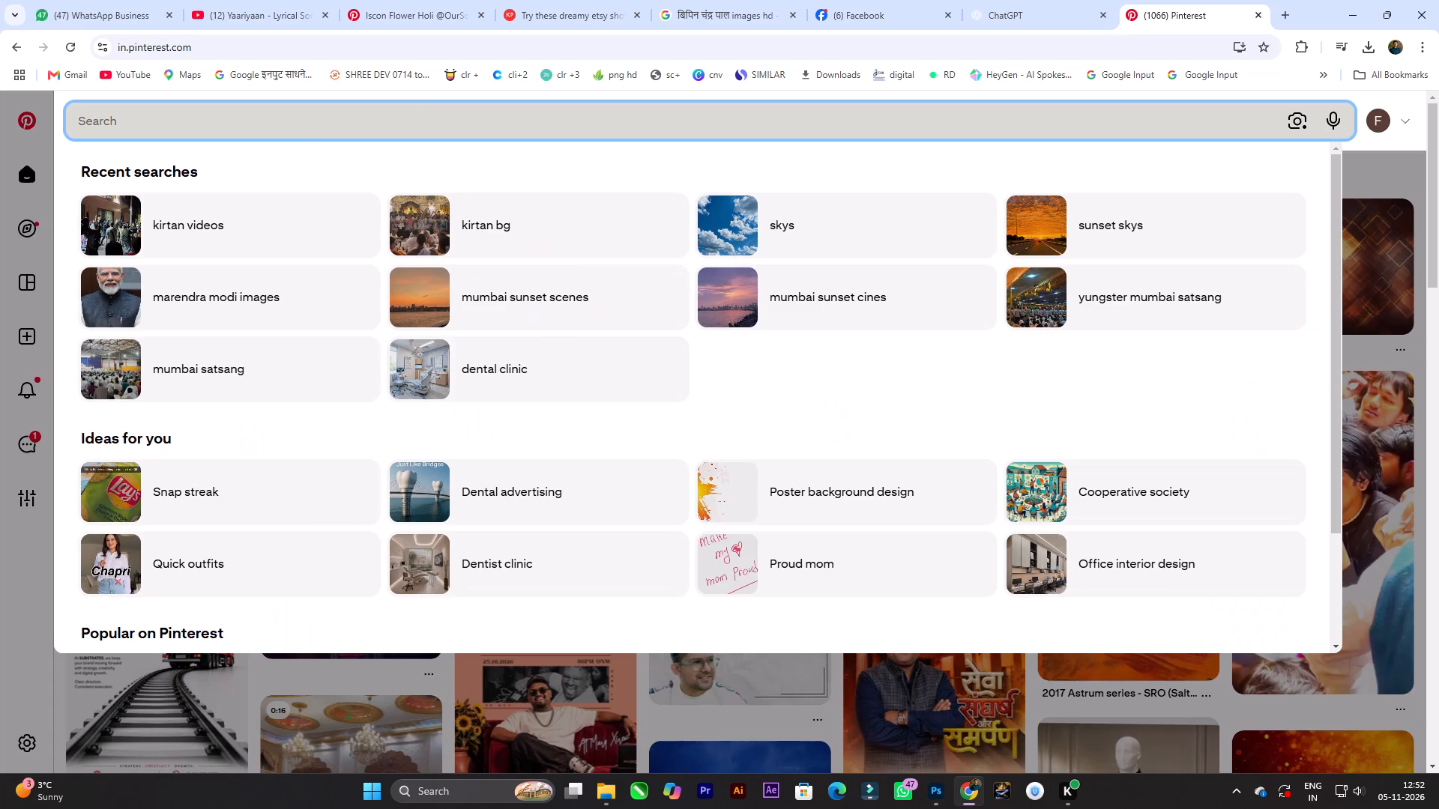
left_click(423, 117)
type("orange abstract bg")
key("space")
key("Return")
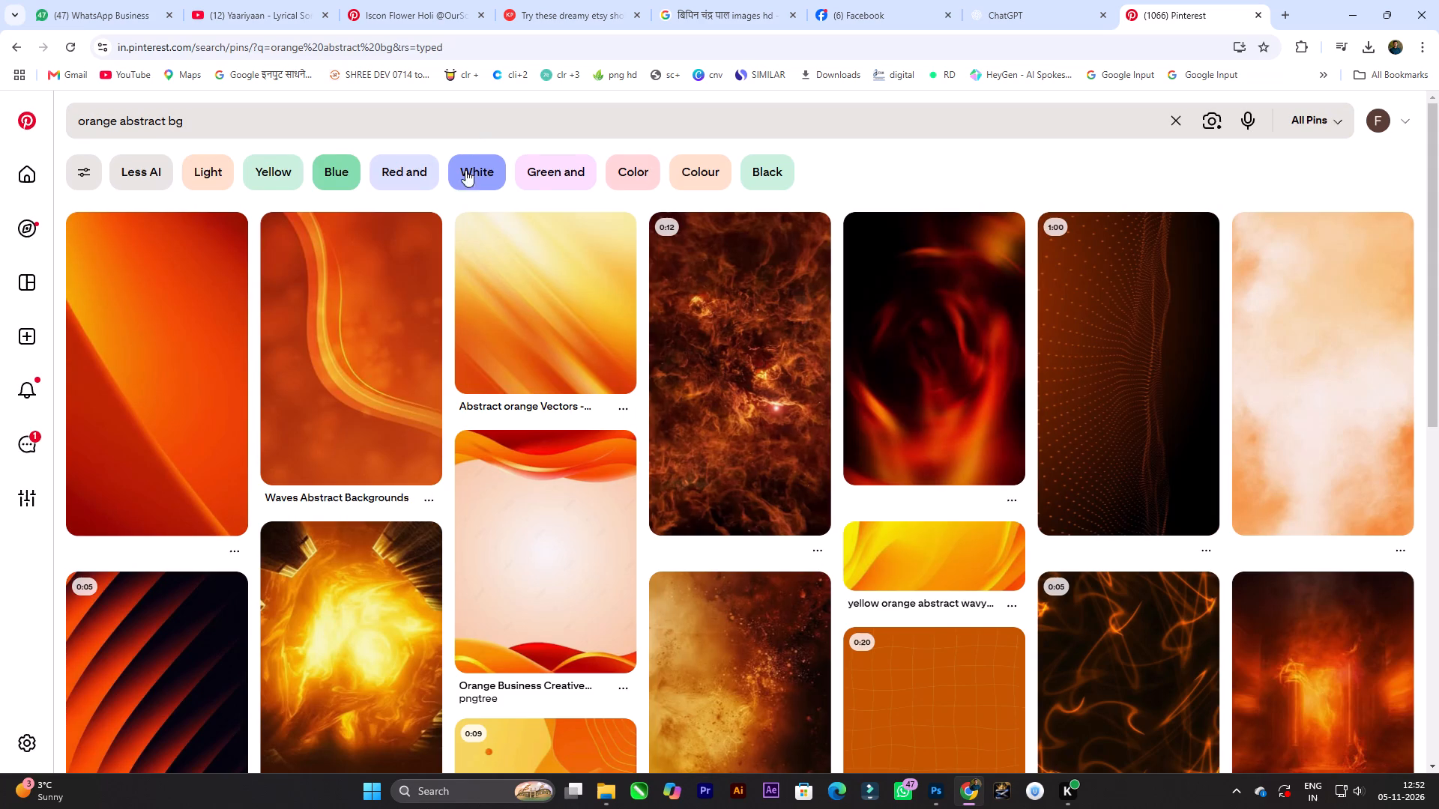
Browse the orange abstract pins and copy the image of blurred orange and yellow brush strokes on white.
left_click(537, 263)
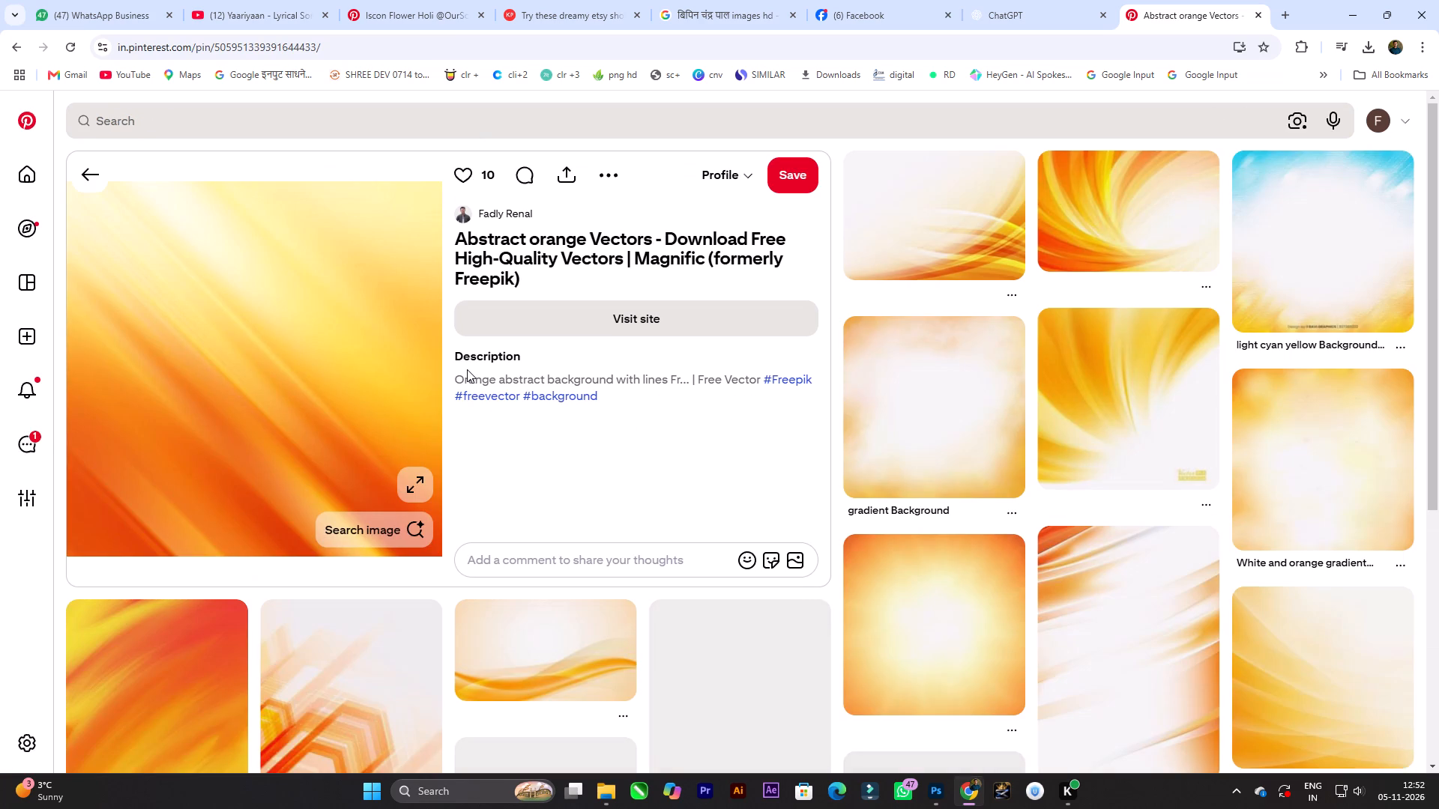
scroll(1373, 237, "down", 3)
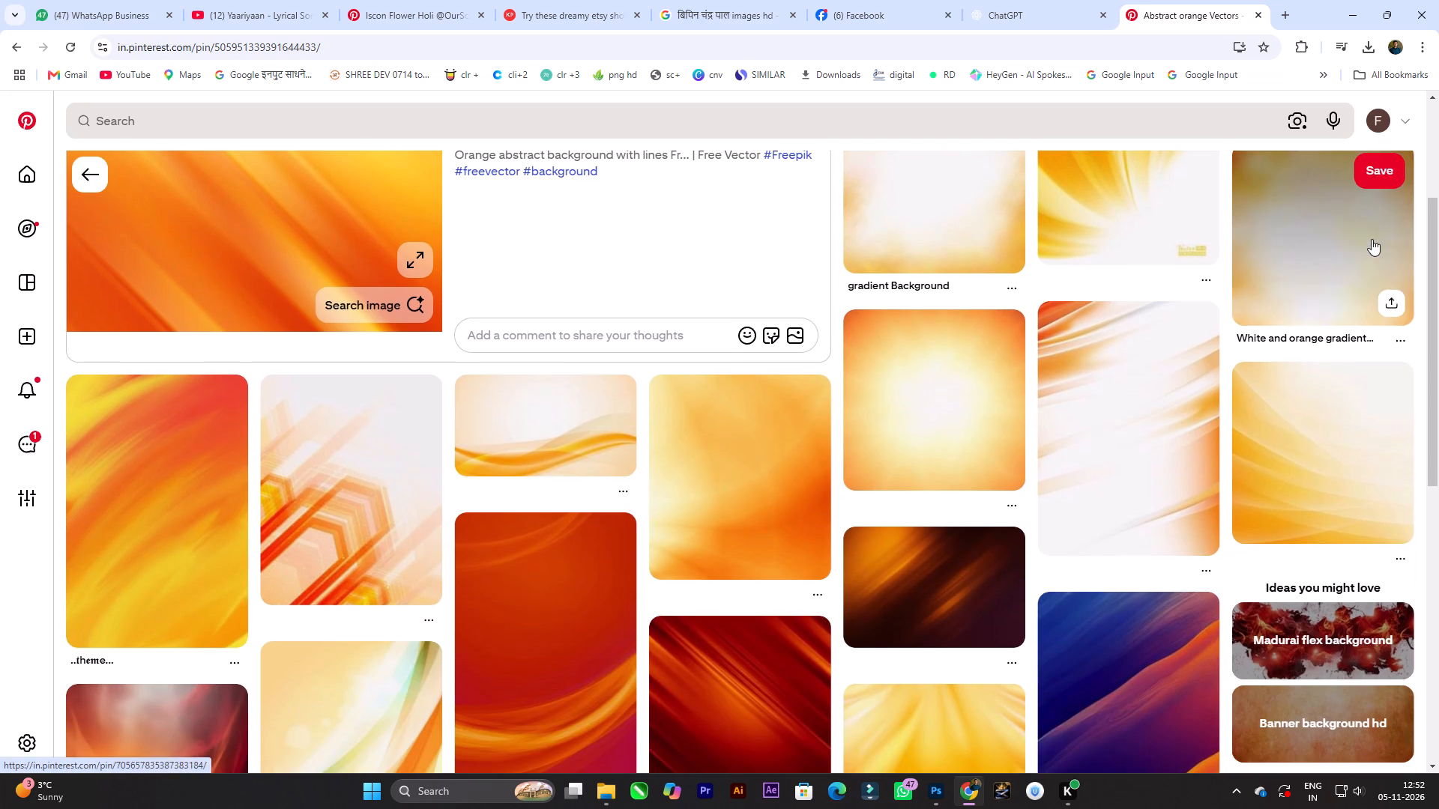
scroll(522, 471, "down", 3)
scroll(526, 455, "up", 2)
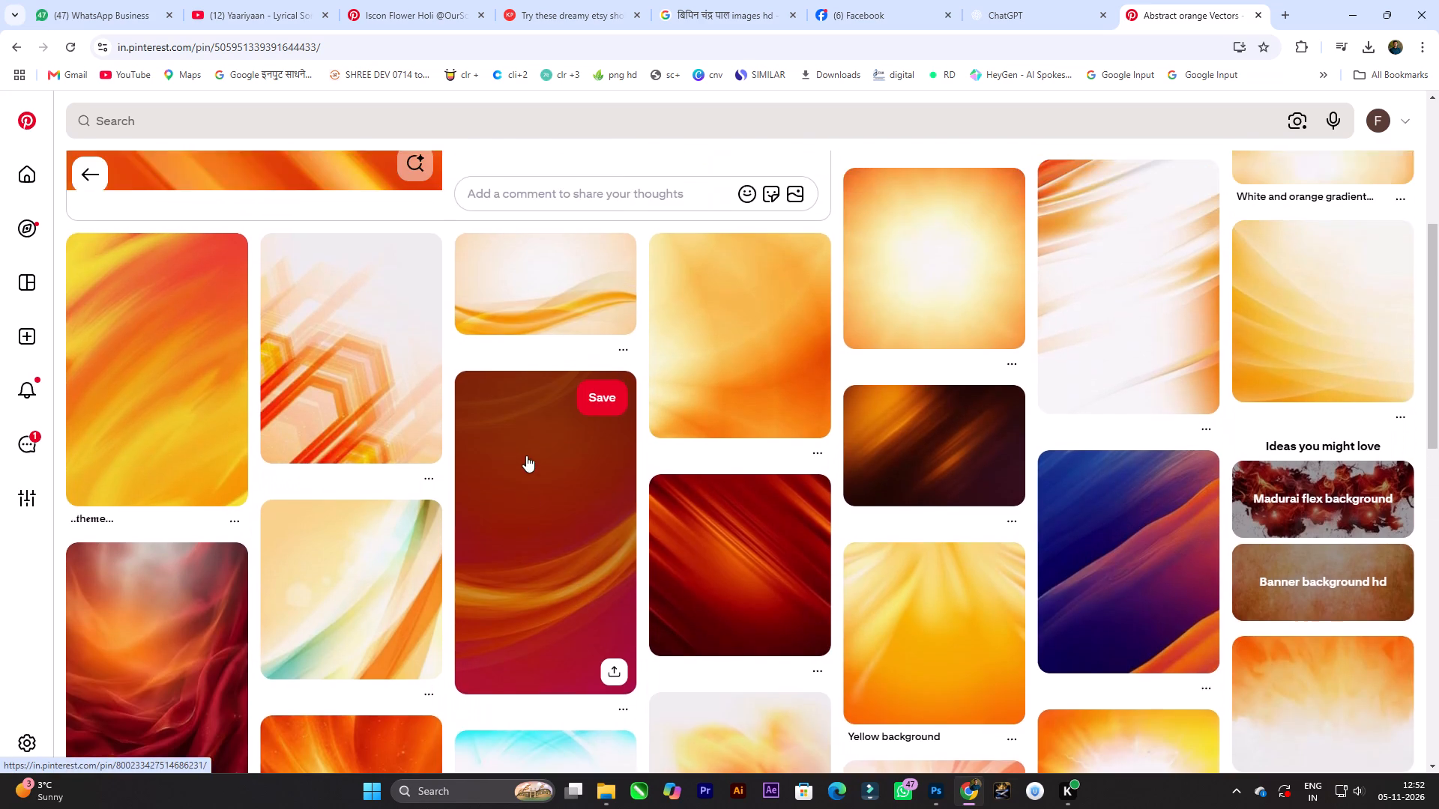
scroll(526, 455, "up", 2)
scroll(692, 469, "down", 6)
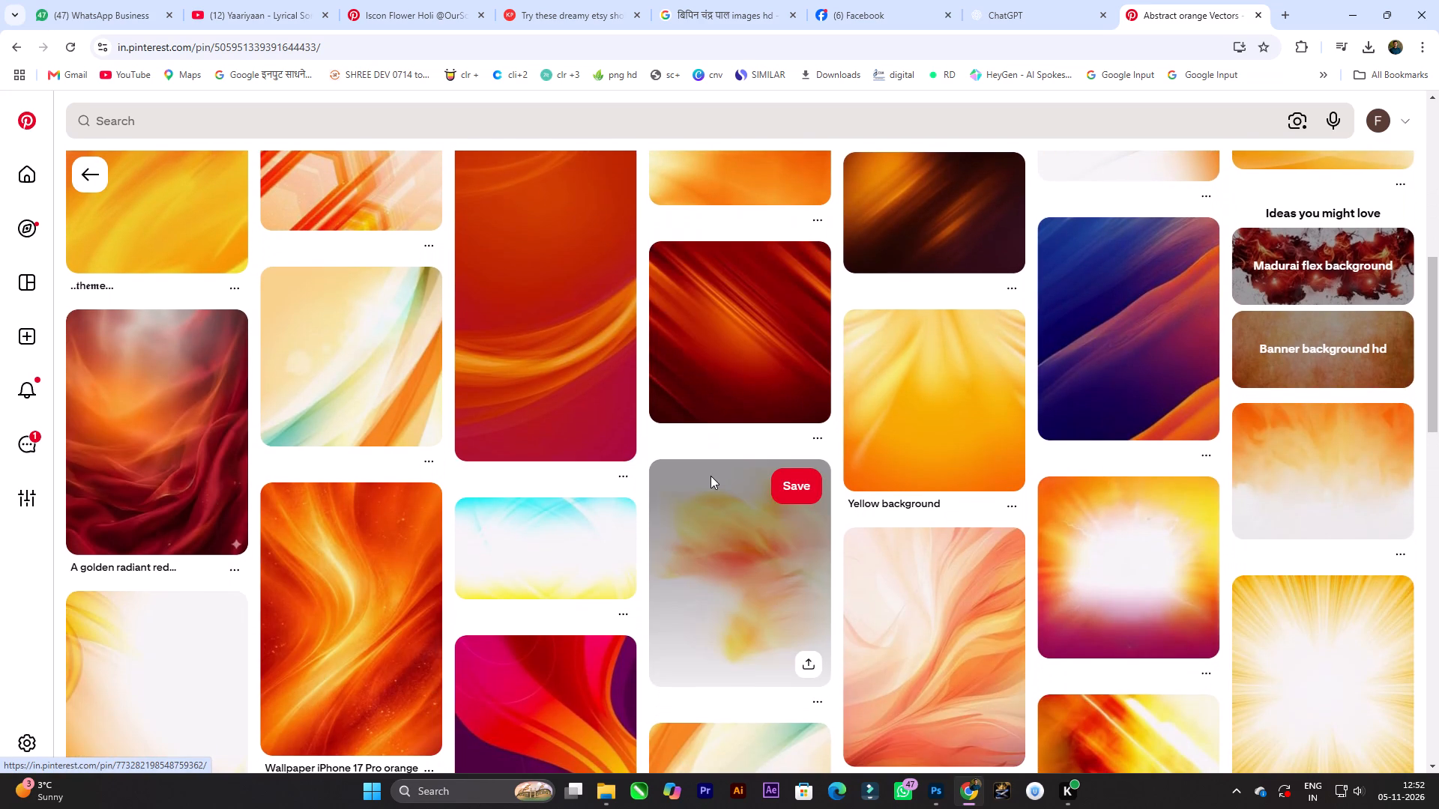
scroll(711, 476, "down", 2)
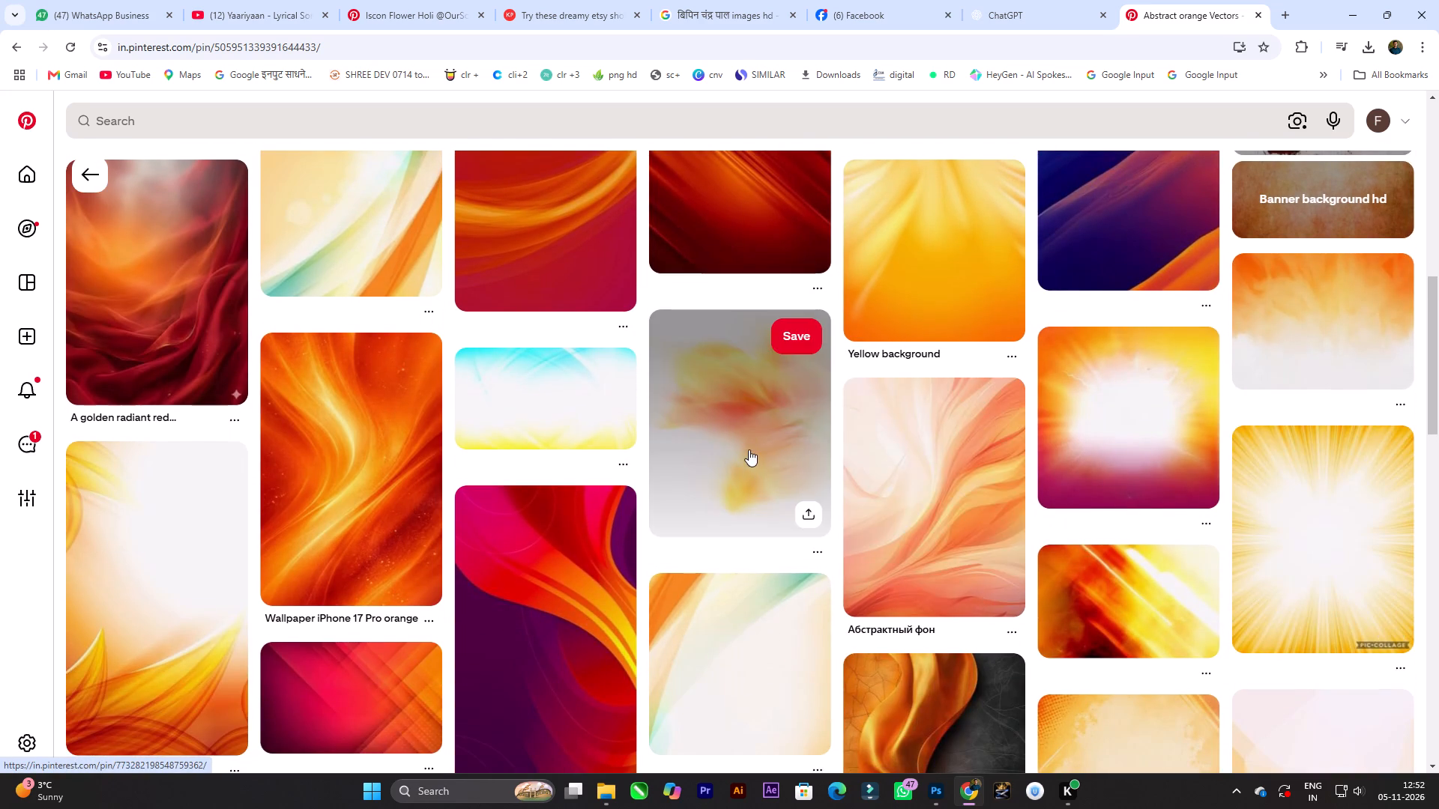
left_click(749, 448)
right_click(346, 352)
left_click(415, 419)
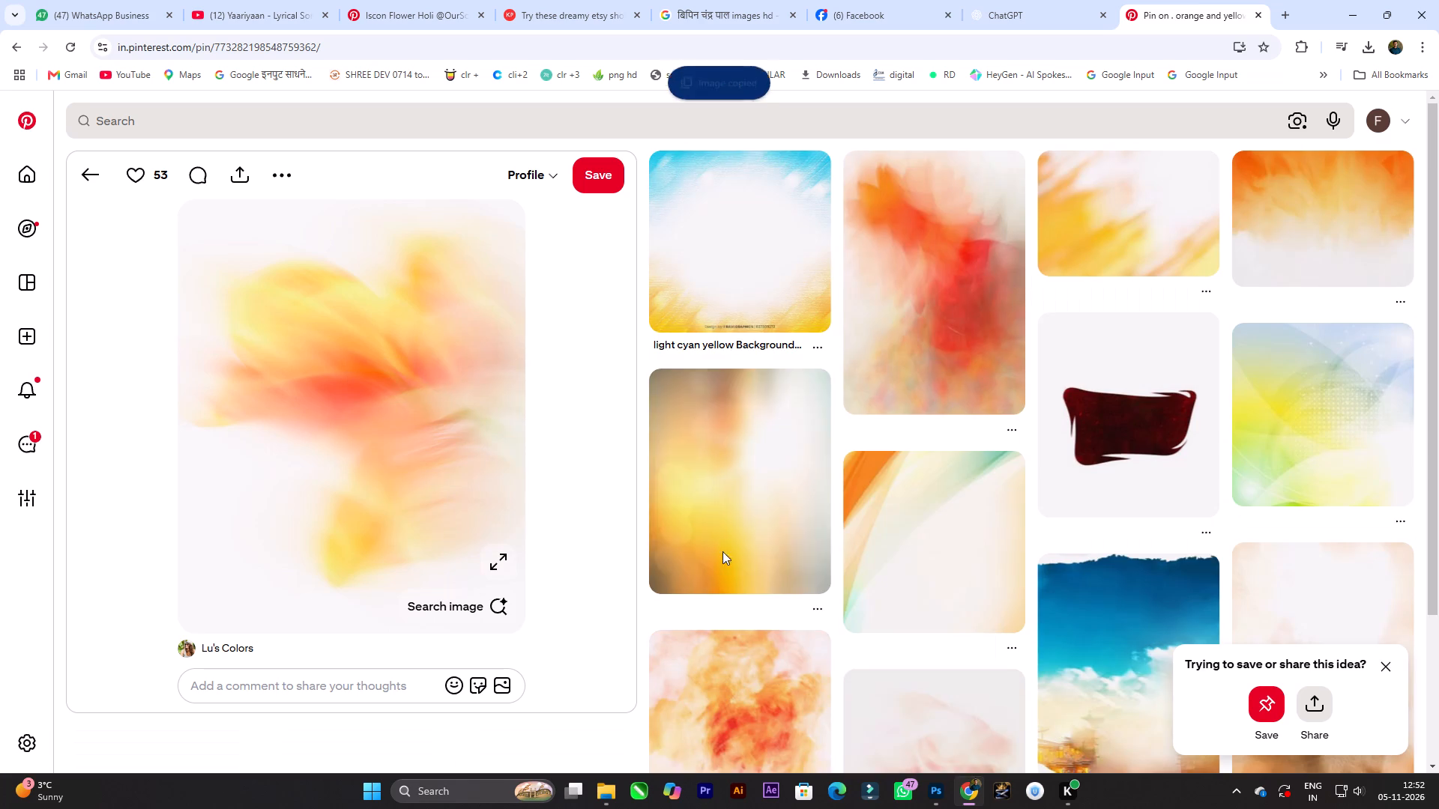
Switch back to Photoshop and select the 1064803_1856 copy layer in the bipin chandrapal design.
left_click(934, 796)
key("v")
scroll(689, 408, "up", 2, "alt")
scroll(707, 425, "down", 4, "alt")
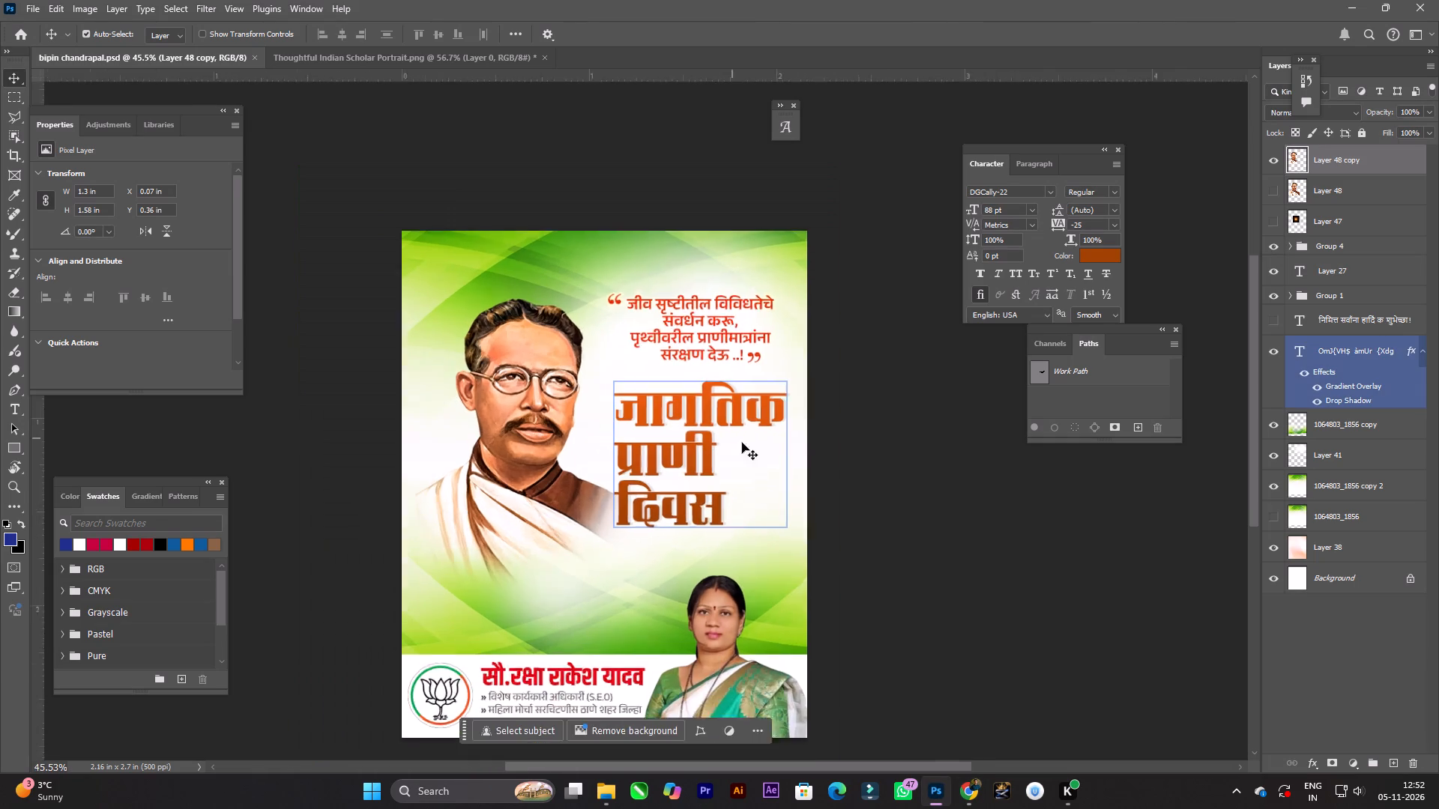
left_click(755, 517)
left_click(1384, 435)
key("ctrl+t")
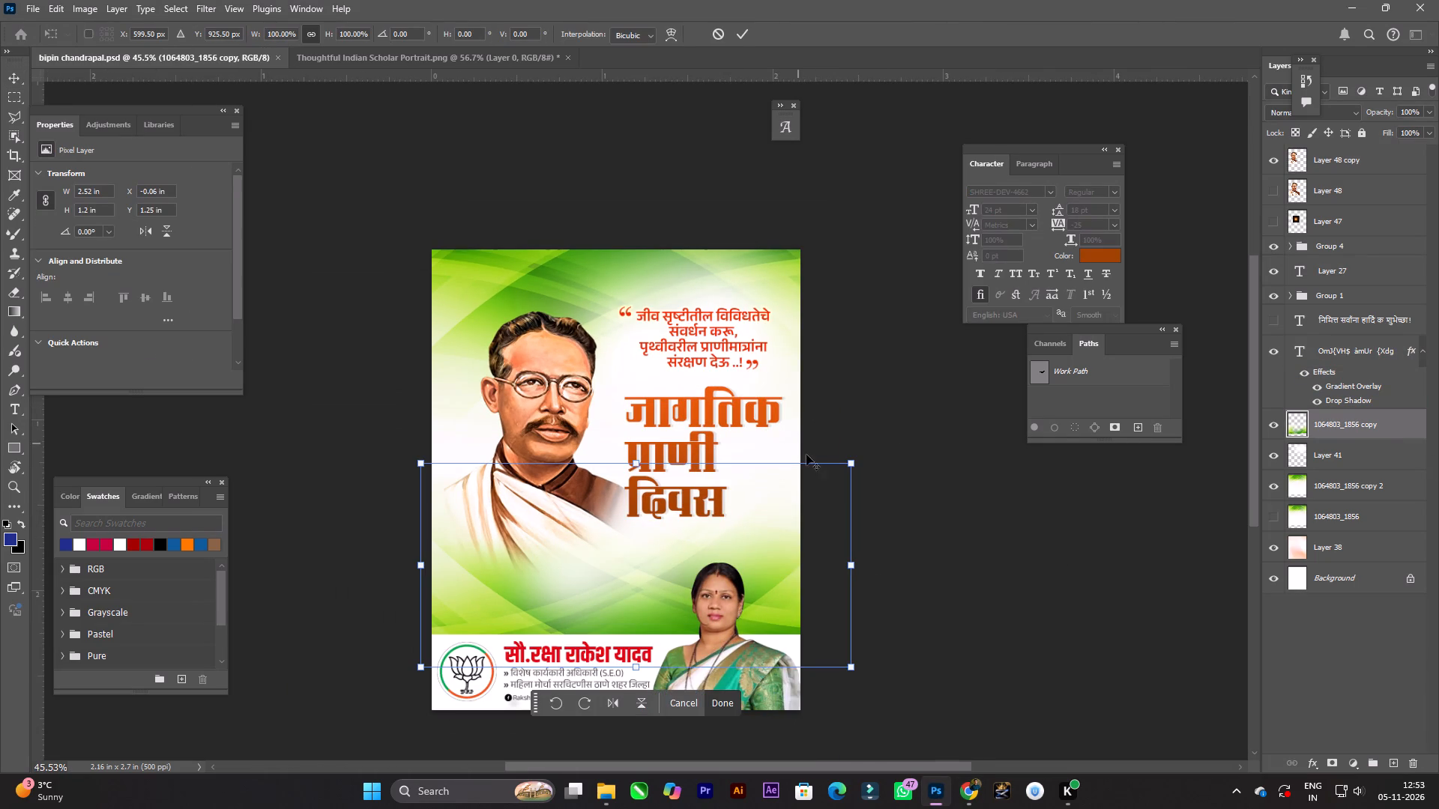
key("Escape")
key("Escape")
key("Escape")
Paste the copied orange background above the 1064803_1856 copy layer and enlarge it to about 2.28 × 2.84 in, covering the canvas.
left_click(1366, 420)
key("ctrl+v")
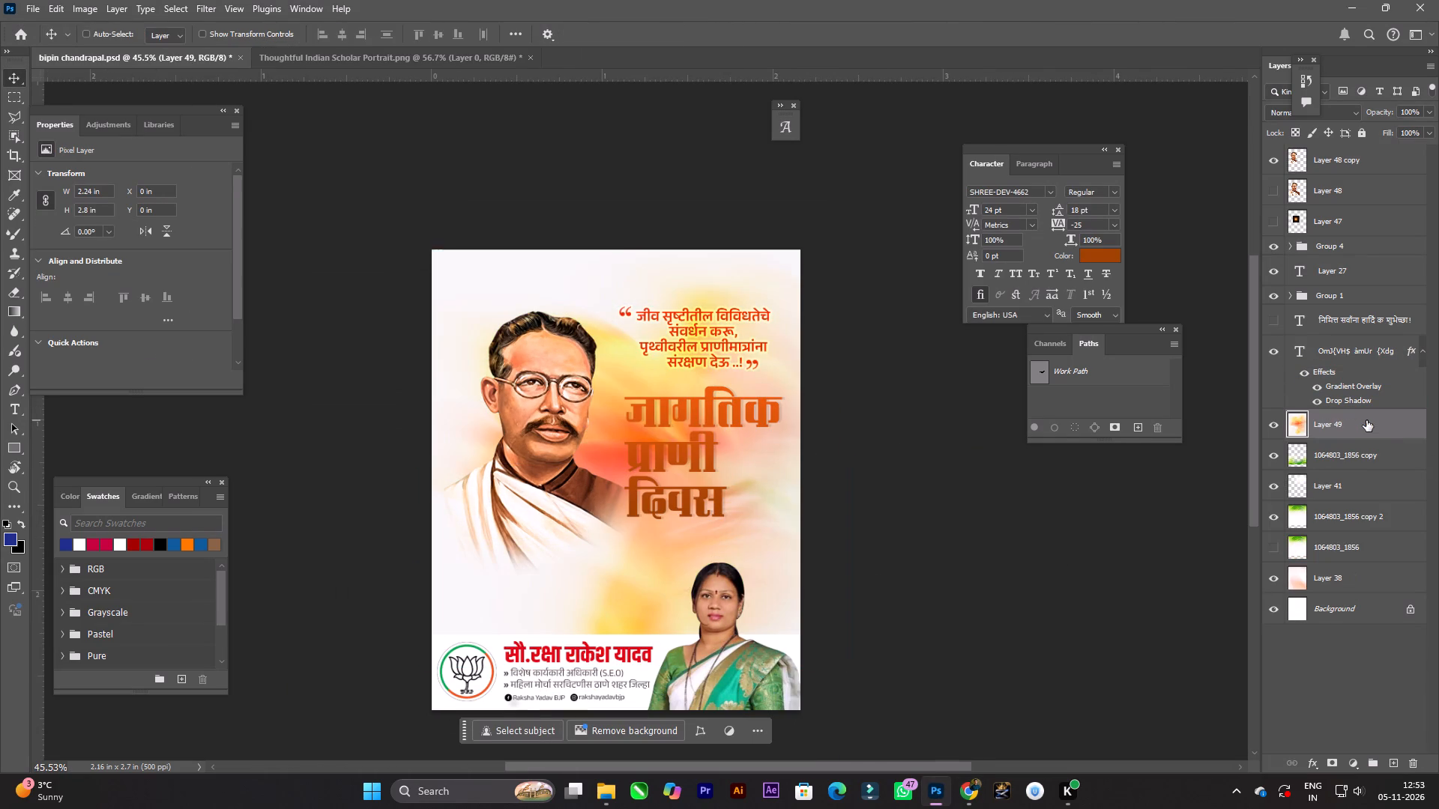
key("ctrl+t")
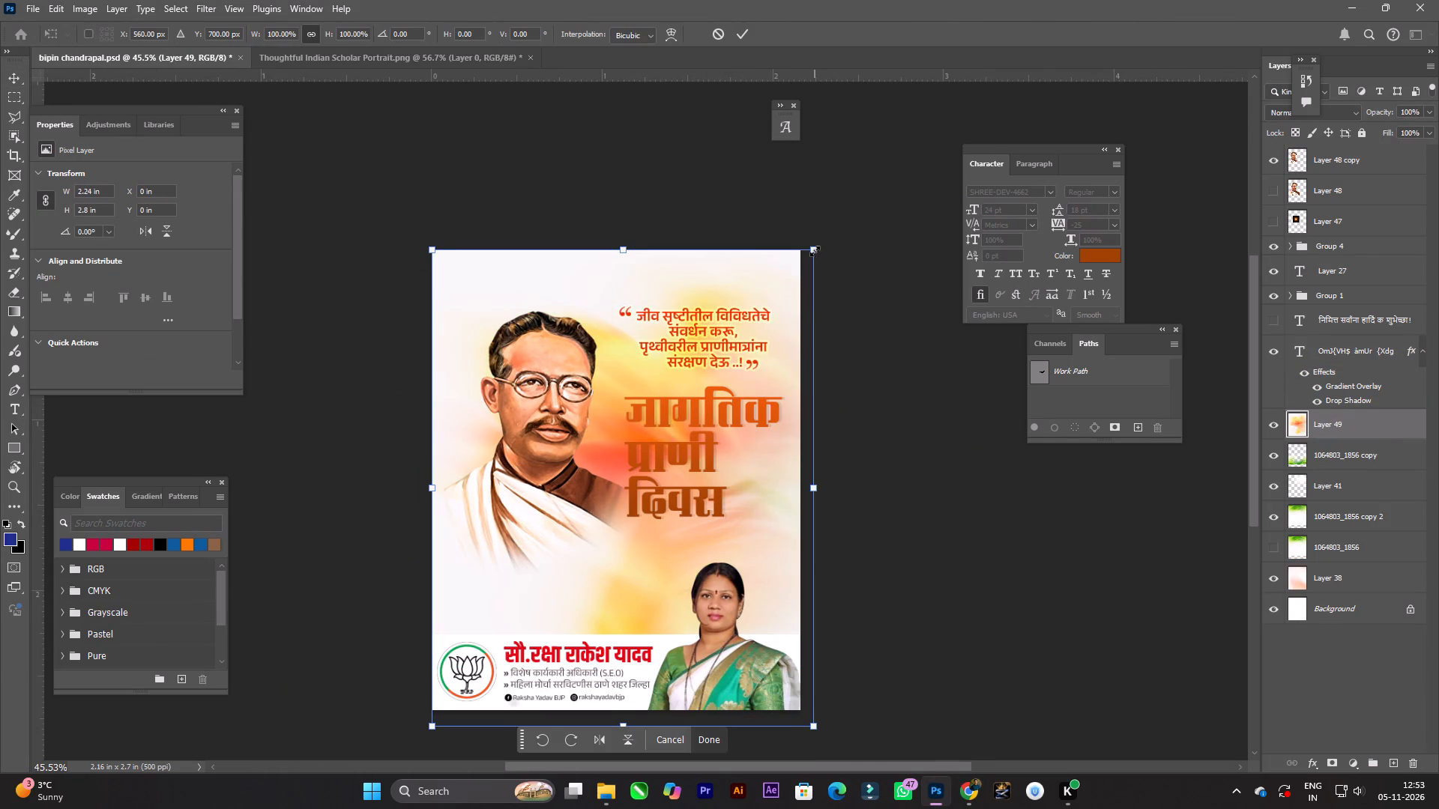
left_click(815, 251, "alt")
double_click(558, 280)
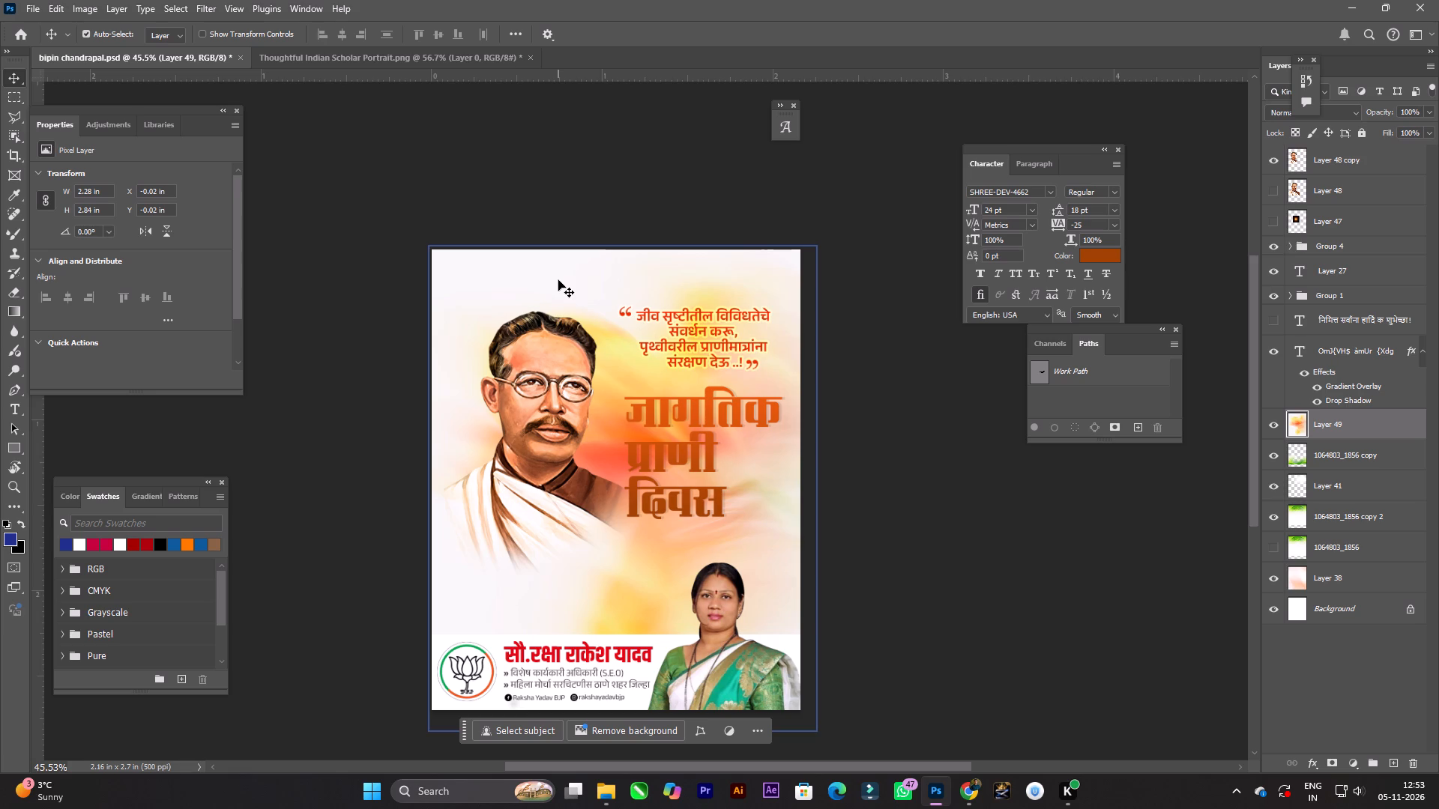
Switch to File Explorer's This PC window and open the doctor's ceremony photo folder on Local Disk (F:).
left_click(604, 789)
left_click(815, 715)
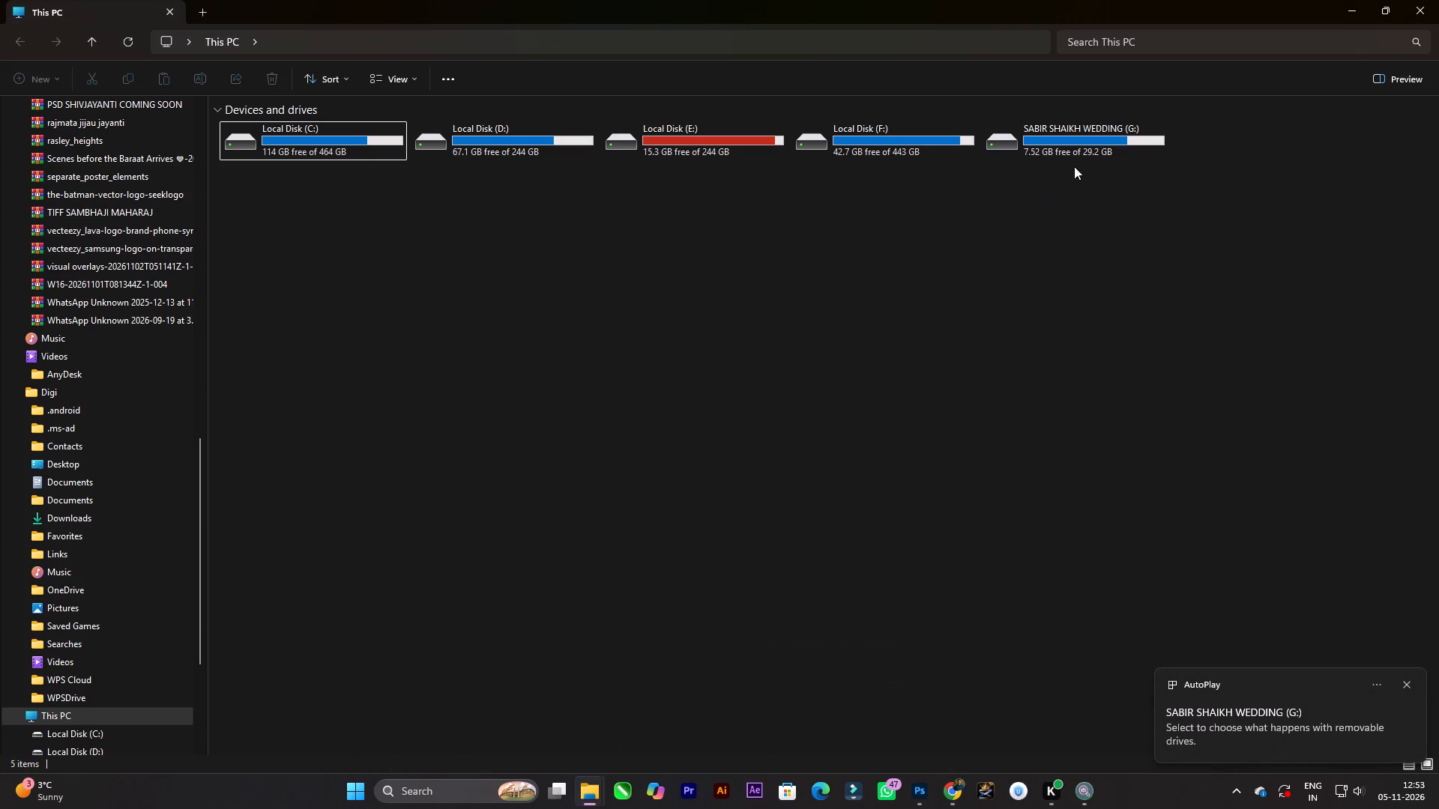
left_click(1084, 142)
double_click(895, 136)
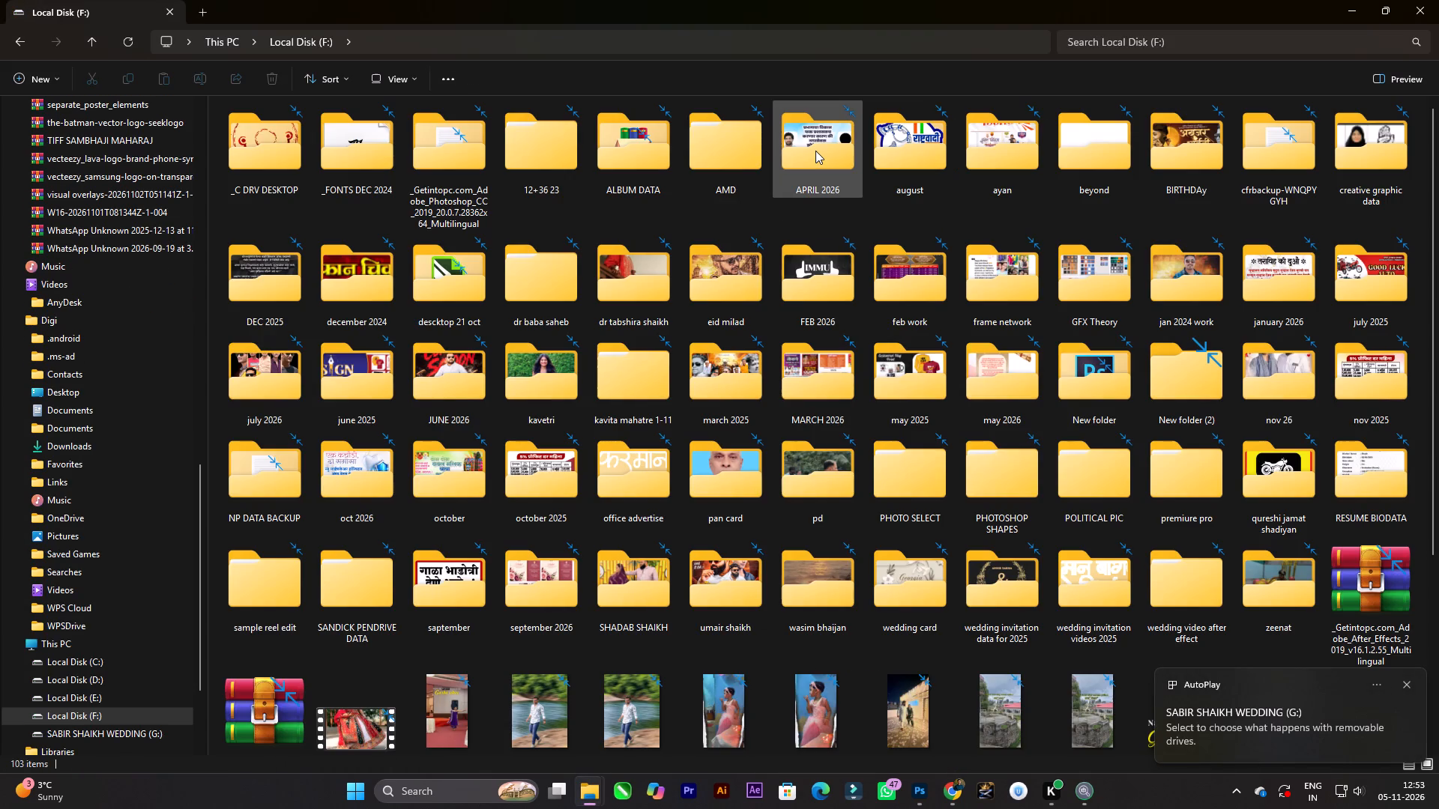
key("BackSpace")
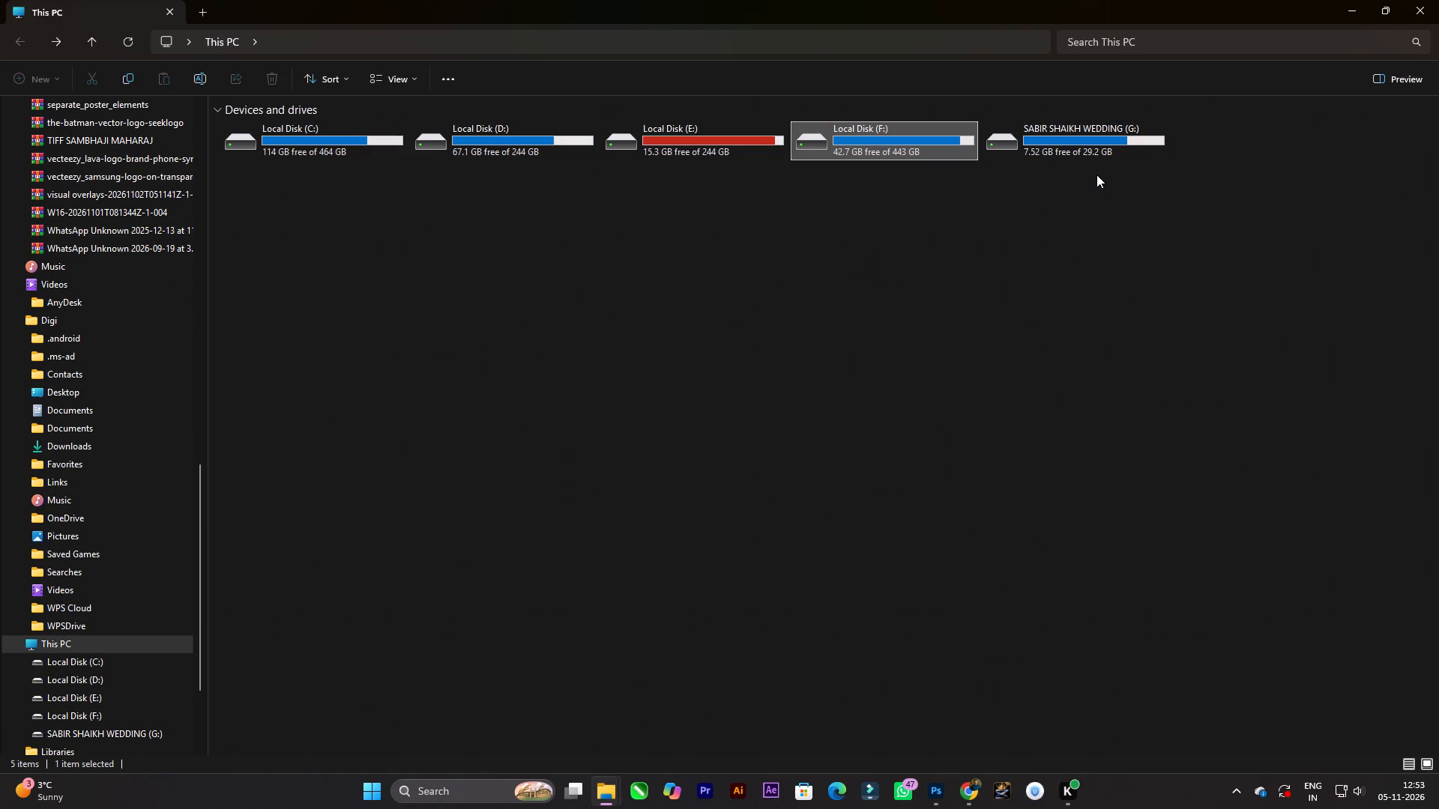
double_click(872, 140)
left_click(553, 164)
key("d")
key("d")
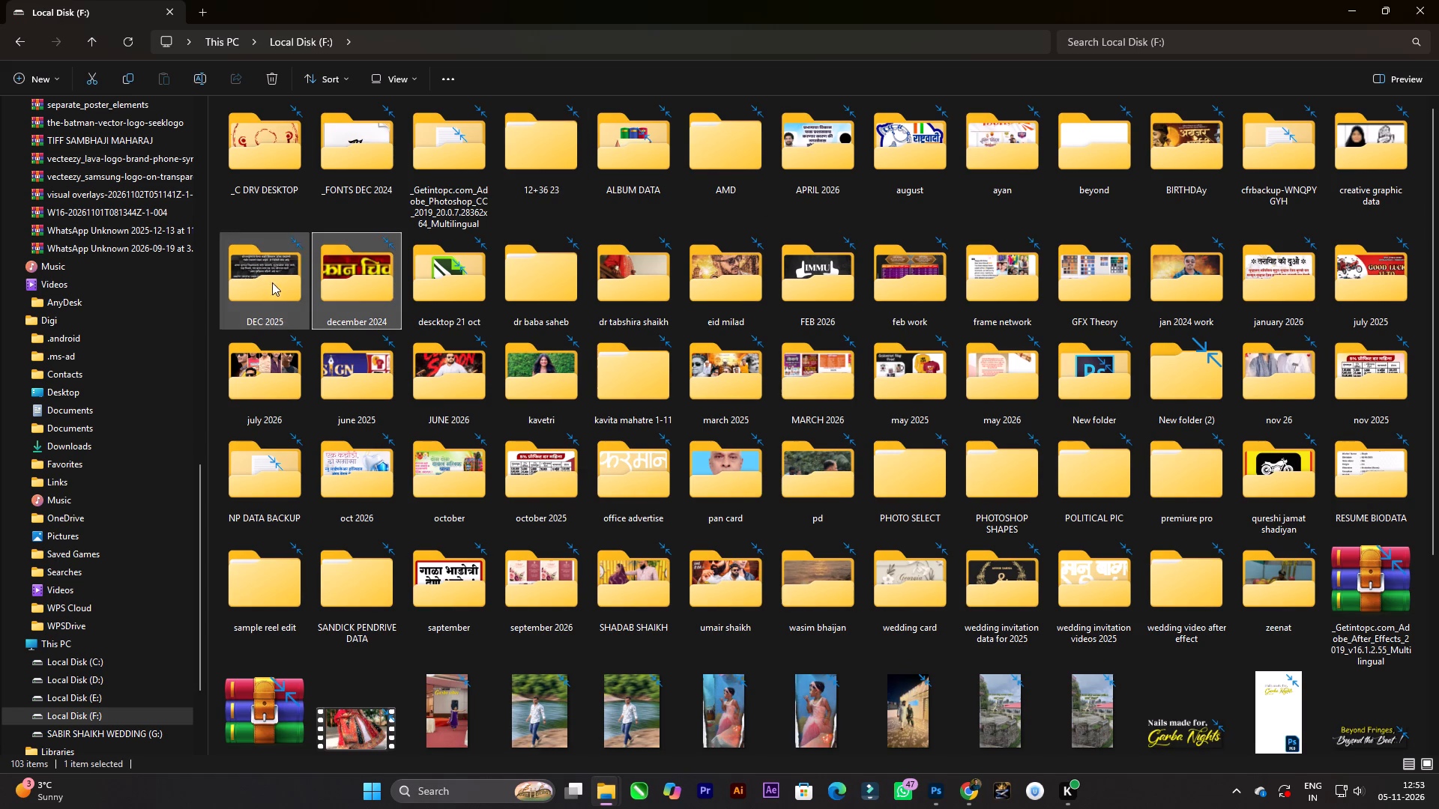
key("d")
key("d")
double_click(627, 315)
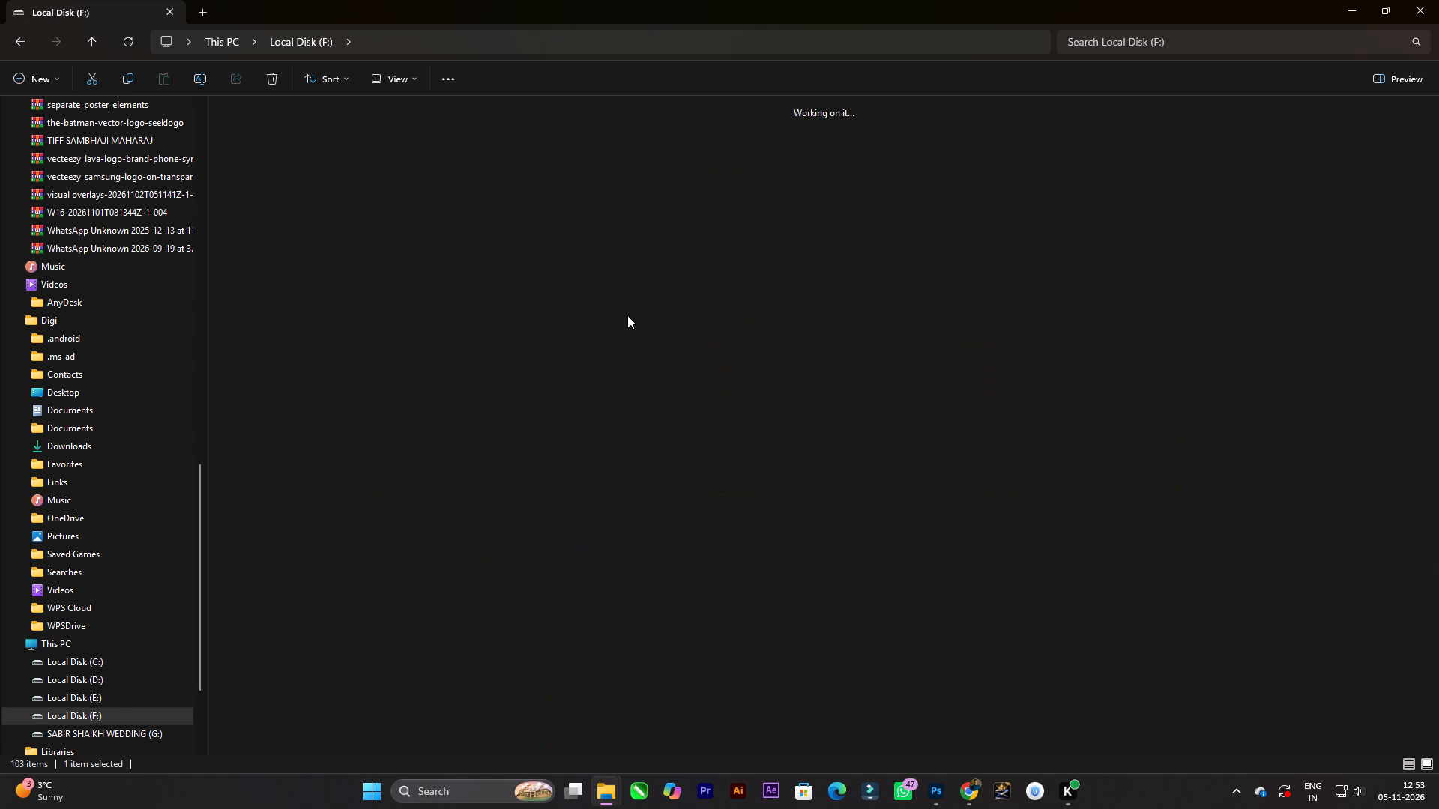
Open the properties of the wedding folder to examine its size and contents.
left_click(268, 152)
right_click(268, 152)
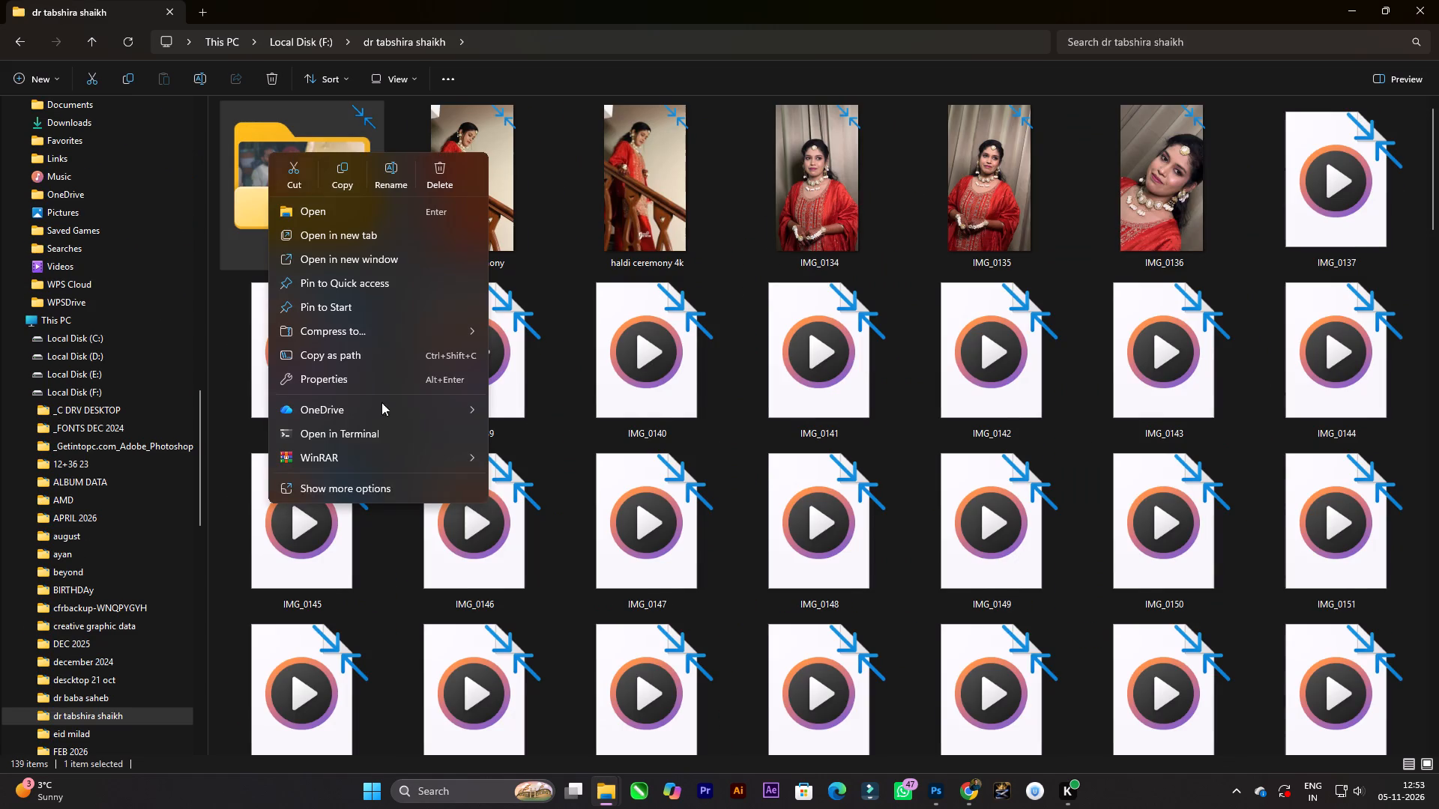
left_click(373, 485)
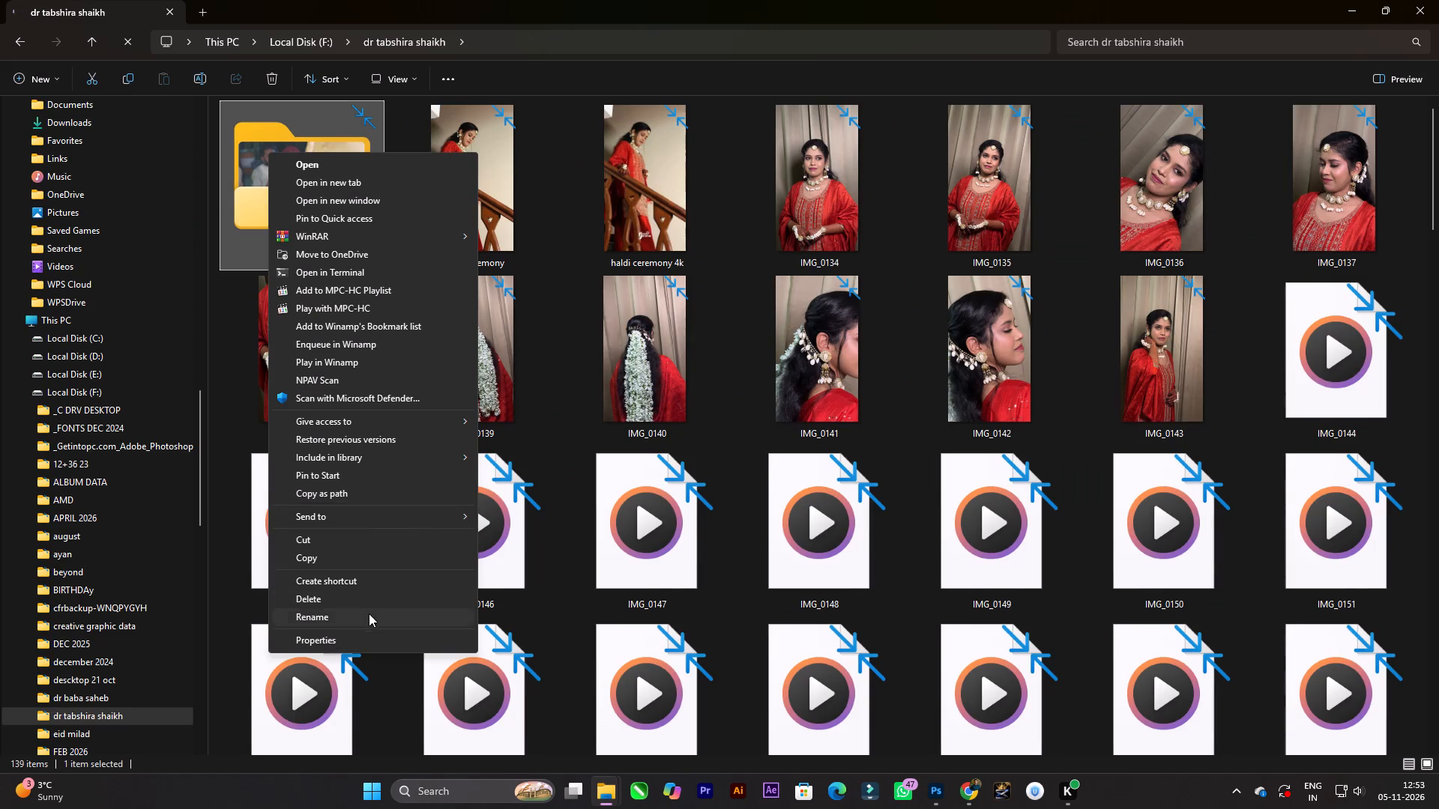
left_click(367, 640)
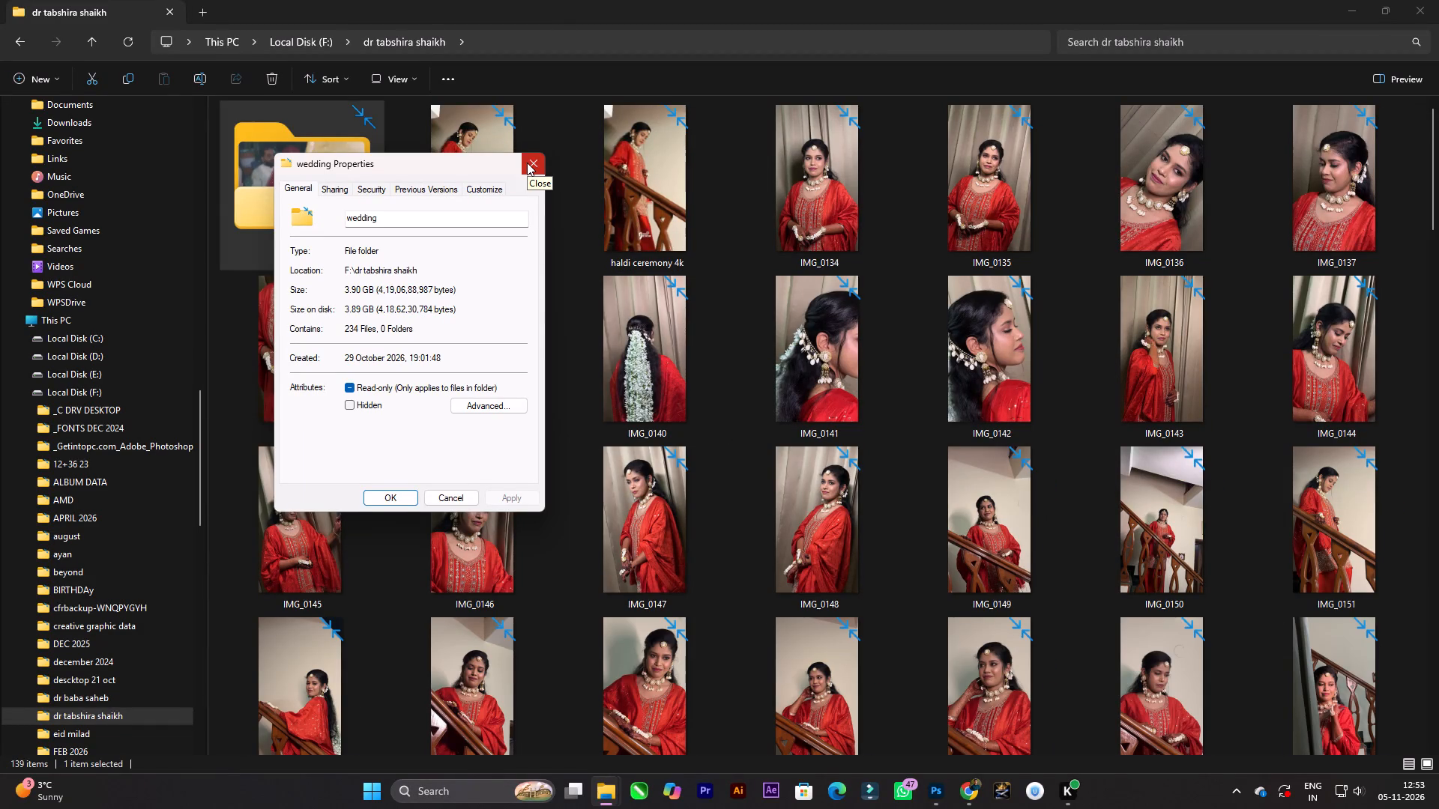
Close the wedding folder's properties and examine the size and contents of its parent ceremony photo folder on Local Disk (F:).
left_click(527, 163)
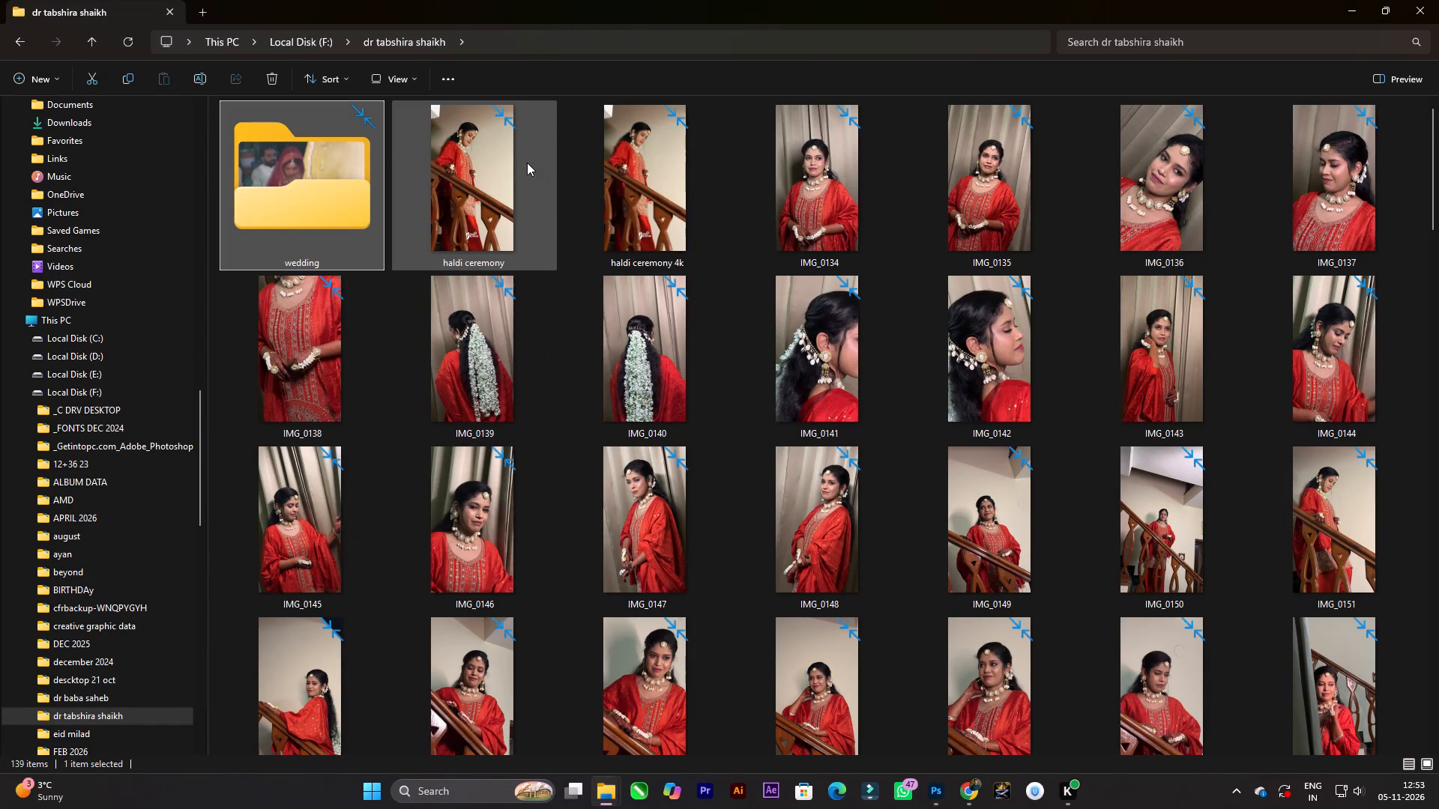
key("BackSpace")
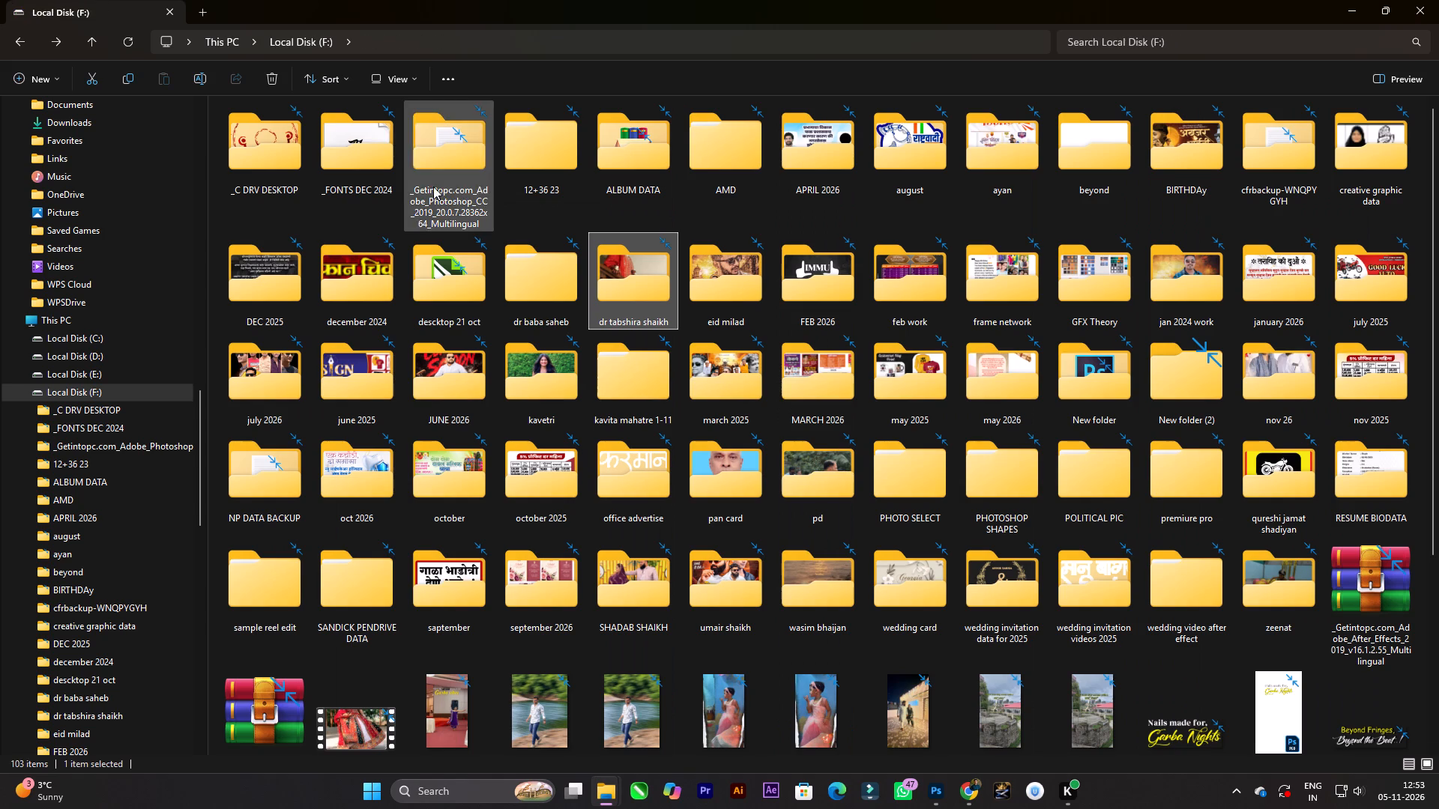
right_click(633, 289)
left_click(698, 628)
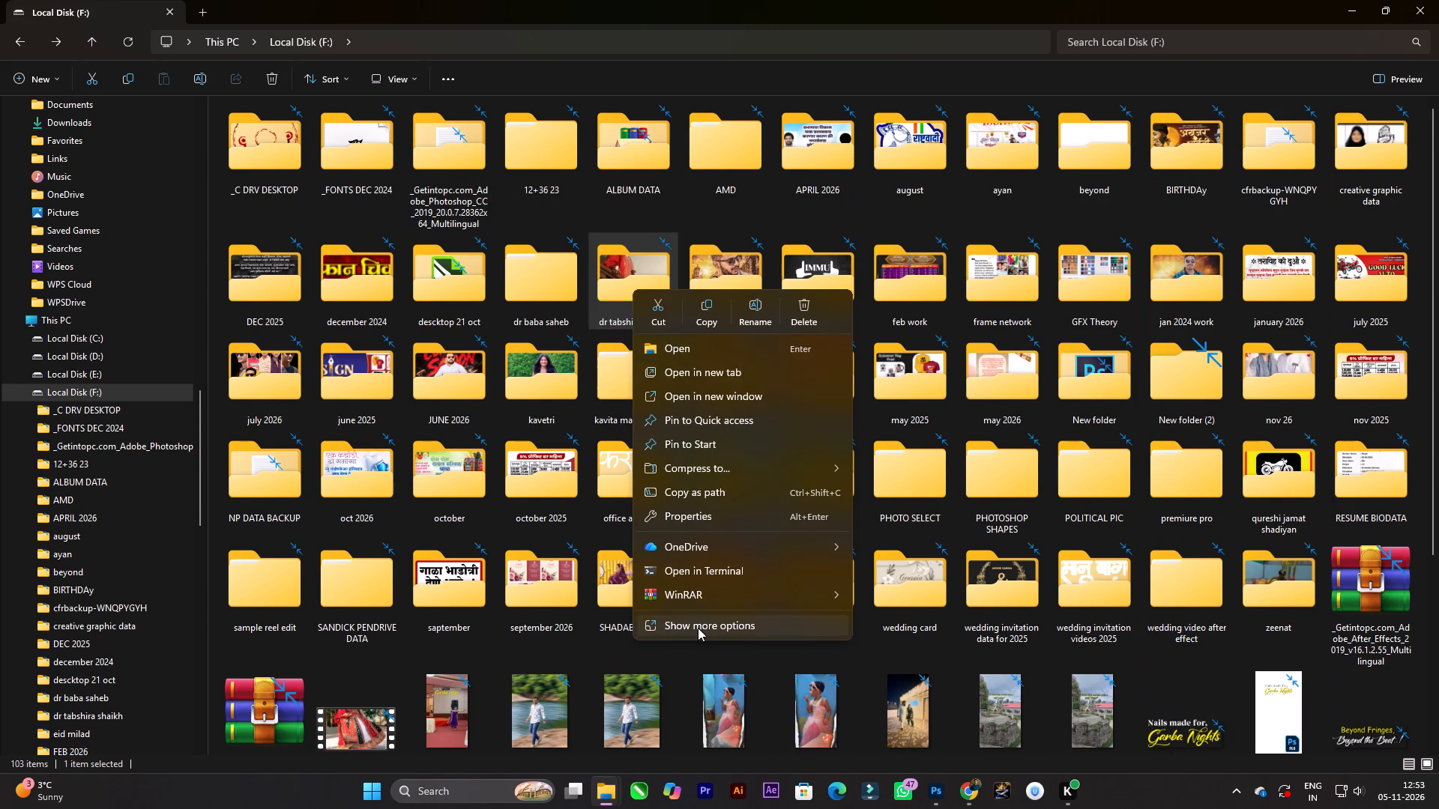
left_click(696, 762)
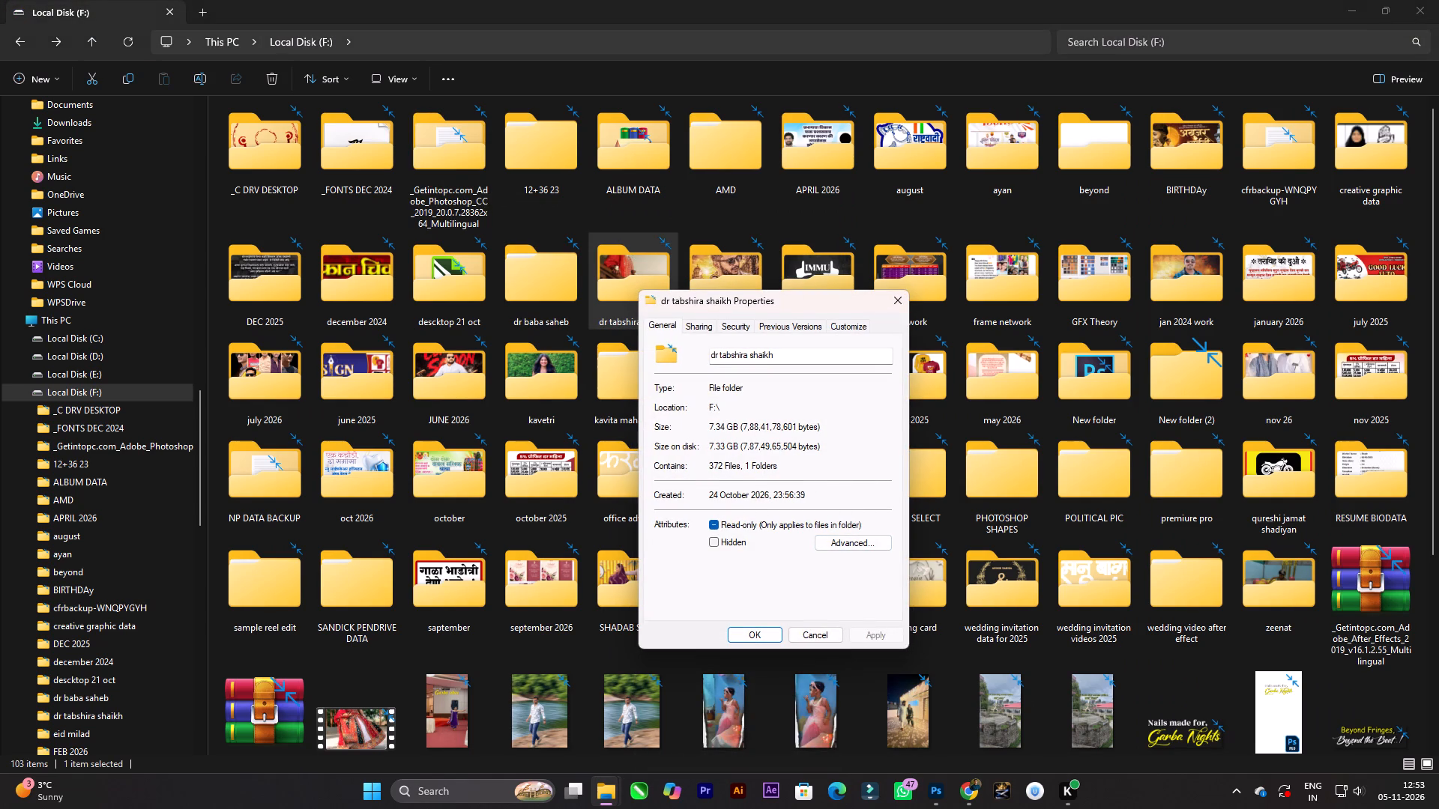
left_click(902, 305)
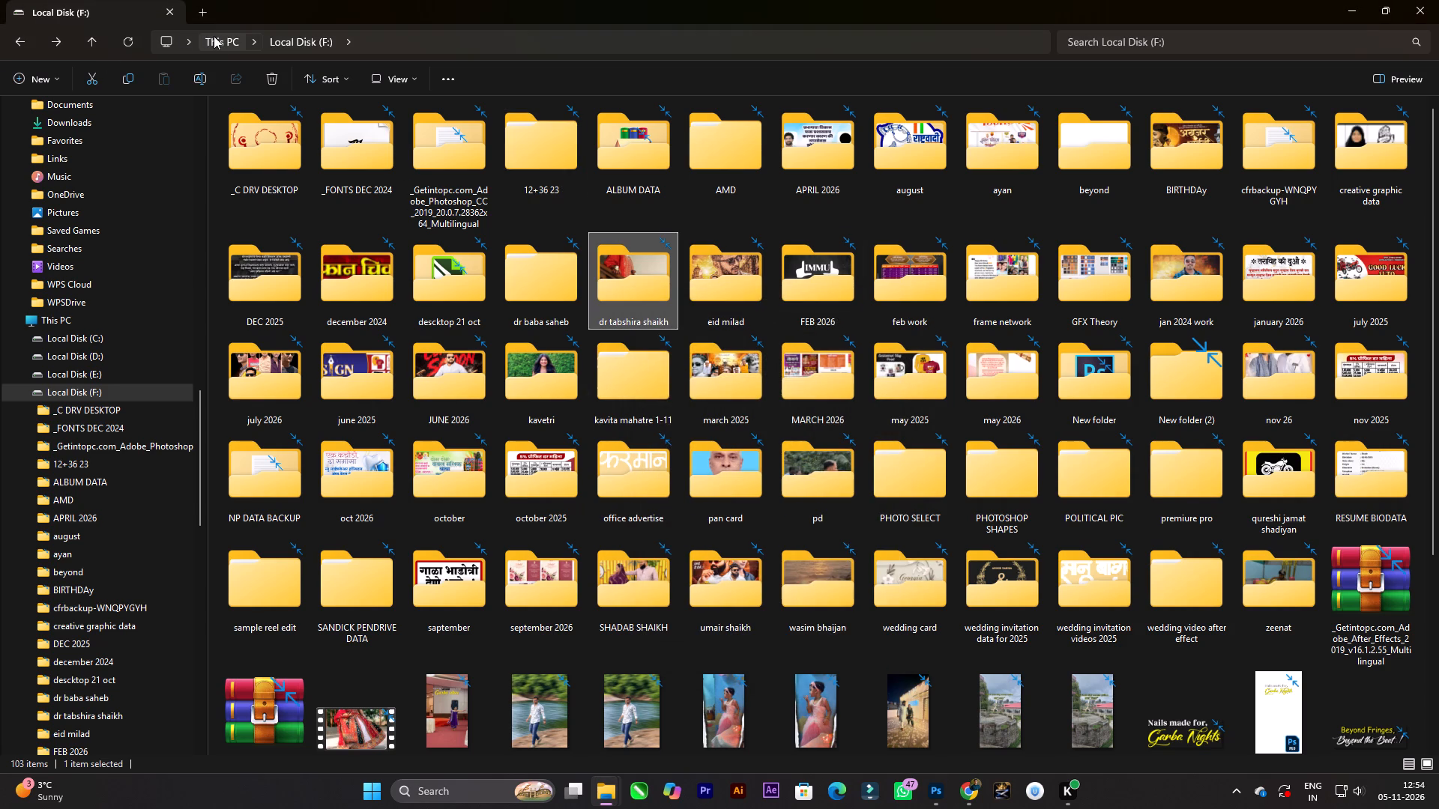
Reopen the ceremony photo folder and look through the files inside its wedding subfolder.
double_click(634, 291)
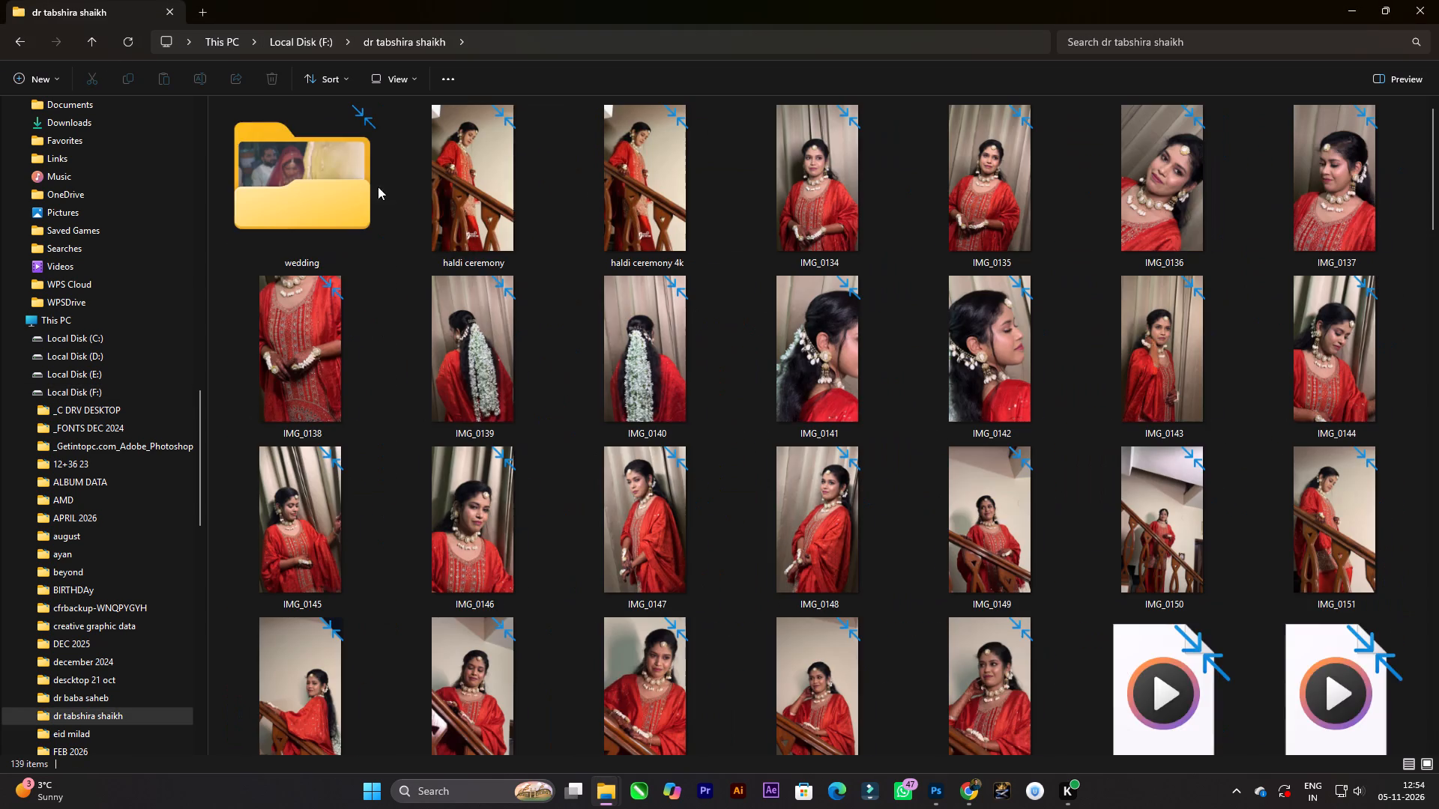
left_click(314, 178)
right_click(314, 178)
double_click(301, 166)
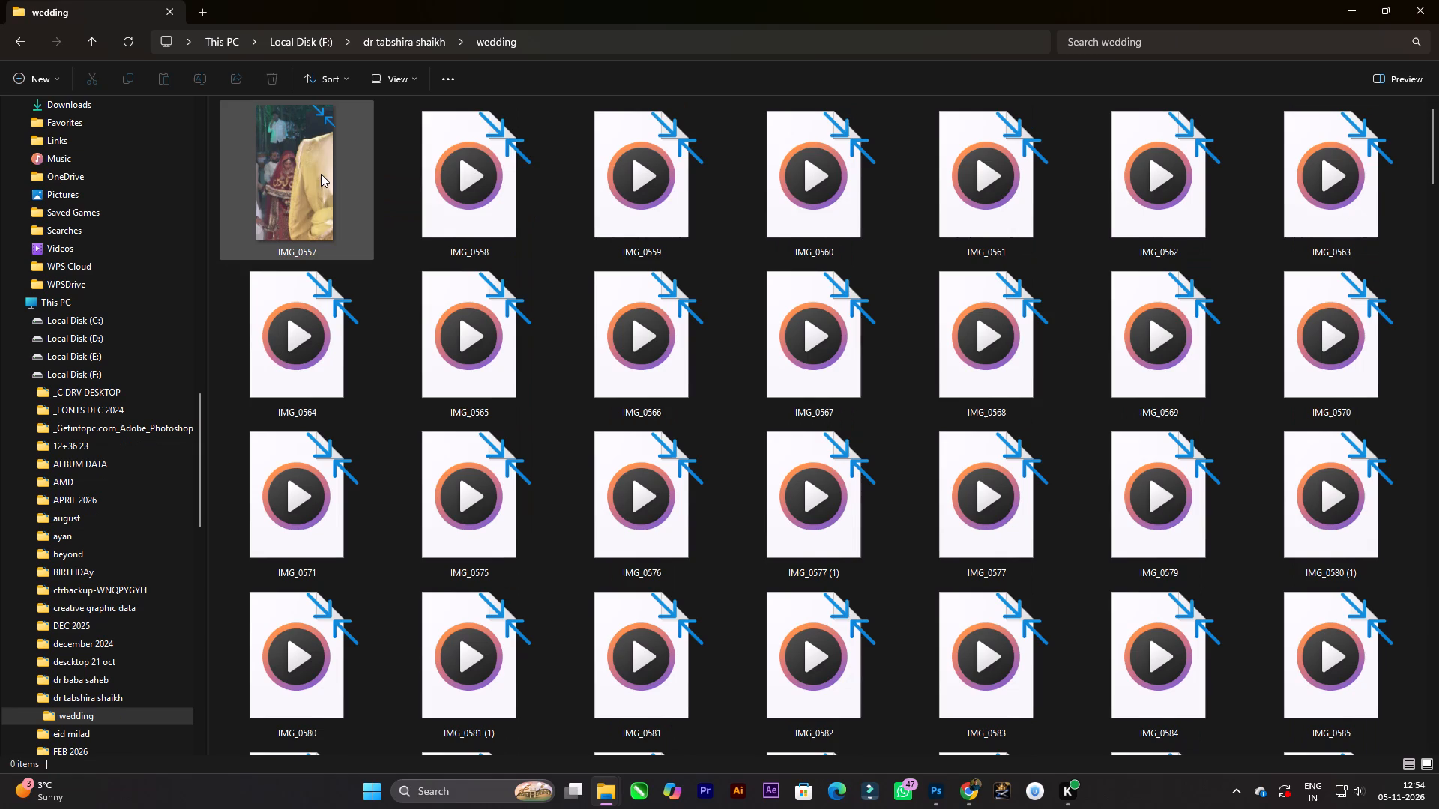
key("BackSpace")
right_click(365, 190)
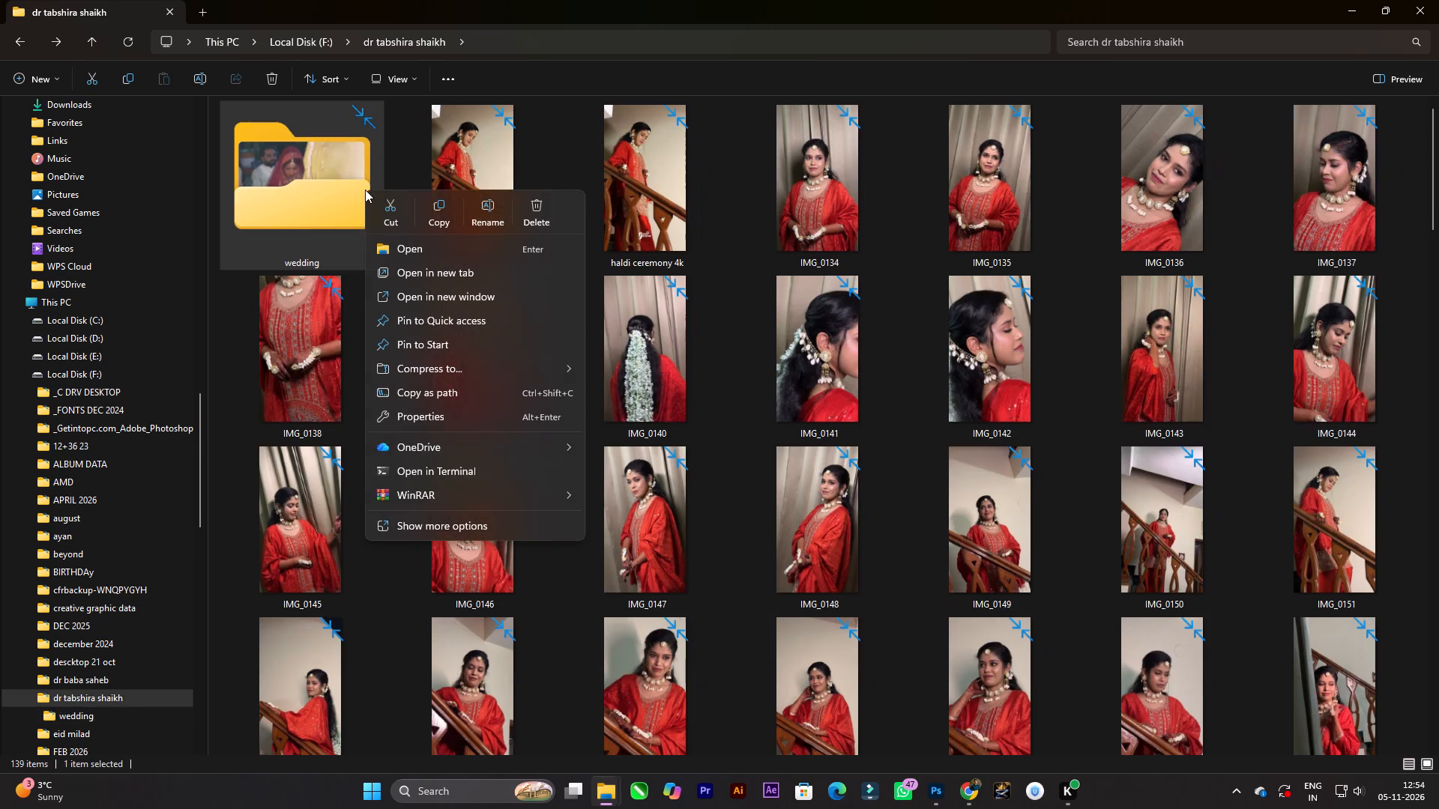
left_click(352, 186)
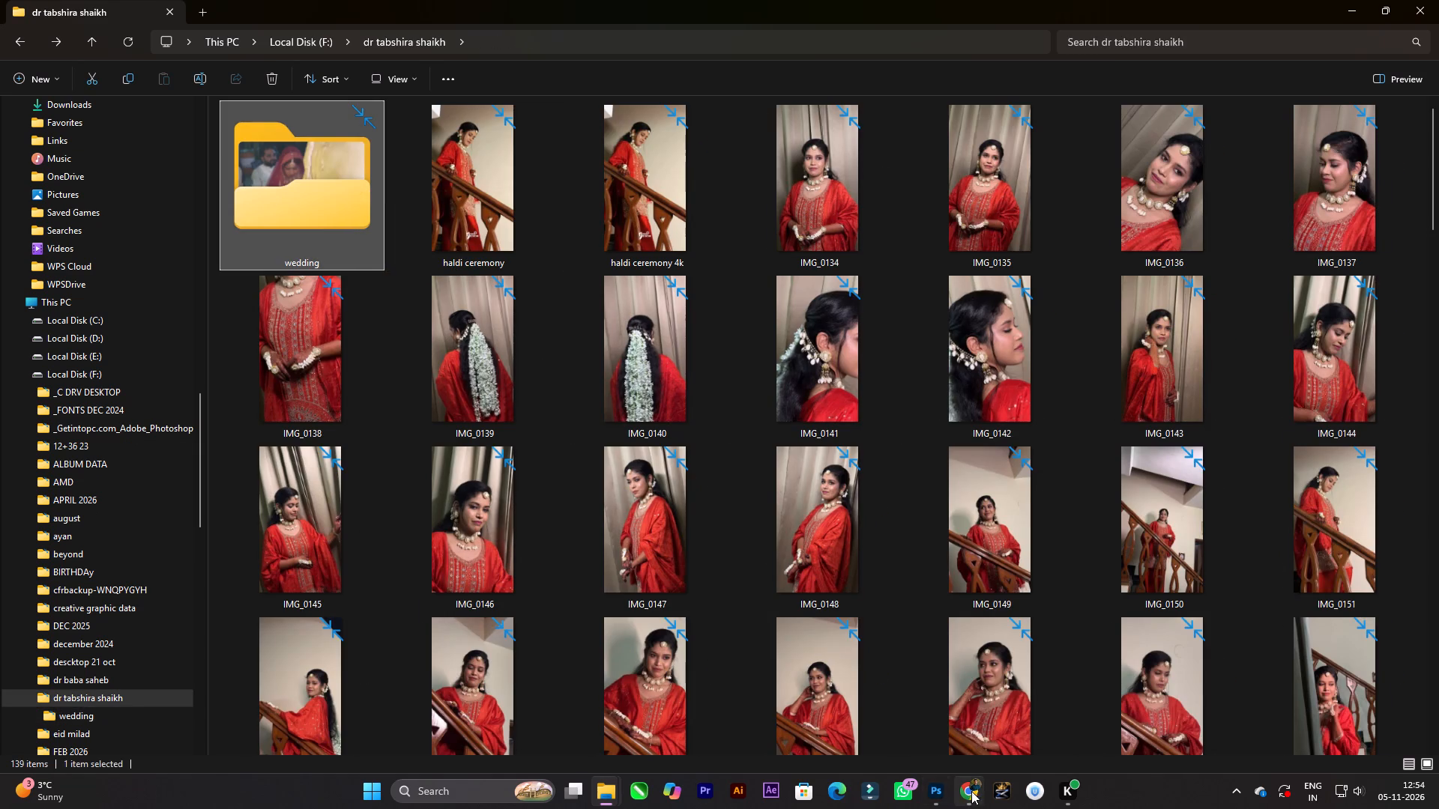
double_click(326, 172)
scroll(951, 298, "down", 3)
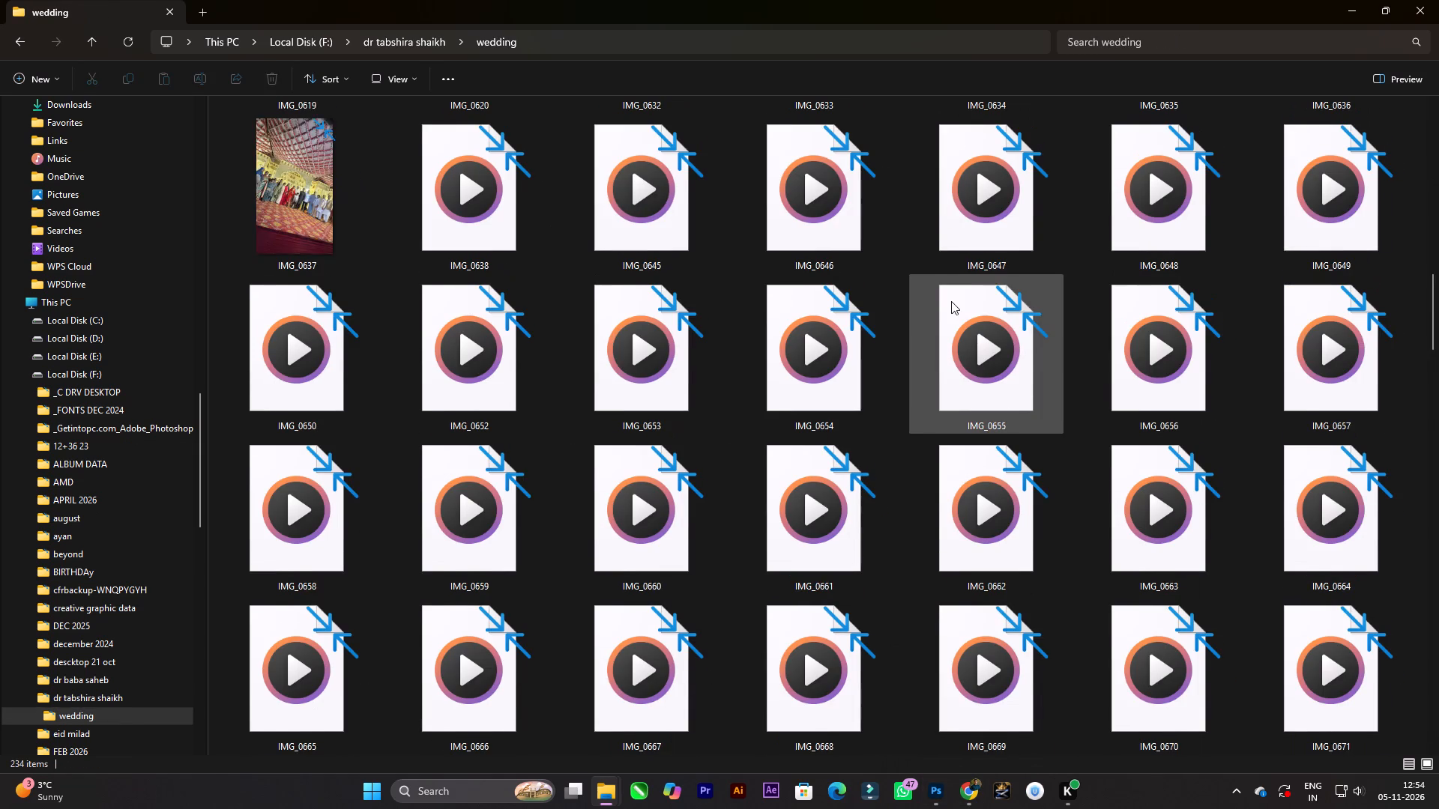
scroll(951, 301, "down", 5, "ctrl")
scroll(858, 302, "up", 11)
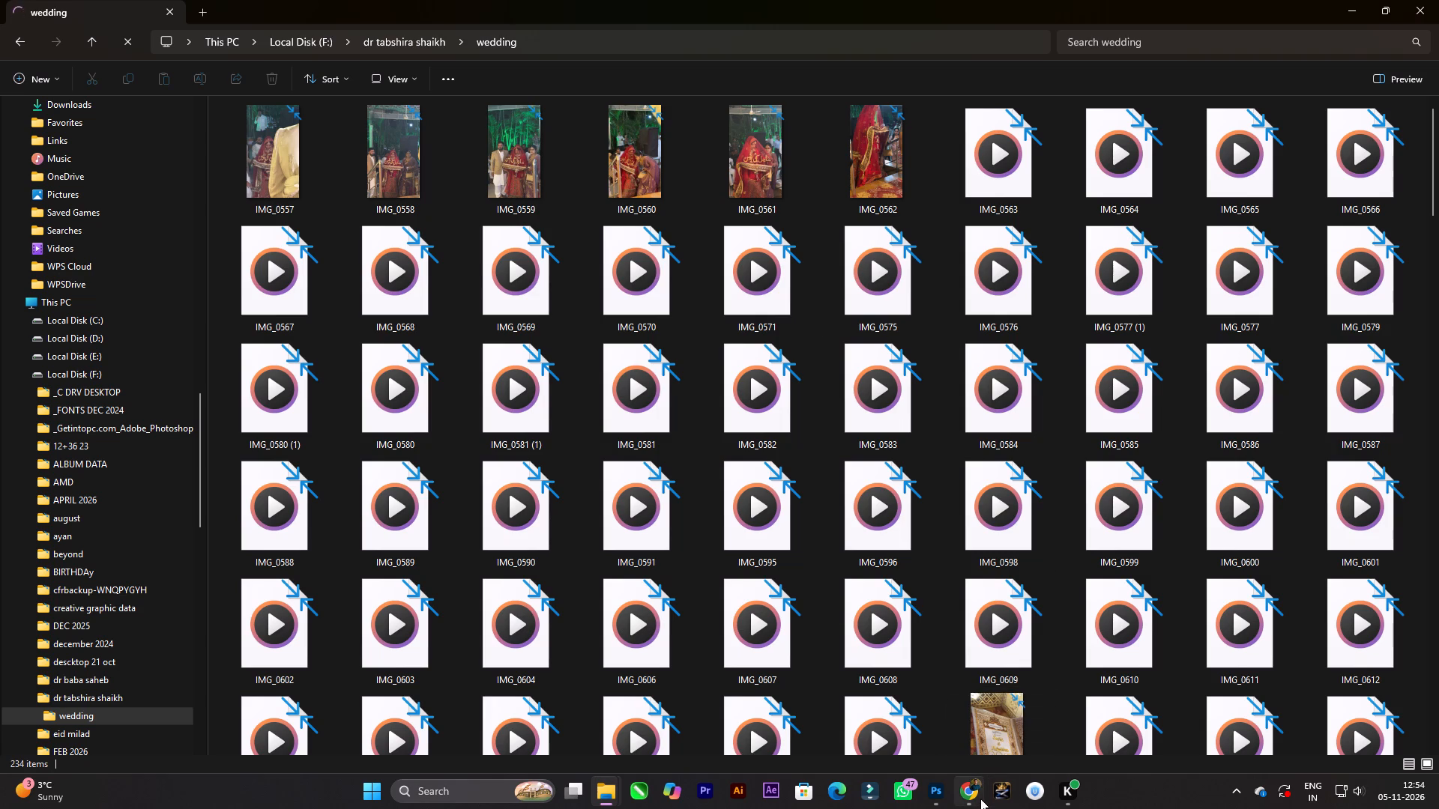
Switch to Photoshop and look over the bipin chandrapal design.
left_click(944, 796)
scroll(633, 437, "up", 3, "alt")
key("space")
key("space")
key("space")
key("space")
key("space")
key("space")
key("space")
key("space")
key("space")
key("space")
key("space")
key("space")
key("space")
key("space")
key("space")
key("space")
left_click_drag(651, 435, 649, 427)
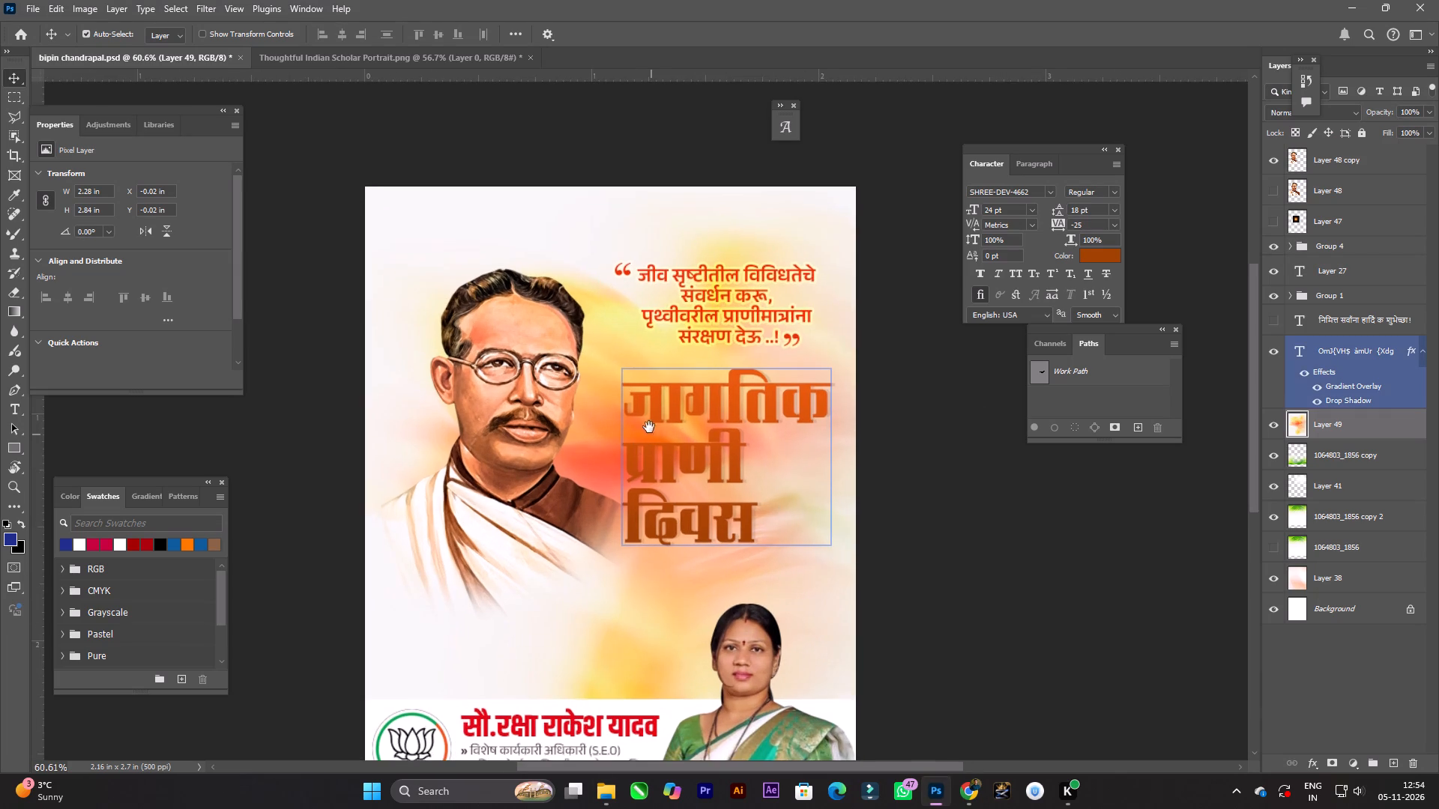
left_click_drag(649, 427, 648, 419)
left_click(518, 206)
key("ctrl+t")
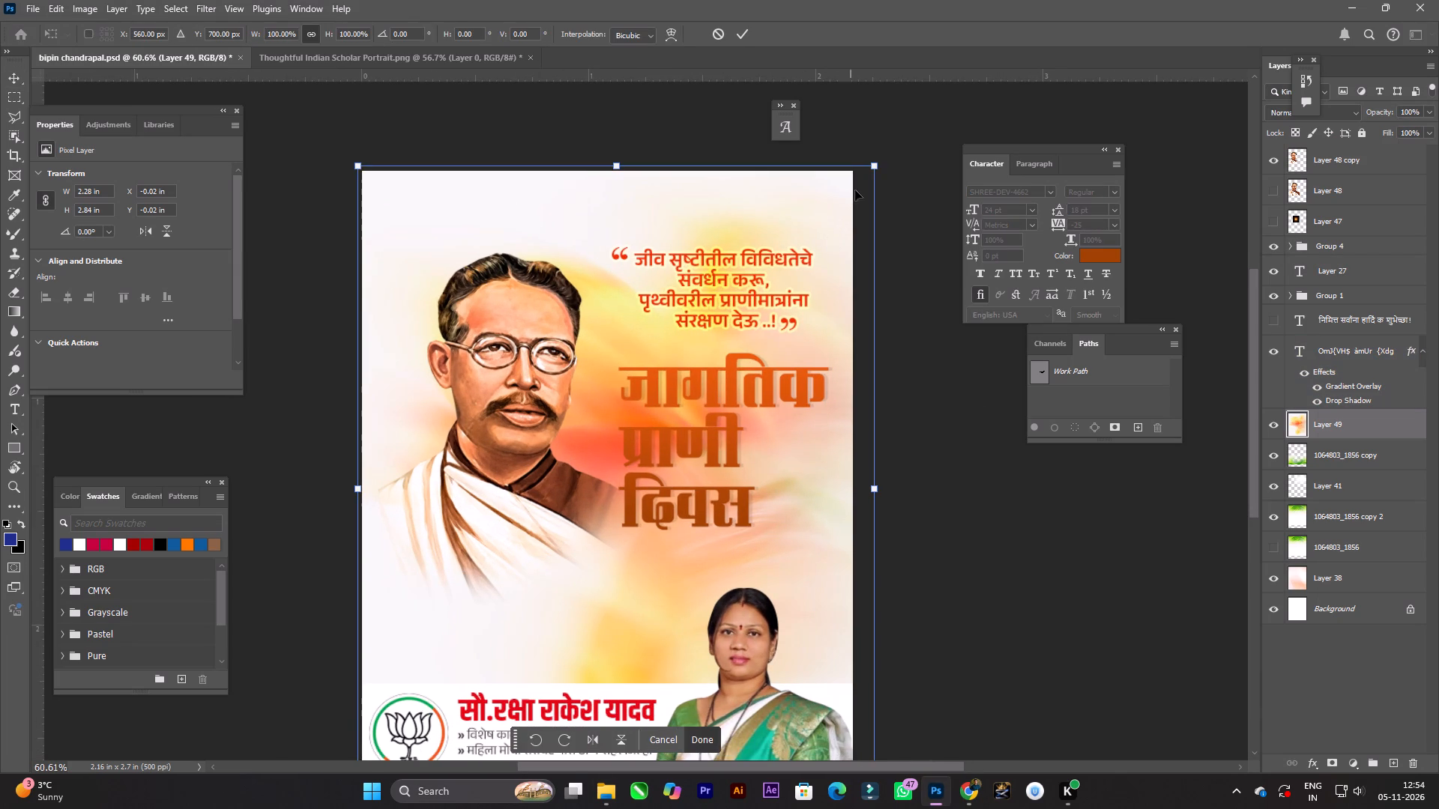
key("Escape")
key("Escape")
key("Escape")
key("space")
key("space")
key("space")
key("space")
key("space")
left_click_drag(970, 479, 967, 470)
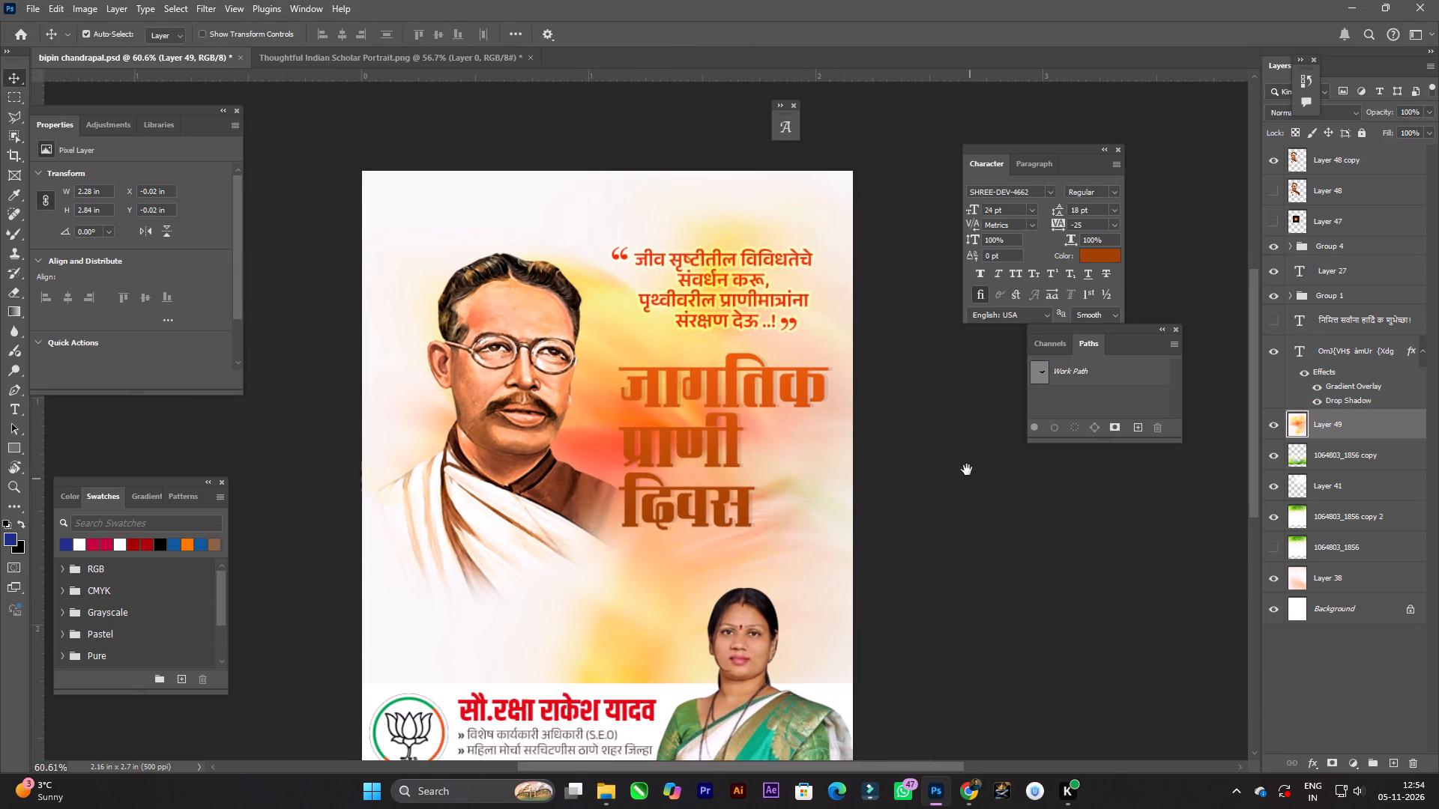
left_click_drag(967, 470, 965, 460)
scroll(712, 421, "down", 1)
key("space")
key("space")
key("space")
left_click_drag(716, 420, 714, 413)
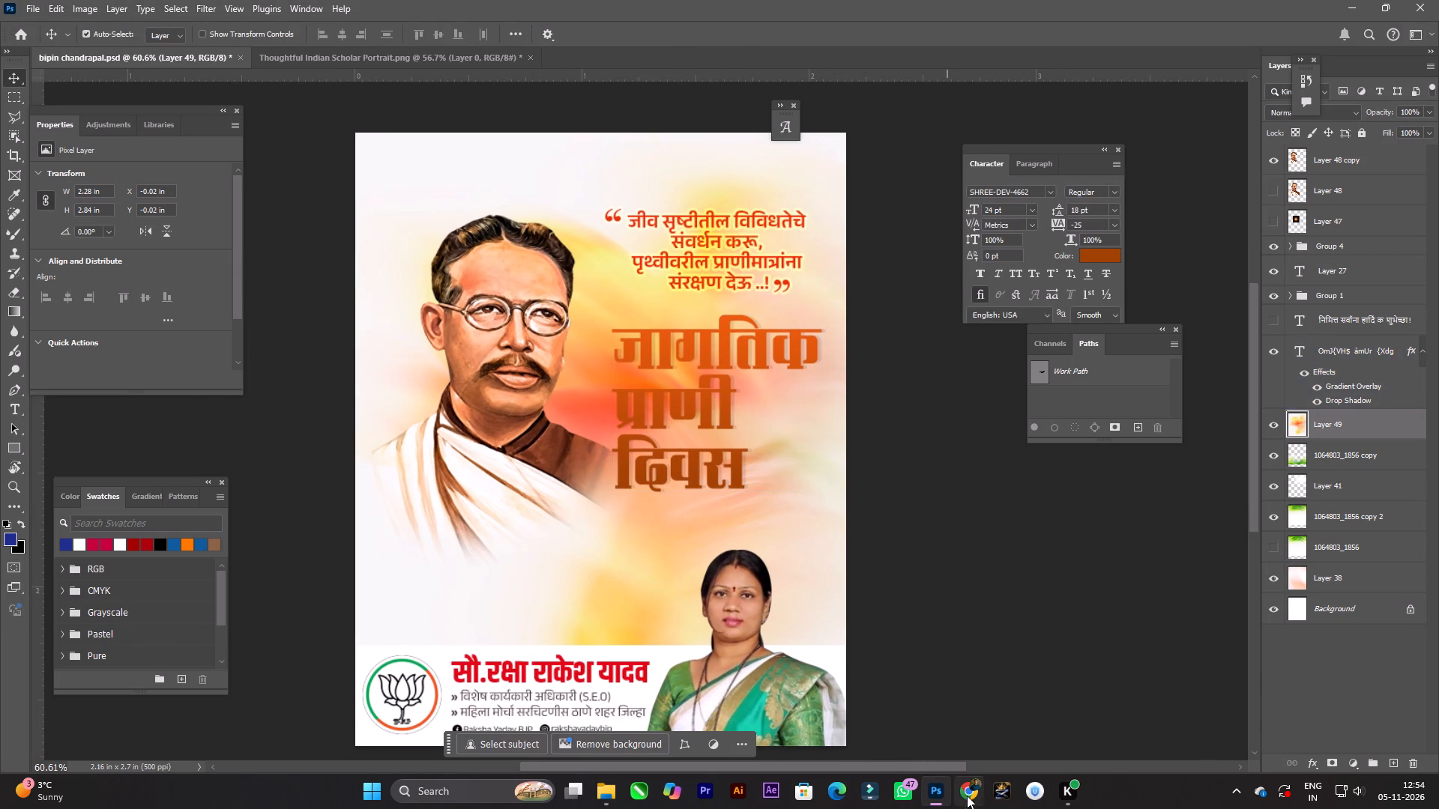
Switch to Chrome, open the Marathi Google Input Tools page in a new tab and try pasting the clipboard contents into its text area.
left_click(972, 794)
left_click(896, 0)
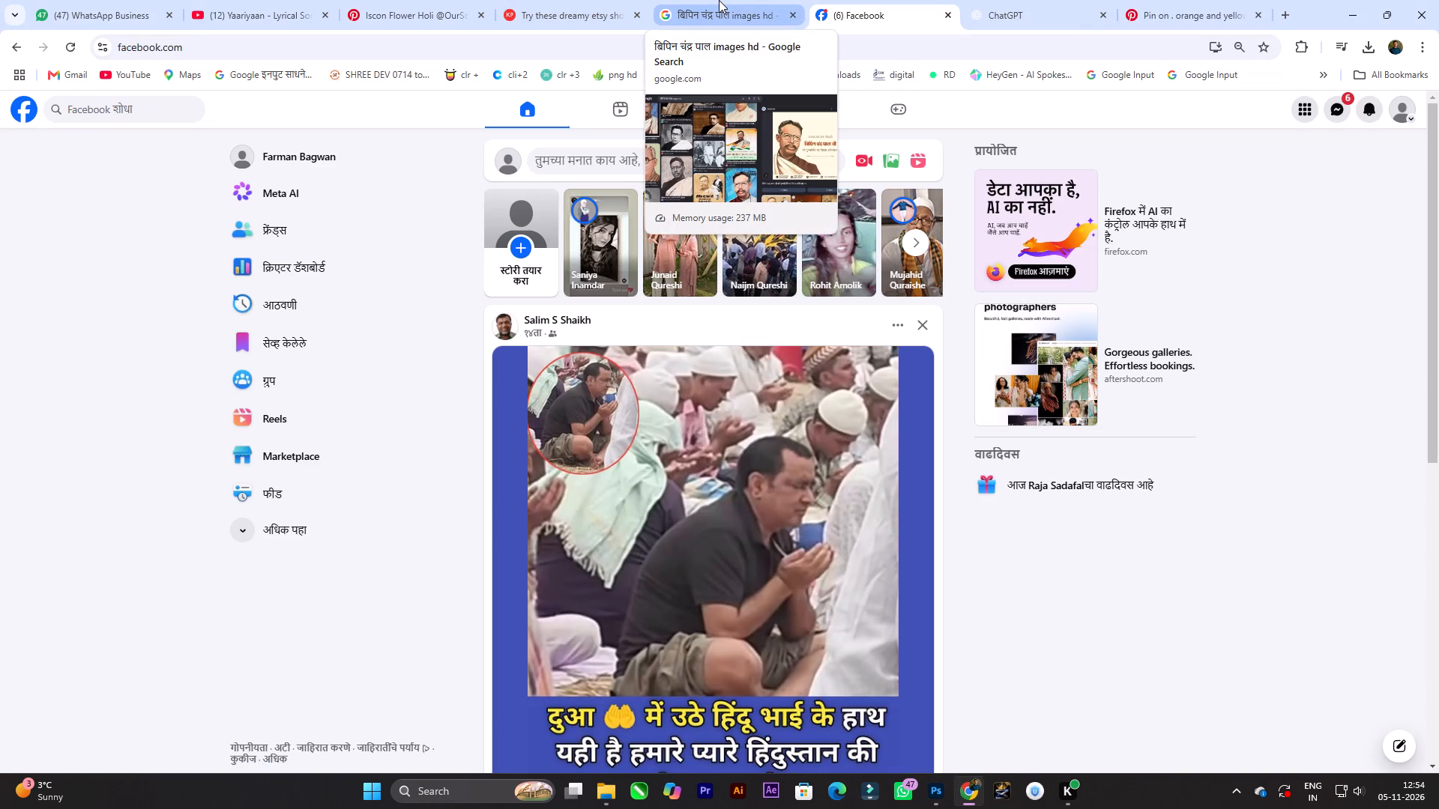
left_click(719, 0)
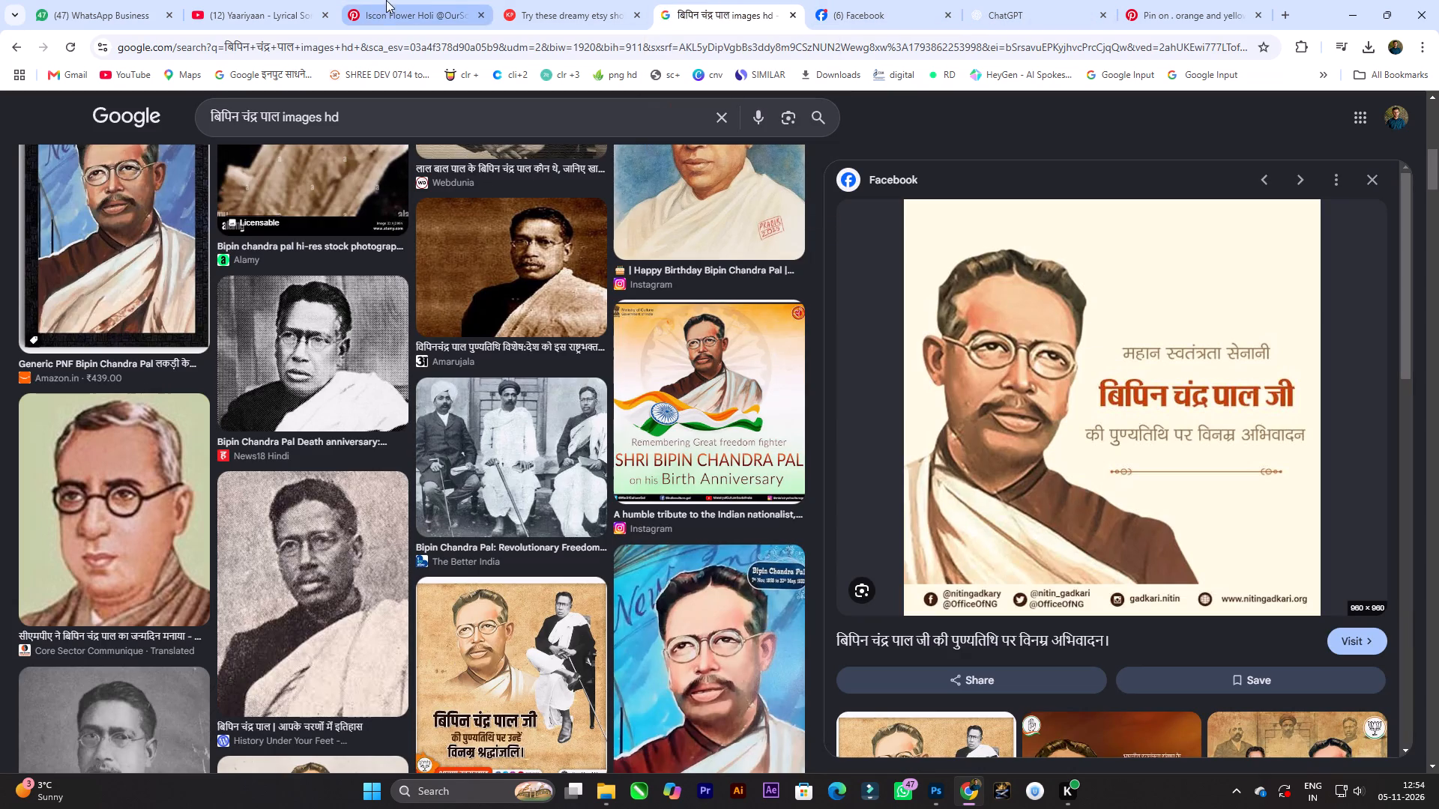
left_click(1287, 22)
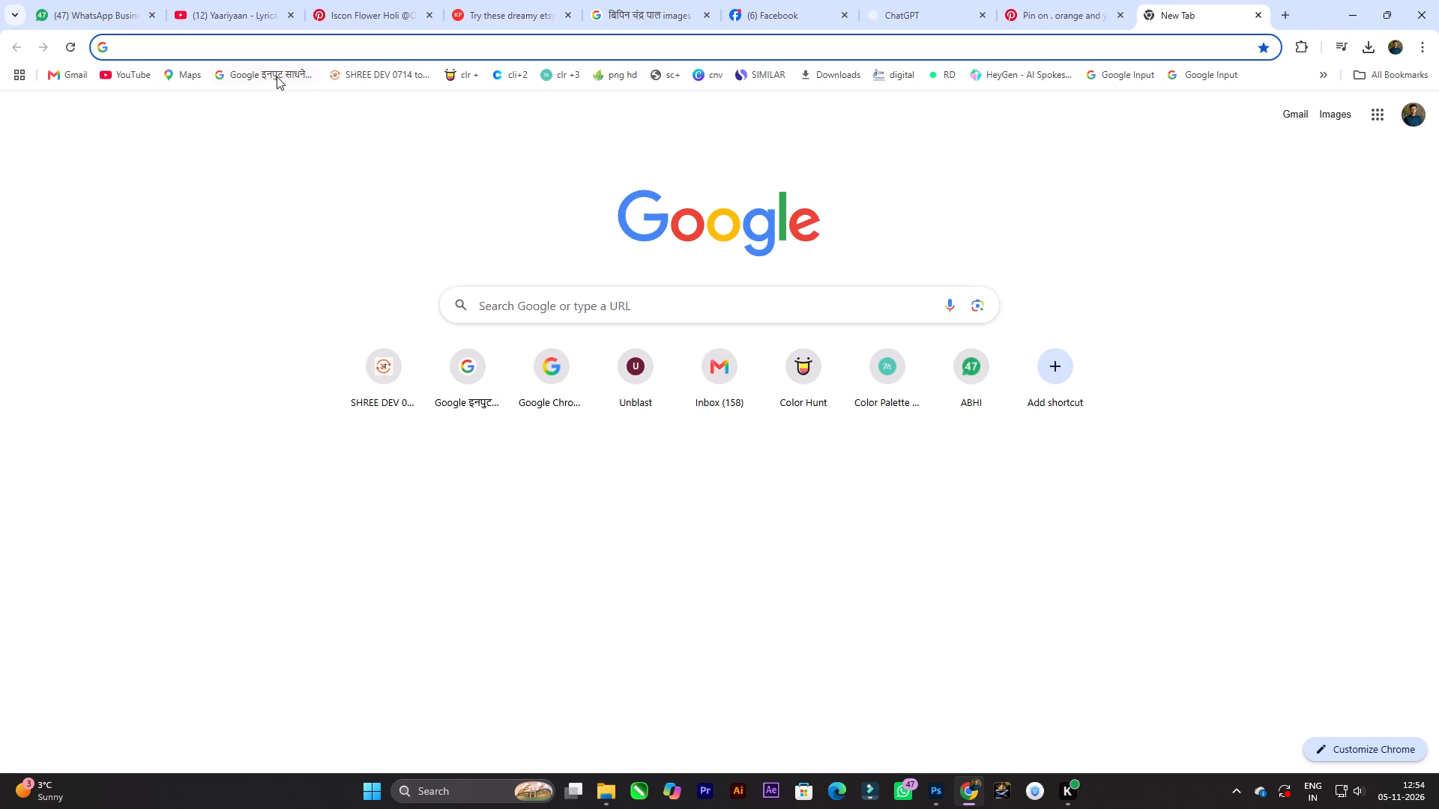
left_click(275, 75)
left_click(526, 372)
key("ctrl+v")
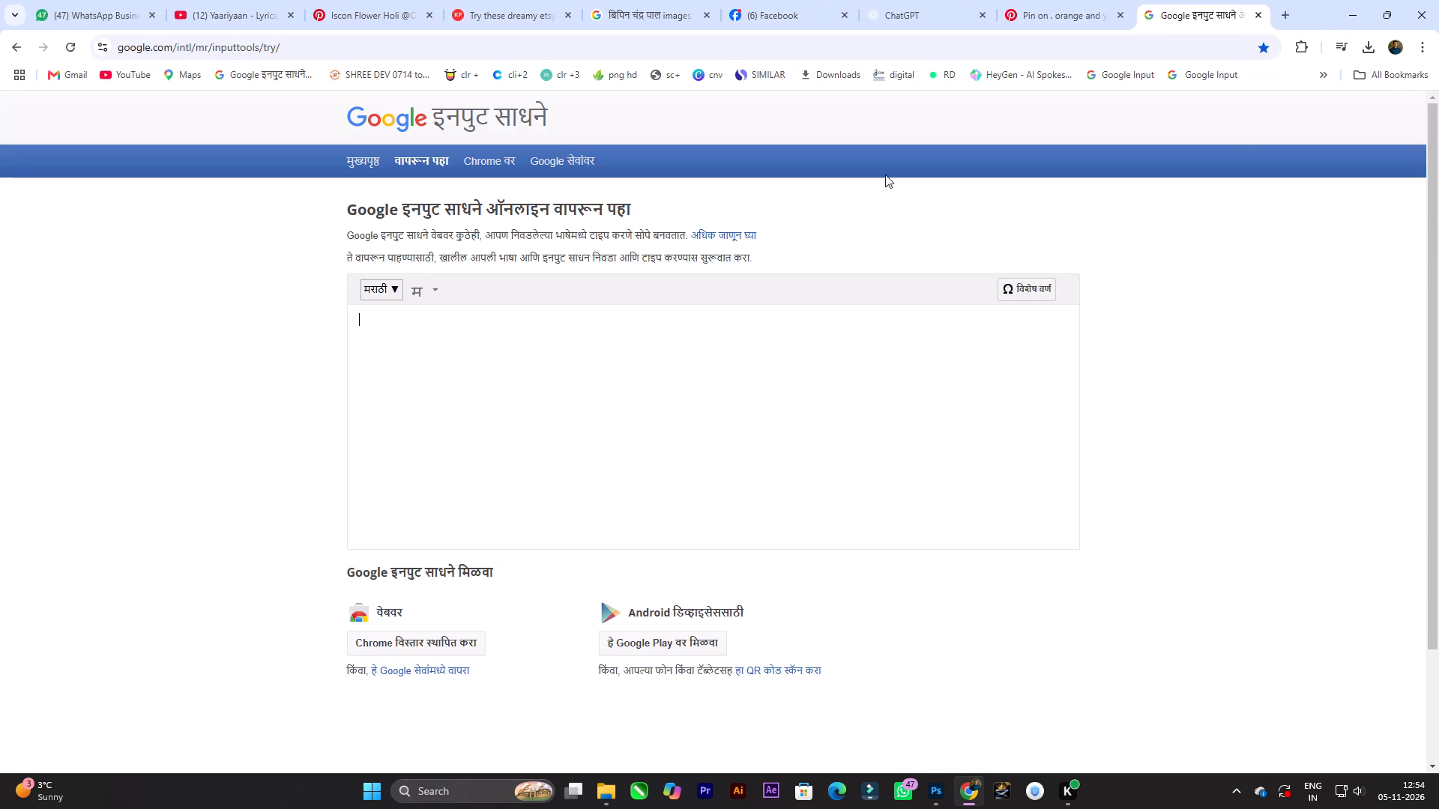
Return to the बिपिन चंद्र पाल images hd results and start a Google Lens selection on the previewed Facebook poster.
left_click(1065, 2)
left_click(940, 0)
left_click(708, 0)
left_click(878, 0)
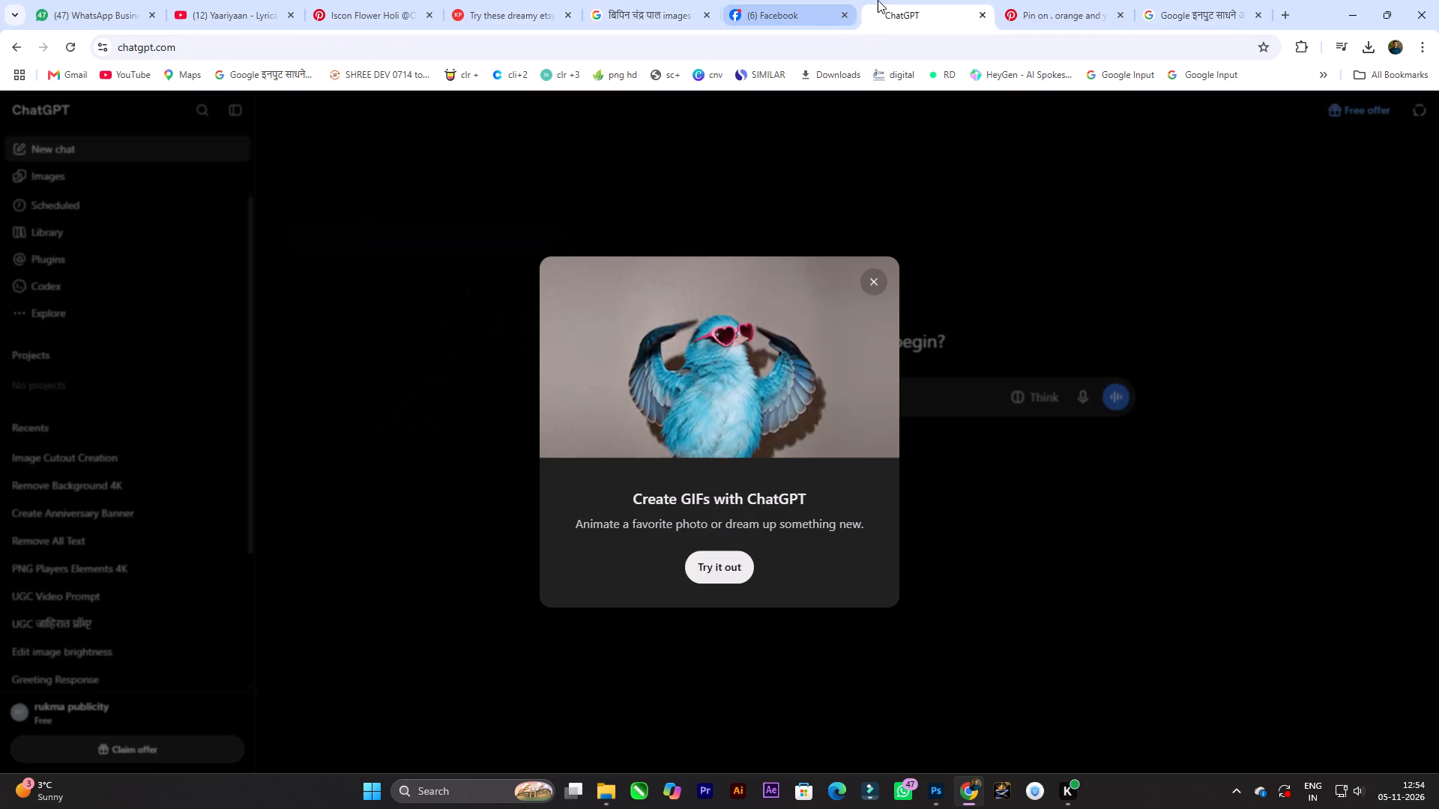
left_click(875, 287)
left_click(690, 0)
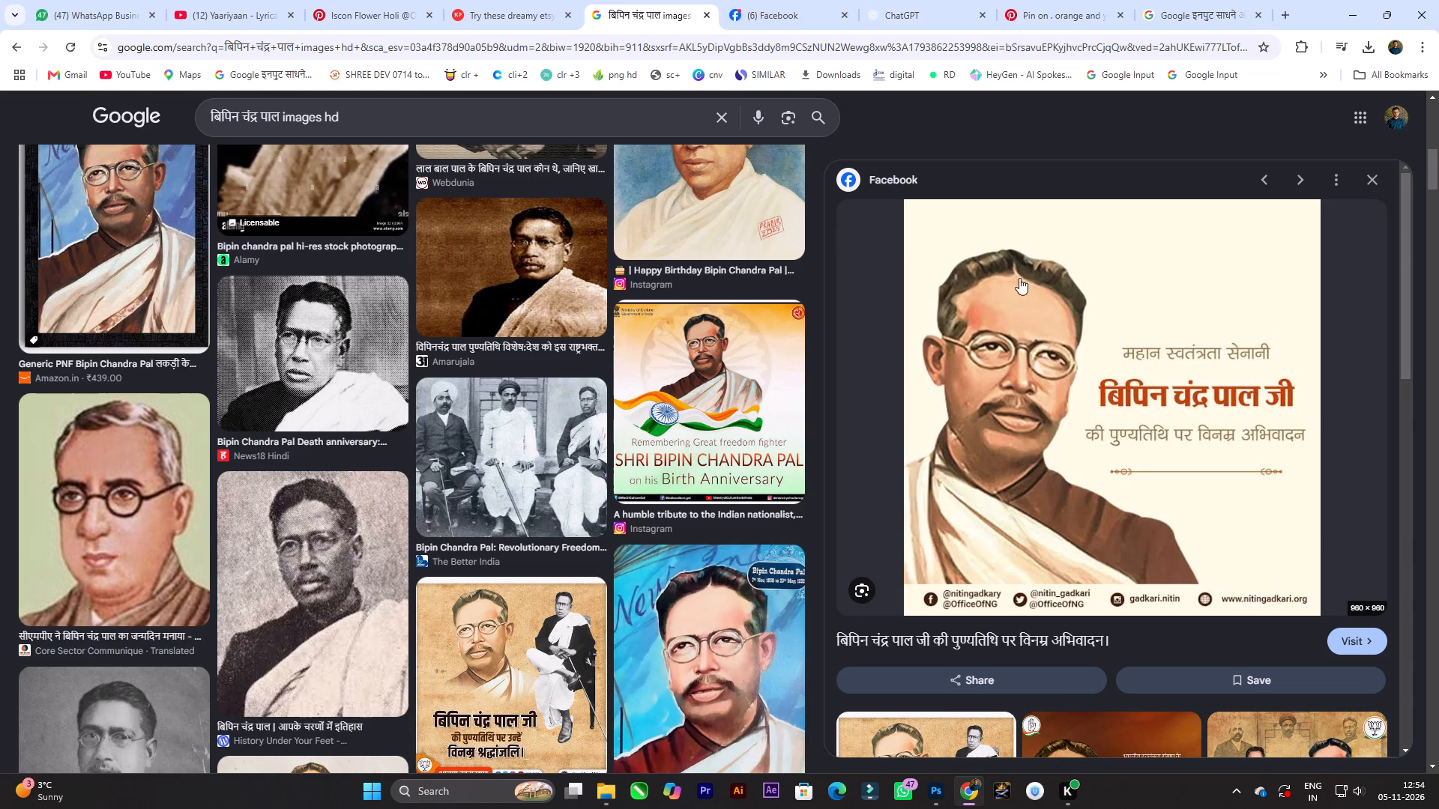
right_click(1128, 412)
left_click(1279, 709)
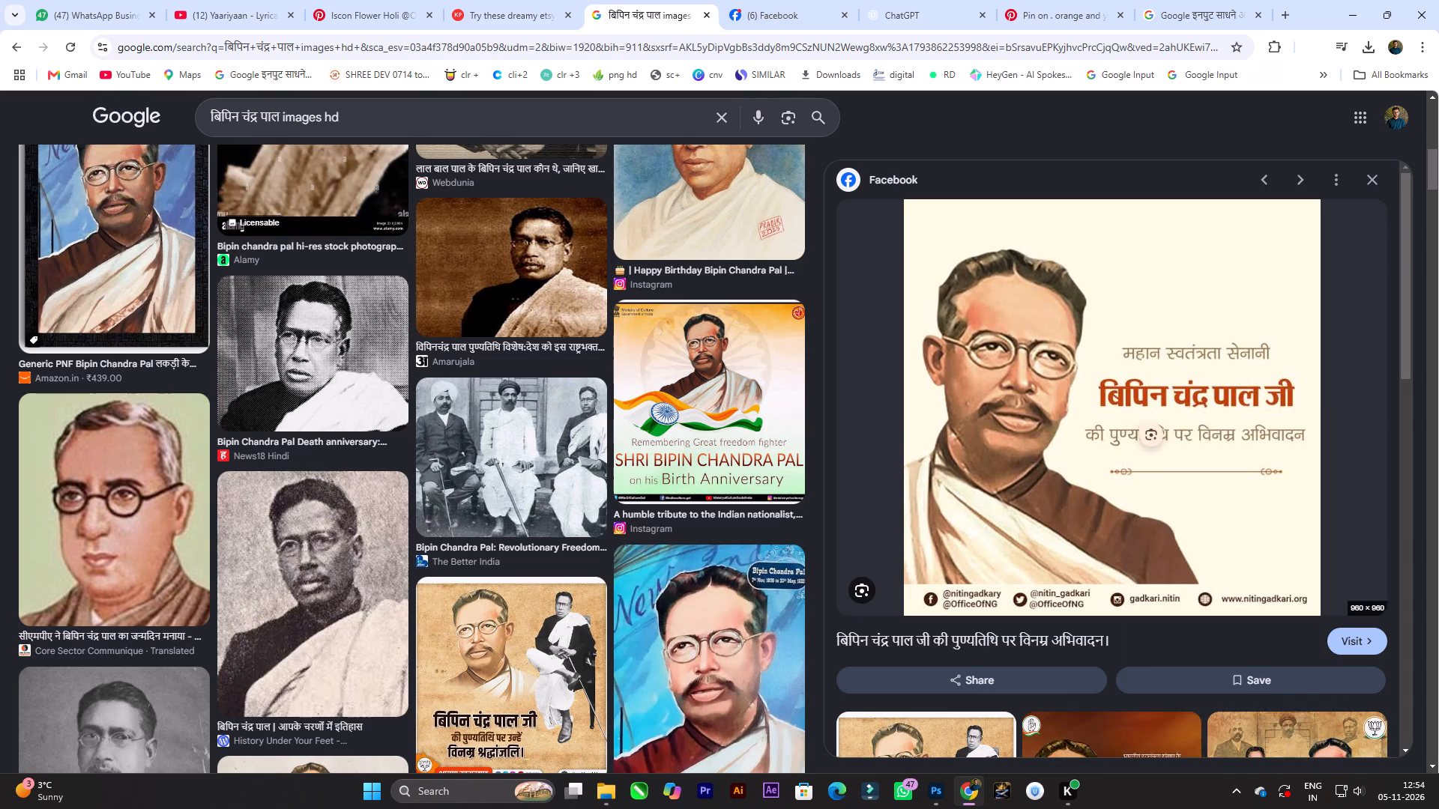
In Chrome, select and copy the name बिपिन चंद्र पाल जी from the Facebook image result using Google Lens.
left_click(877, 405)
left_click_drag(902, 404, 1004, 405)
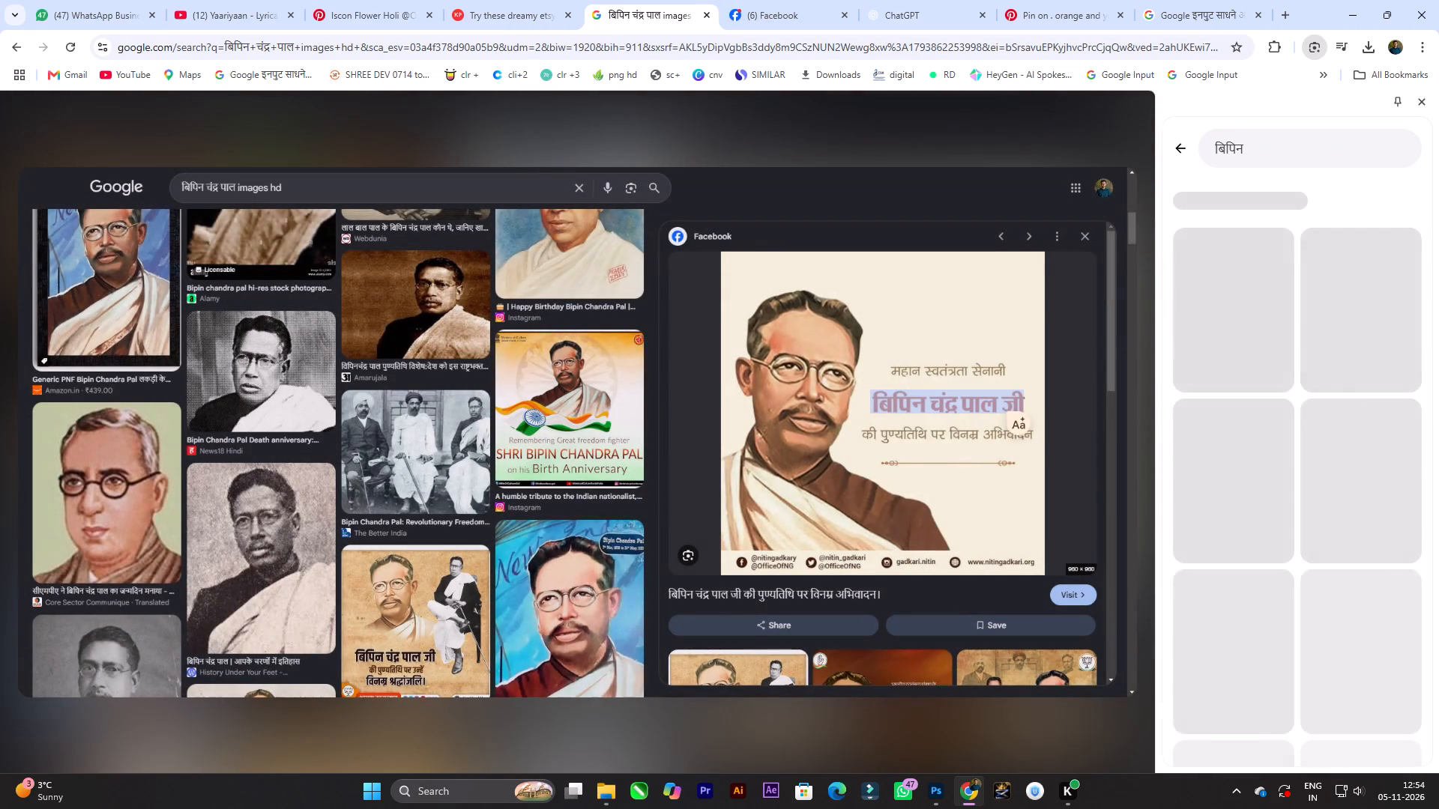
left_click_drag(1004, 405, 1005, 405)
left_click(913, 447)
Paste बिपिन चंद्र पाल जी into the Google Input Tools text area and copy it again from there.
left_click(1181, 0)
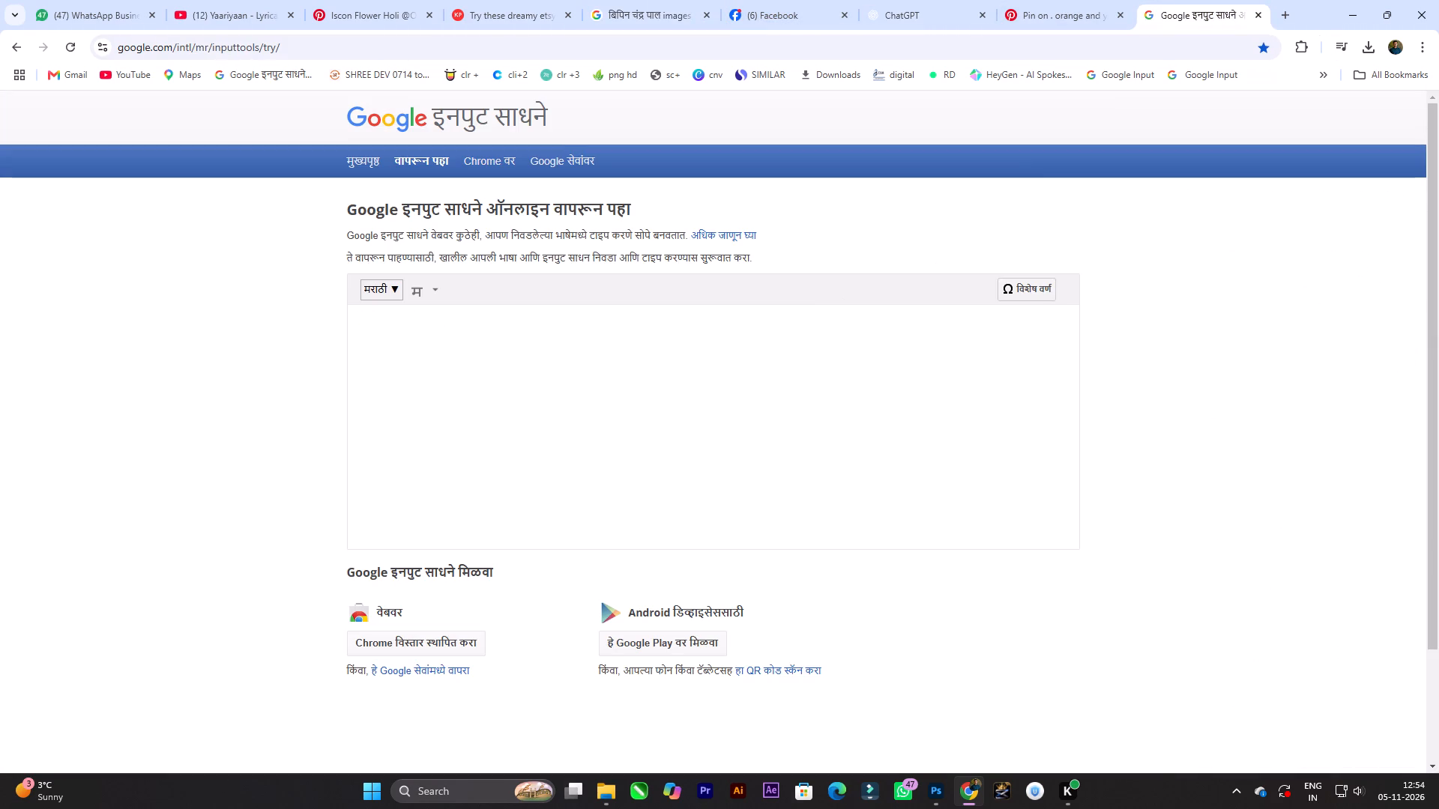
key("ctrl+v")
key("ctrl+a")
key("ctrl+c")
key("ctrl+c")
key("ctrl+c")
key("ctrl+c")
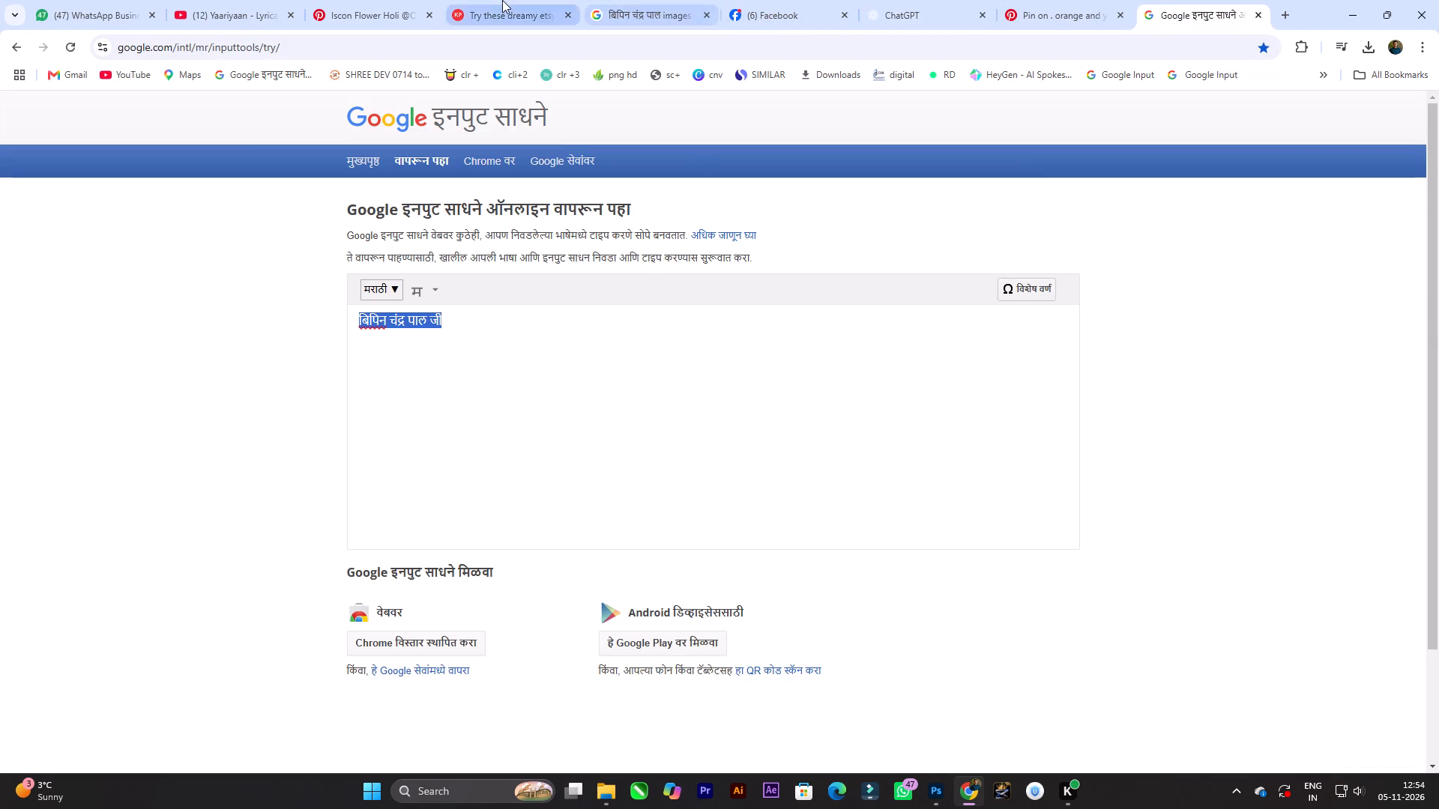
Open the SHREE DEV 0714 to Unicode converter in a new browser tab, convert the pasted name to Shreedev0714 and copy the converted text.
left_click(502, 0)
left_click(1032, 0)
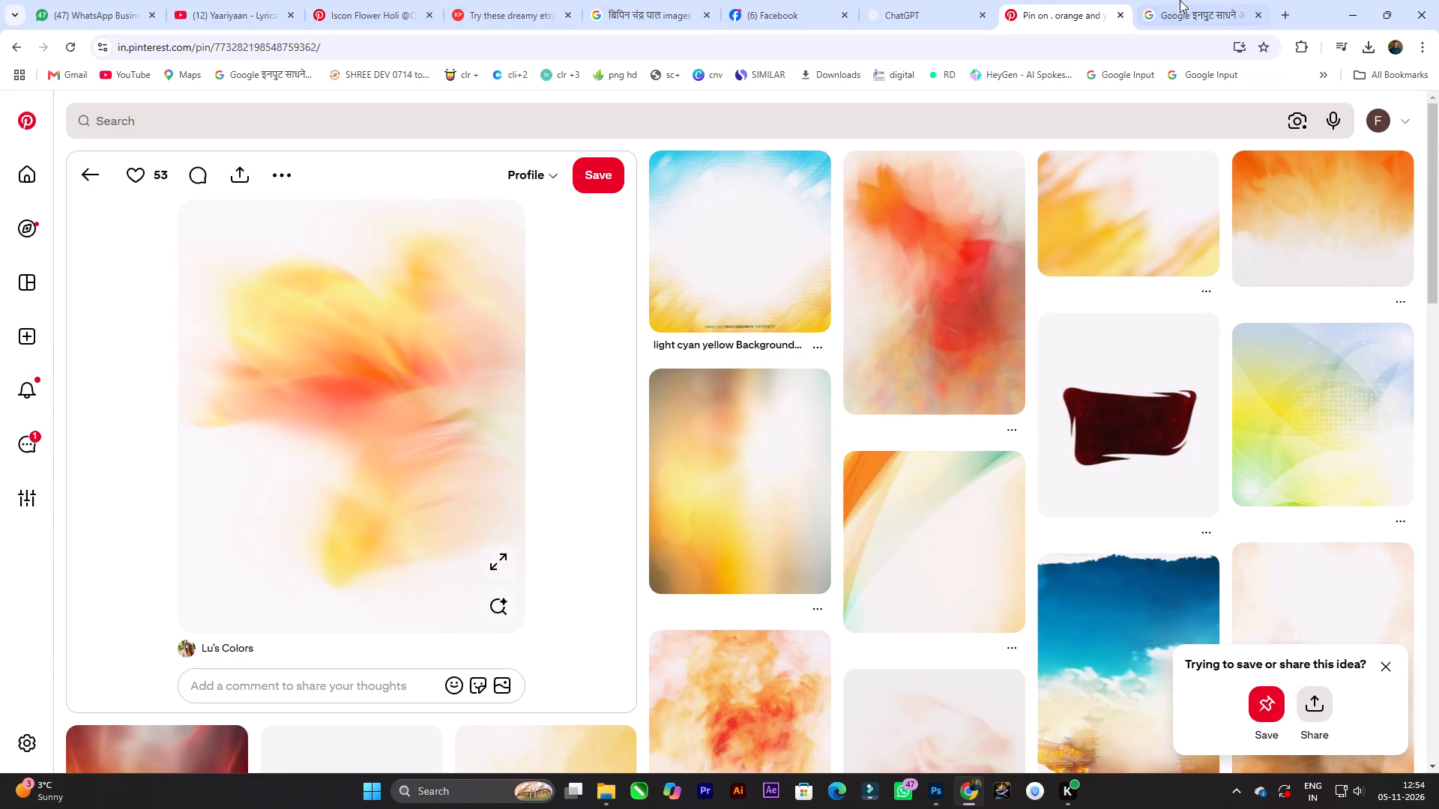
left_click(1285, 8)
left_click(366, 76)
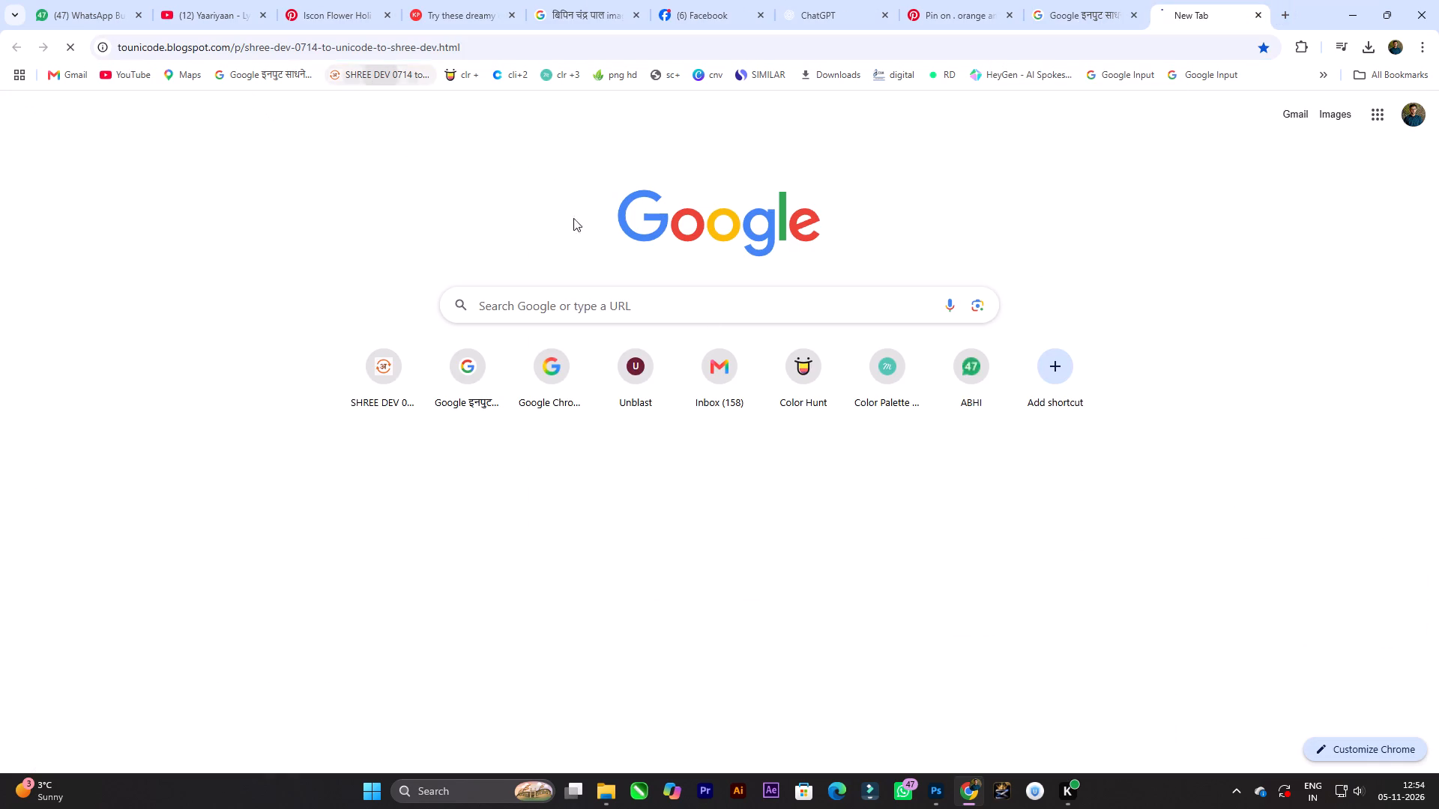
scroll(725, 471, "down", 10)
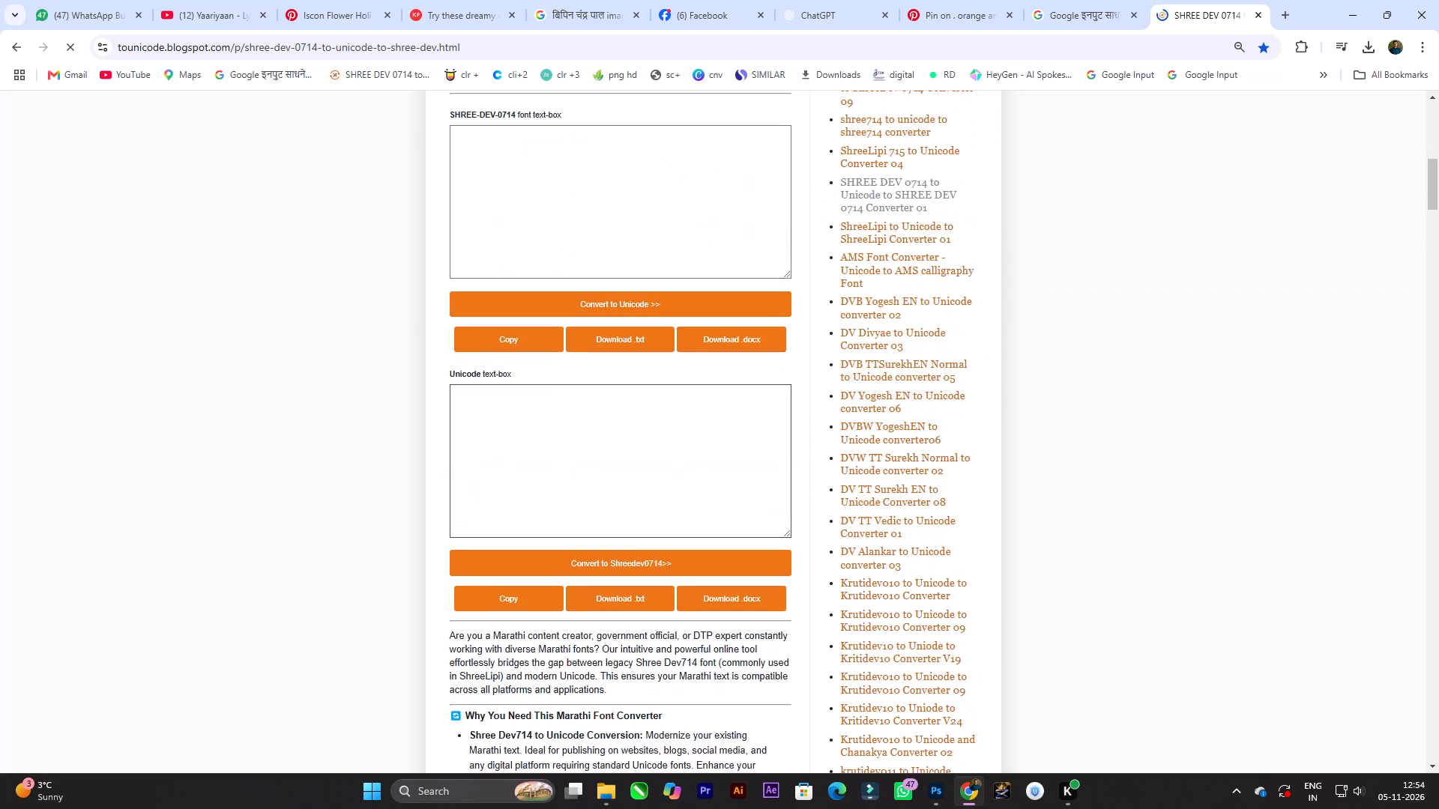
left_click(695, 461)
key("ctrl+v")
left_click(676, 570)
left_click(598, 256, "ctrl")
key("ctrl+a")
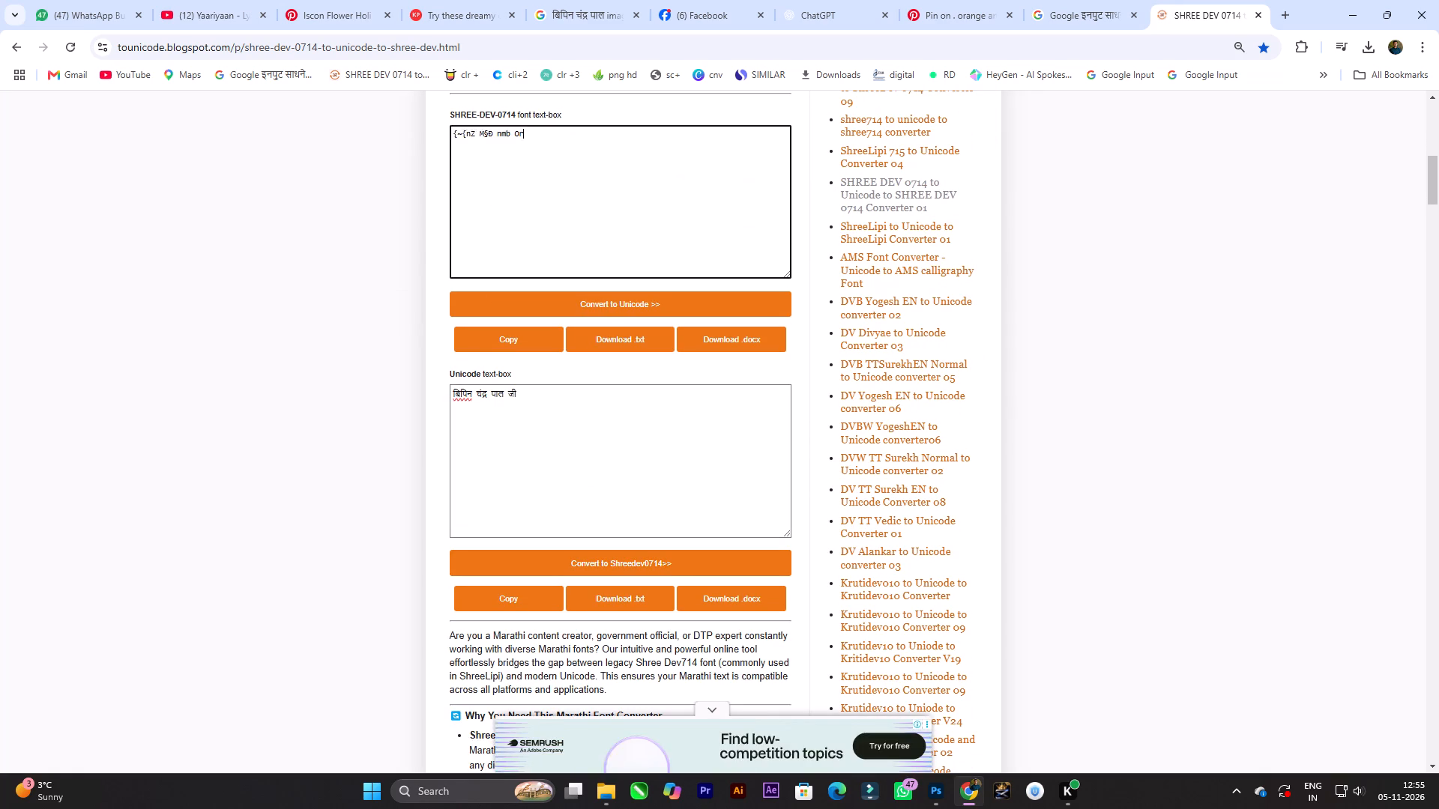
key("ctrl+c")
key("ctrl+c")
key("ctrl+c")
Switch to Photoshop and replace the जागतिक प्राणी दिवस heading with the copied converted name.
left_click(938, 788)
key("t")
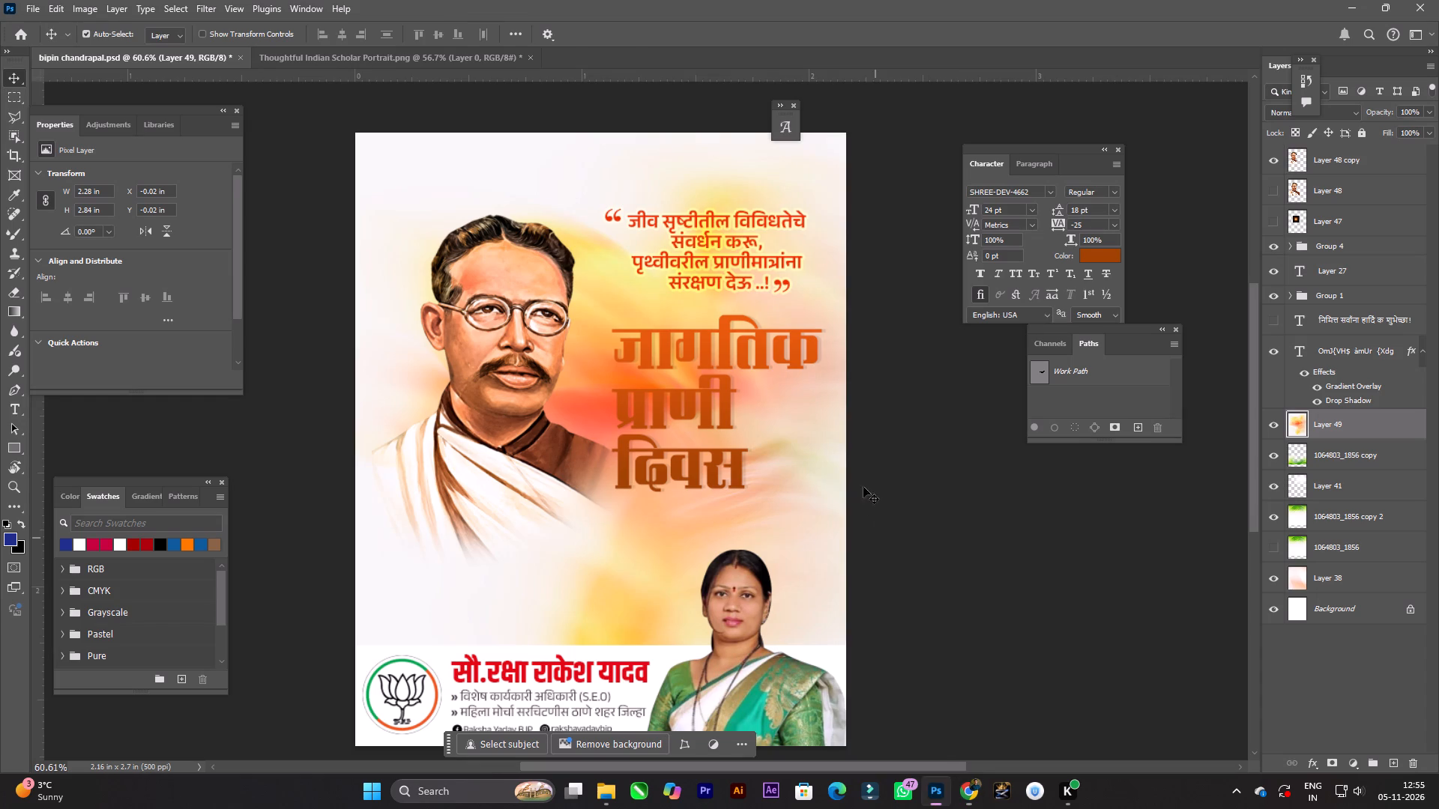
key("t")
key("t")
left_click(717, 367)
key("ctrl+a")
key("ctrl+v")
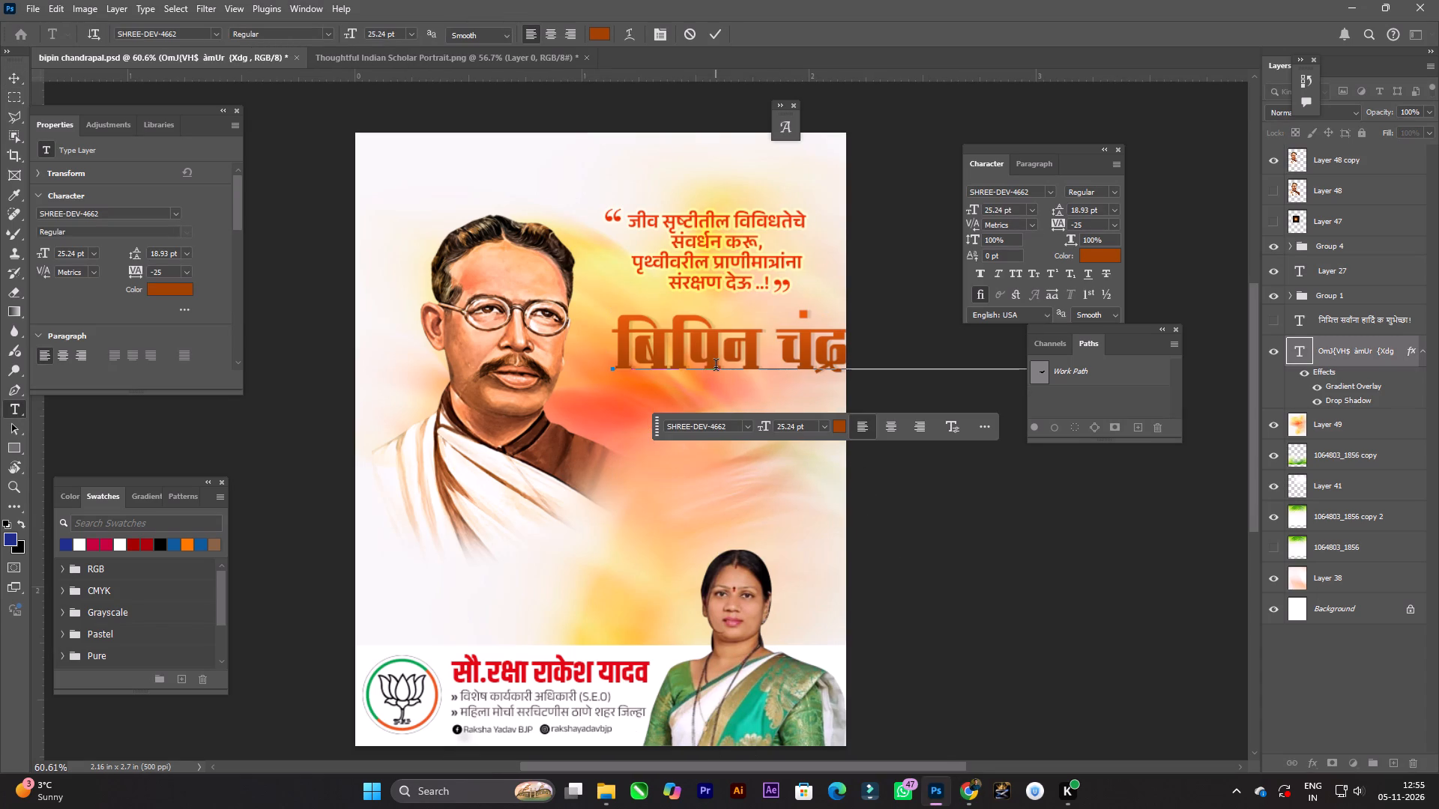
Break the heading into three lines: बिपिन, चंद्र पाल and जी.
left_click(779, 339)
key("BackSpace")
key("Return")
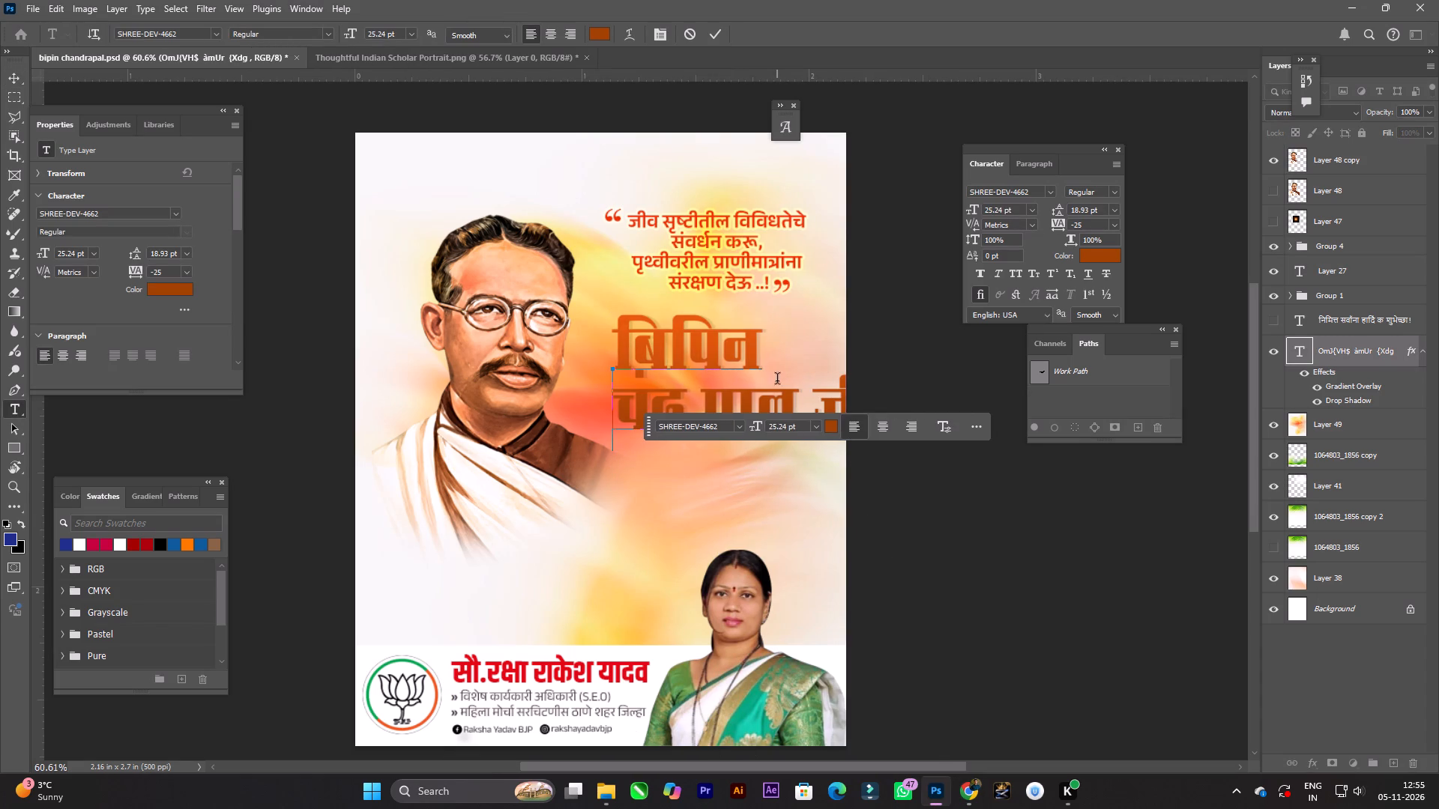
left_click(818, 402)
key("Return")
key("Return")
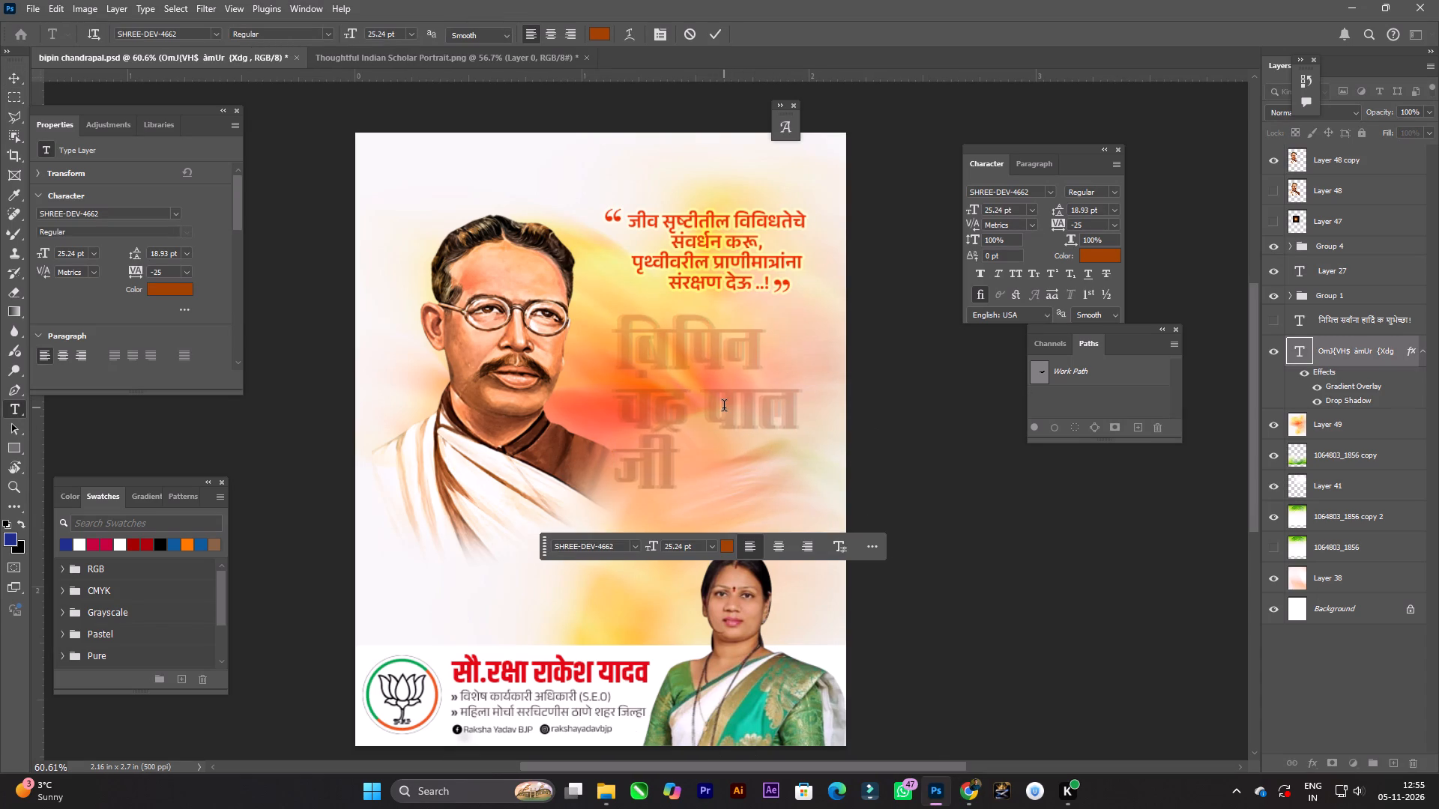
key("v")
Remove the space between चंद्र and पाल and the line break before जी, making the heading two lines: बिपिन and चंद्रपाल जी.
scroll(714, 405, "up", 2, "alt")
key("space")
left_click(720, 405)
key("t")
left_click(707, 399)
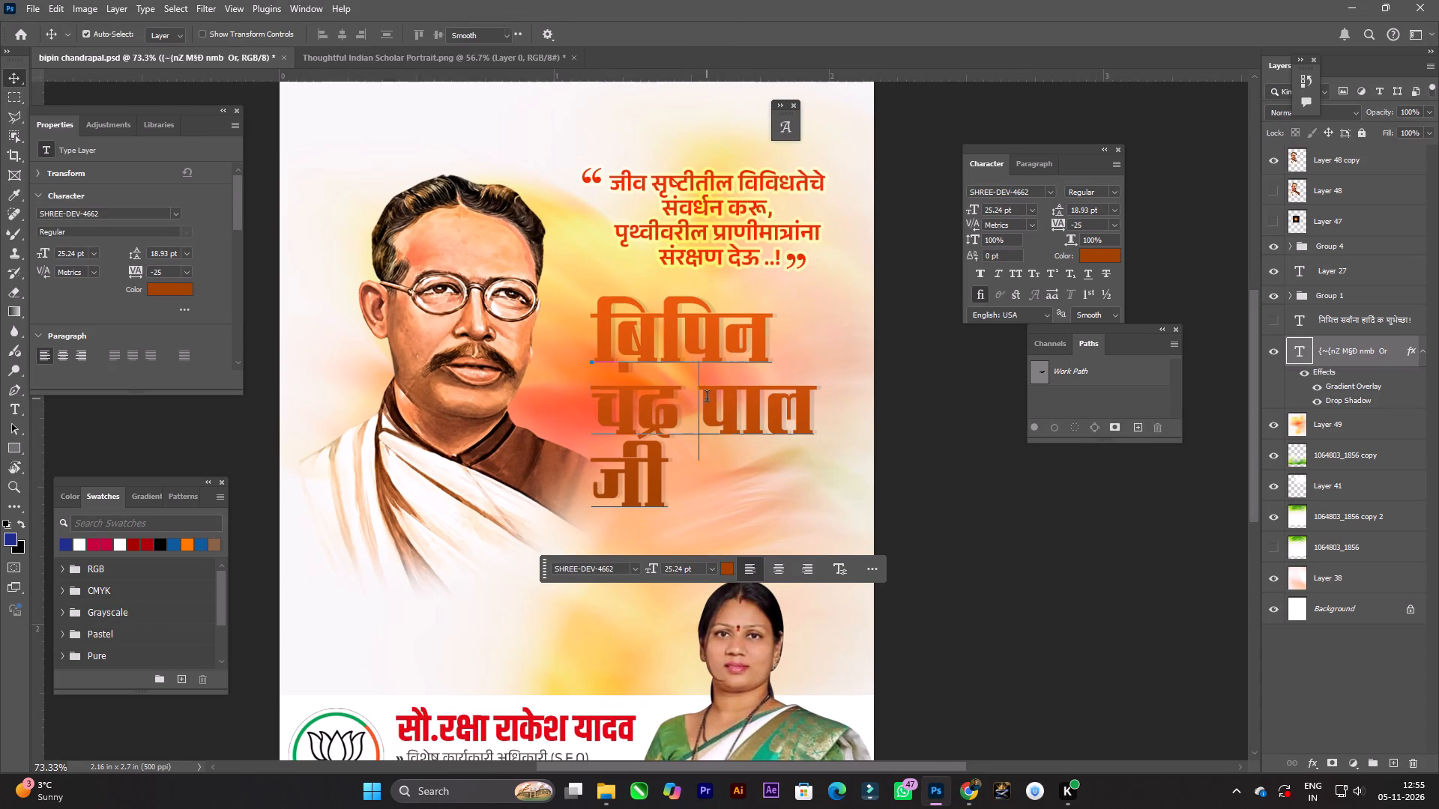
key("BackSpace")
key("Return")
key("space")
key("space")
key("space")
key("space")
key("space")
key("space")
key("space")
key("space")
key("space")
key("space")
key("space")
key("space")
key("space")
key("space")
key("space")
key("space")
key("space")
key("space")
key("space")
key("space")
left_click_drag(730, 393, 708, 392)
key("t")
left_click(580, 480)
key("BackSpace")
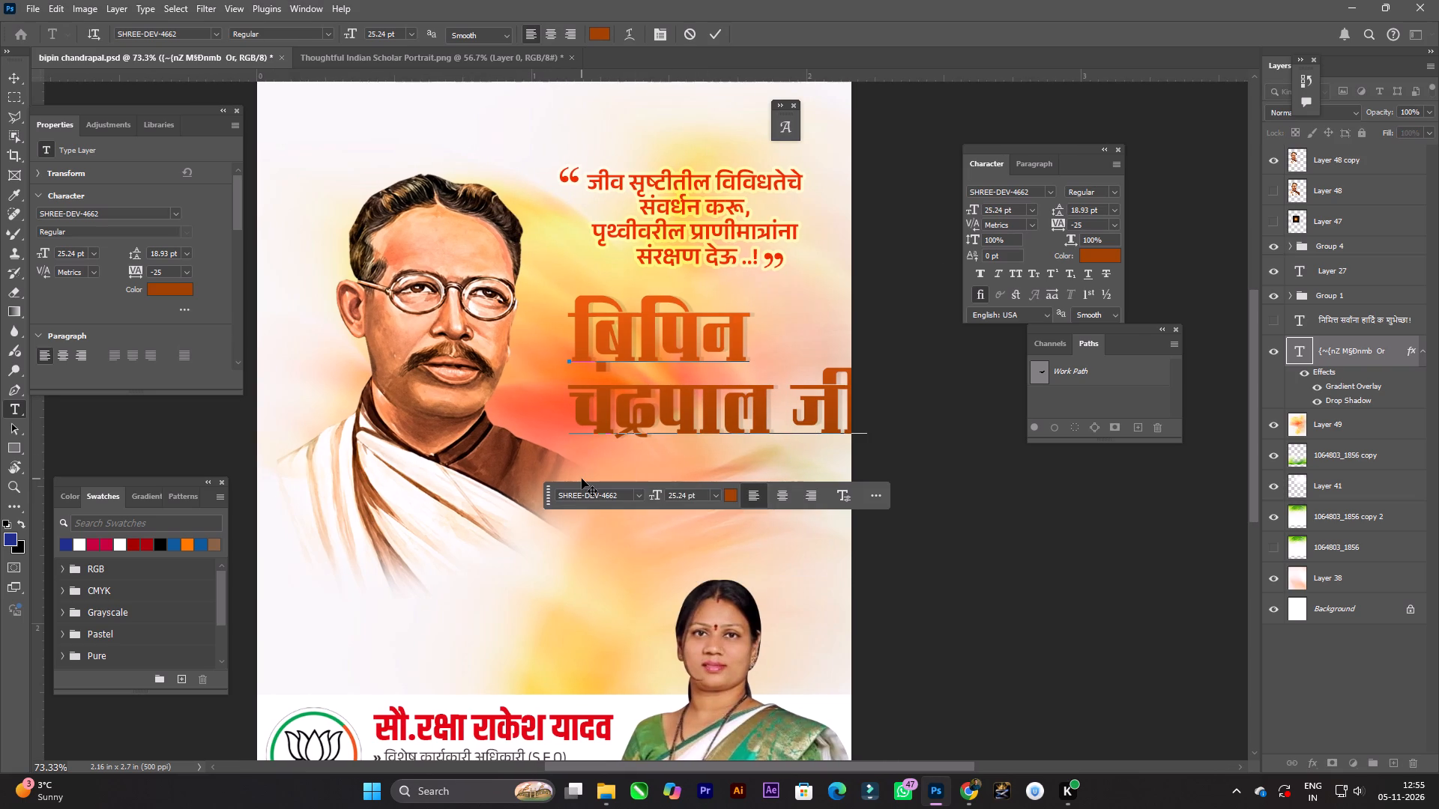
key("Return")
key("v")
left_click(713, 380)
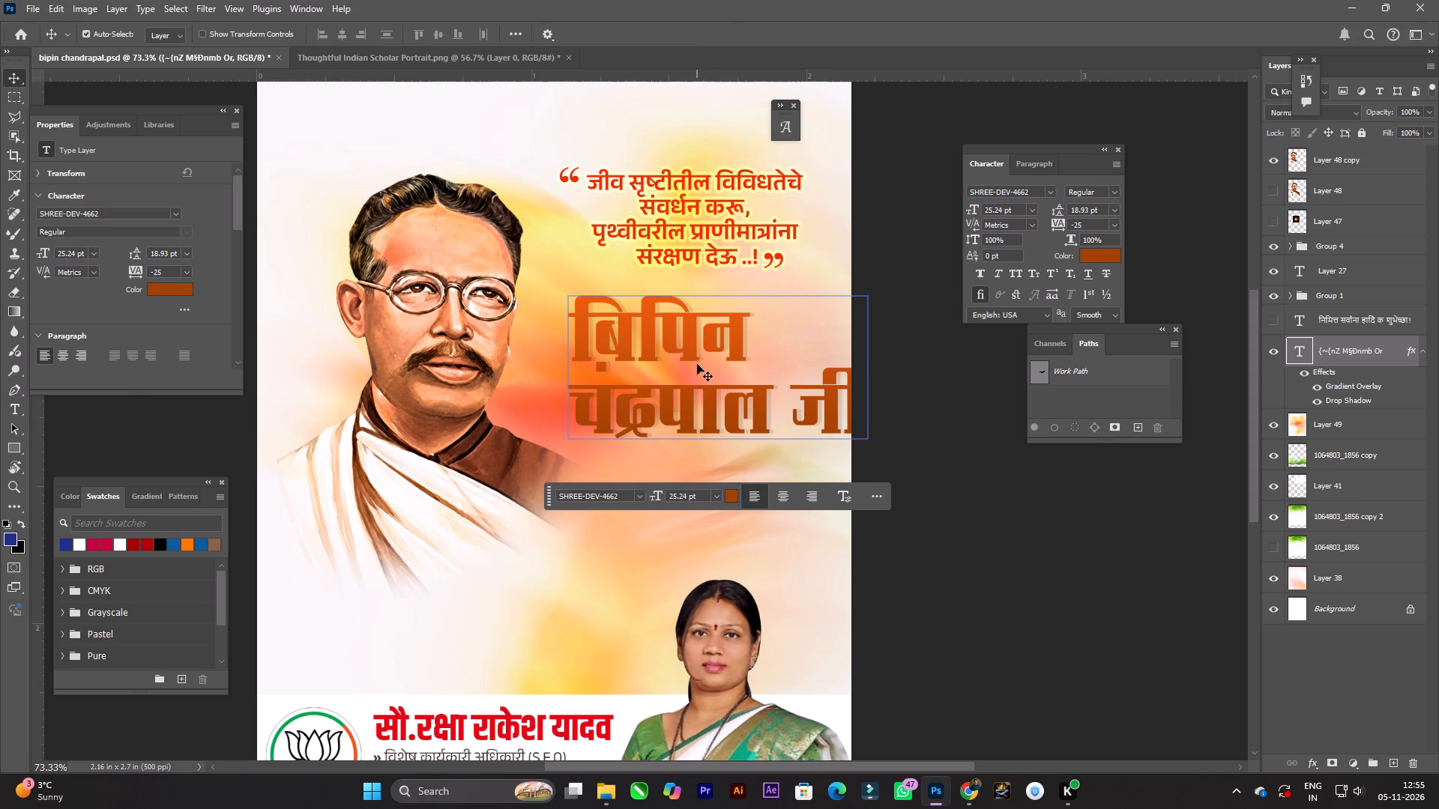
Centre-align both lines of the बिपिन चंद्रपाल जी heading.
key("t")
double_click(698, 361)
key("ctrl+a")
left_click(555, 38)
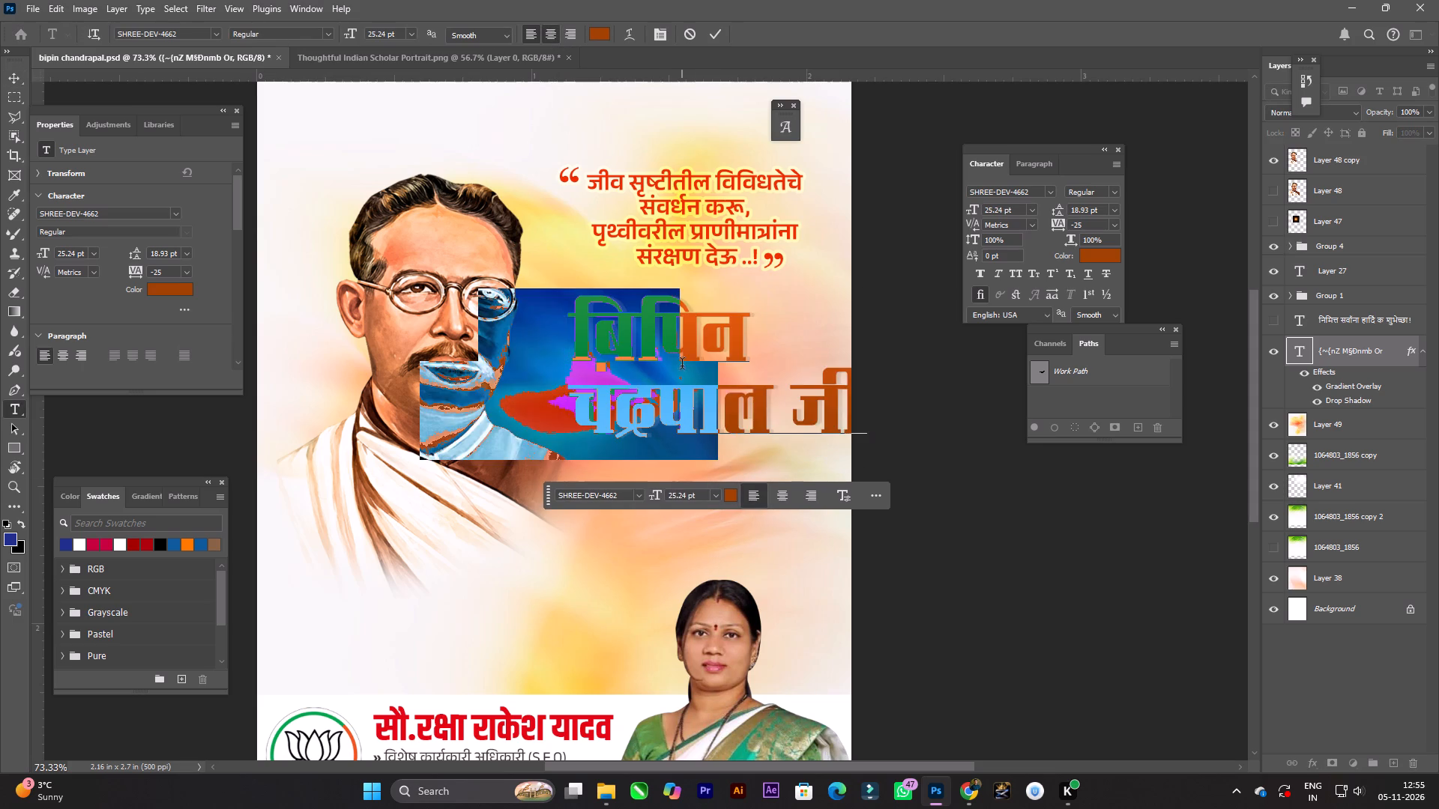
left_click(659, 372)
key("Return")
Free-transform the heading and move it below the quote, to about X 771.76 px, Y 544.12 px.
key("v")
key("ctrl+t")
left_click_drag(630, 409, 753, 417, "shift")
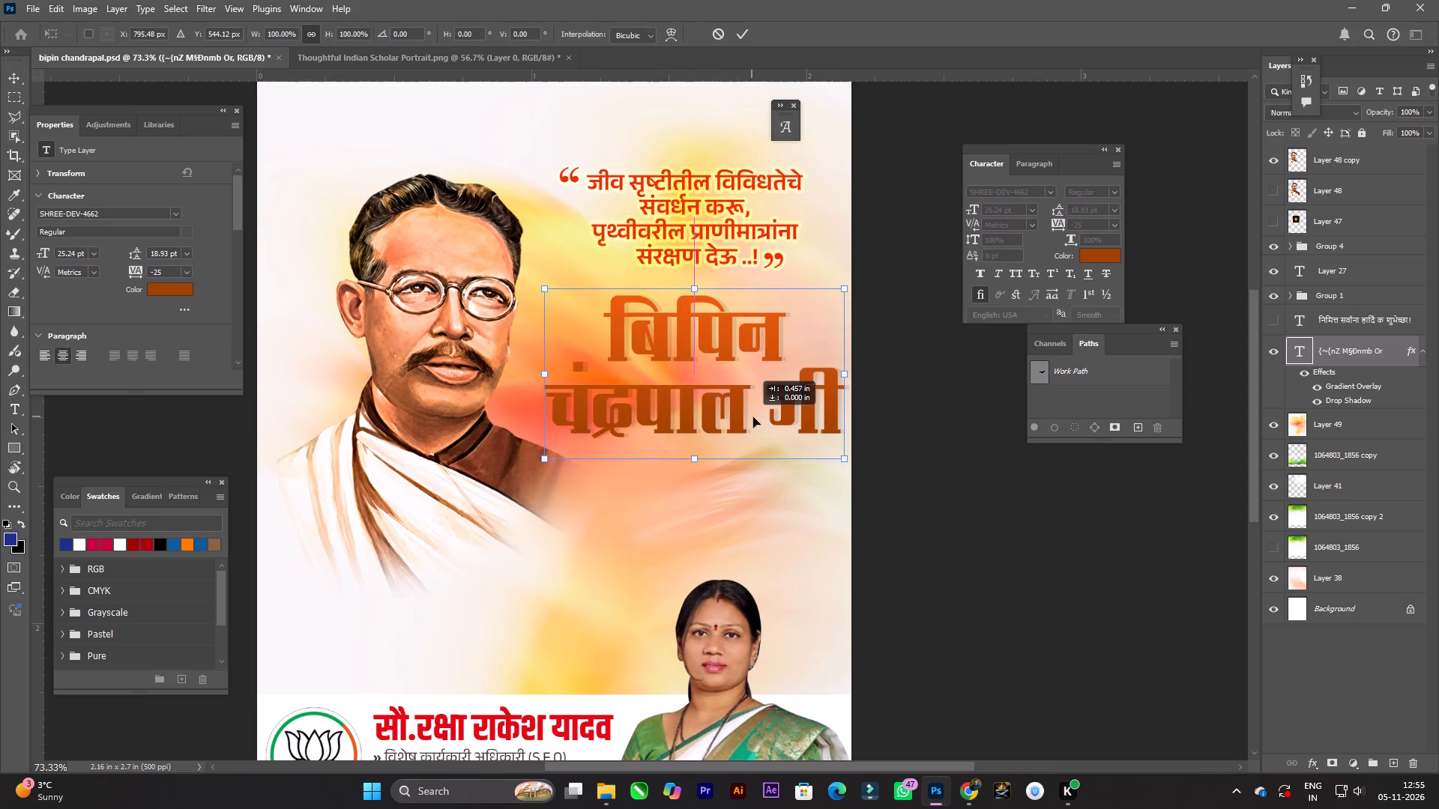
left_click_drag(753, 417, 740, 418, "shift")
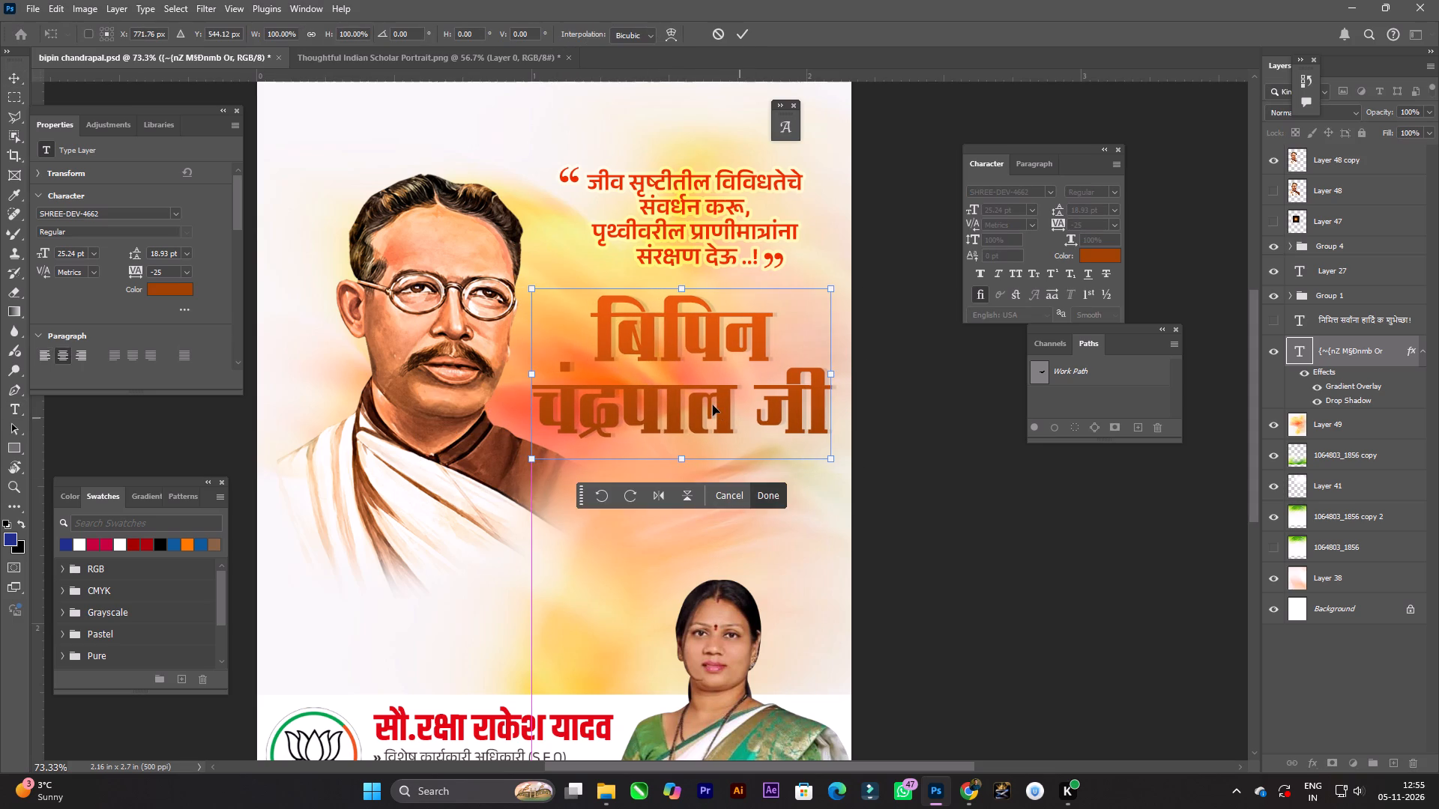
double_click(713, 405)
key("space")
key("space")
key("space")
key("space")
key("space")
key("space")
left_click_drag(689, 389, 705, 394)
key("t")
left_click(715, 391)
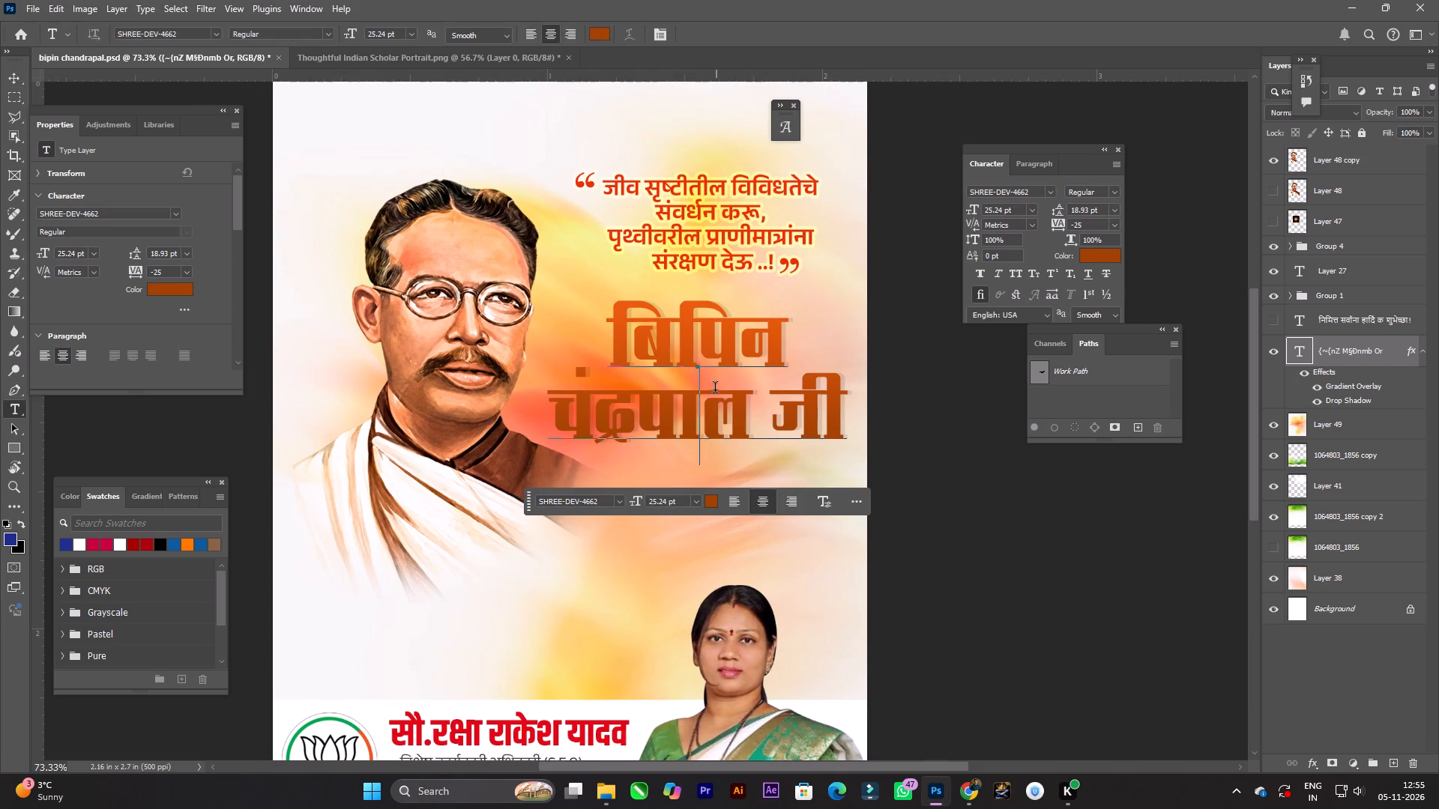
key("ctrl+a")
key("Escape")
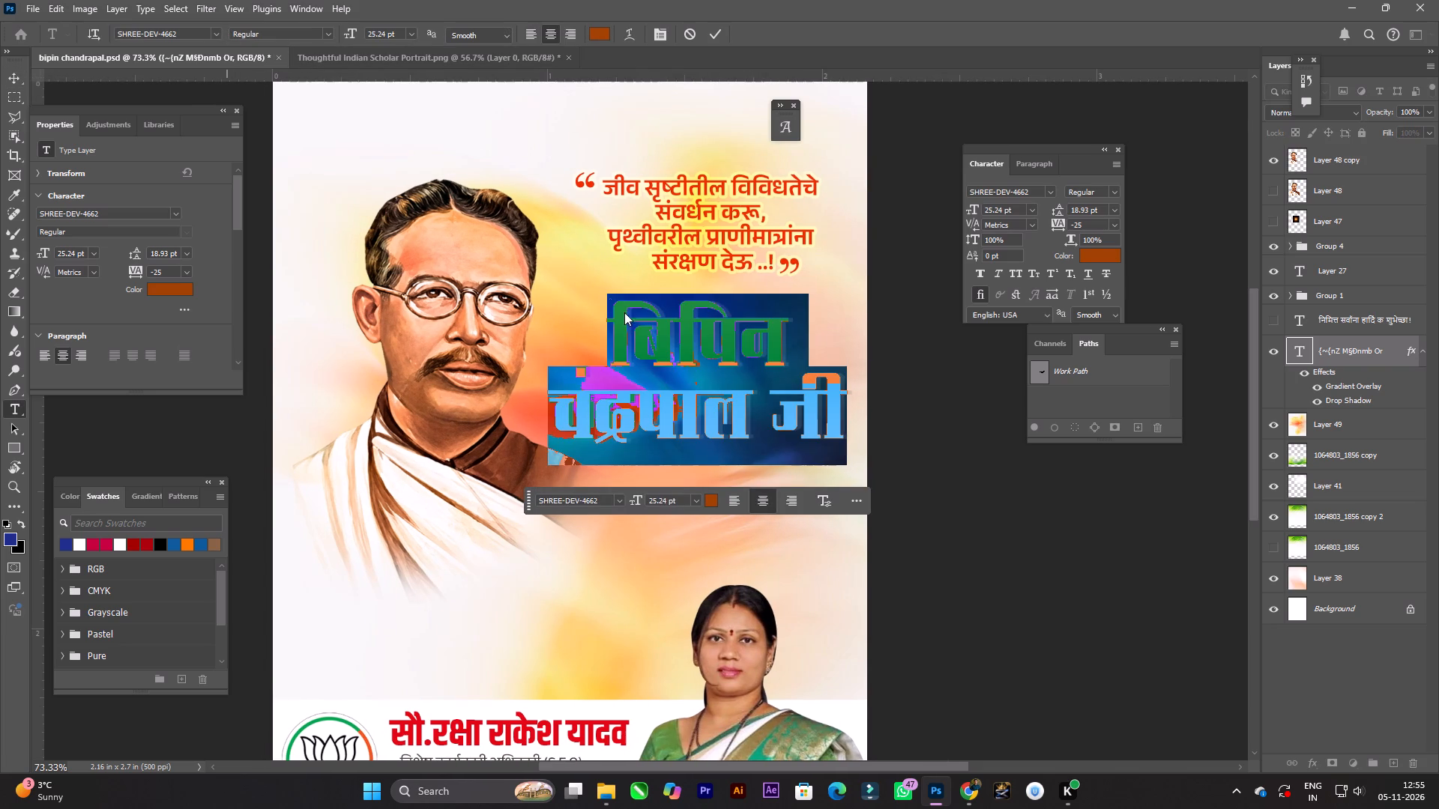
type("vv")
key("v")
Browse the gradient presets, including the All Gradients Collection, for a colour option for the heading.
left_click(91, 130)
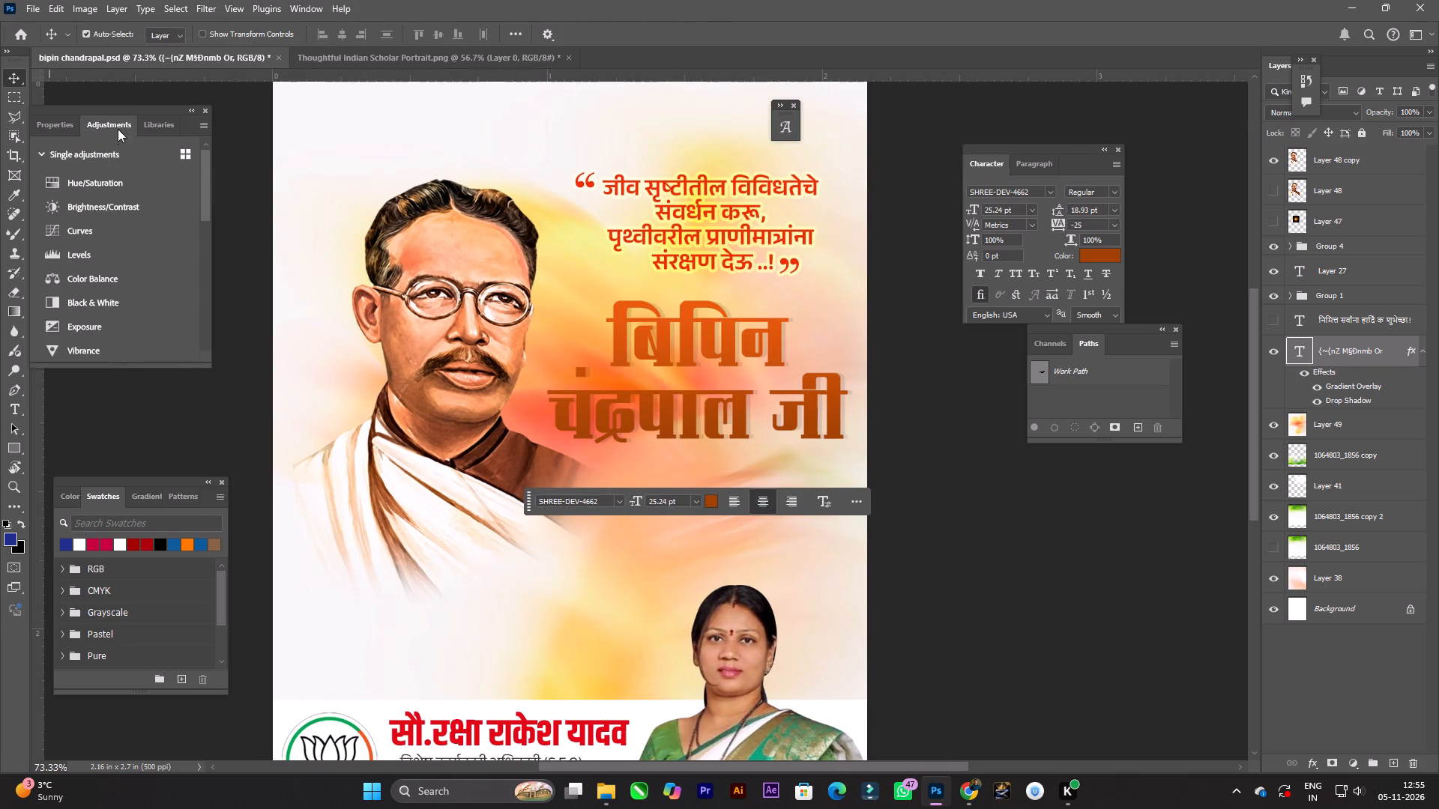
left_click(61, 122)
left_click(157, 500)
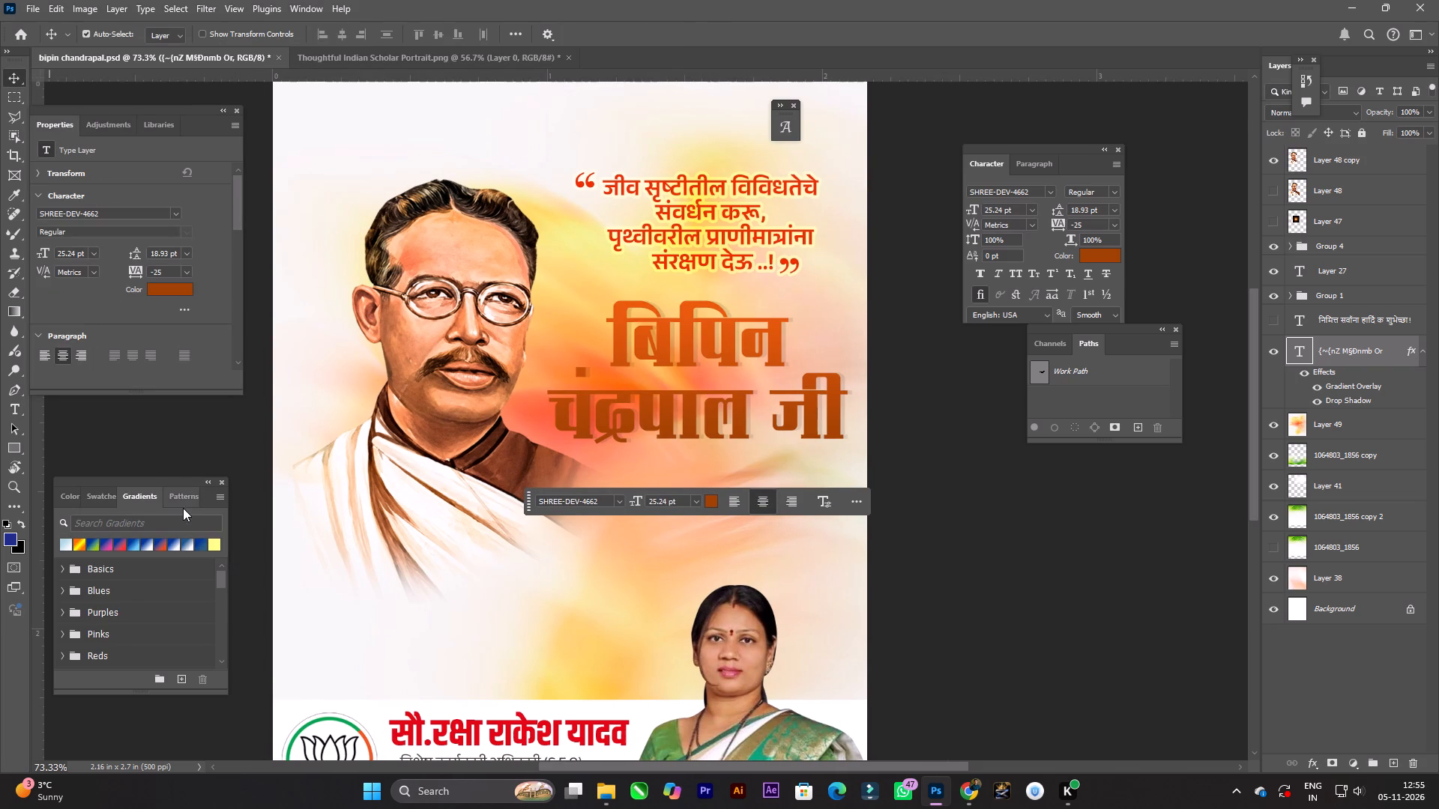
scroll(105, 548, "down", 15)
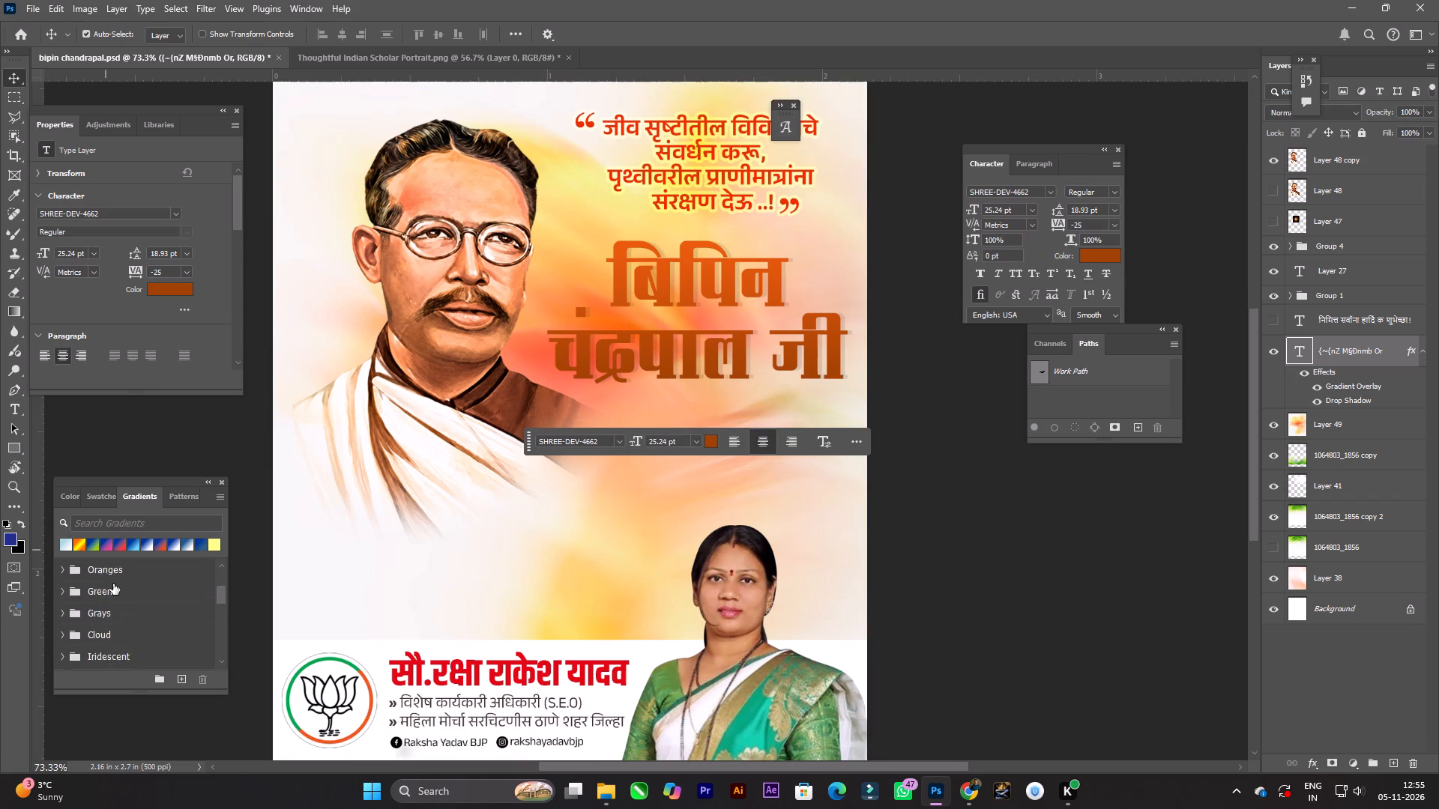
scroll(113, 584, "down", 14)
left_click(62, 590)
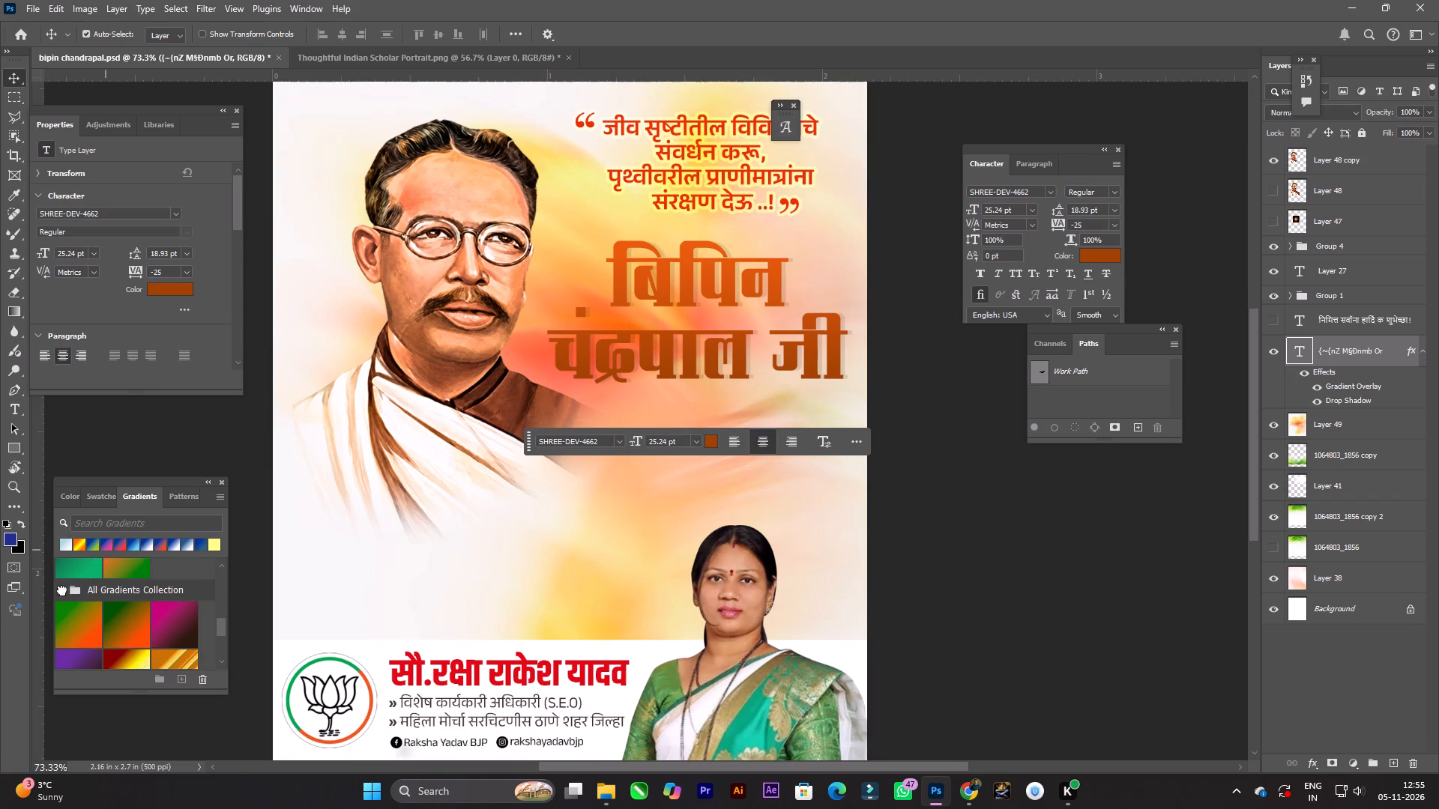
scroll(137, 622, "down", 20)
scroll(137, 622, "down", 17)
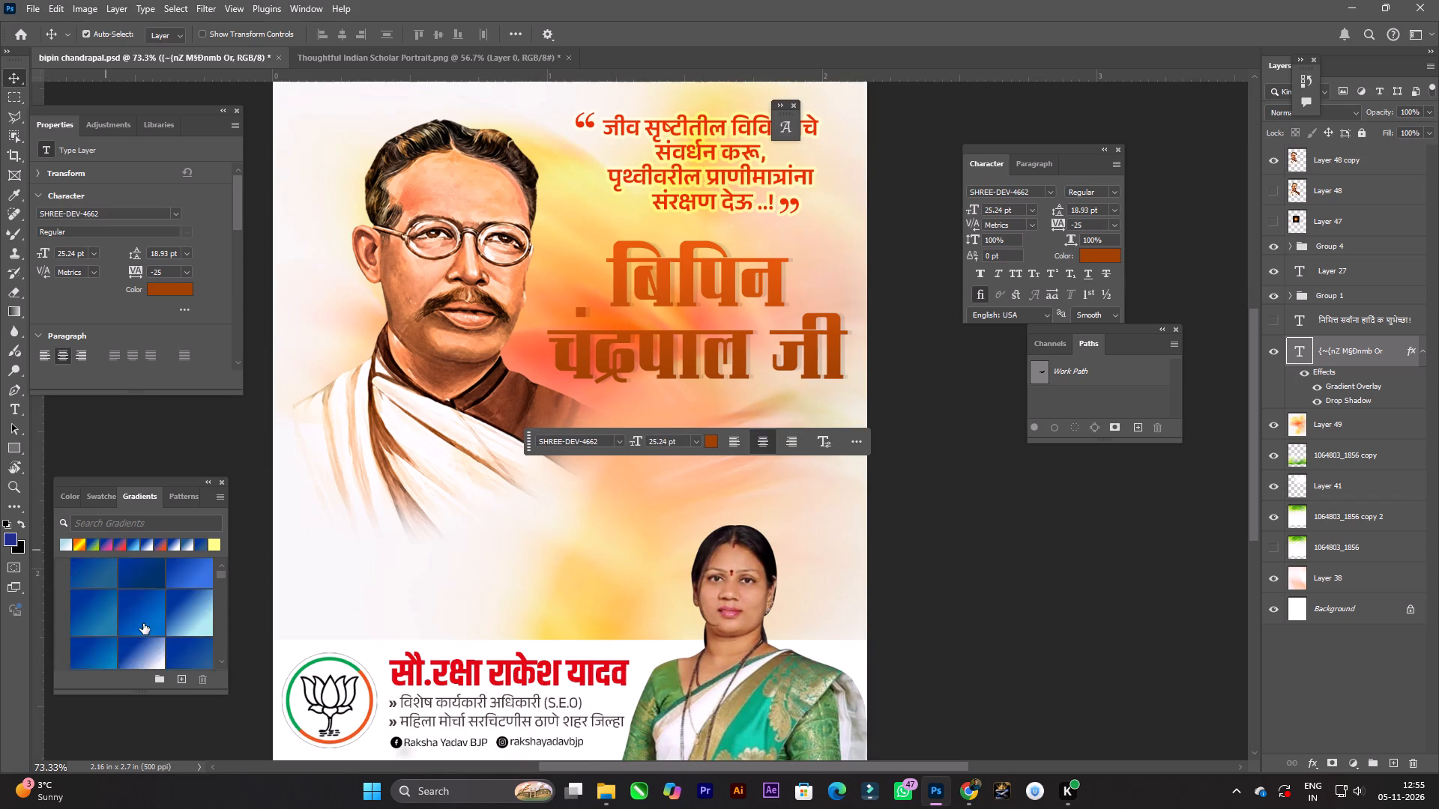
scroll(143, 623, "down", 20)
scroll(143, 623, "down", 20)
scroll(143, 623, "down", 5)
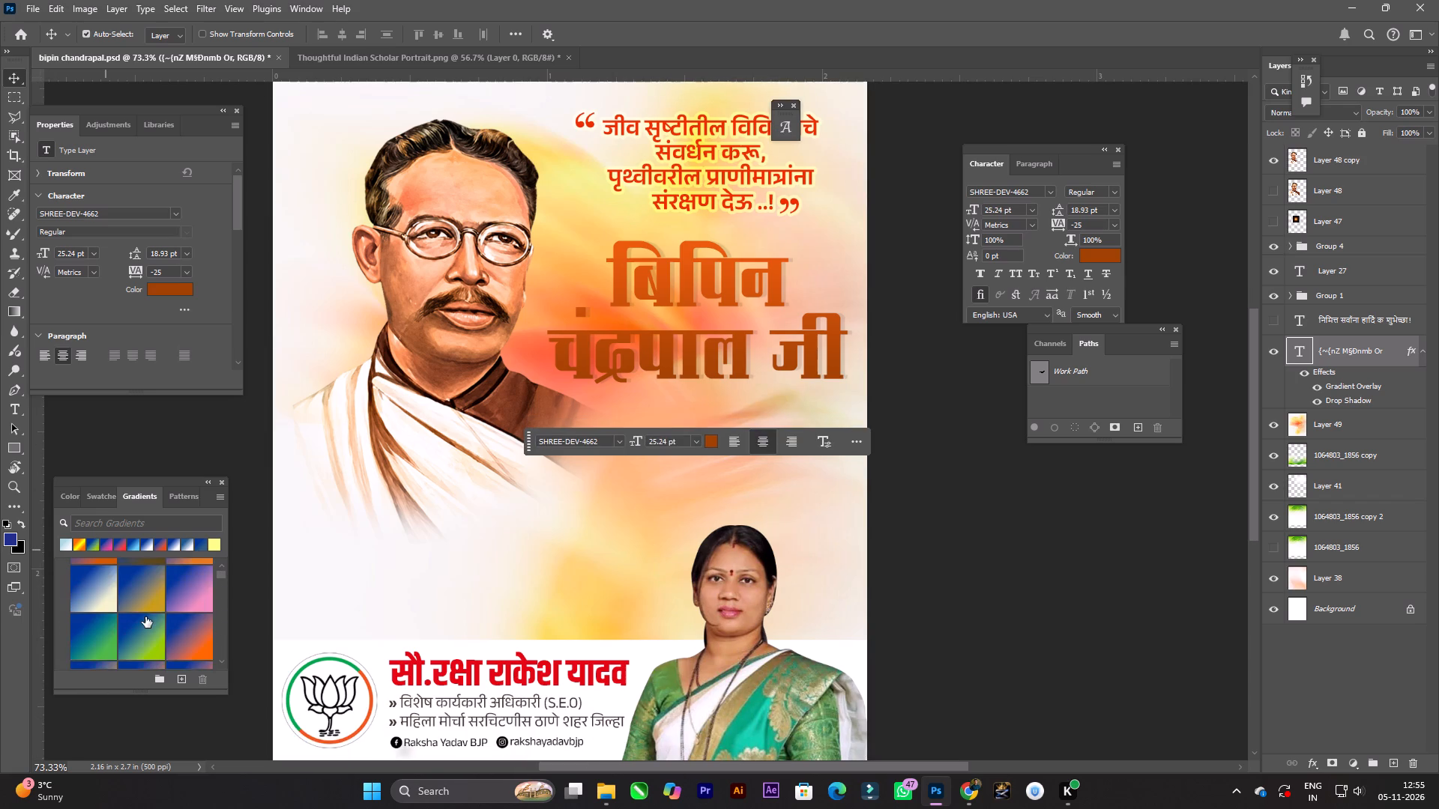
scroll(145, 616, "down", 20)
scroll(145, 616, "down", 20)
scroll(145, 616, "down", 5)
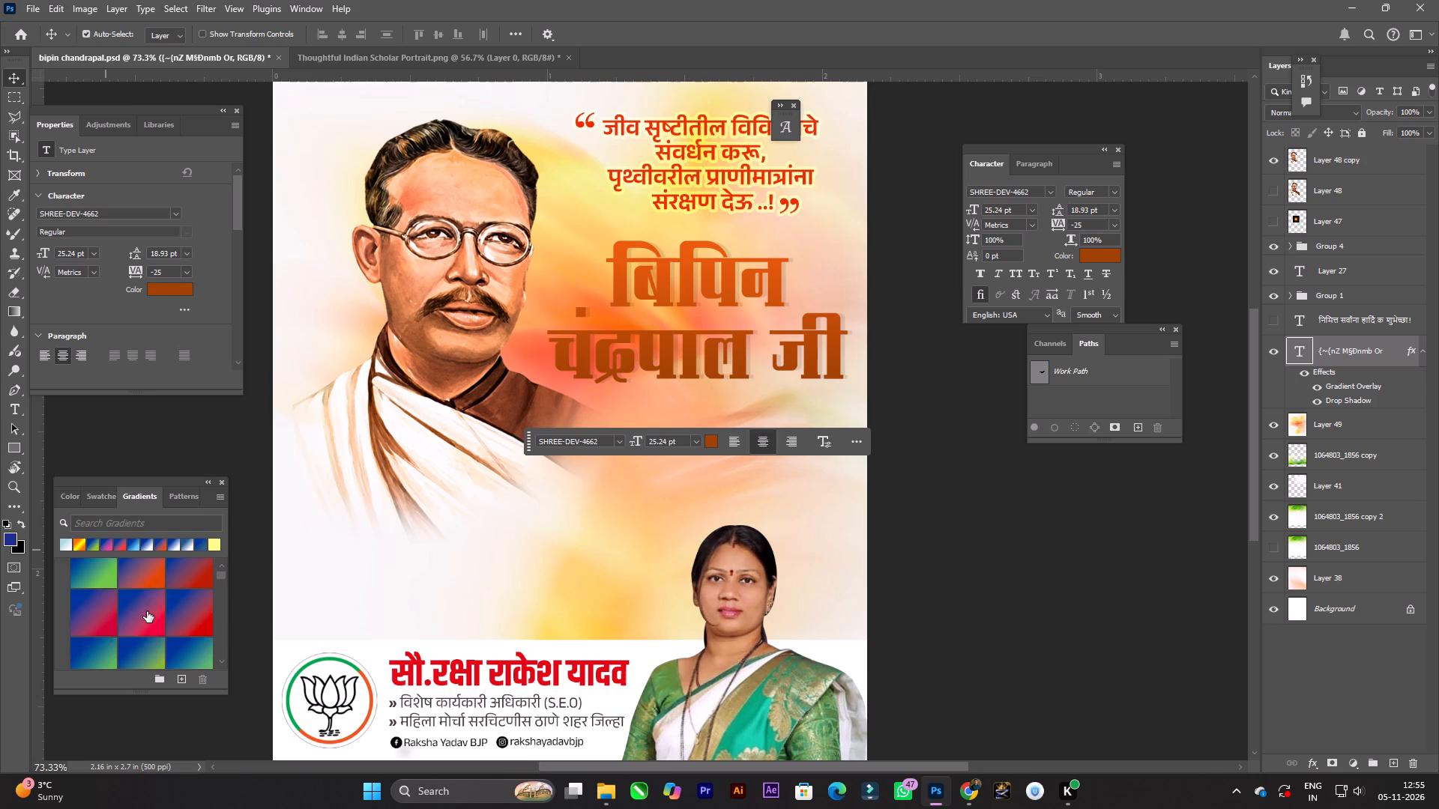
scroll(147, 611, "down", 20)
scroll(147, 611, "down", 20)
scroll(147, 611, "down", 5)
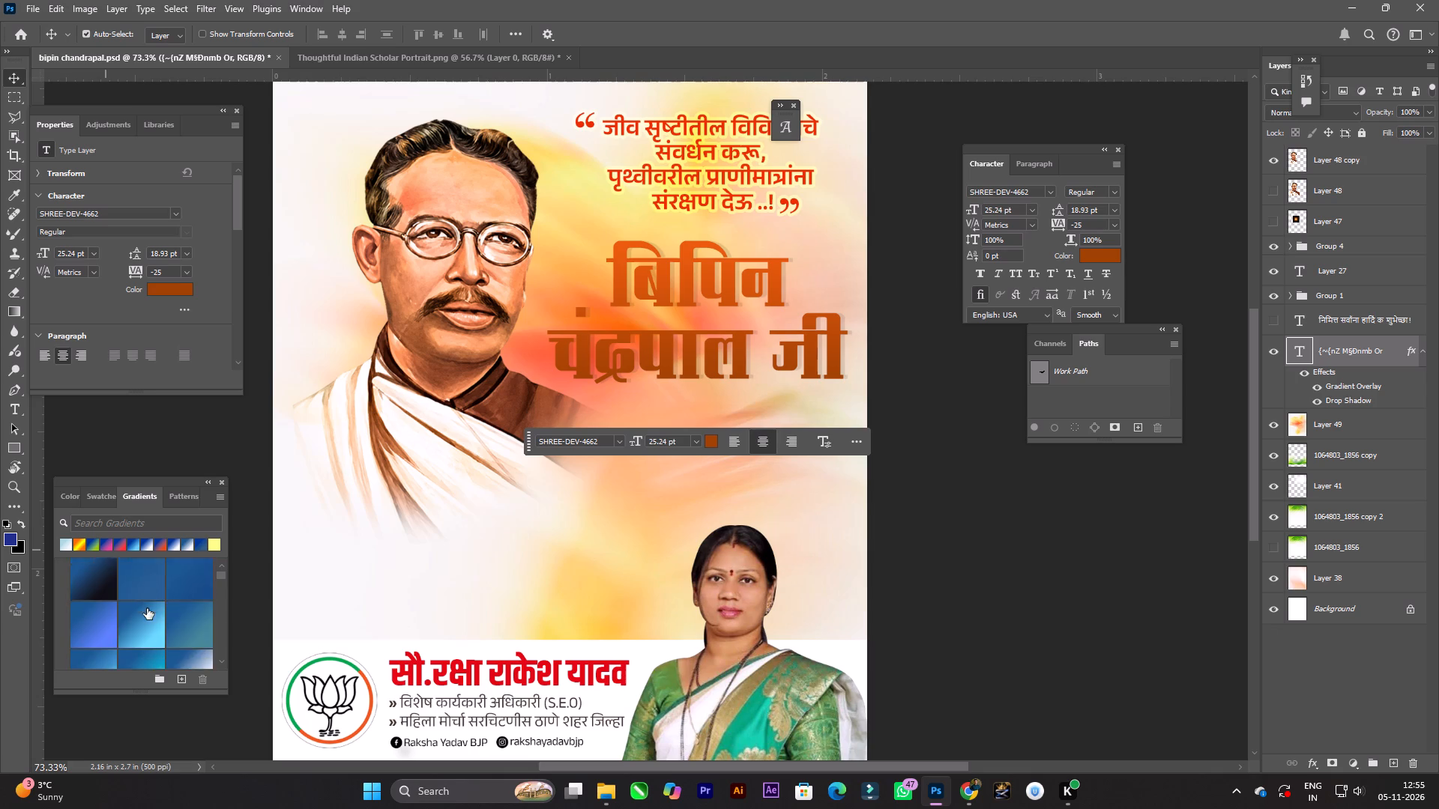
scroll(147, 608, "down", 20)
scroll(147, 608, "down", 9)
scroll(157, 593, "up", 5)
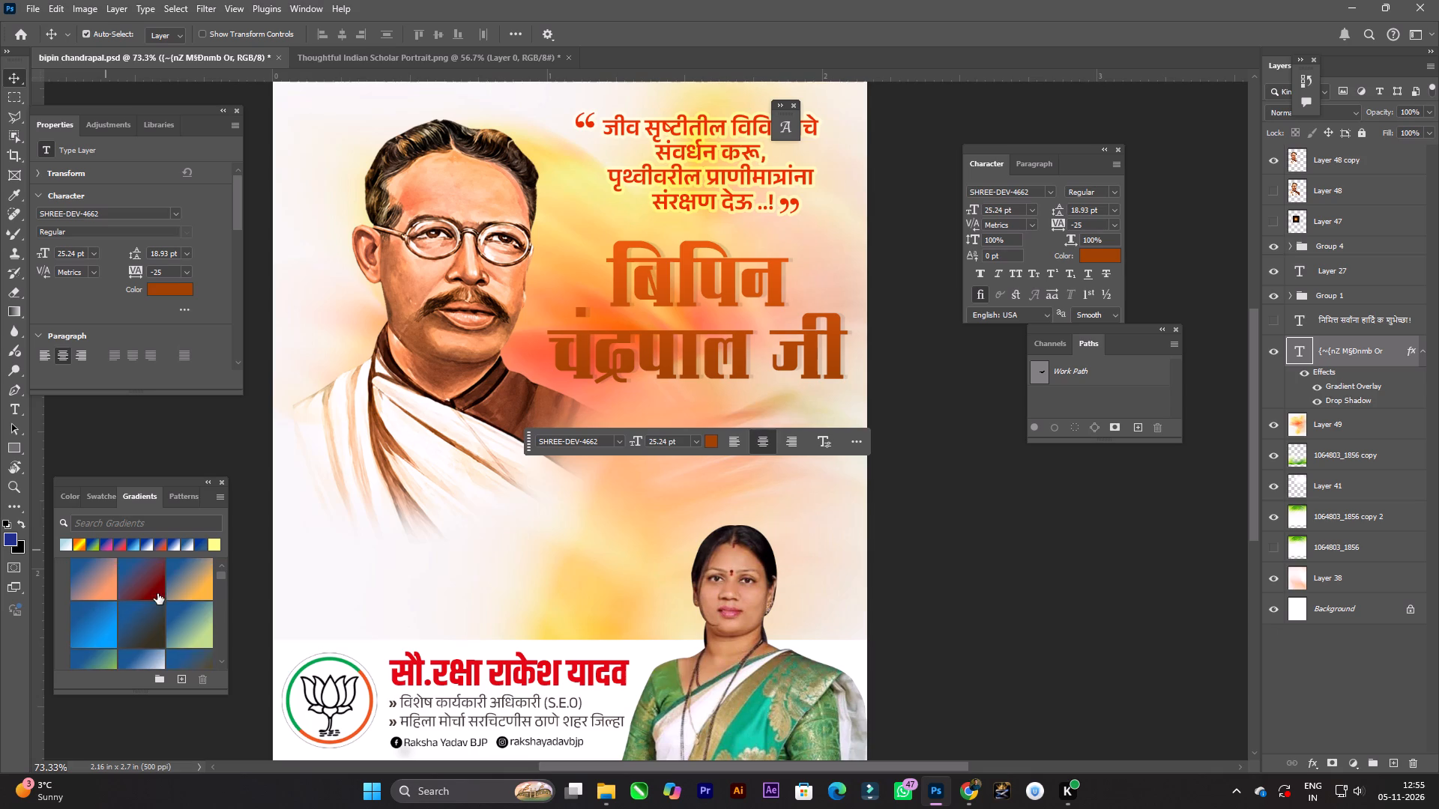
scroll(157, 596, "down", 20)
scroll(157, 596, "down", 18)
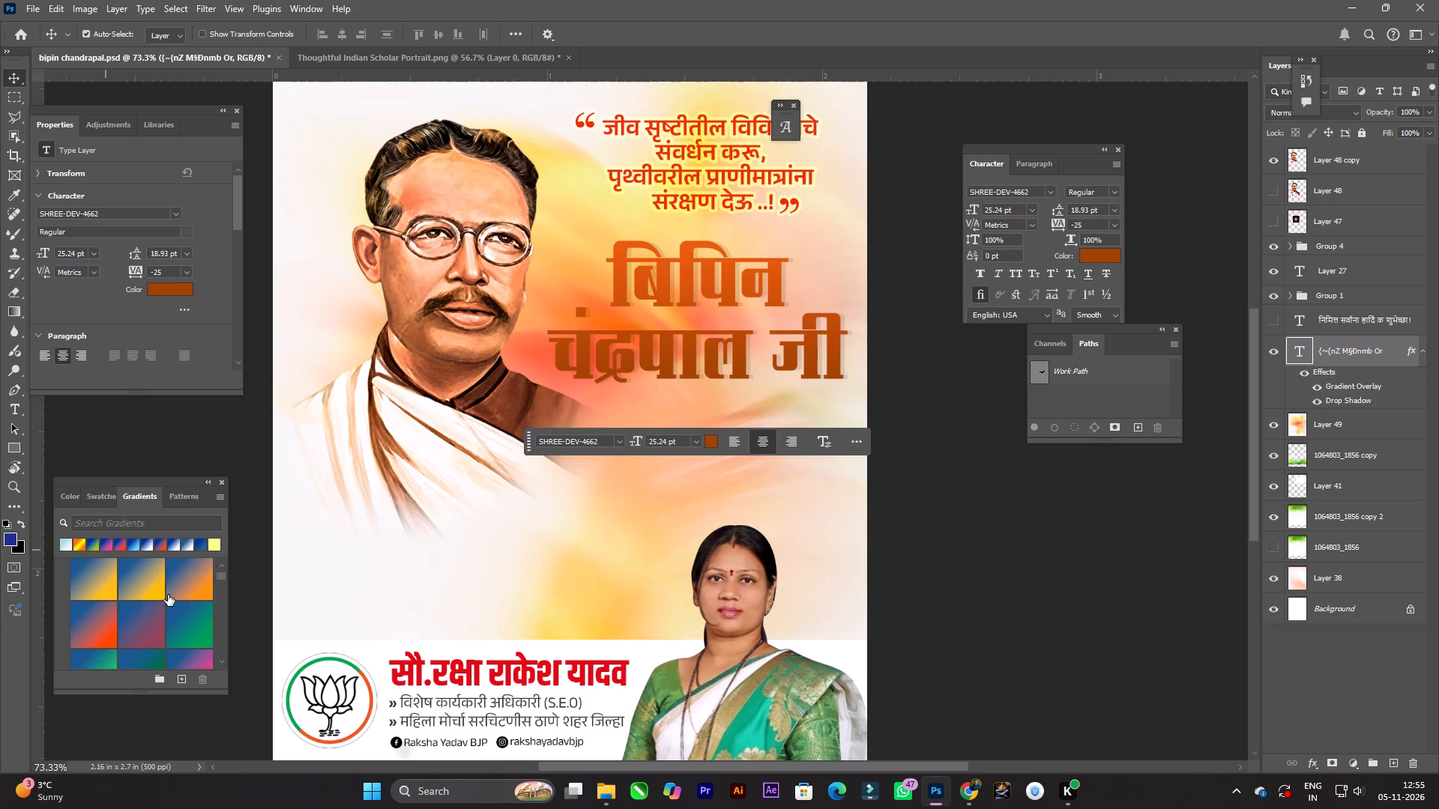
scroll(168, 595, "down", 20)
scroll(168, 595, "down", 11)
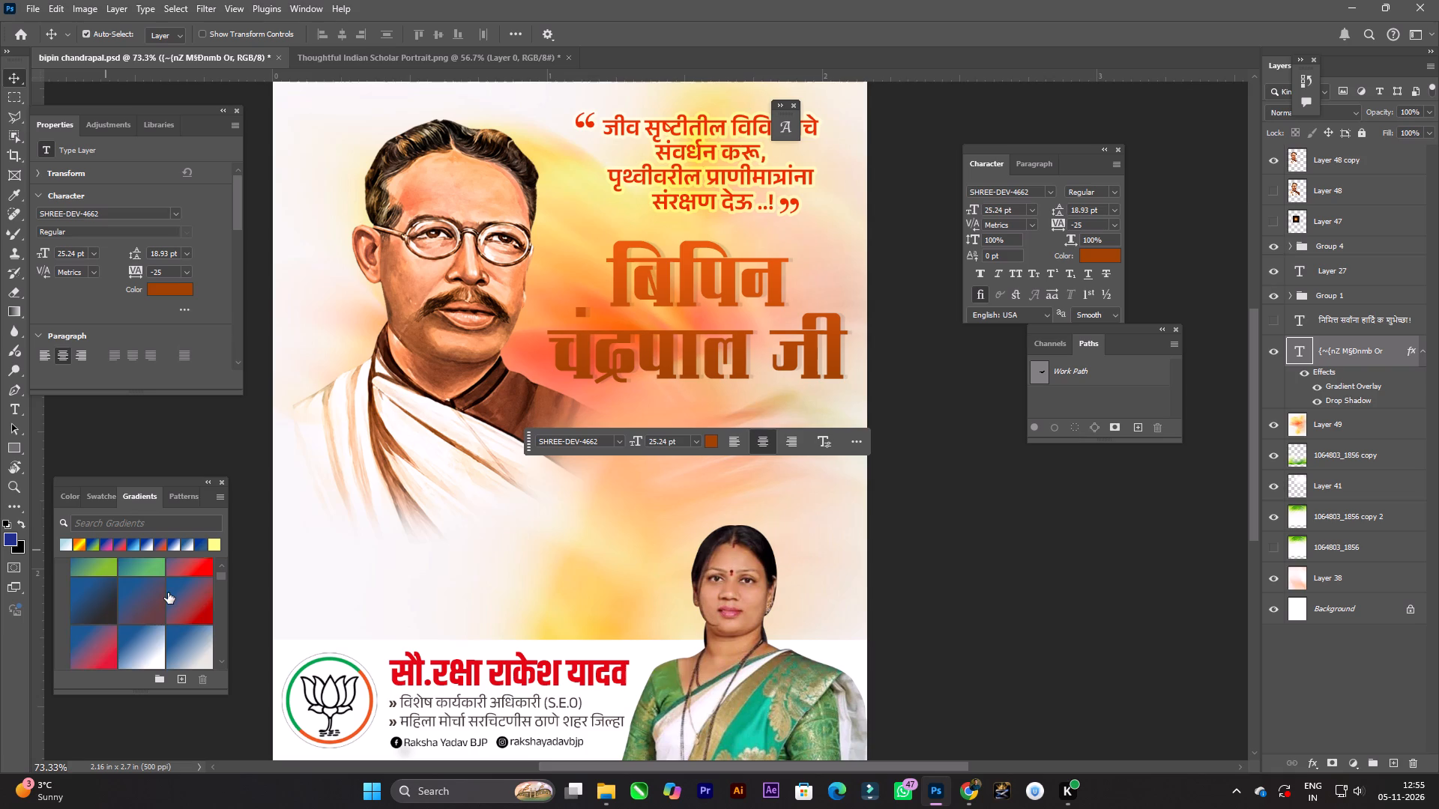
scroll(168, 593, "down", 4)
scroll(168, 593, "down", 20)
scroll(168, 593, "down", 1)
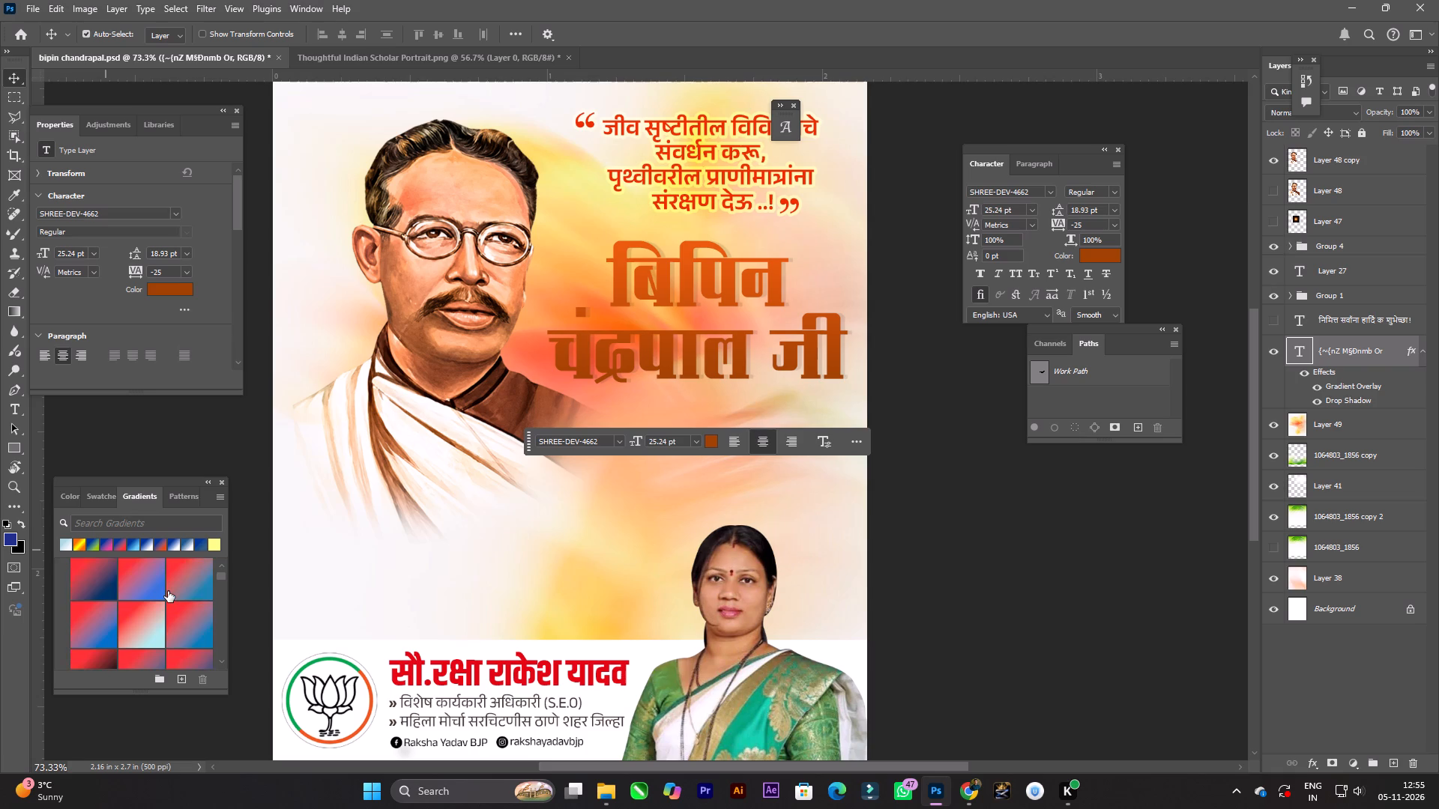
scroll(168, 591, "down", 20)
scroll(168, 591, "down", 5)
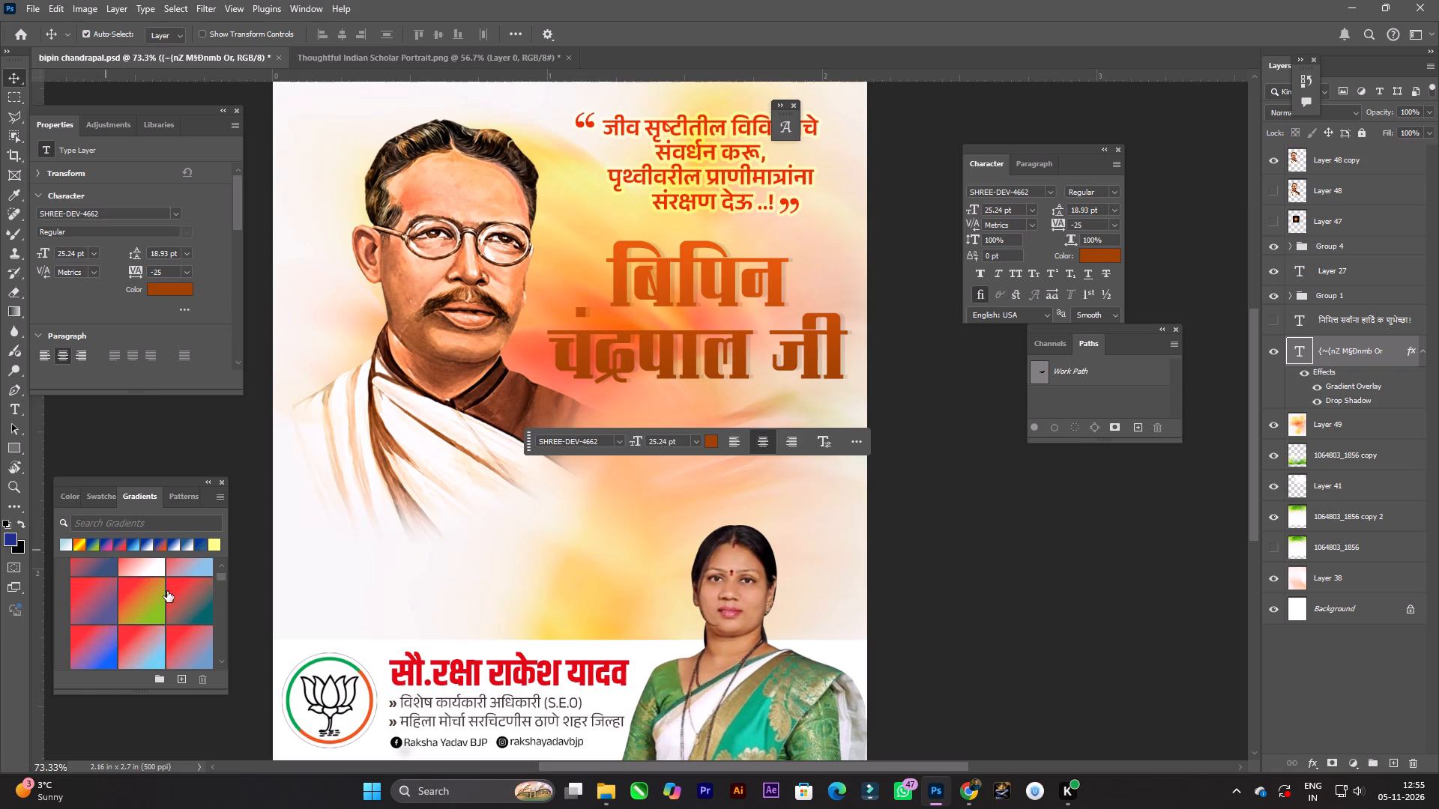
scroll(167, 591, "down", 11)
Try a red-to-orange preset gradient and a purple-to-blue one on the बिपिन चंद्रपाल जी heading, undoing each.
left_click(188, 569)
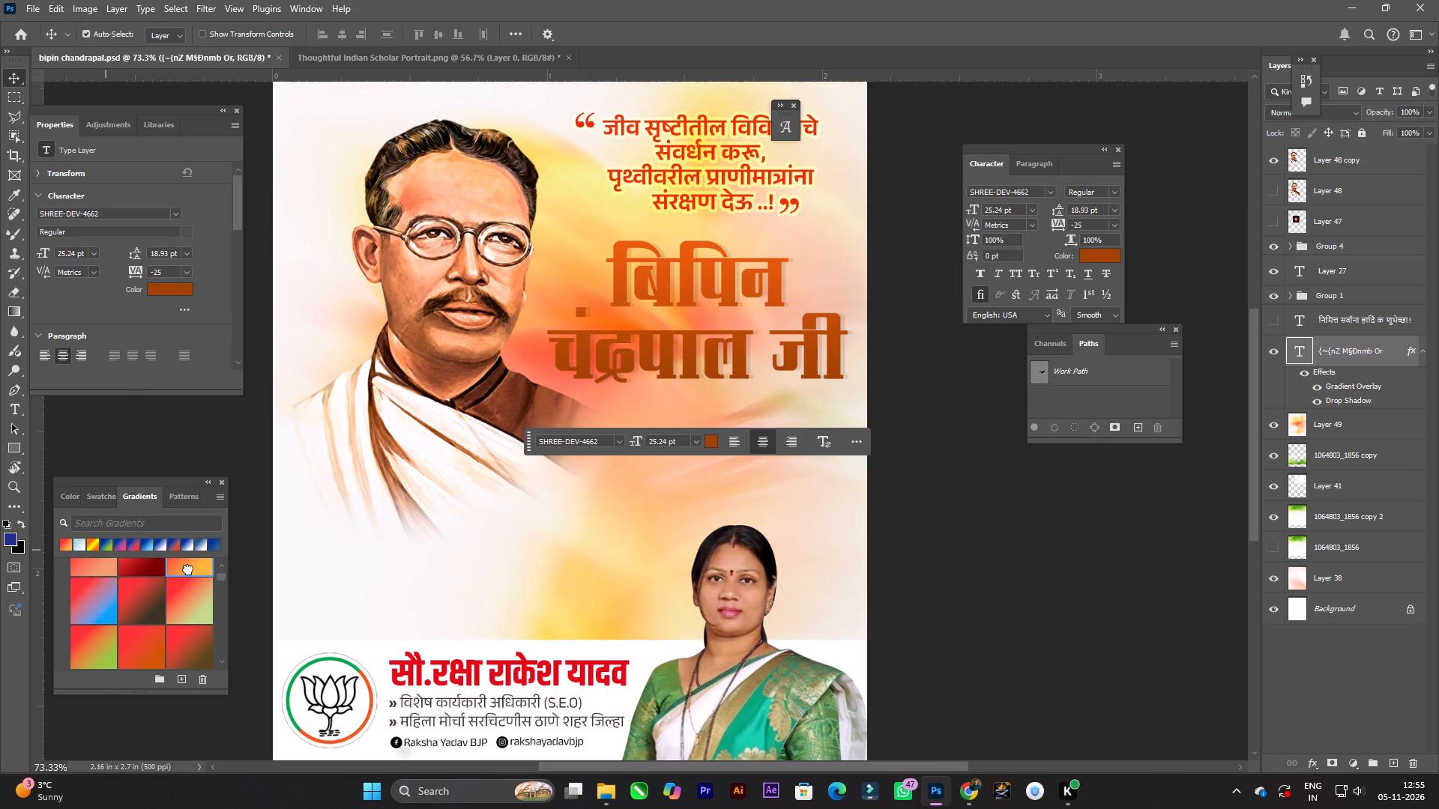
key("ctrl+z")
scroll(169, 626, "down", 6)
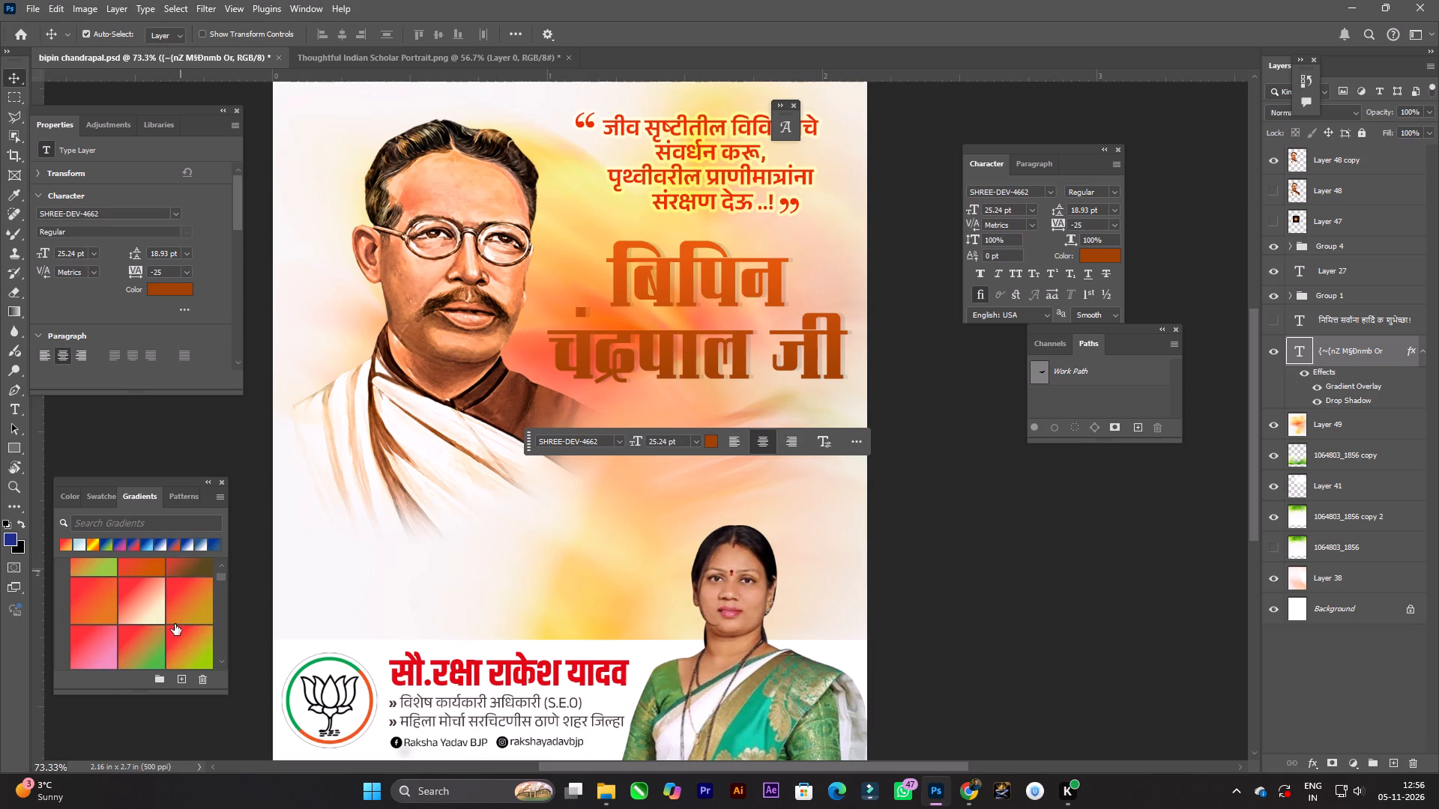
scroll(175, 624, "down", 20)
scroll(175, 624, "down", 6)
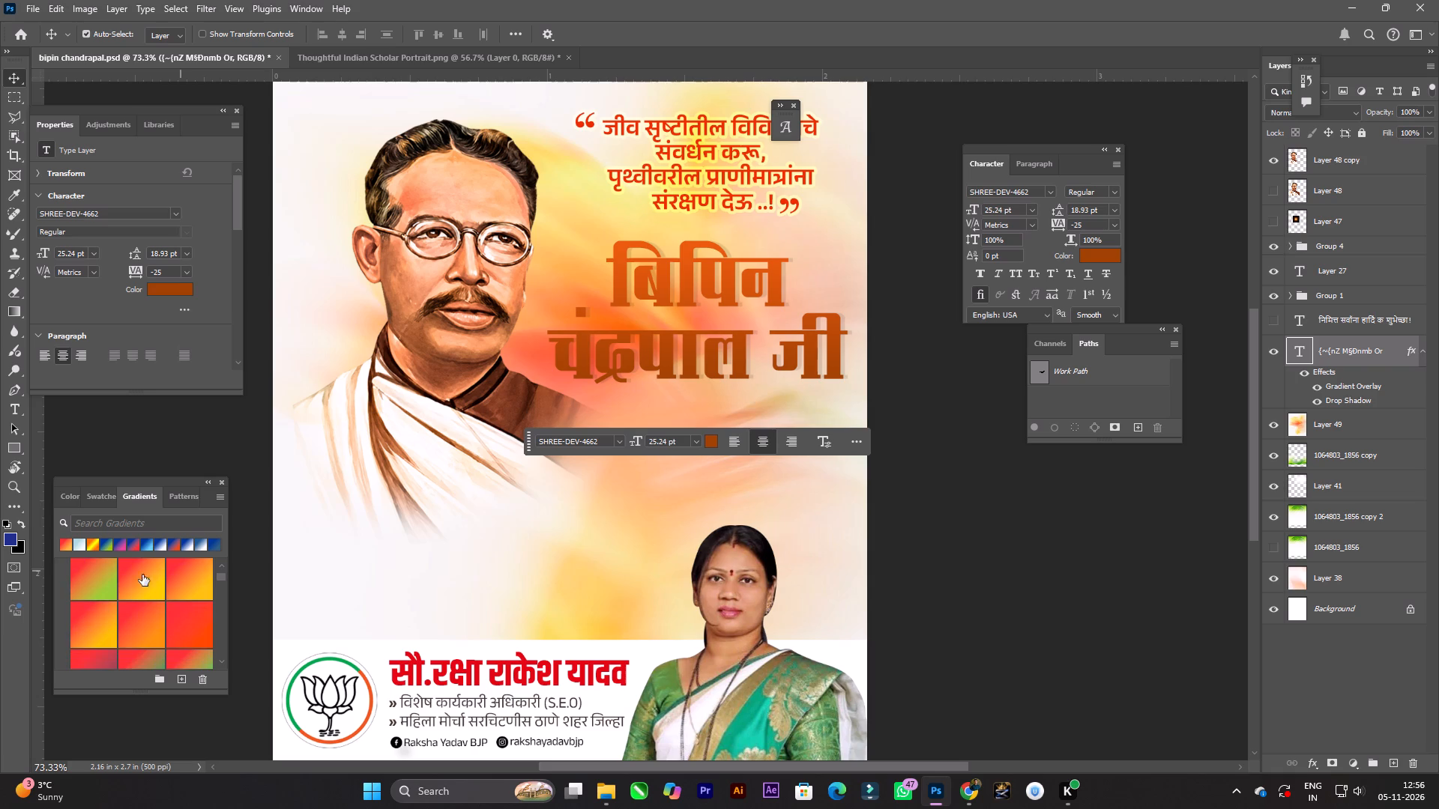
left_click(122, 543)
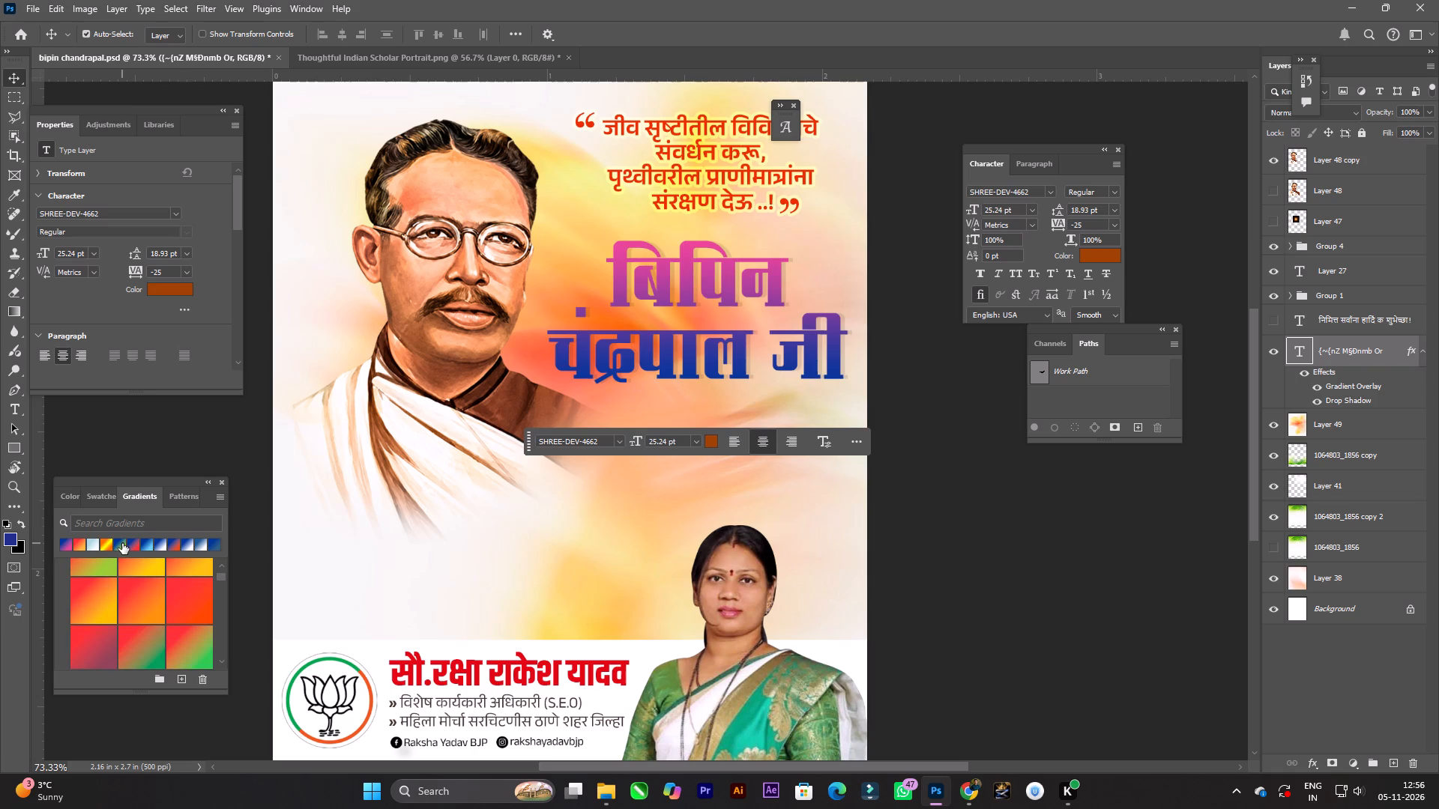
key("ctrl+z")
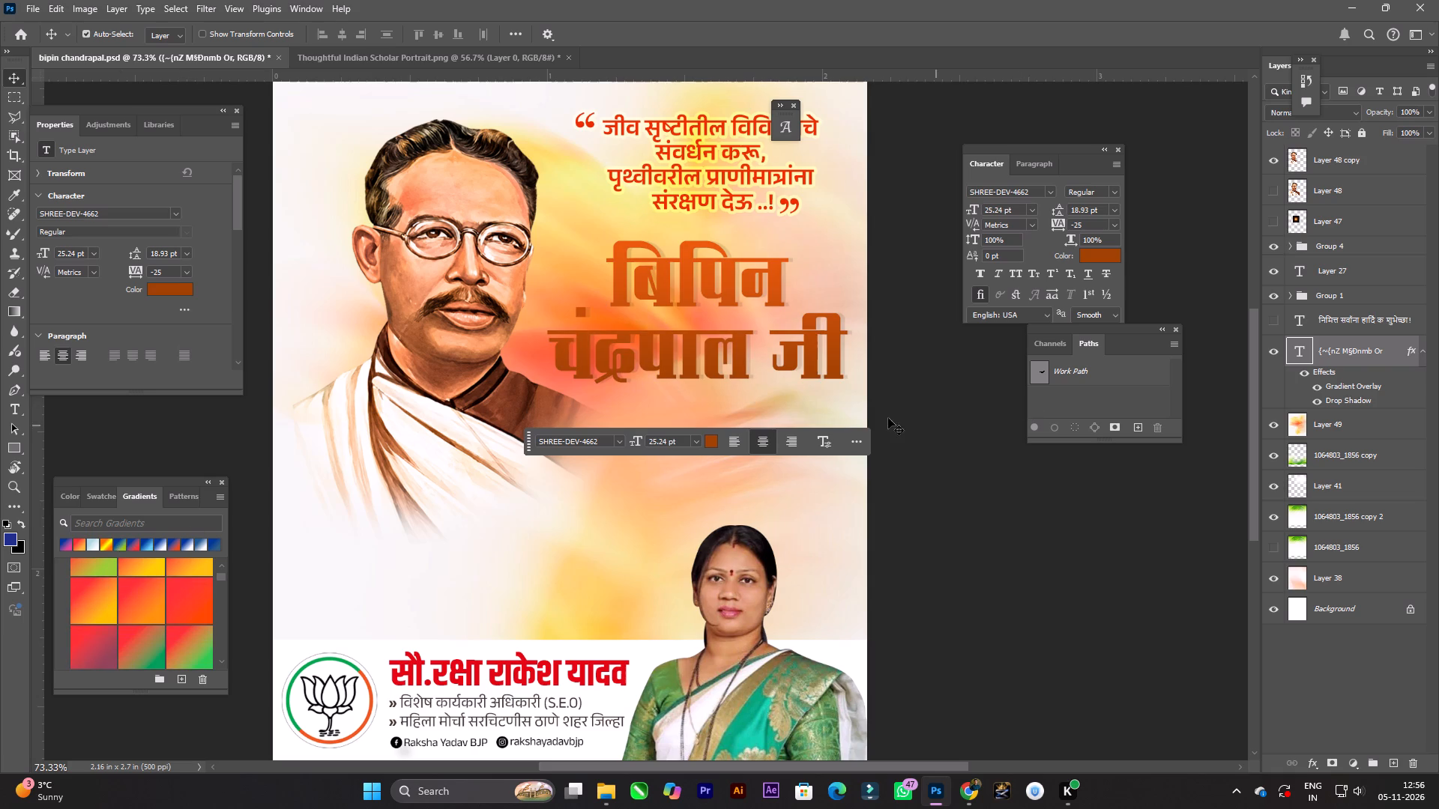
Move the बिपिन चंद्रपाल जी heading slightly down, away from the quote.
left_click_drag(808, 354, 809, 366)
key("space")
key("space")
key("space")
key("space")
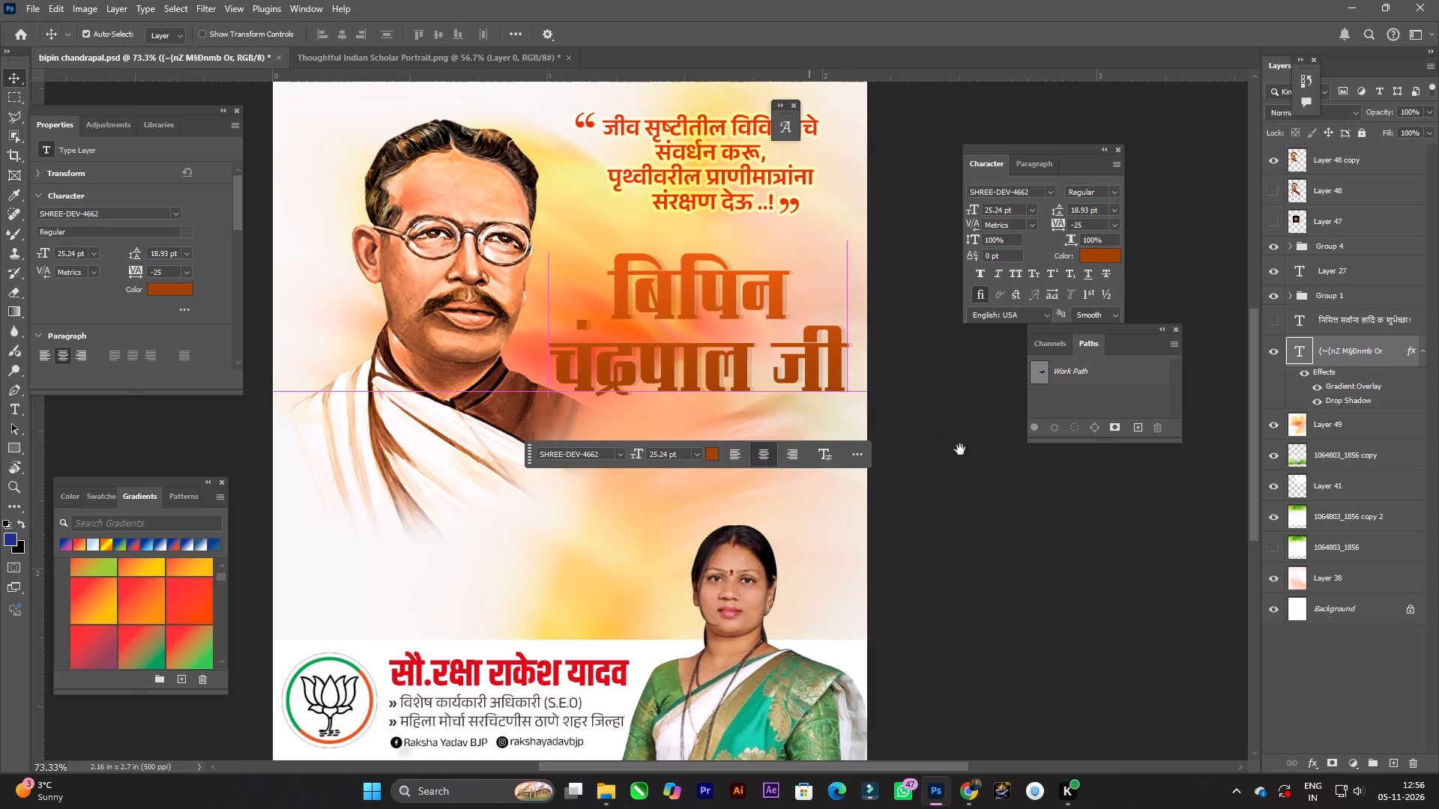
left_click(976, 479)
Move the portrait on Layer 48 copy slightly left and up, to about X 0.01 in, Y 0.28 in.
left_click_drag(446, 295, 438, 291)
key("Left")
key("Left")
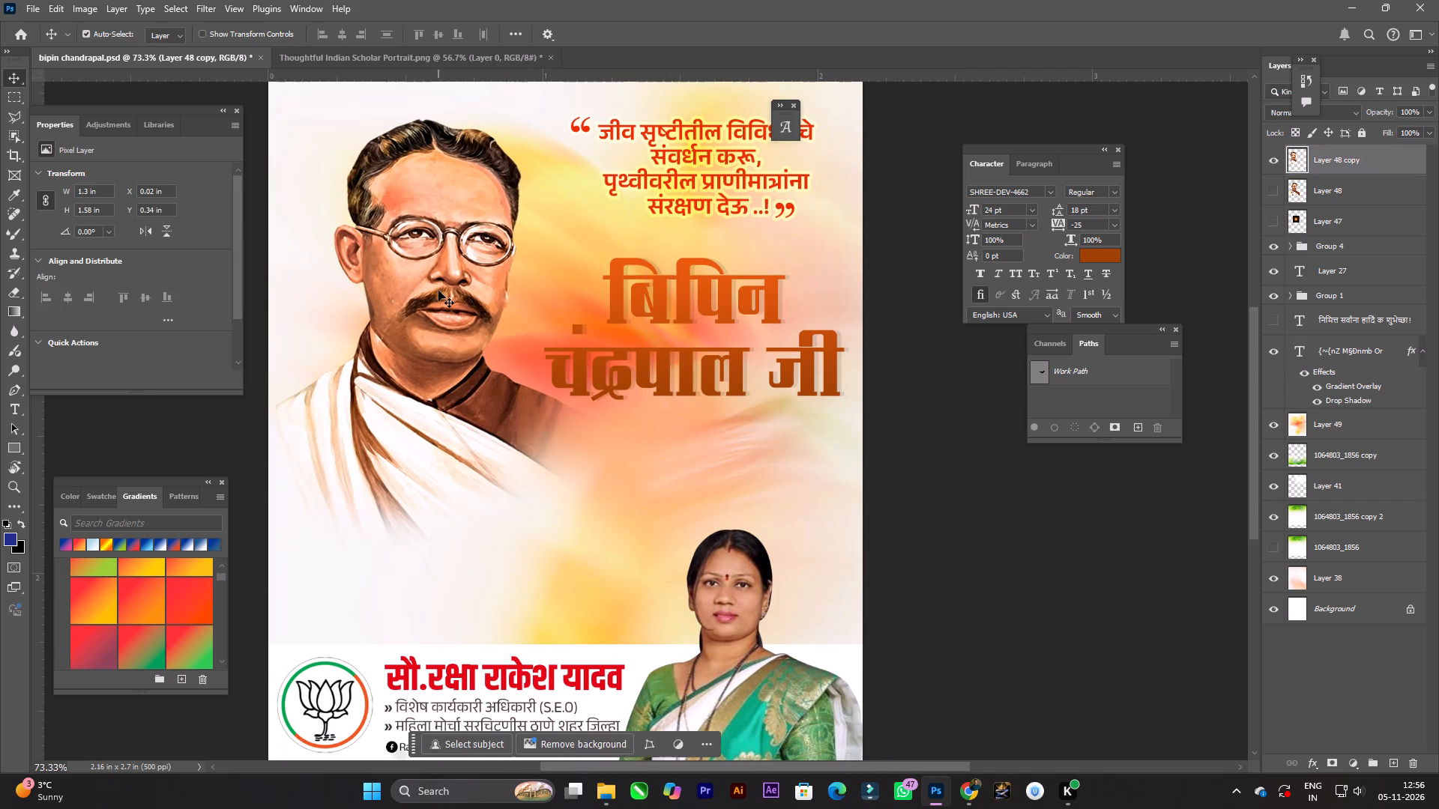
key("Left")
key("Left")
key("Left")
key("space")
key("space")
key("space")
key("space")
key("space")
key("space")
key("space")
left_click_drag(621, 333, 656, 443)
scroll(475, 335, "down", 3, "alt")
key("space")
key("space")
key("space")
key("space")
key("space")
key("space")
key("space")
key("space")
key("space")
key("space")
key("space")
key("space")
key("space")
key("space")
key("space")
key("space")
key("space")
key("space")
left_click_drag(527, 318, 510, 303)
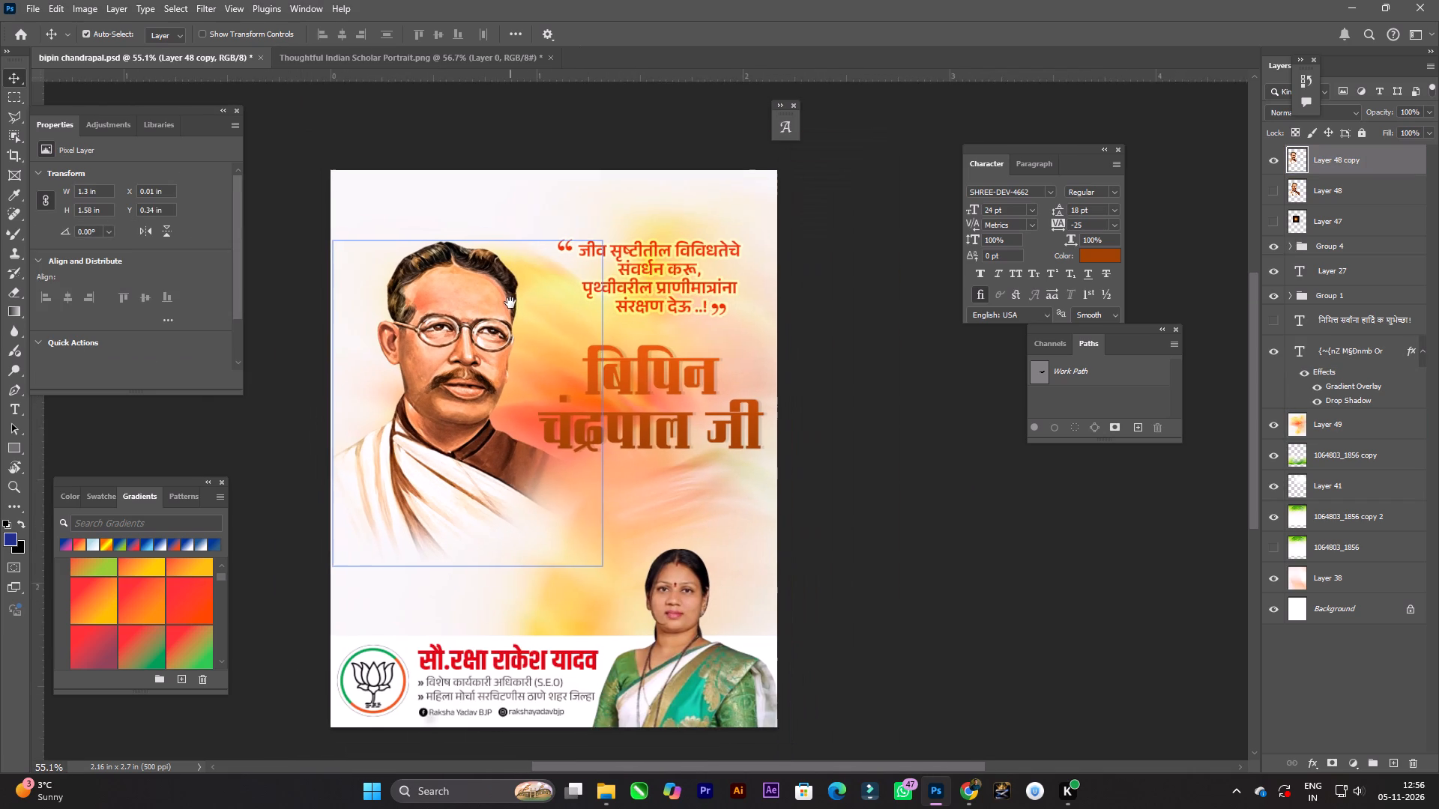
left_click_drag(510, 303, 509, 296)
left_click_drag(453, 316, 453, 304)
Move the बिपिन चंद्रपाल जी heading a little further down below the quote.
left_click_drag(639, 404, 639, 414)
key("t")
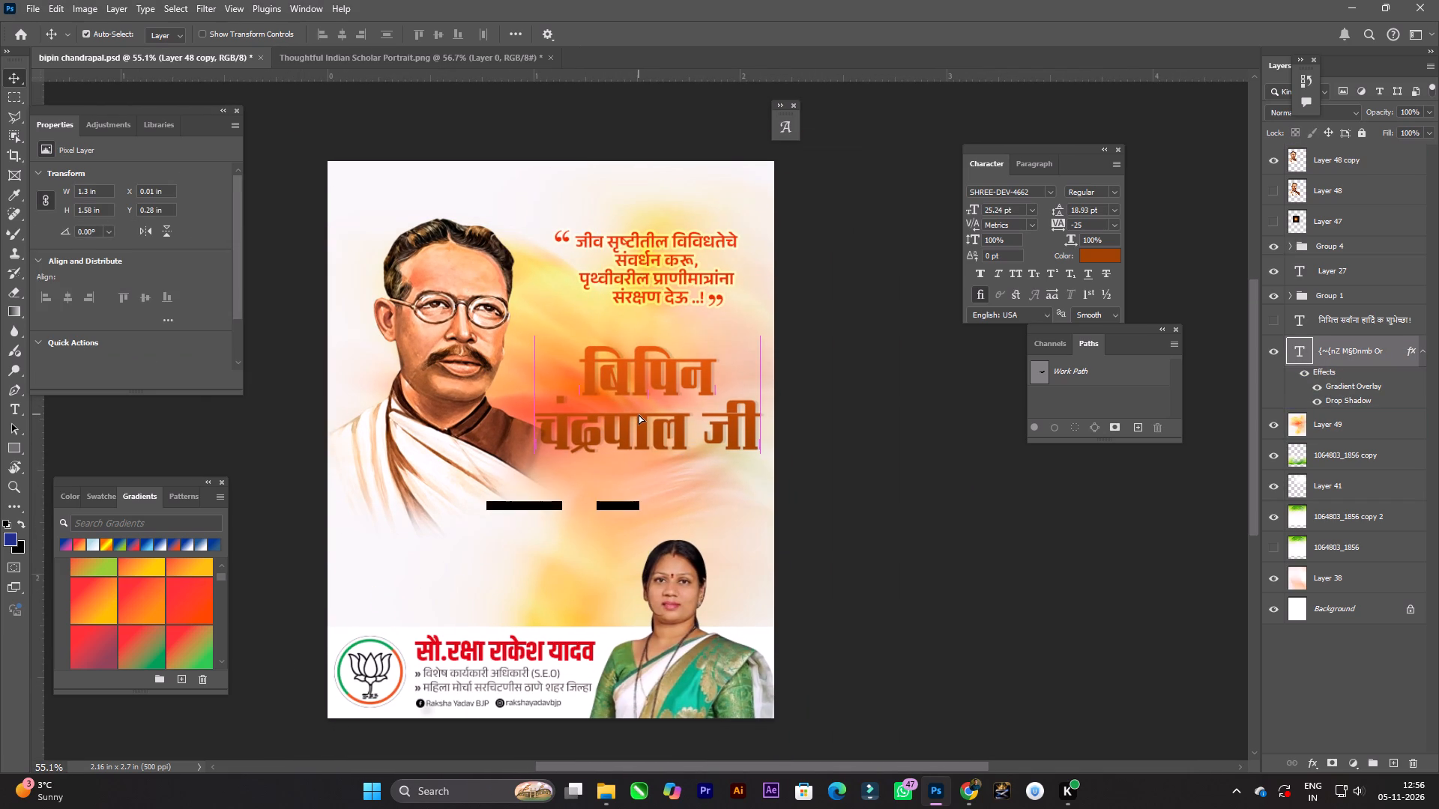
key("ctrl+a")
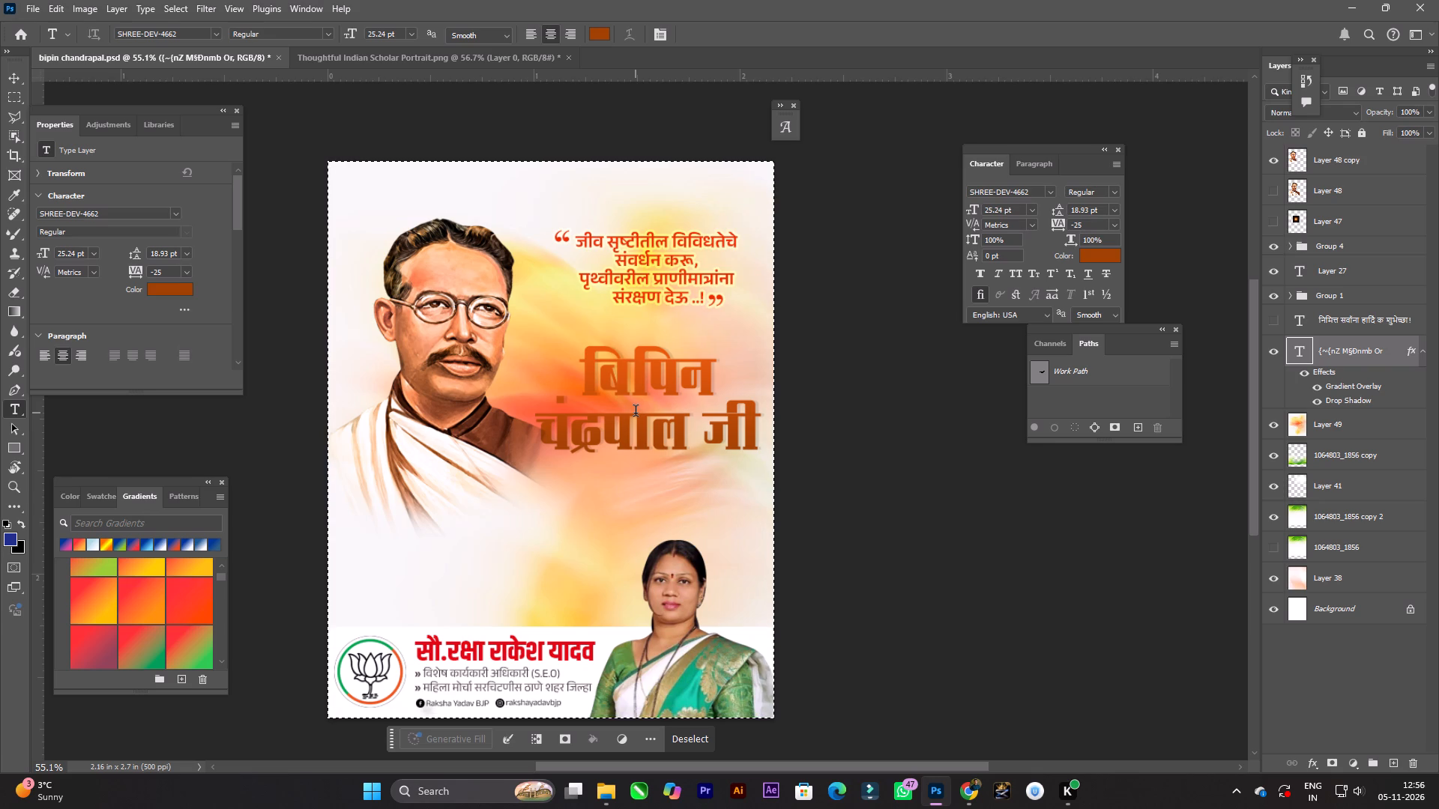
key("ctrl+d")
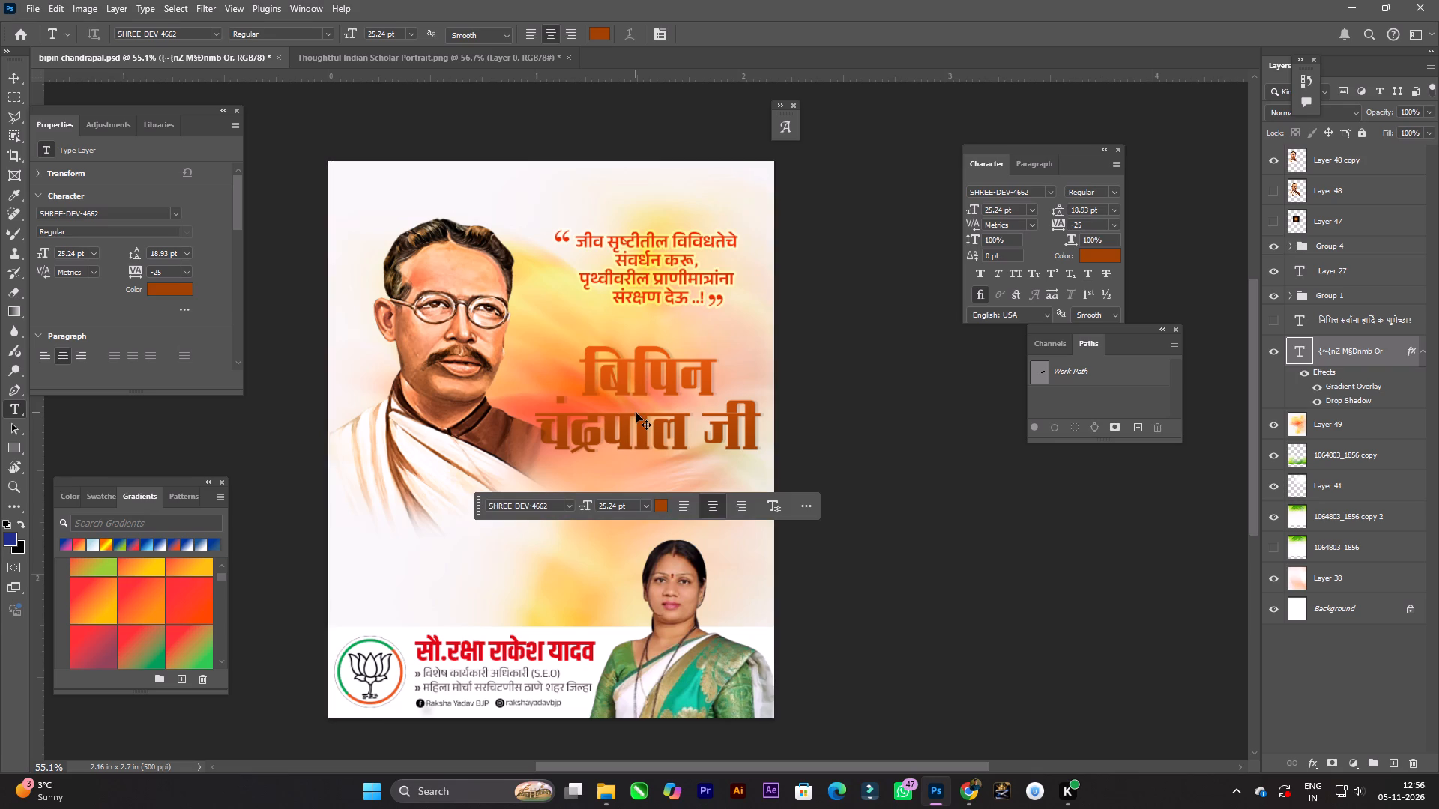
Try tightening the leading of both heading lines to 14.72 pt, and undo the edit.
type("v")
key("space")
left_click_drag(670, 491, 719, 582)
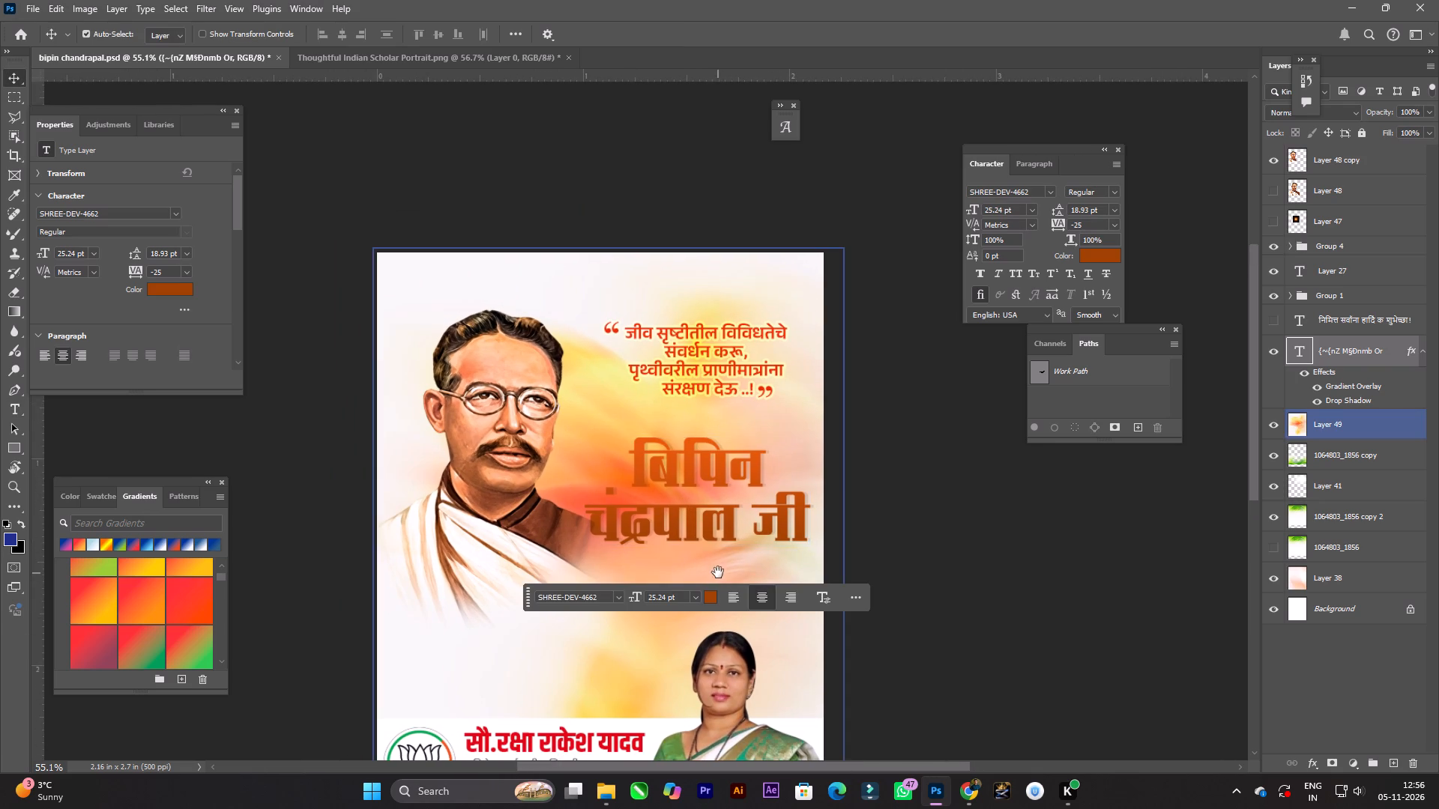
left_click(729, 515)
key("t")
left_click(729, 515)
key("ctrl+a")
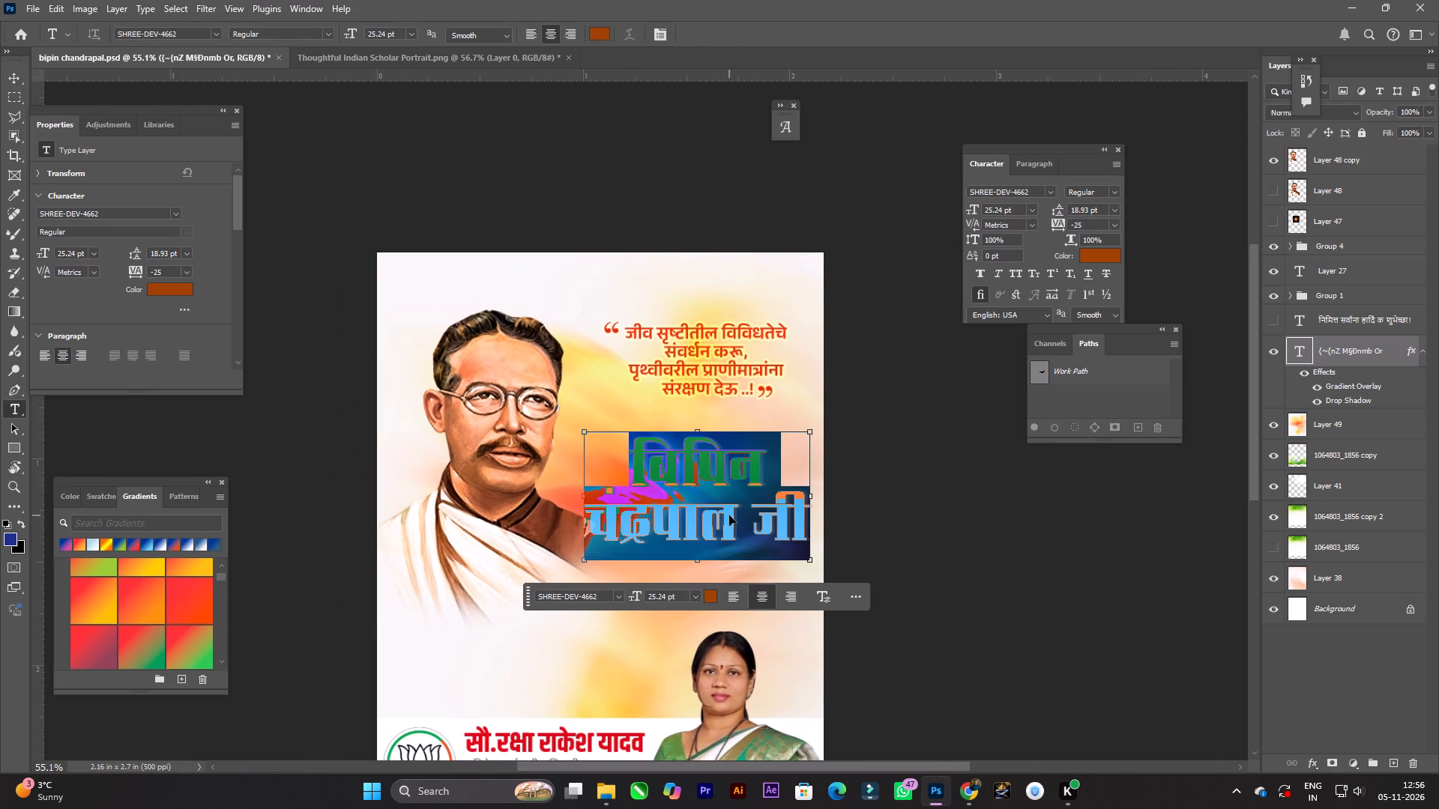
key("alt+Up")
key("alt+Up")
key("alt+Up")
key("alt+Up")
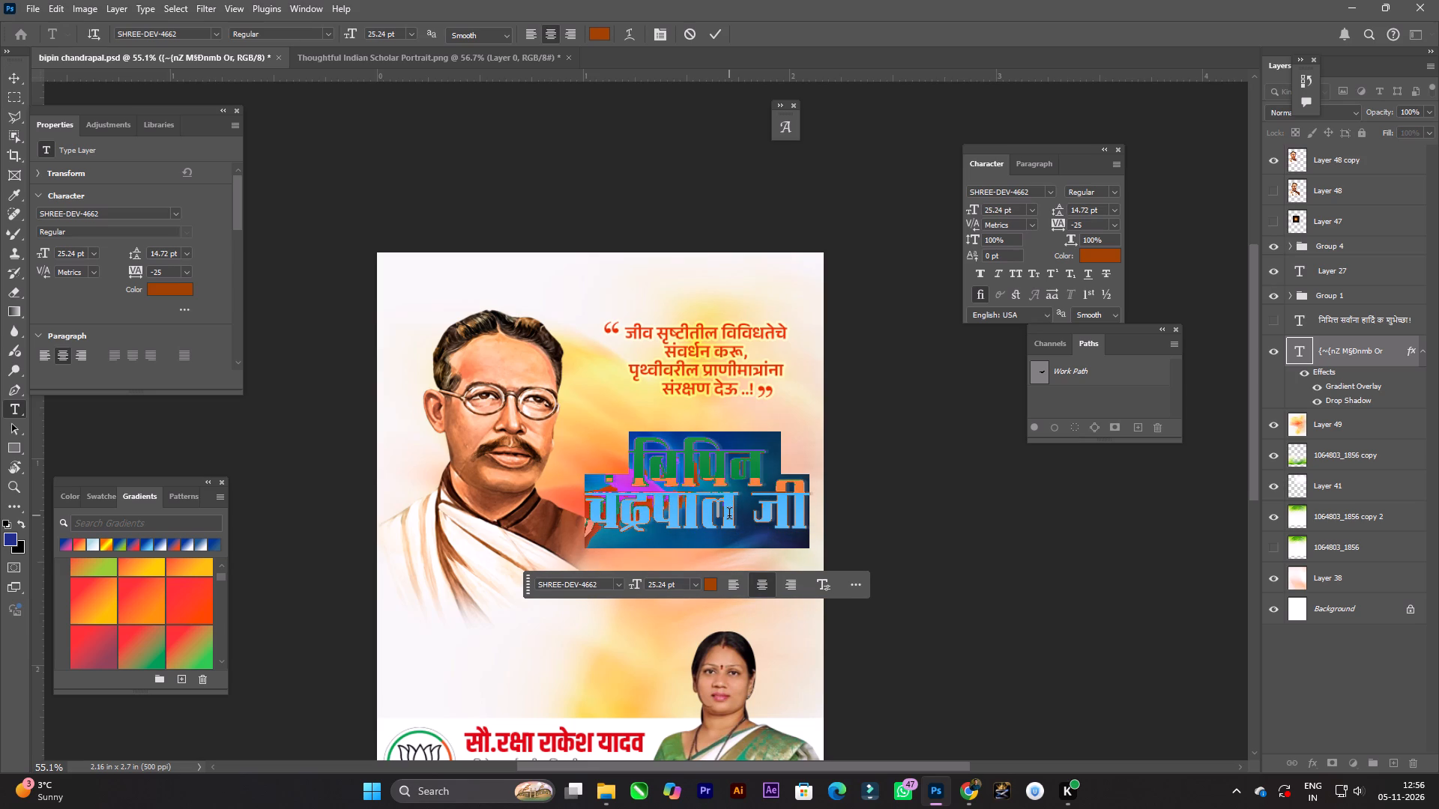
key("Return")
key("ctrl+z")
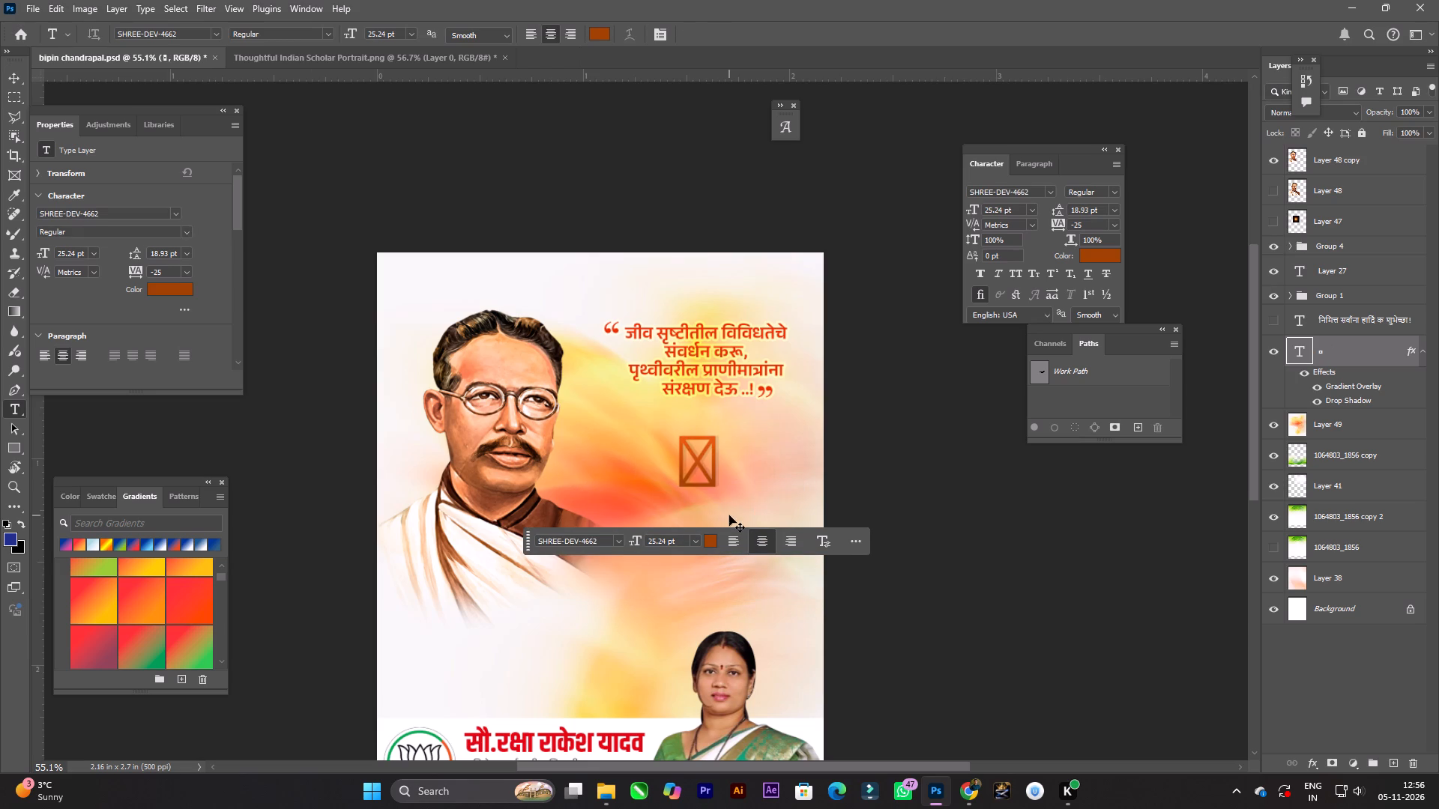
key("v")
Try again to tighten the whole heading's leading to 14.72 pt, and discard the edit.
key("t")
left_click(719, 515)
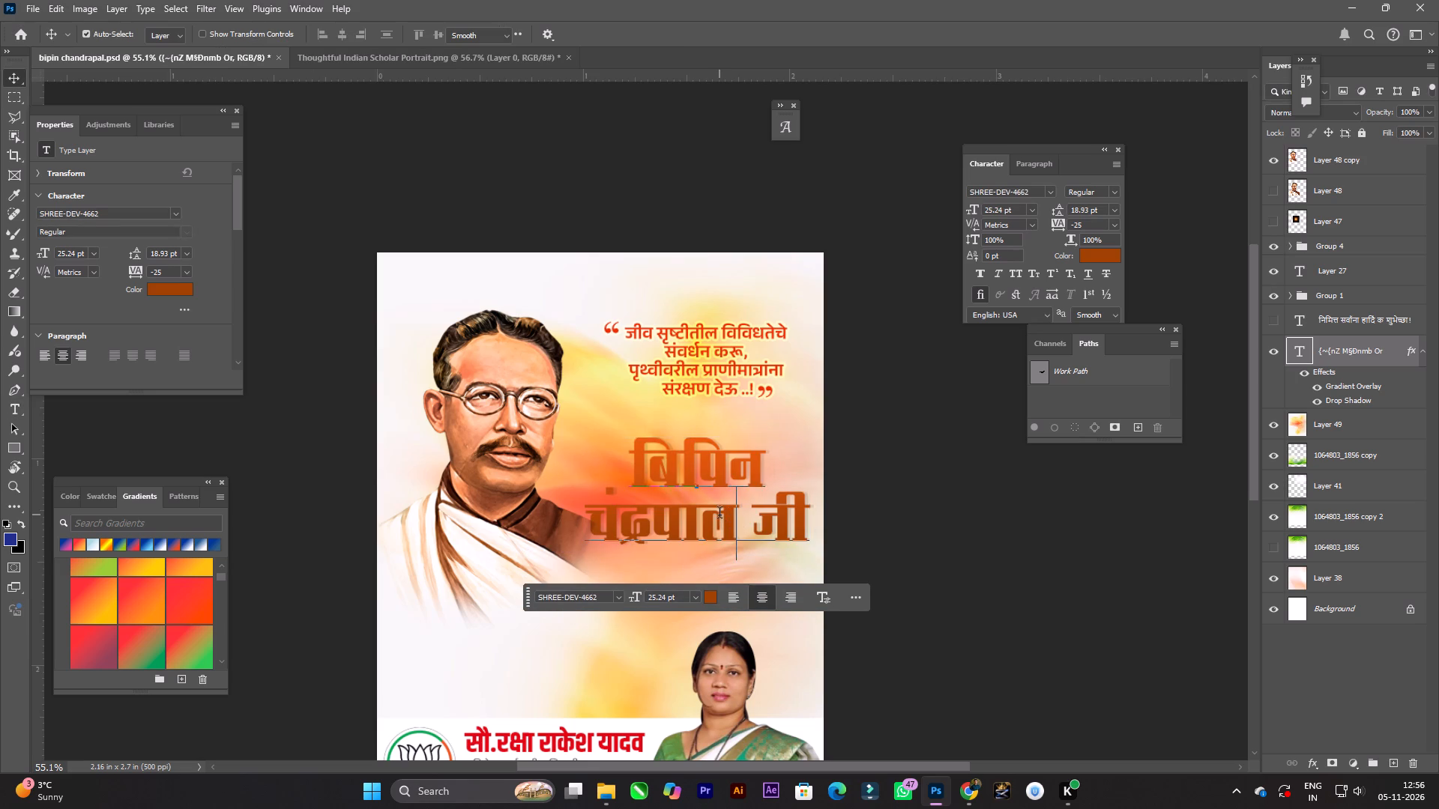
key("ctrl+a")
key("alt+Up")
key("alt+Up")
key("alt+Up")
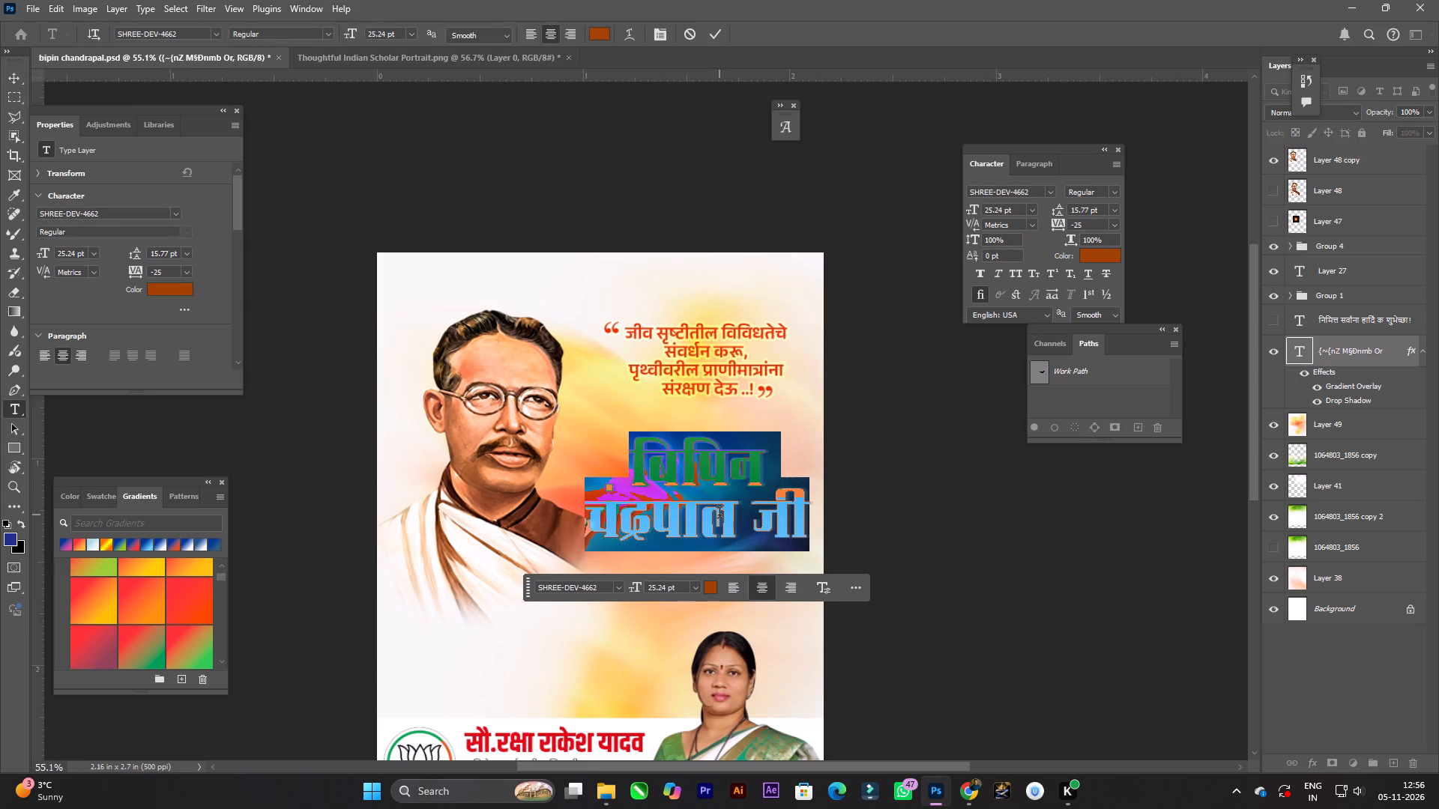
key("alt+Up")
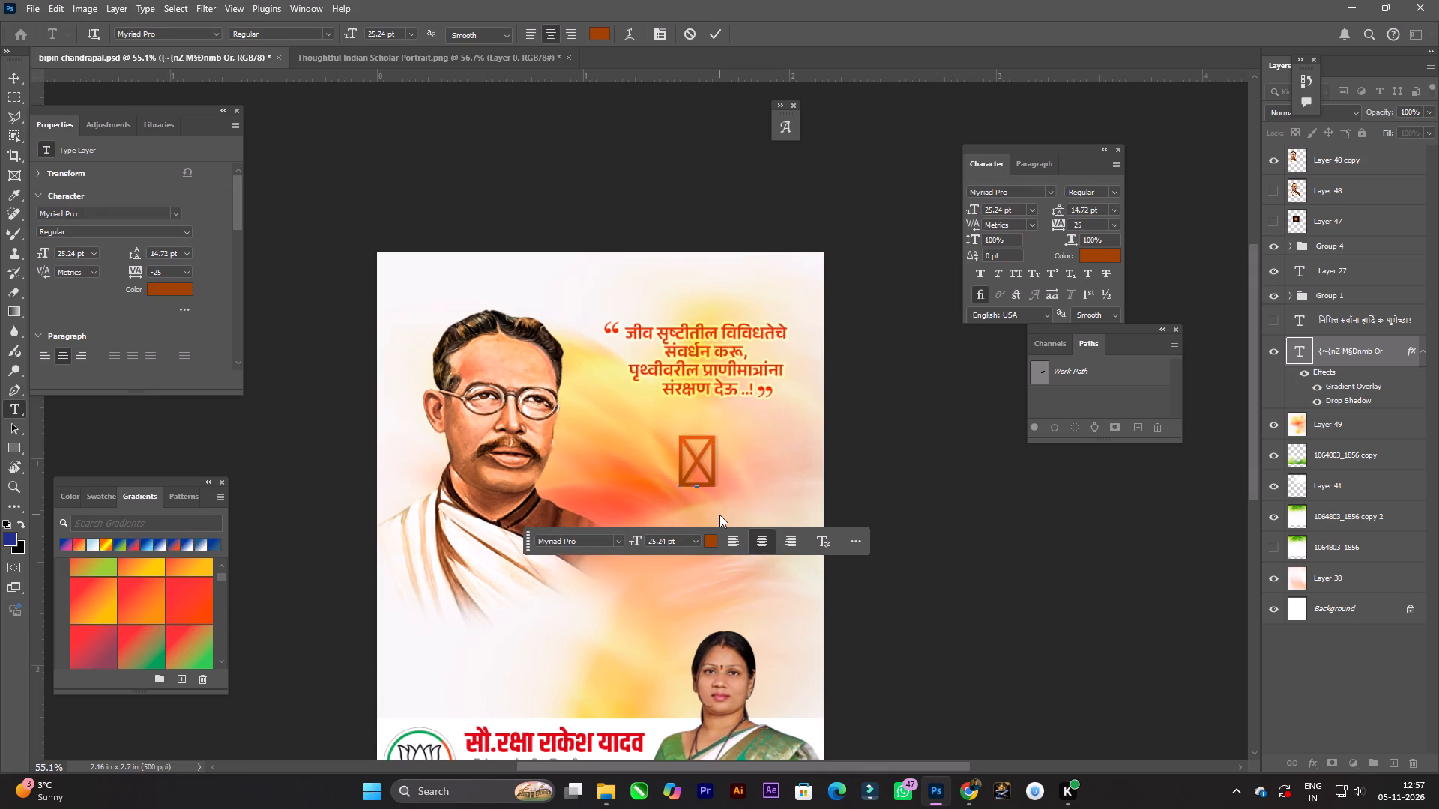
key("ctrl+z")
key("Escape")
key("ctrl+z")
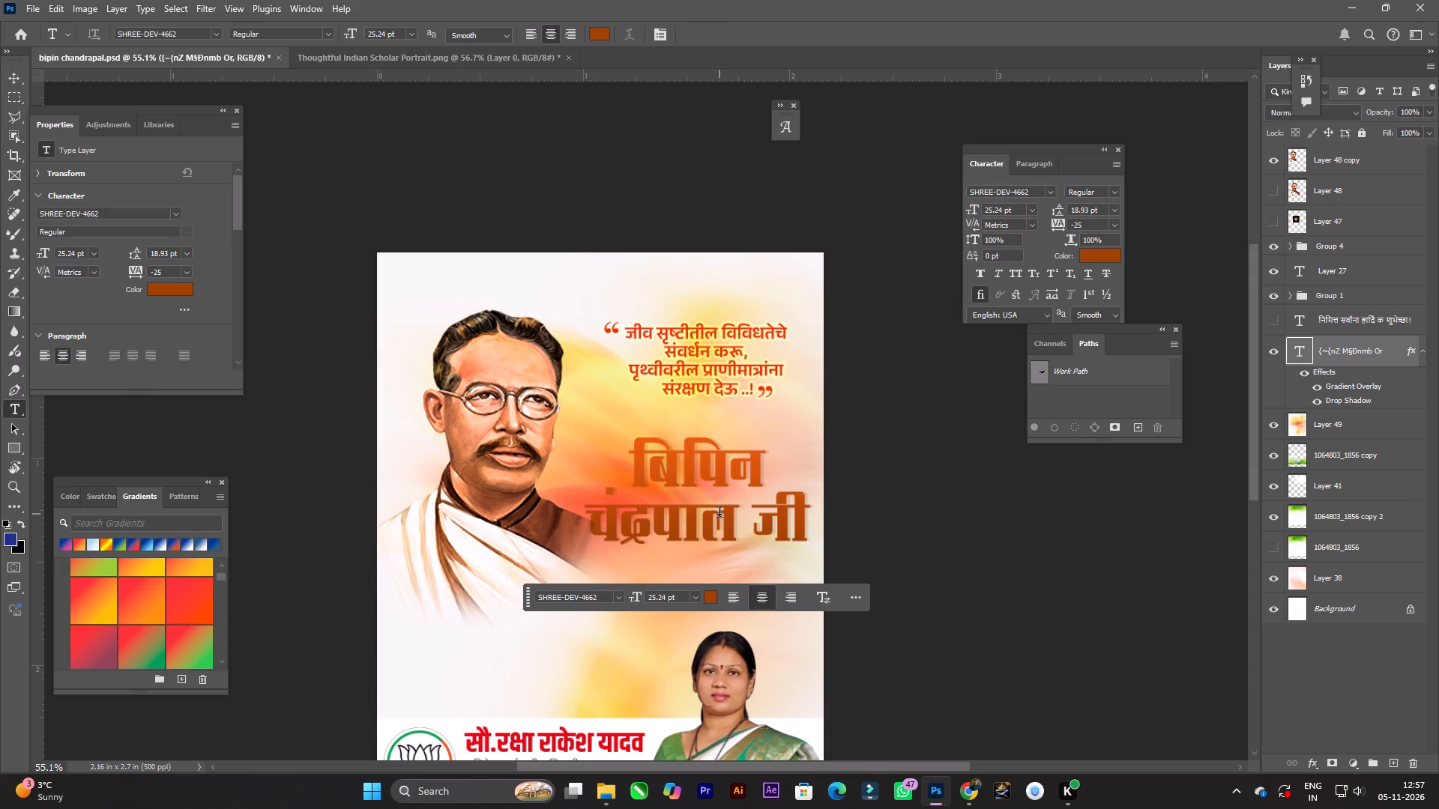
Tighten the leading of the whole two-line बिपिन चंद्रपाल जी heading to 14.72 pt.
left_click(722, 506)
key("ctrl+a")
key("alt+Up")
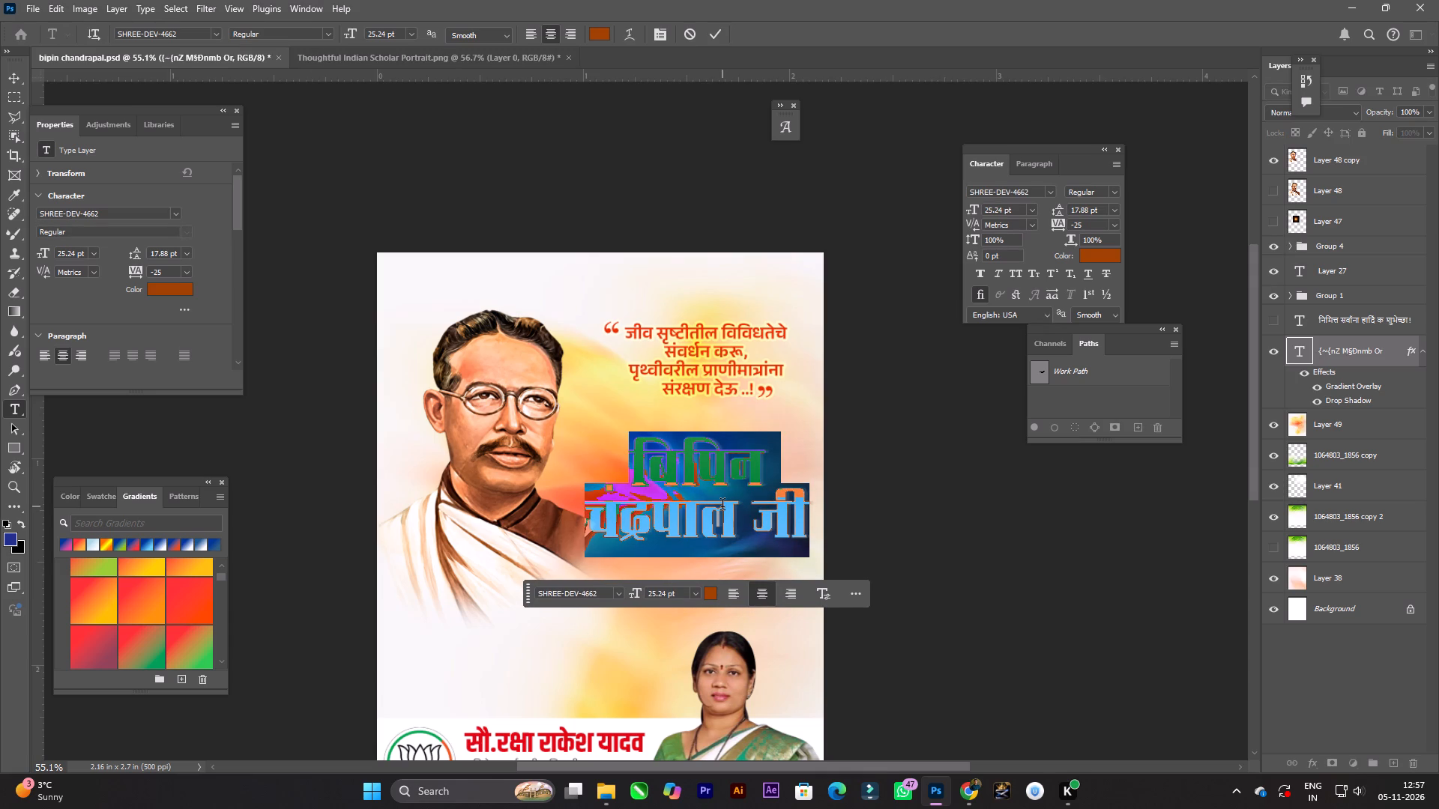
key("alt+Up")
key("alt+Up")
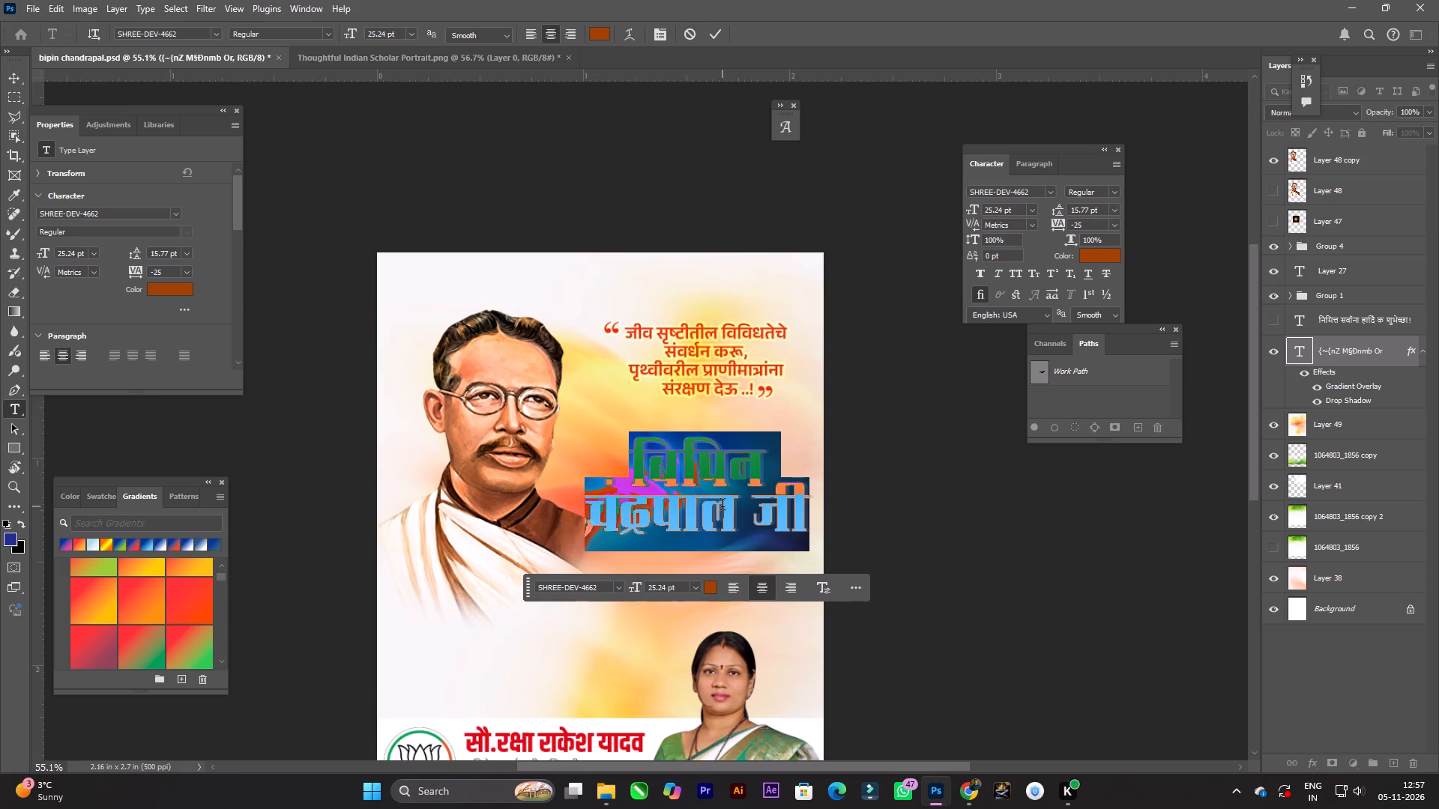
key("alt+Up")
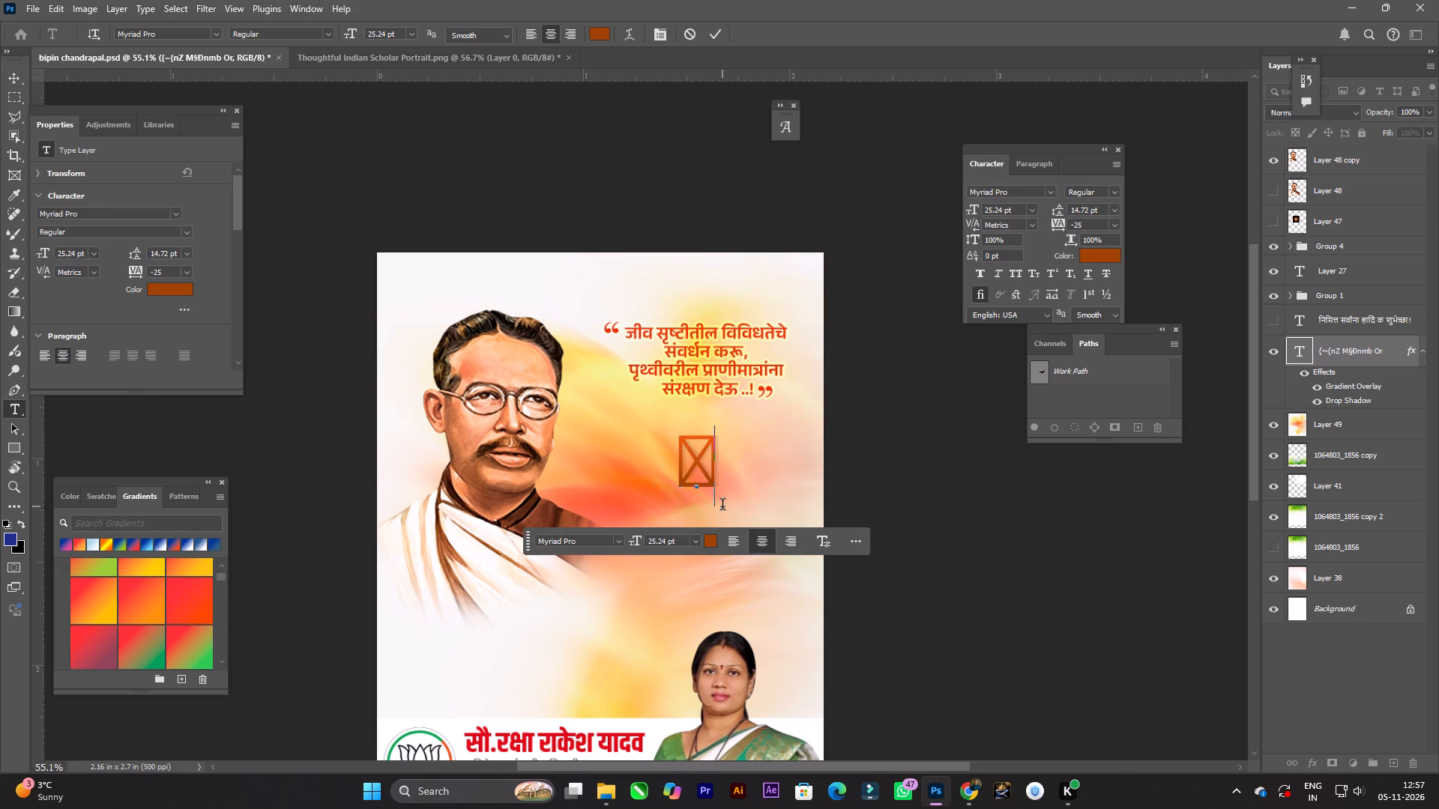
key("ctrl+z")
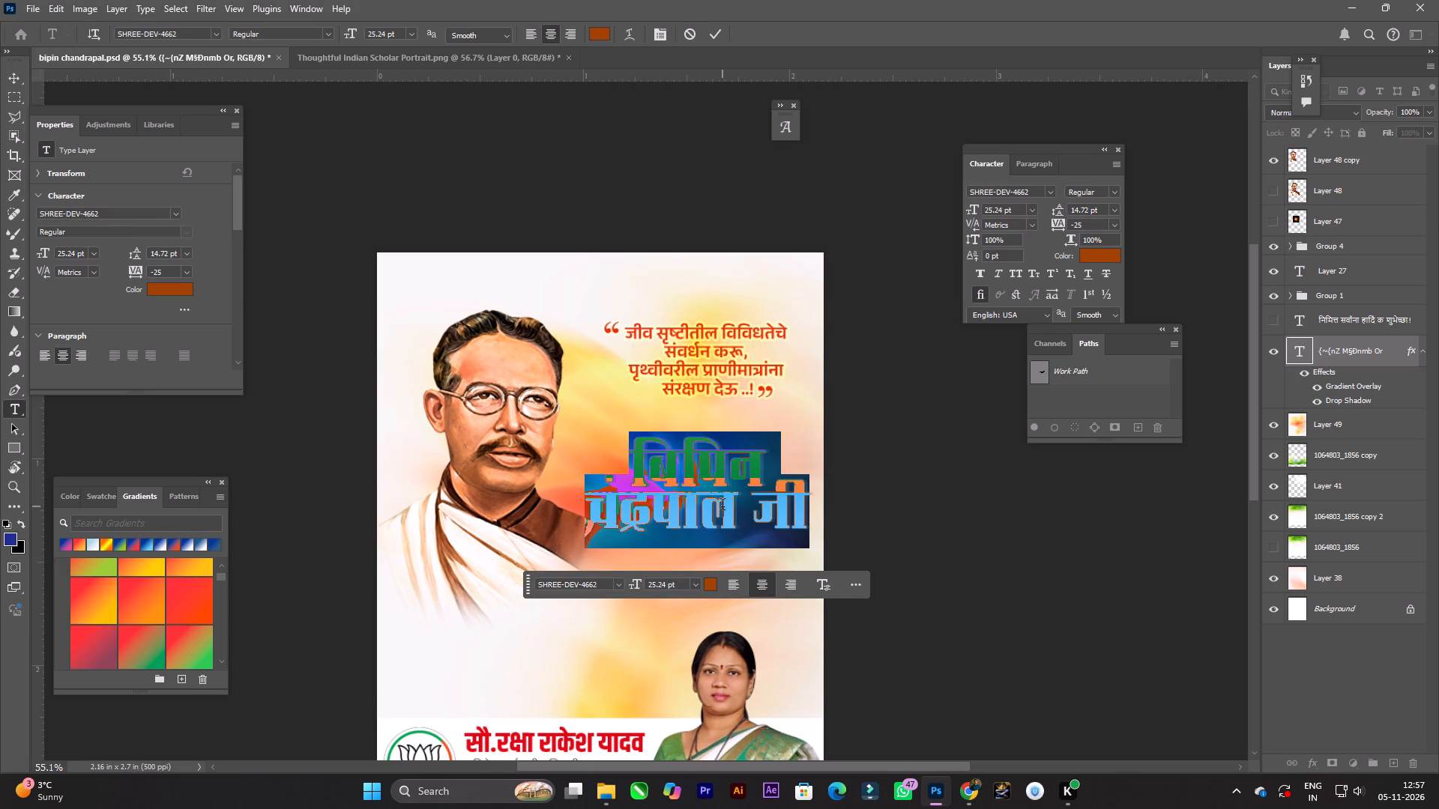
key("alt+Up")
key("alt+Down")
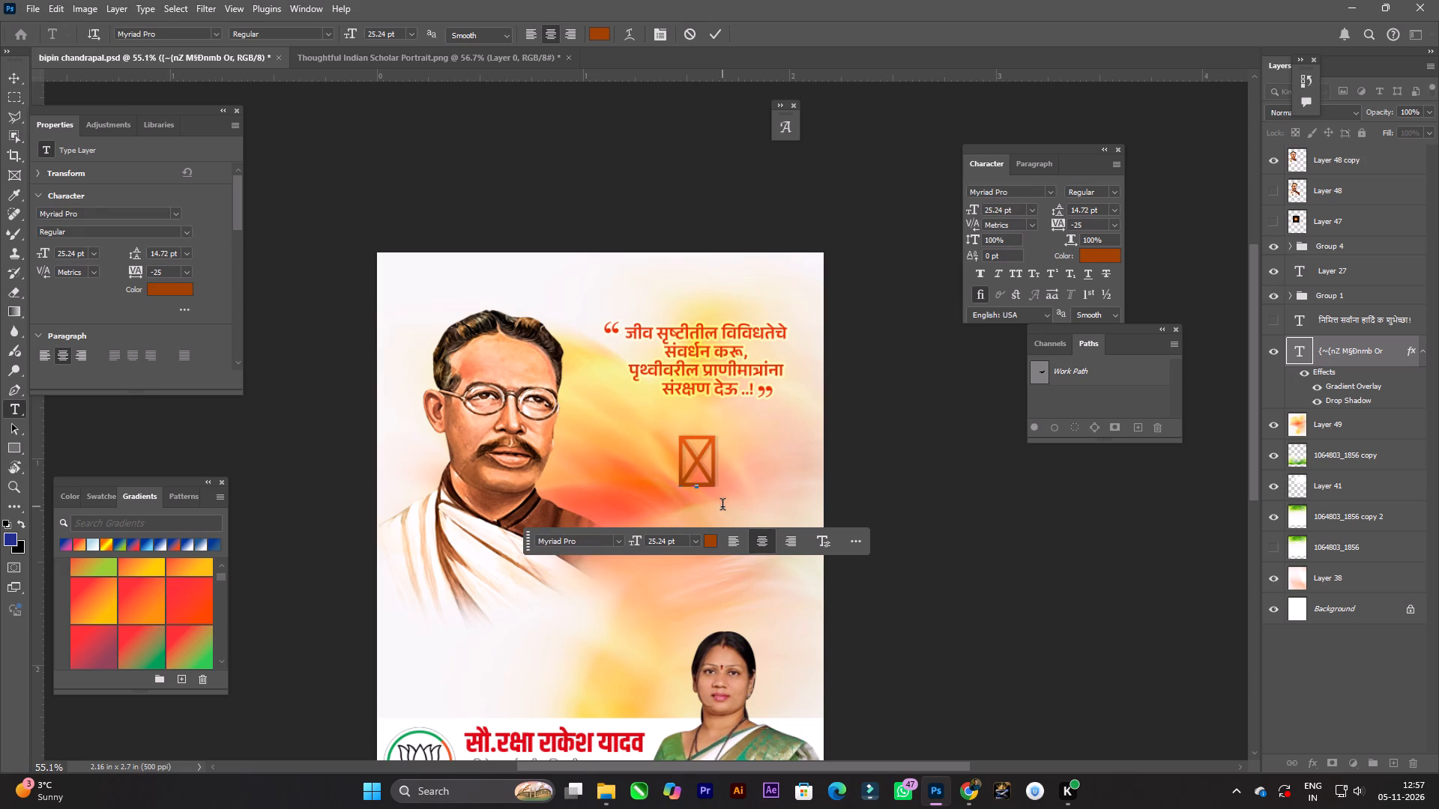
key("ctrl+z")
key("Return")
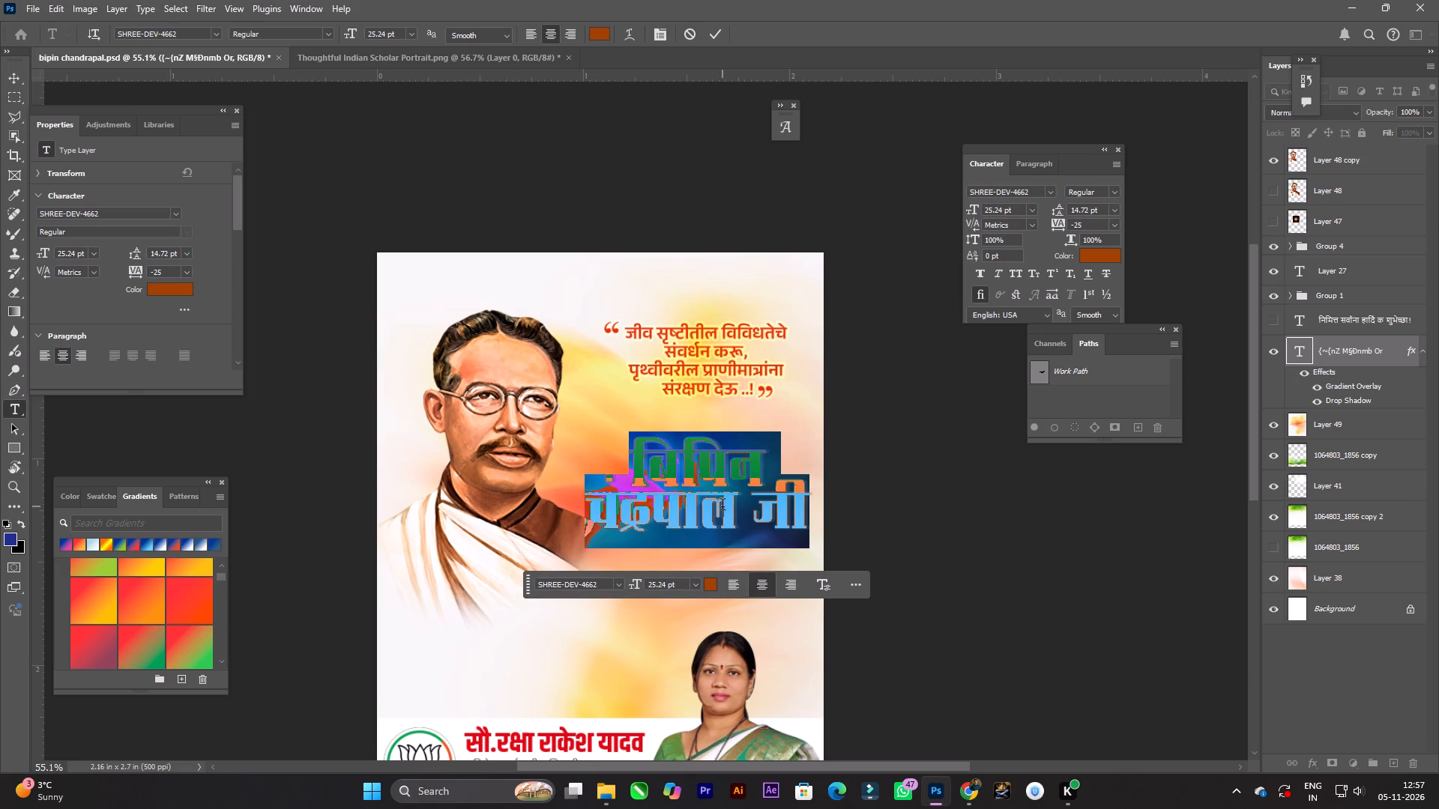
Move the two-line name heading slightly down and a touch left below the quote.
key("v")
key("space")
key("space")
key("space")
key("space")
key("space")
left_click_drag(725, 488, 733, 518)
left_click_drag(724, 521, 721, 530)
key("space")
key("space")
key("space")
key("space")
key("space")
key("space")
key("space")
key("space")
key("space")
key("space")
key("space")
key("space")
key("space")
key("space")
key("space")
key("space")
key("space")
key("space")
key("space")
key("space")
left_click_drag(775, 494, 755, 476)
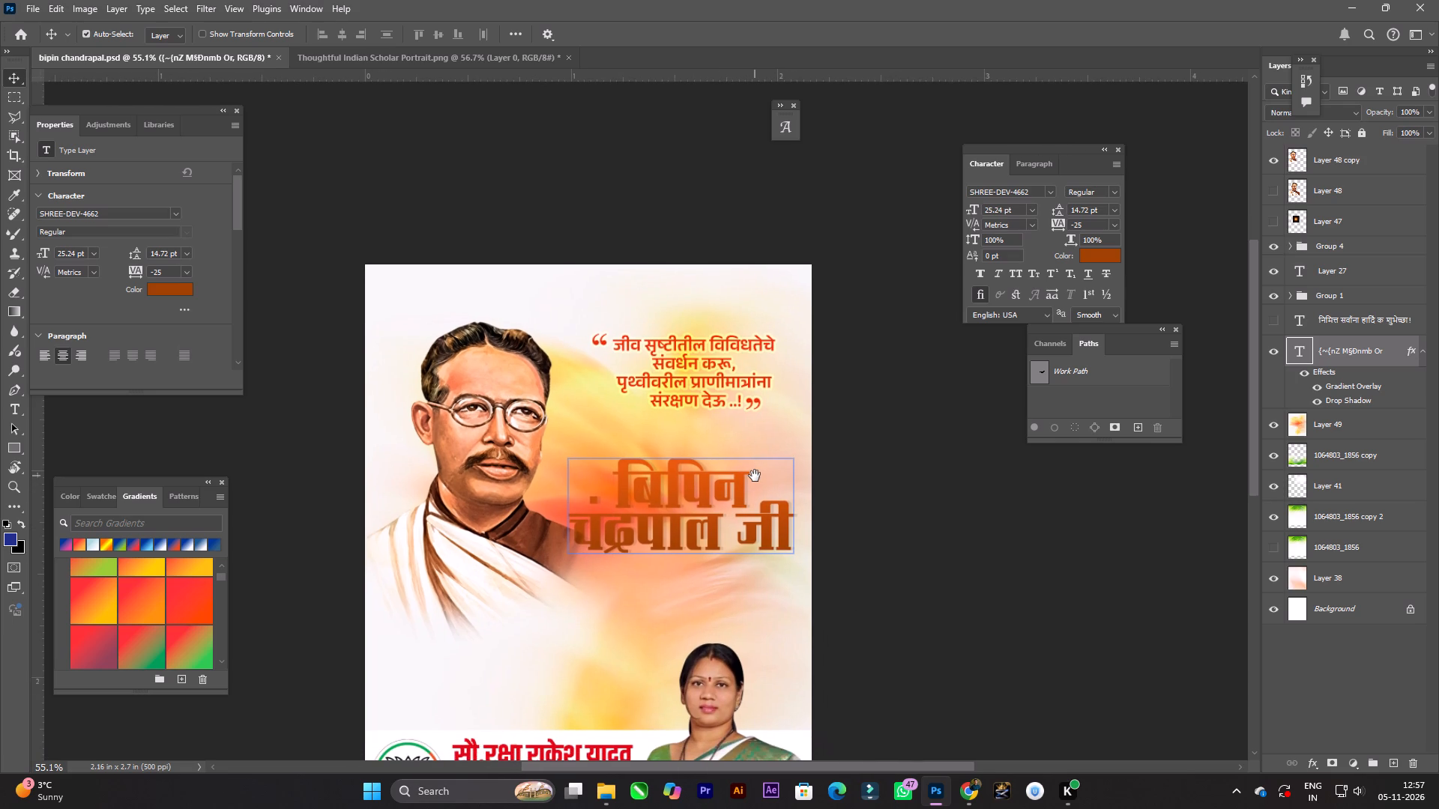
left_click_drag(755, 476, 743, 493)
key("space")
key("space")
key("space")
key("space")
key("space")
key("space")
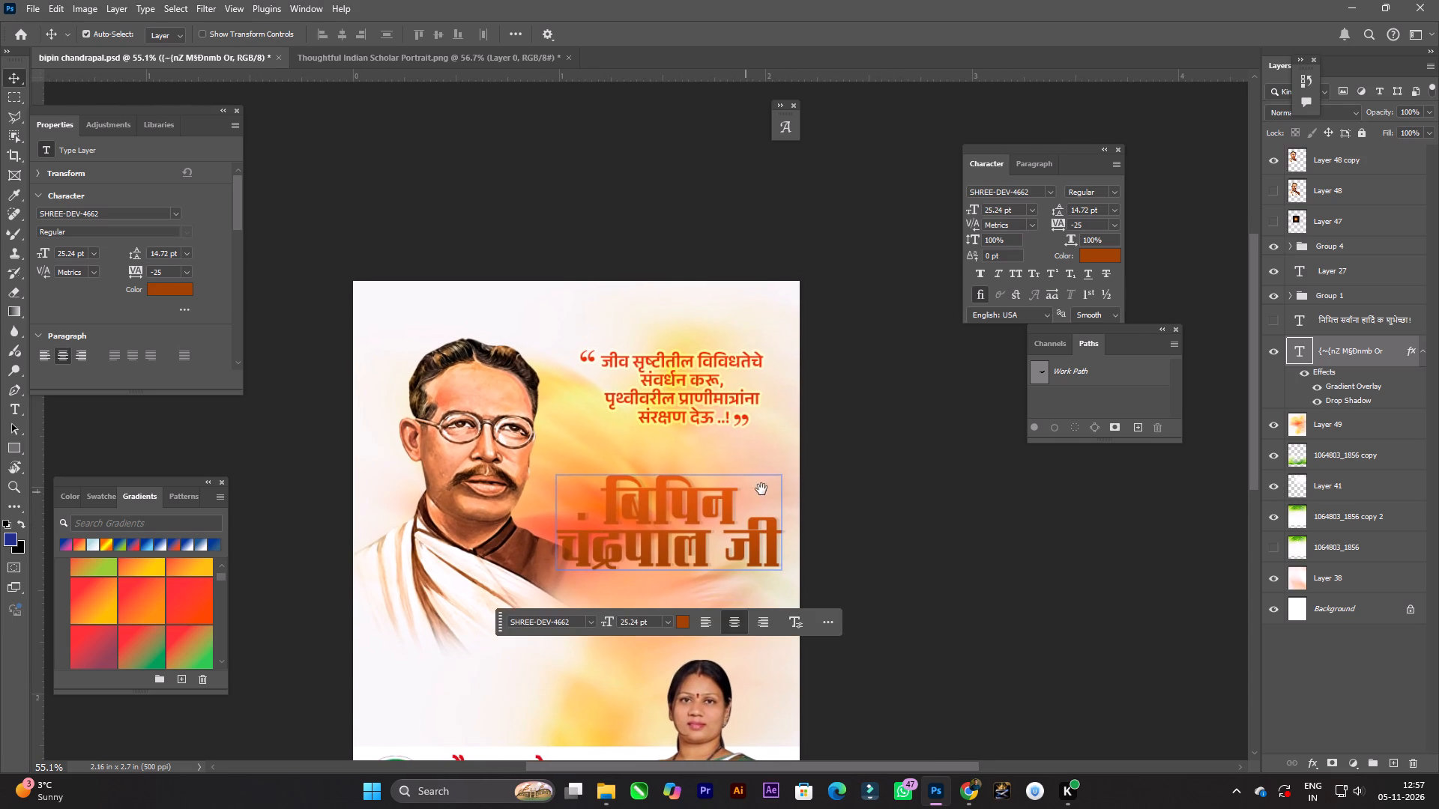
left_click_drag(761, 489, 748, 494)
left_click(709, 509)
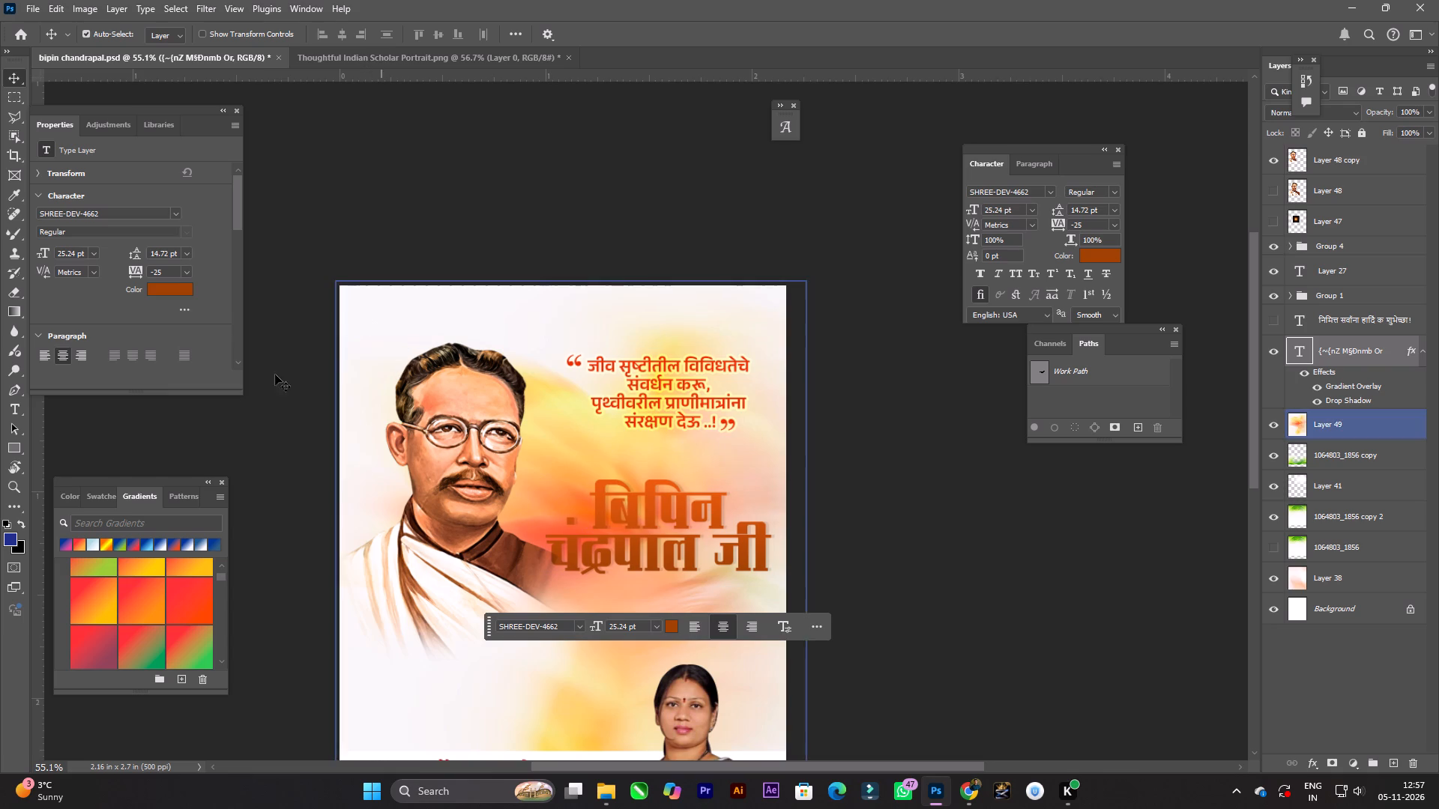
Recolour the name heading in a more saturated deep blue and hide its Gradient Overlay effect.
left_click(10, 539)
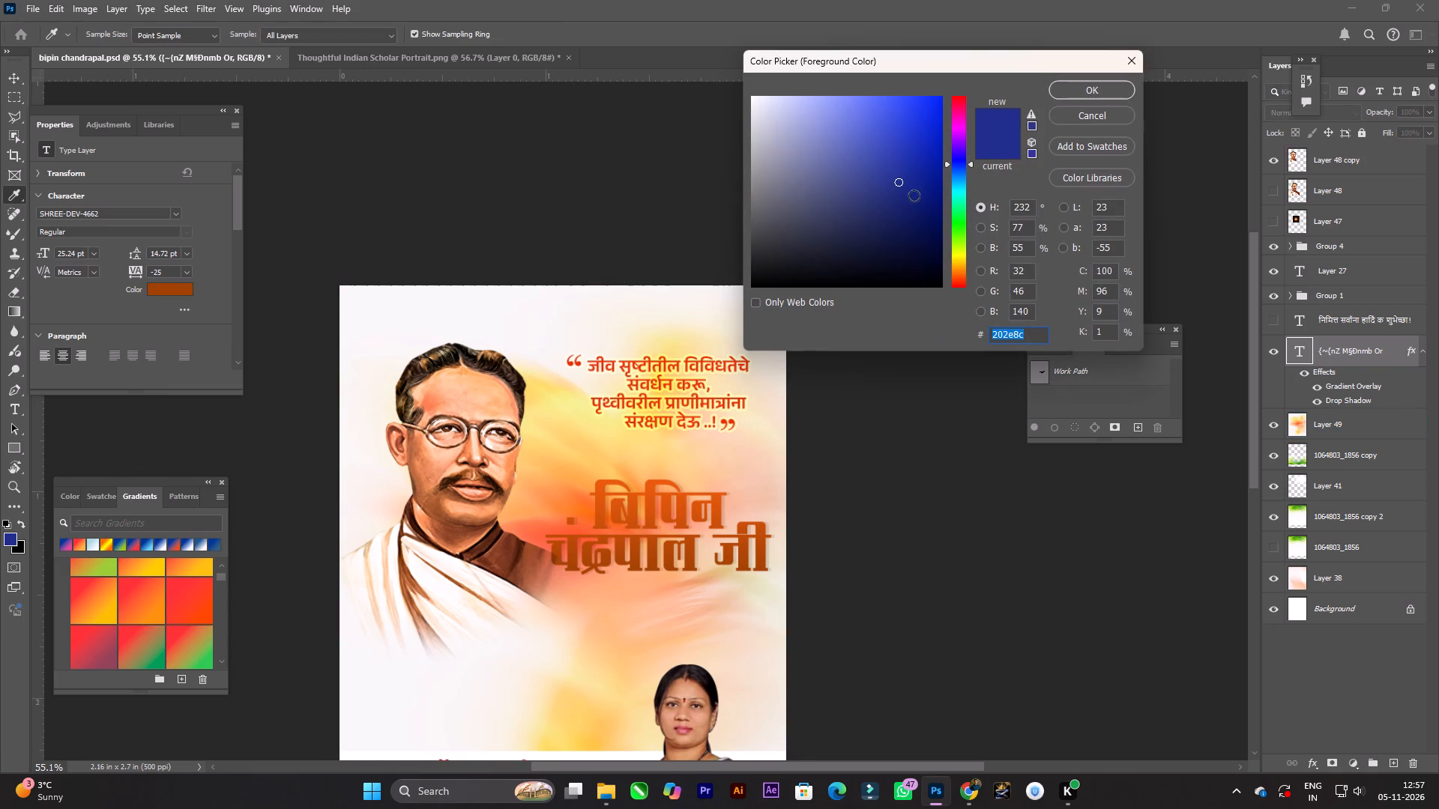
left_click_drag(918, 176, 940, 160)
left_click(1083, 82)
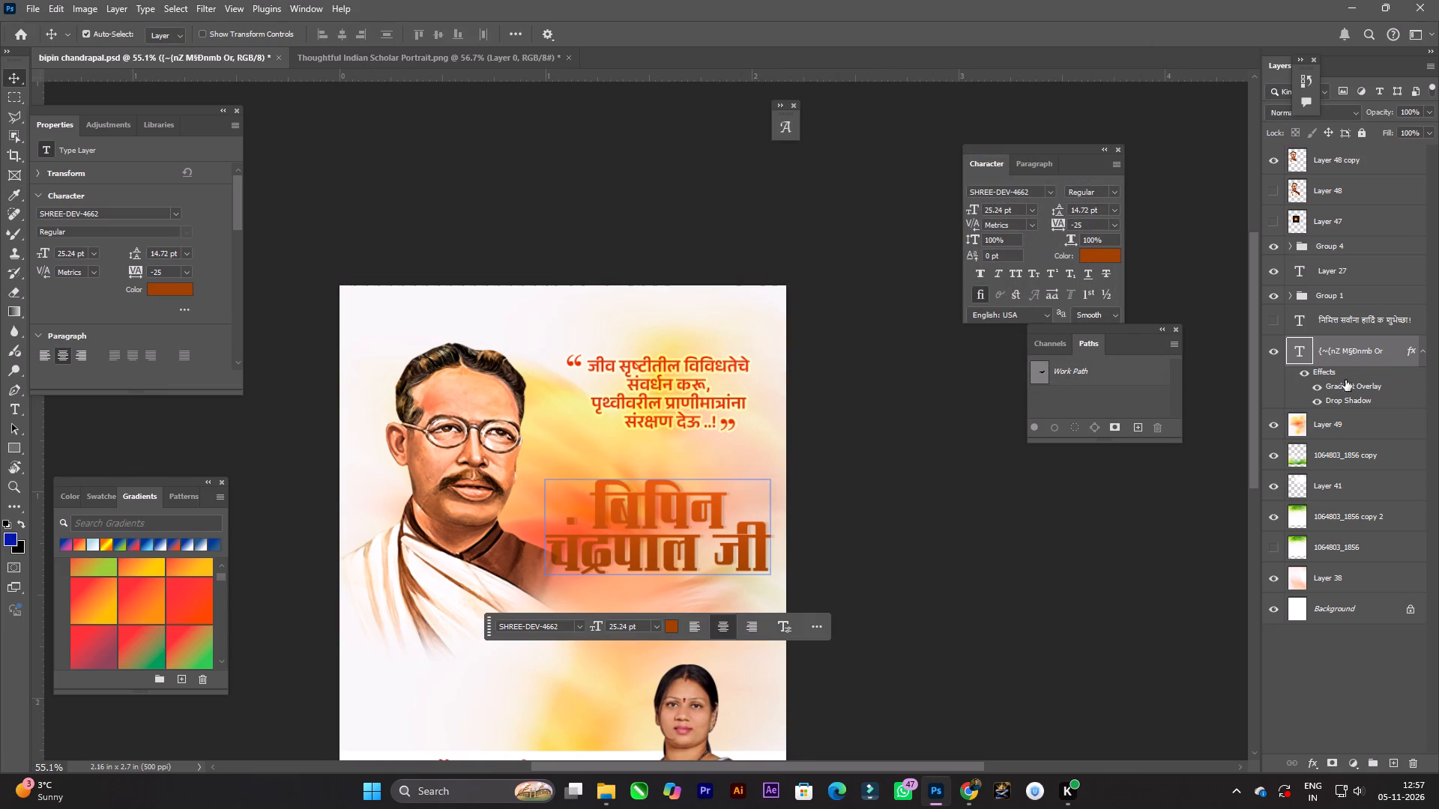
left_click(1317, 385)
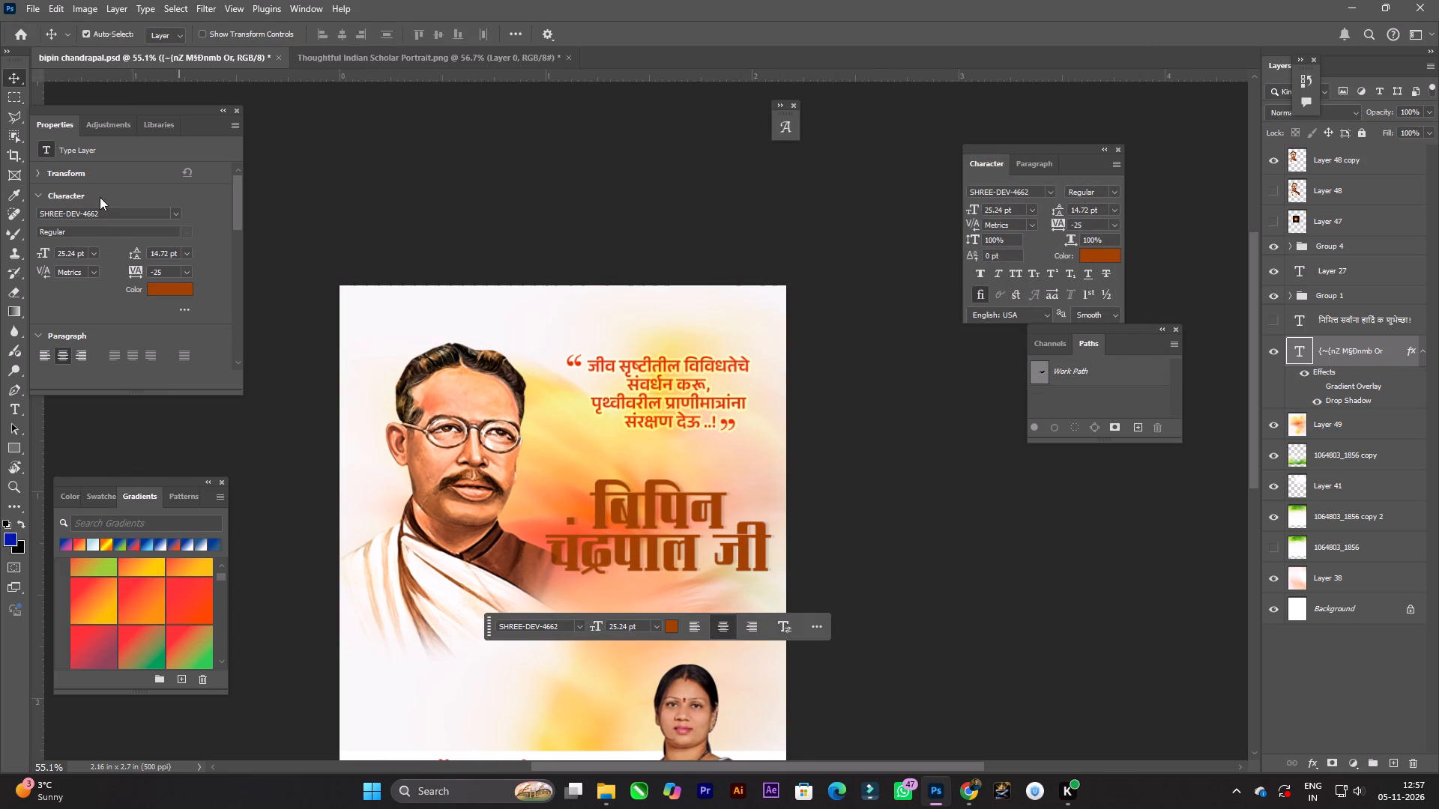
left_click(105, 490)
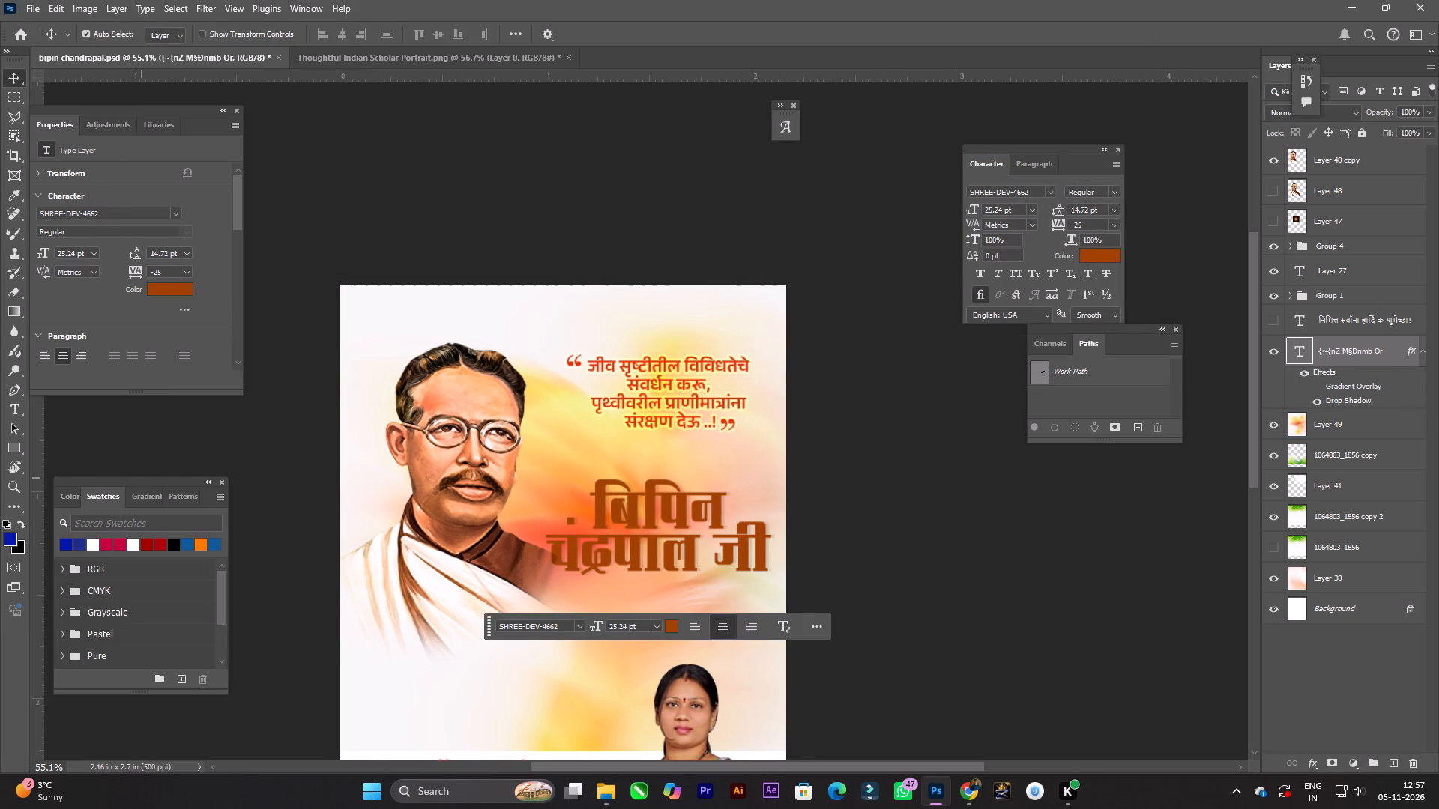
left_click(64, 547)
Move the blue name heading slightly up, closer to the quote.
key("space")
key("space")
key("space")
key("space")
key("space")
key("space")
key("space")
key("space")
key("space")
key("space")
key("space")
key("space")
key("space")
key("space")
key("space")
key("space")
key("space")
key("space")
left_click_drag(677, 519, 628, 492)
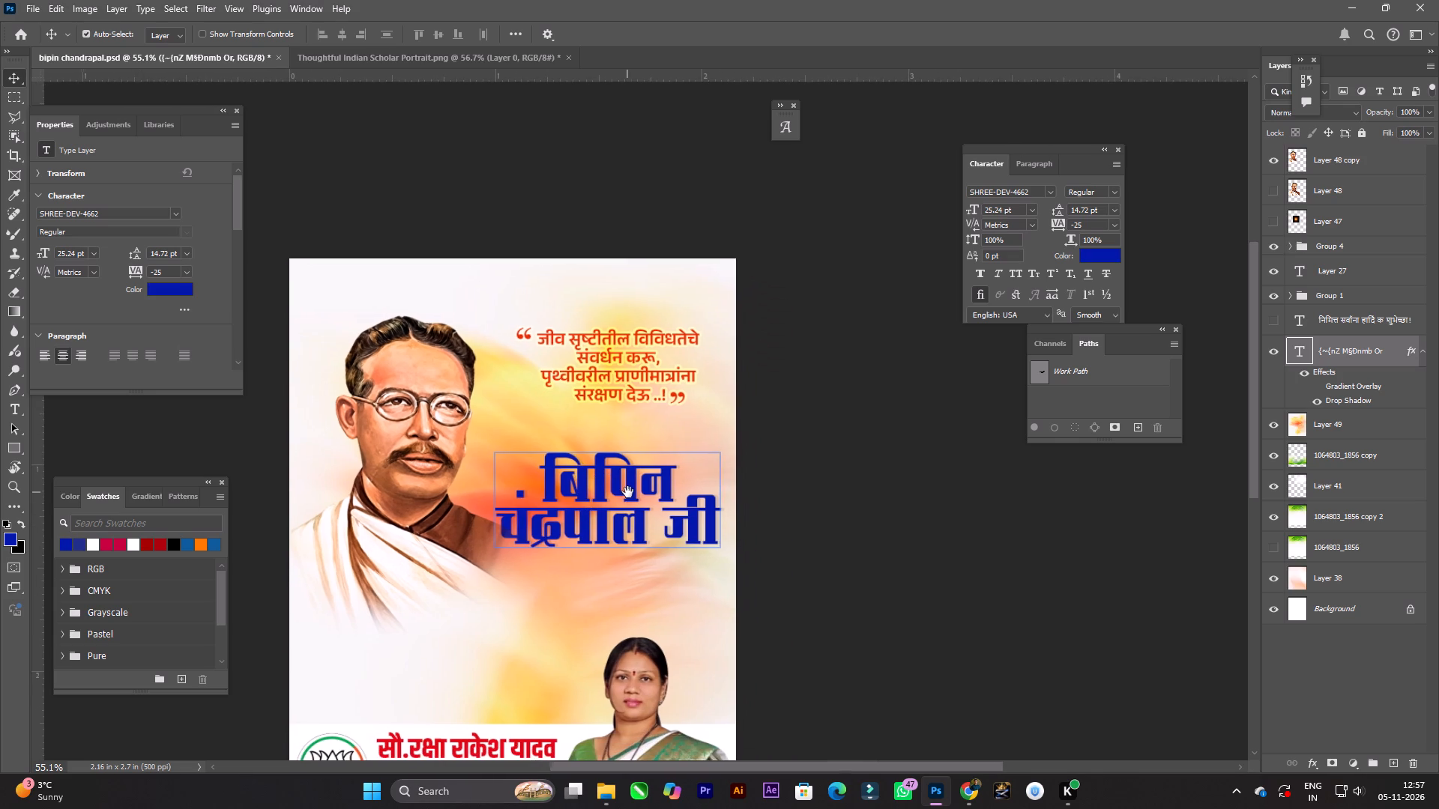
left_click_drag(628, 492, 629, 492)
left_click(649, 485)
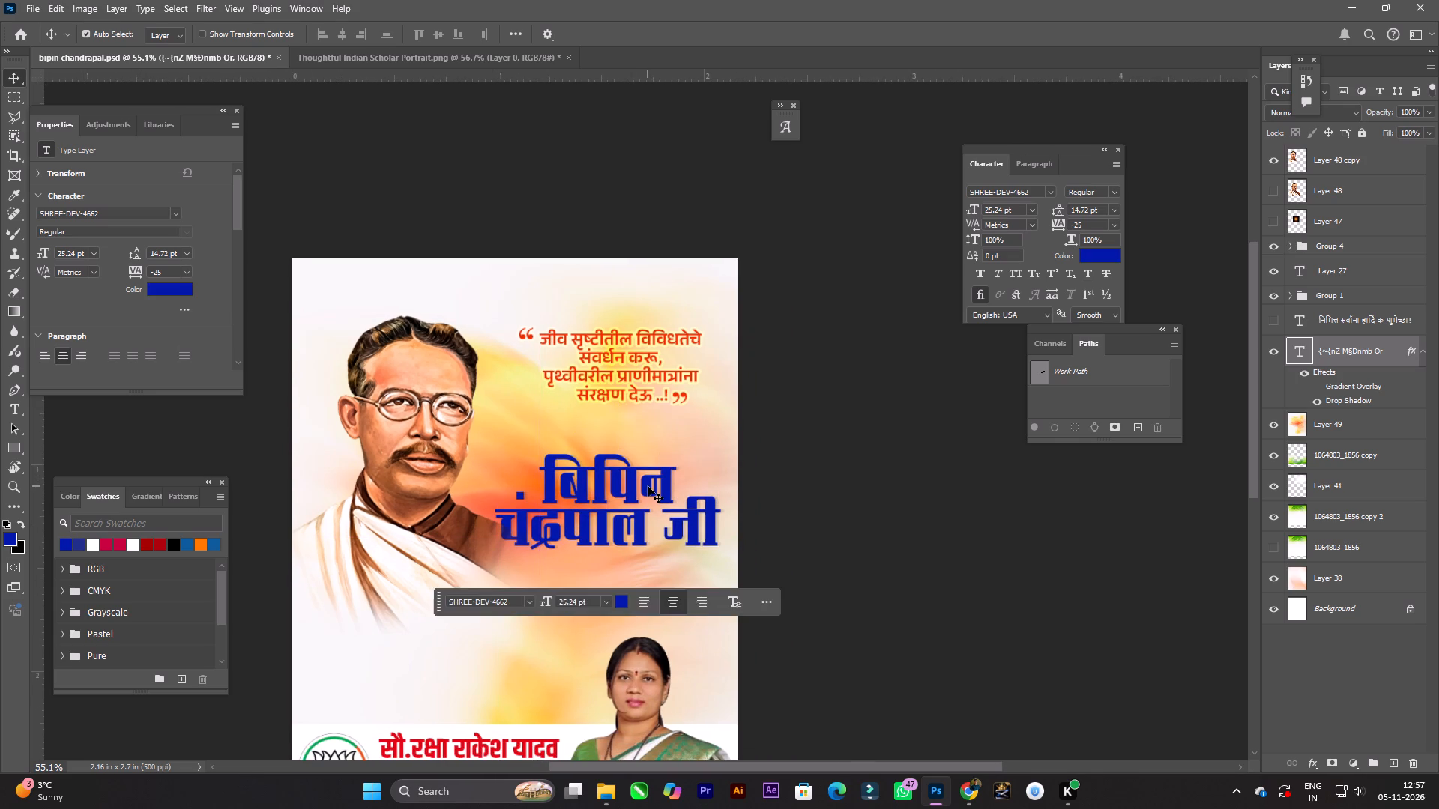
left_click_drag(648, 486, 648, 479)
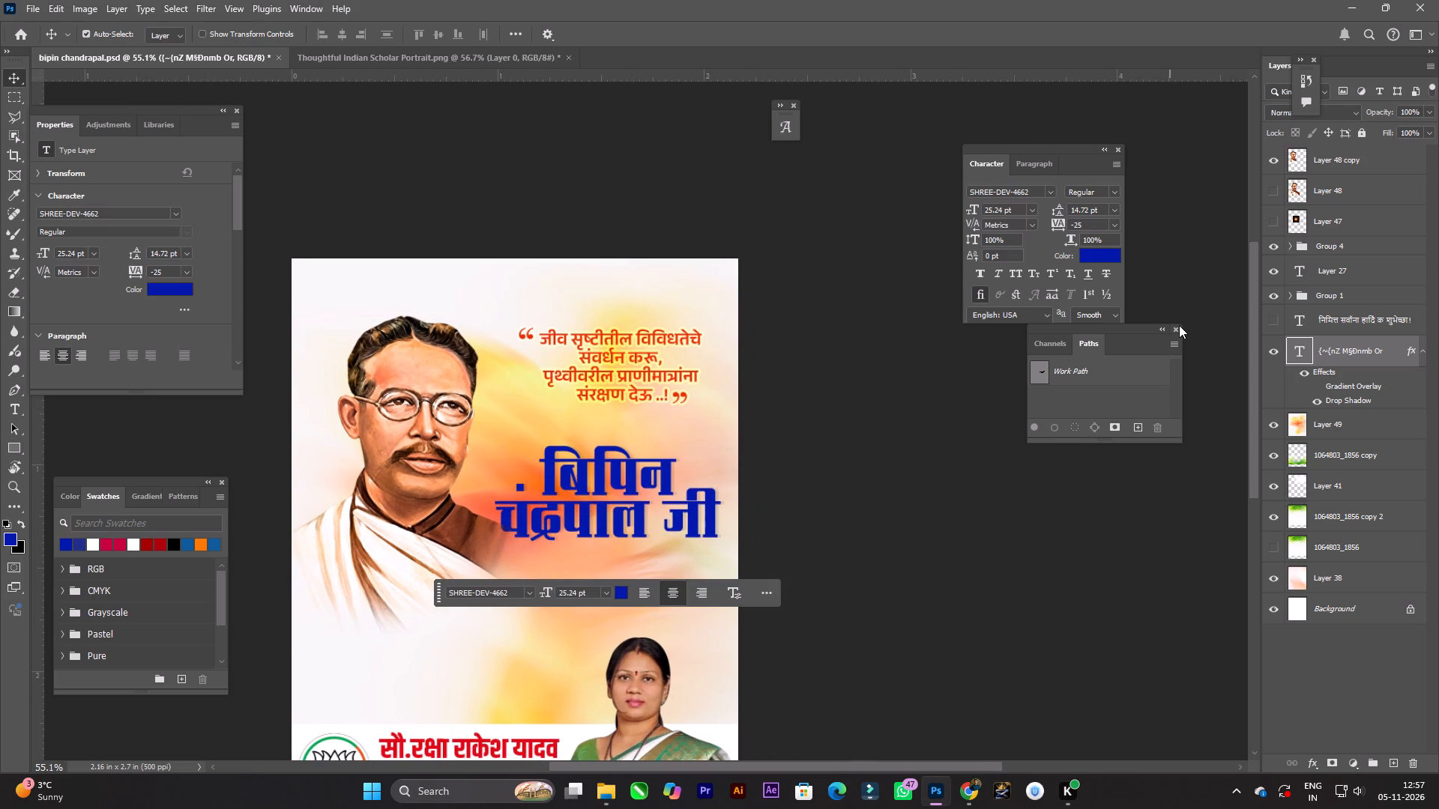
Add a thin white Stroke outside the name heading's letters, reducing its size from the default.
double_click(1321, 372)
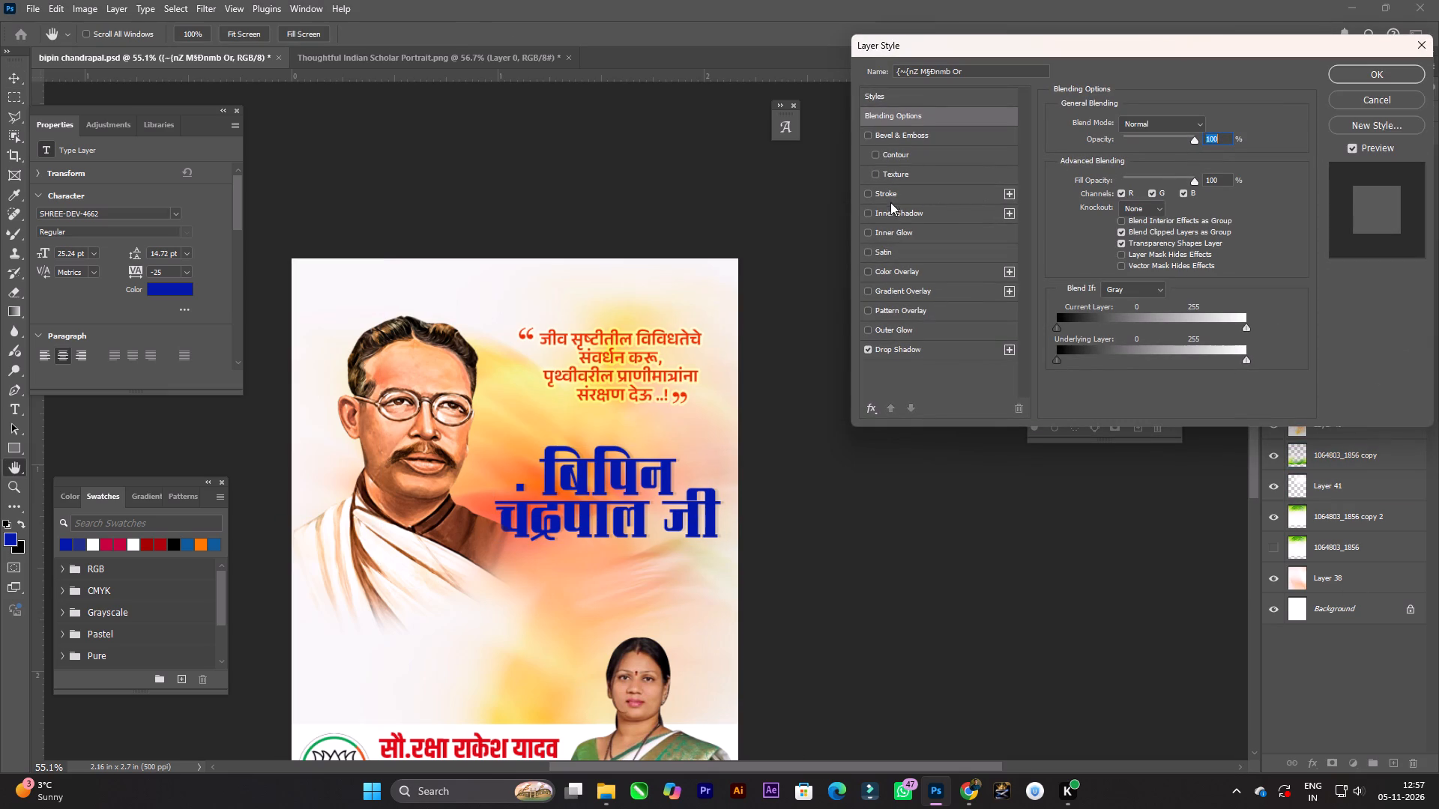
left_click(891, 198)
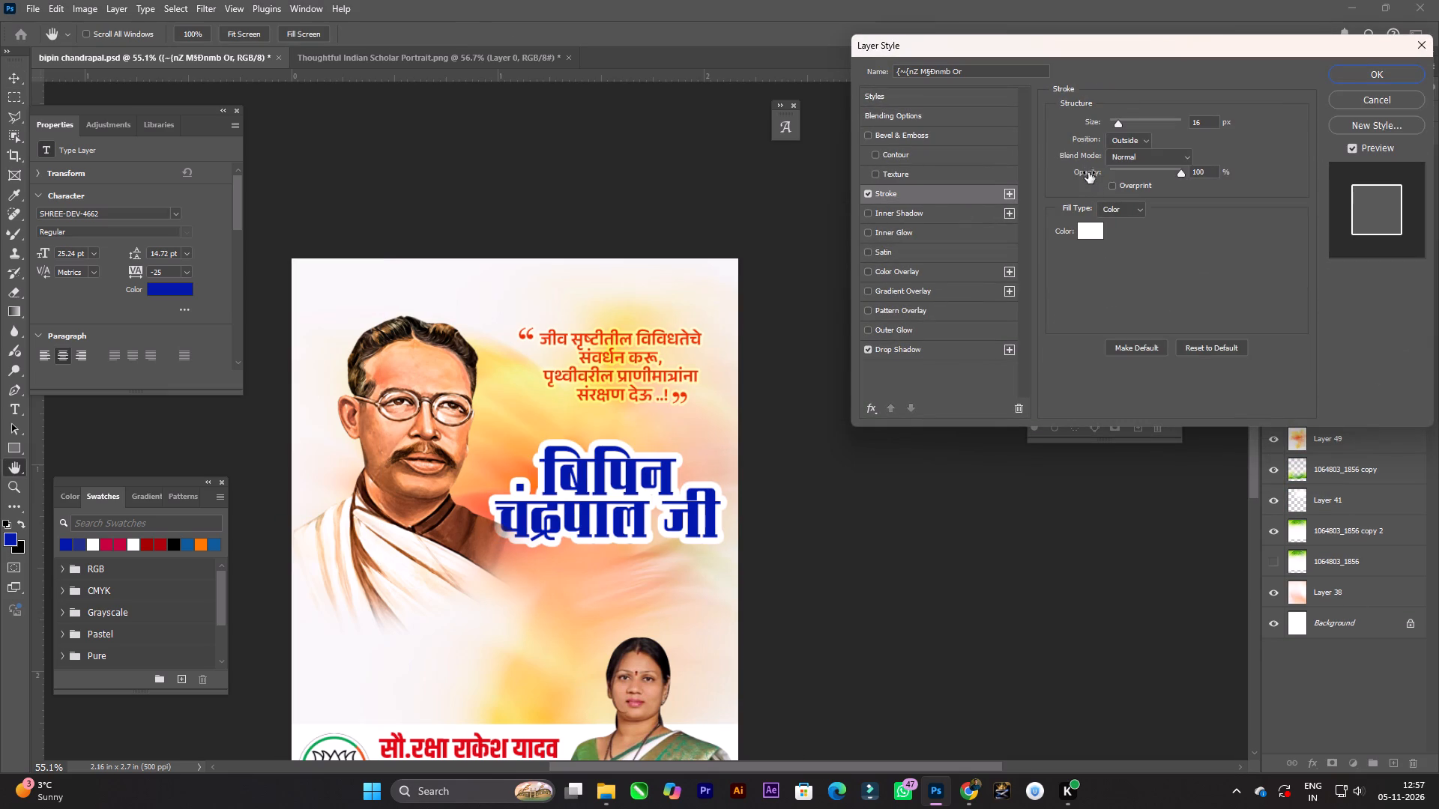
left_click(1119, 123)
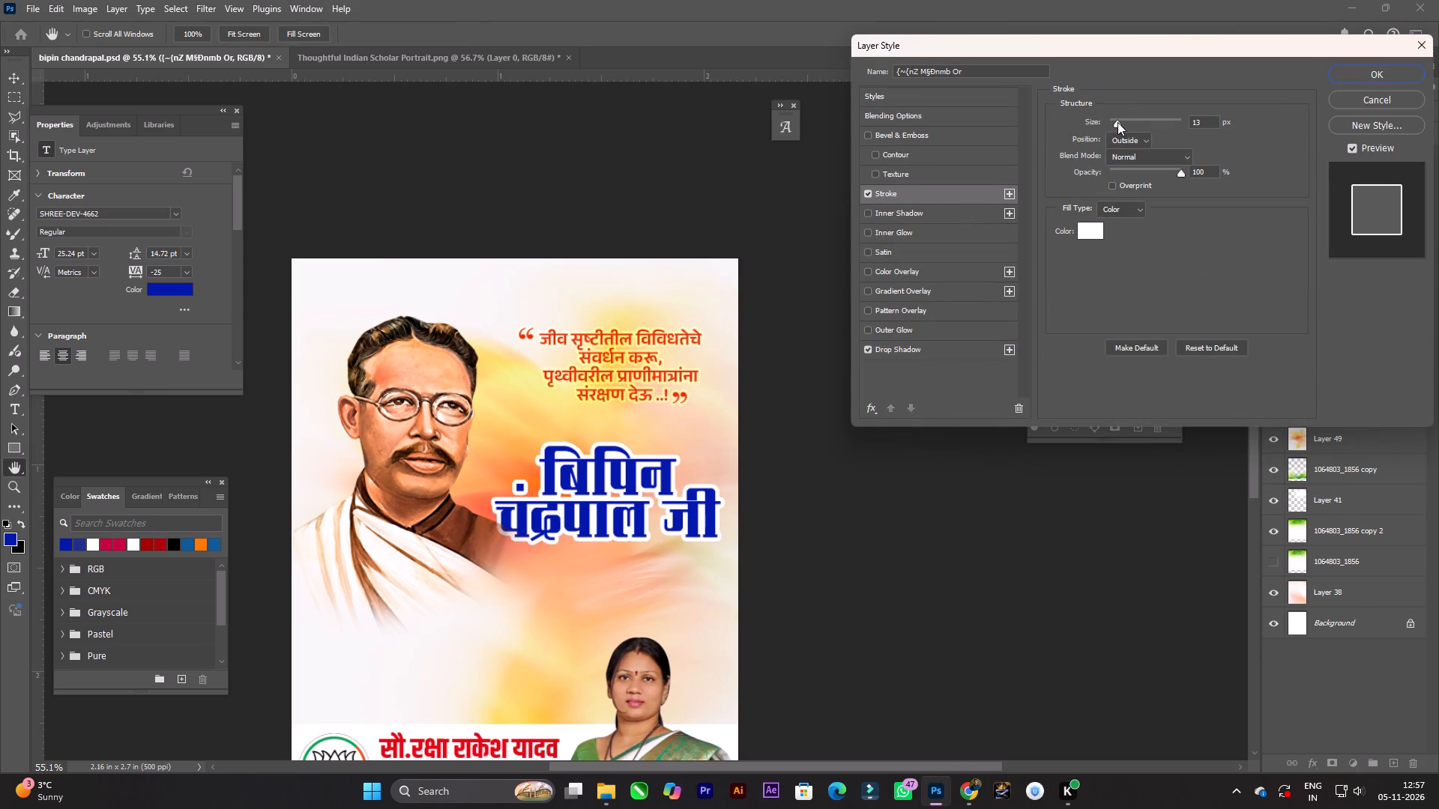
key("Return")
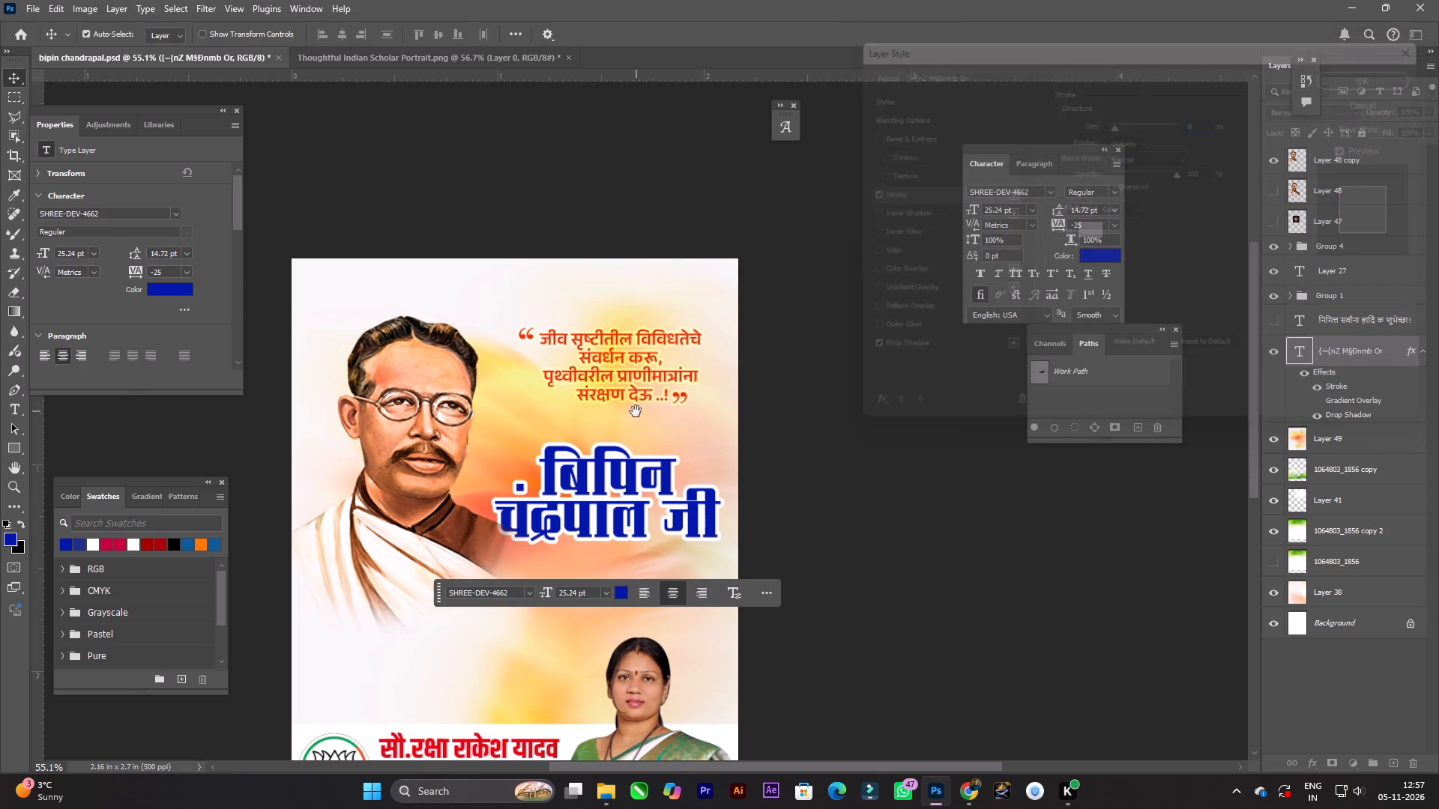
Bring the name heading's text layer to the top of the layer stack, above Layer 48 copy.
left_click(671, 496)
key("ctrl+bracketright")
key("ctrl+bracketright")
key("ctrl+bracketright")
key("ctrl+bracketright")
key("ctrl+bracketright")
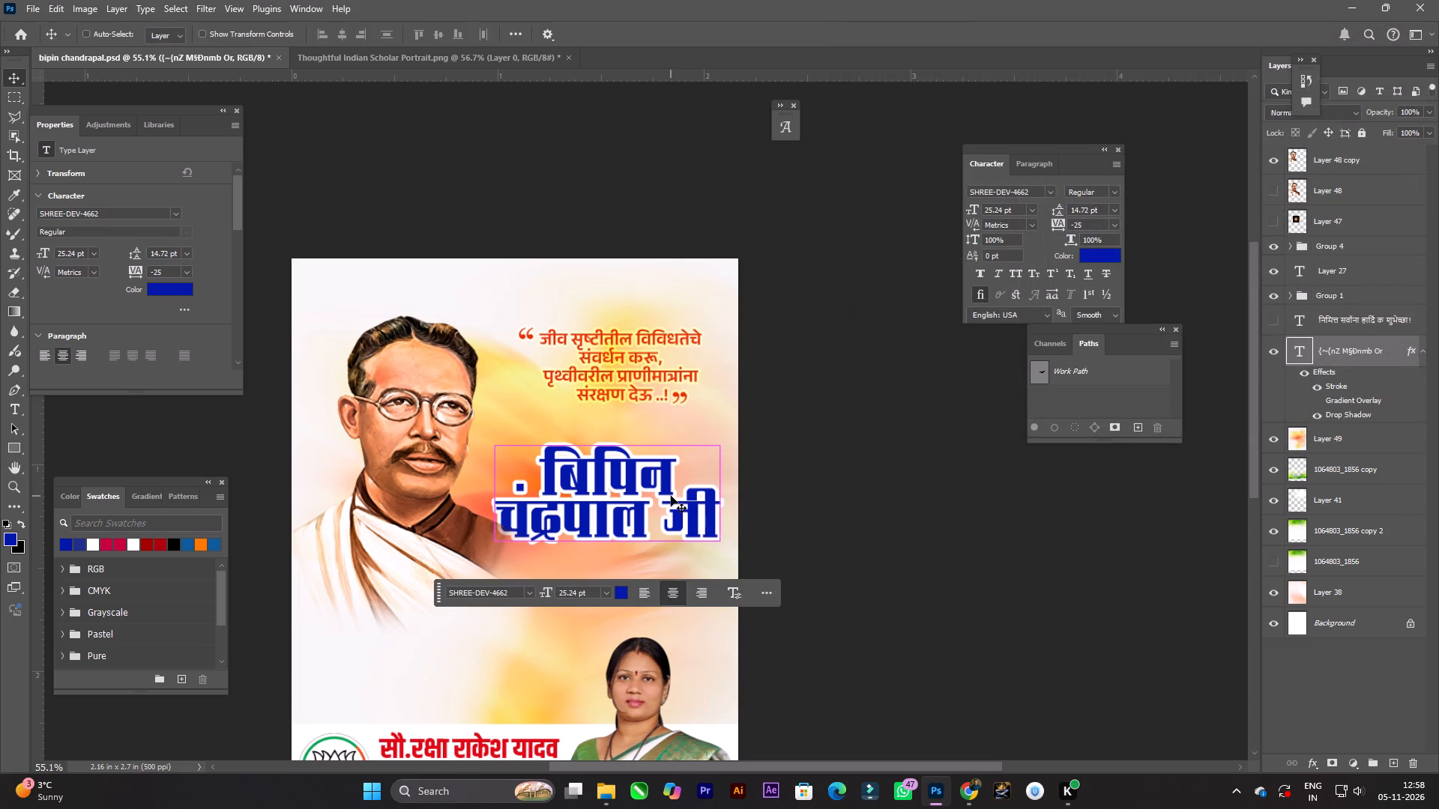
key("ctrl+bracketright")
key("ctrl+bracketright")
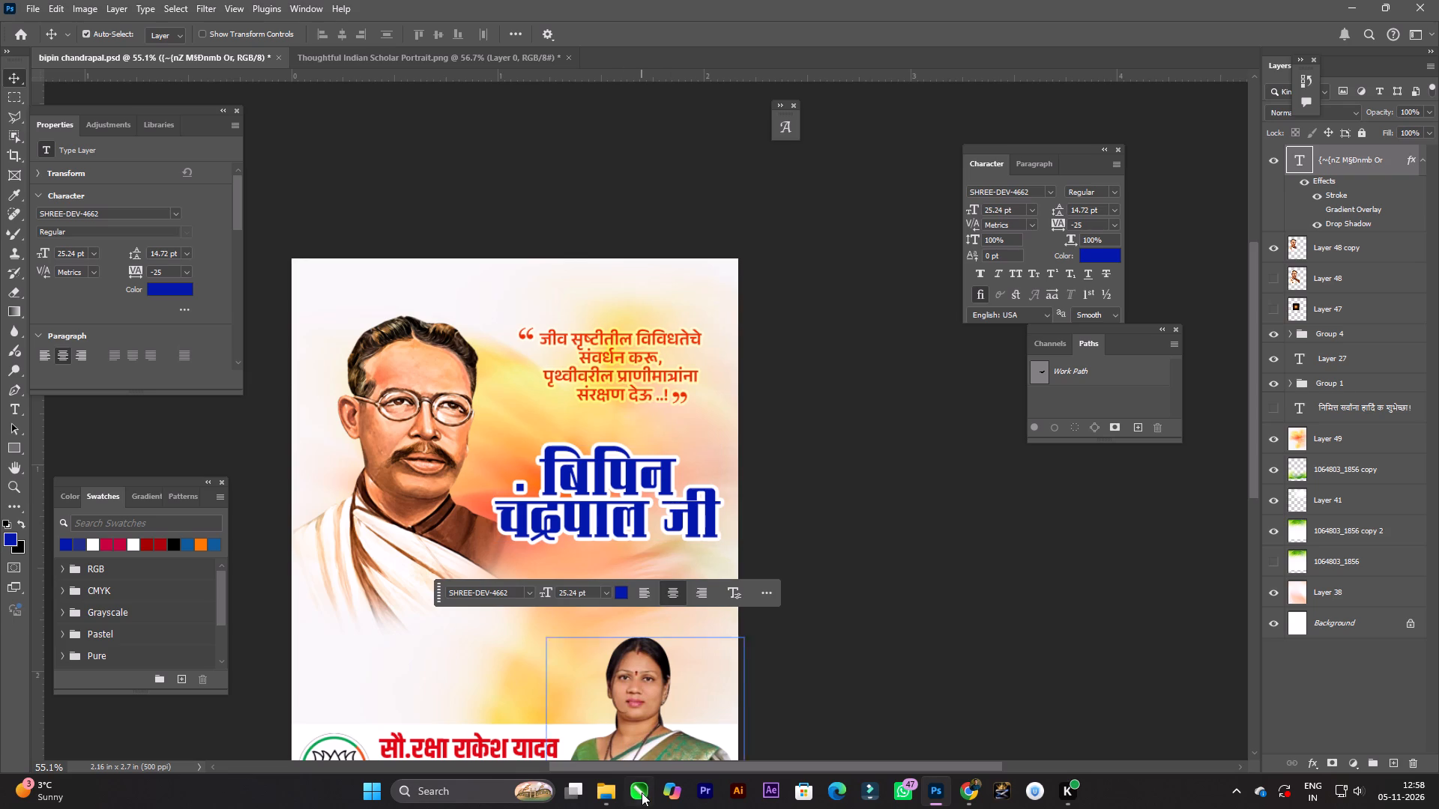
Switch to File Explorer and eject the wedding USB drive (G:) from This PC.
left_click(606, 790)
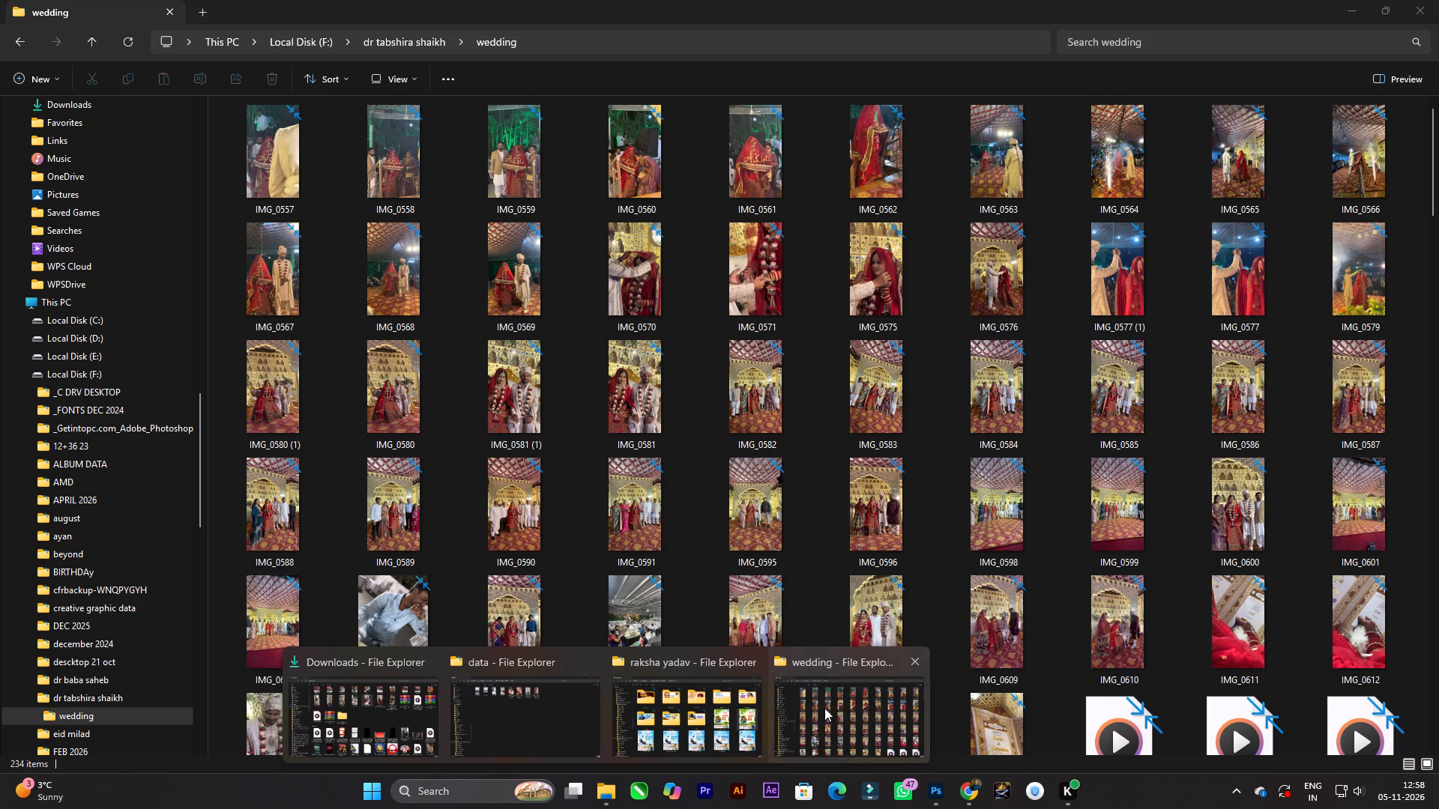
left_click(824, 708)
left_click(310, 43)
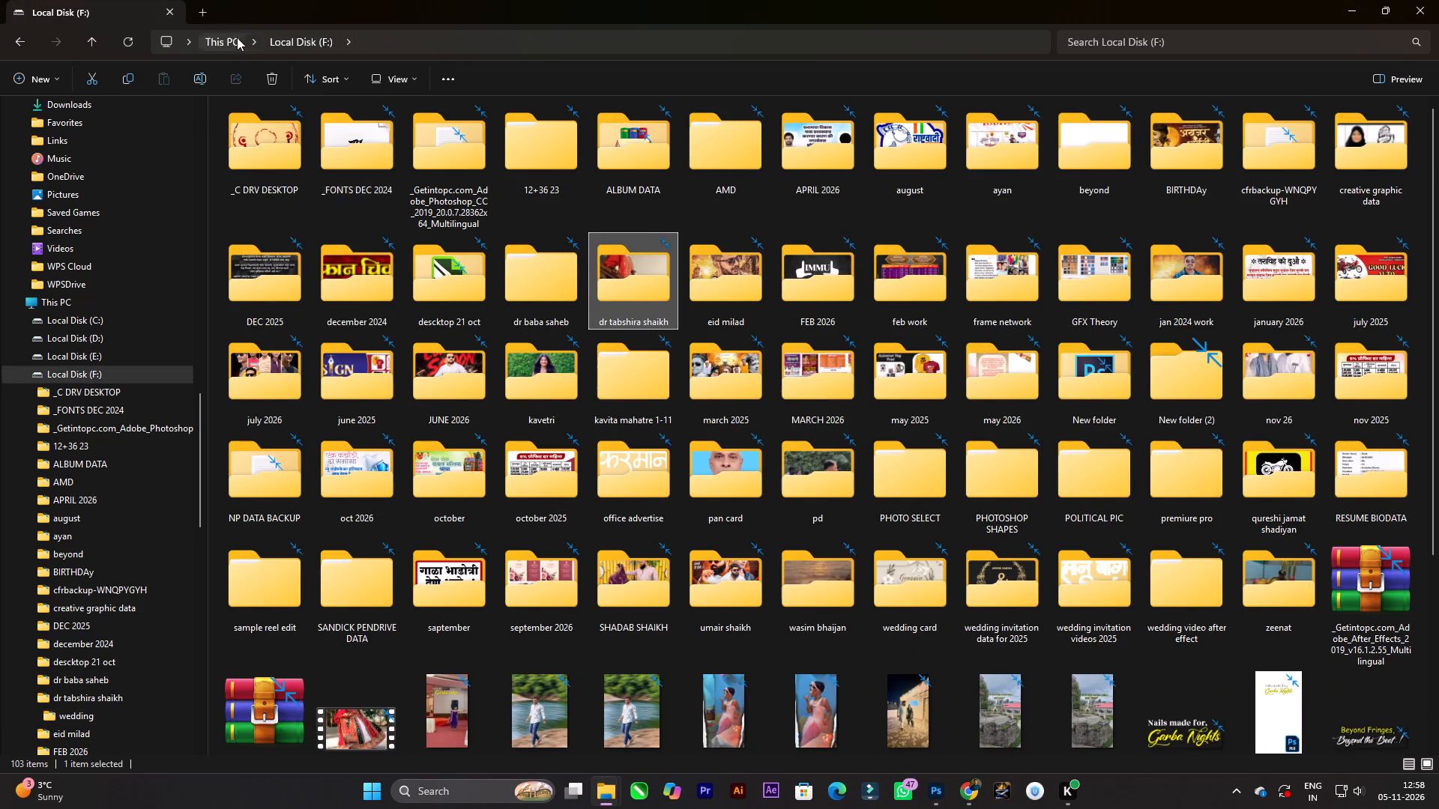
left_click(232, 37)
left_click(1137, 137)
right_click(1137, 137)
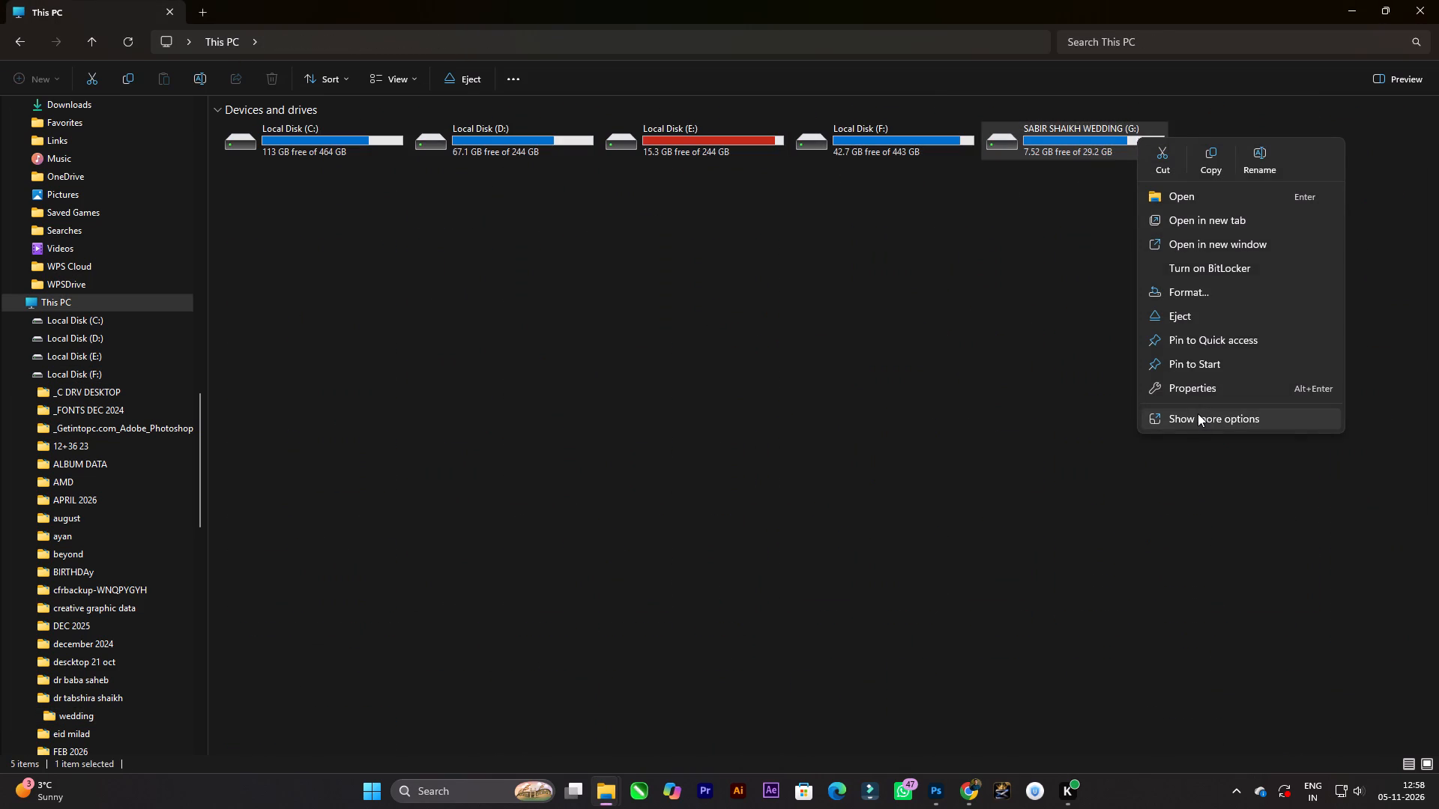
left_click(1186, 320)
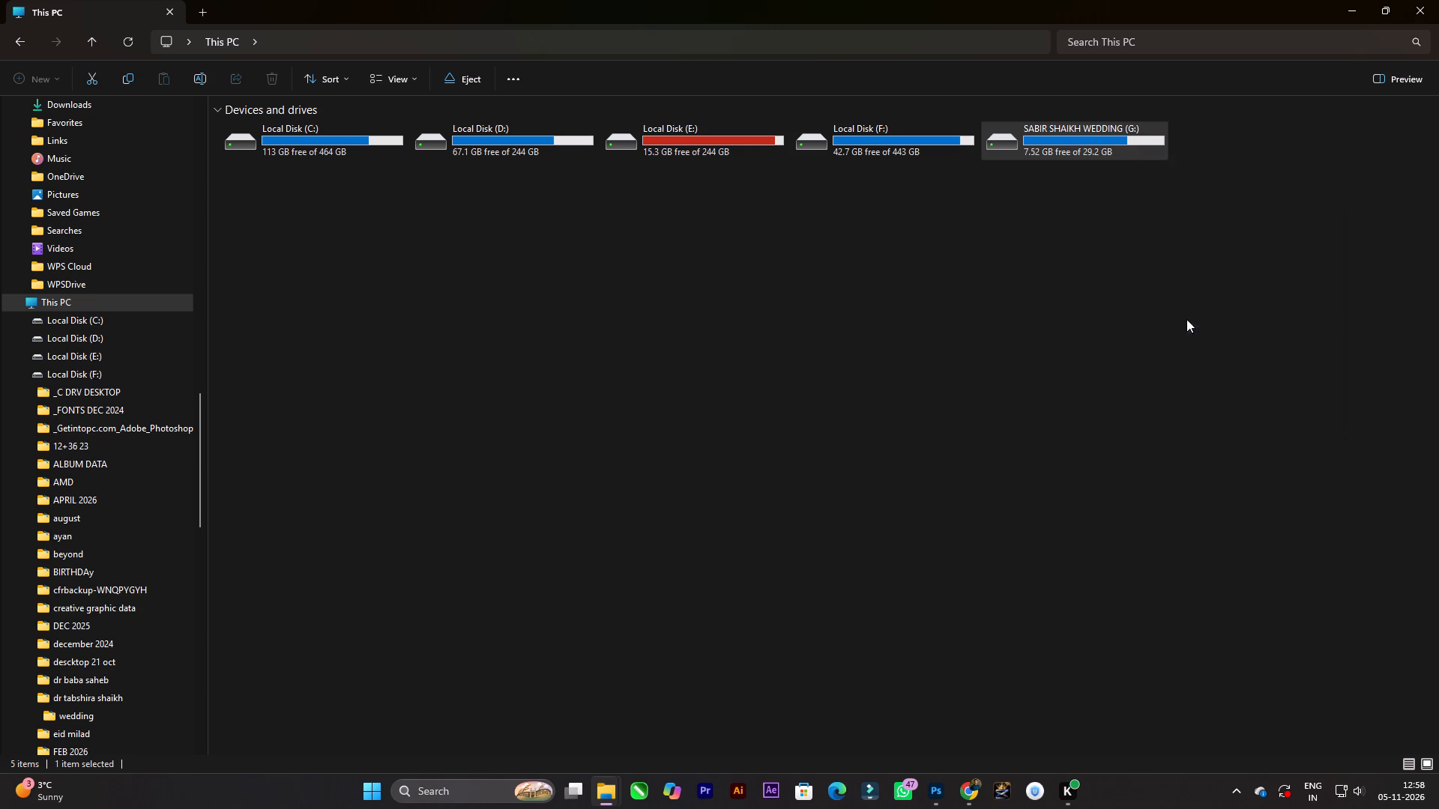
left_click(918, 302)
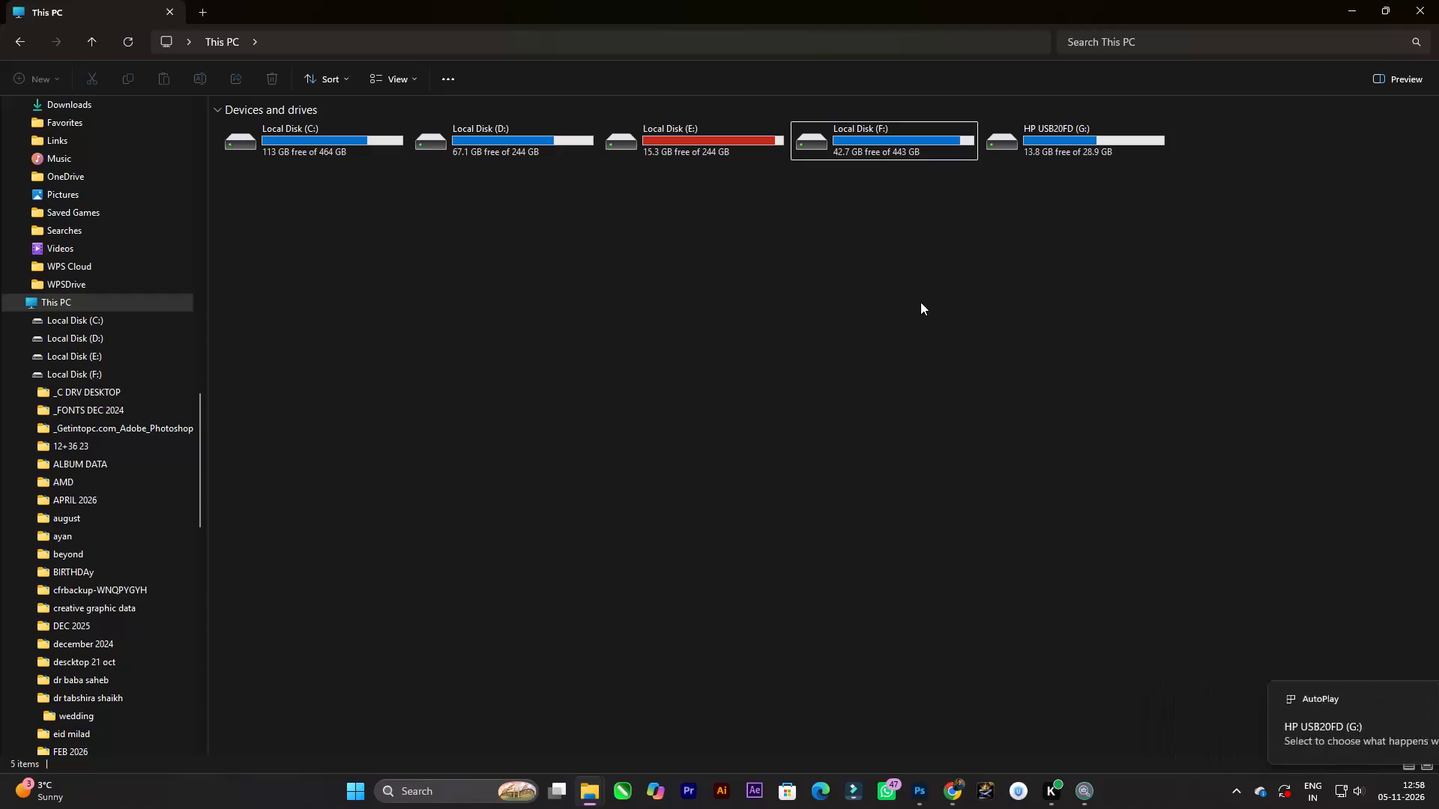
Copy the client's folder containing the wedding subfolder from Local Disk (F:).
double_click(878, 147)
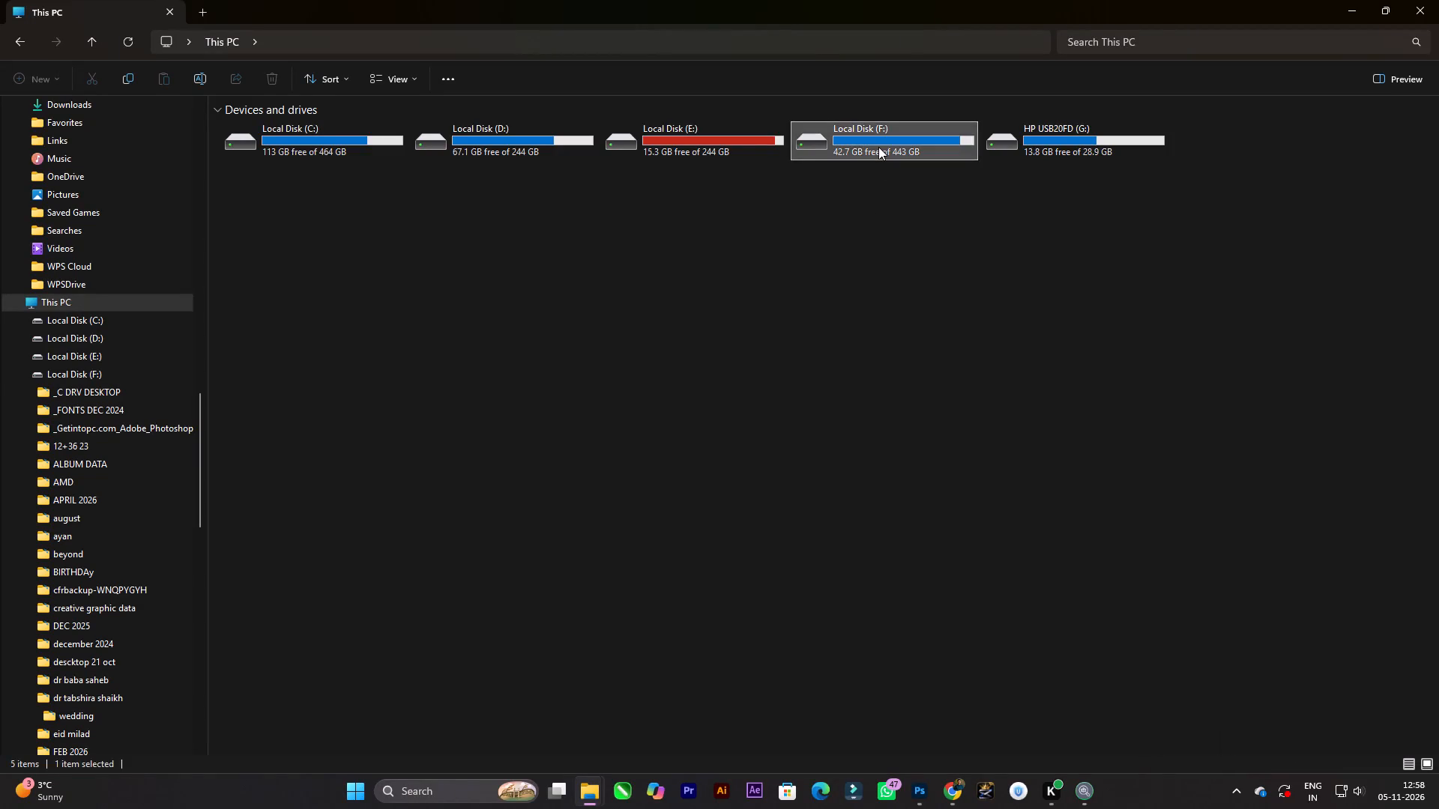
left_click(805, 168)
key("d")
key("d")
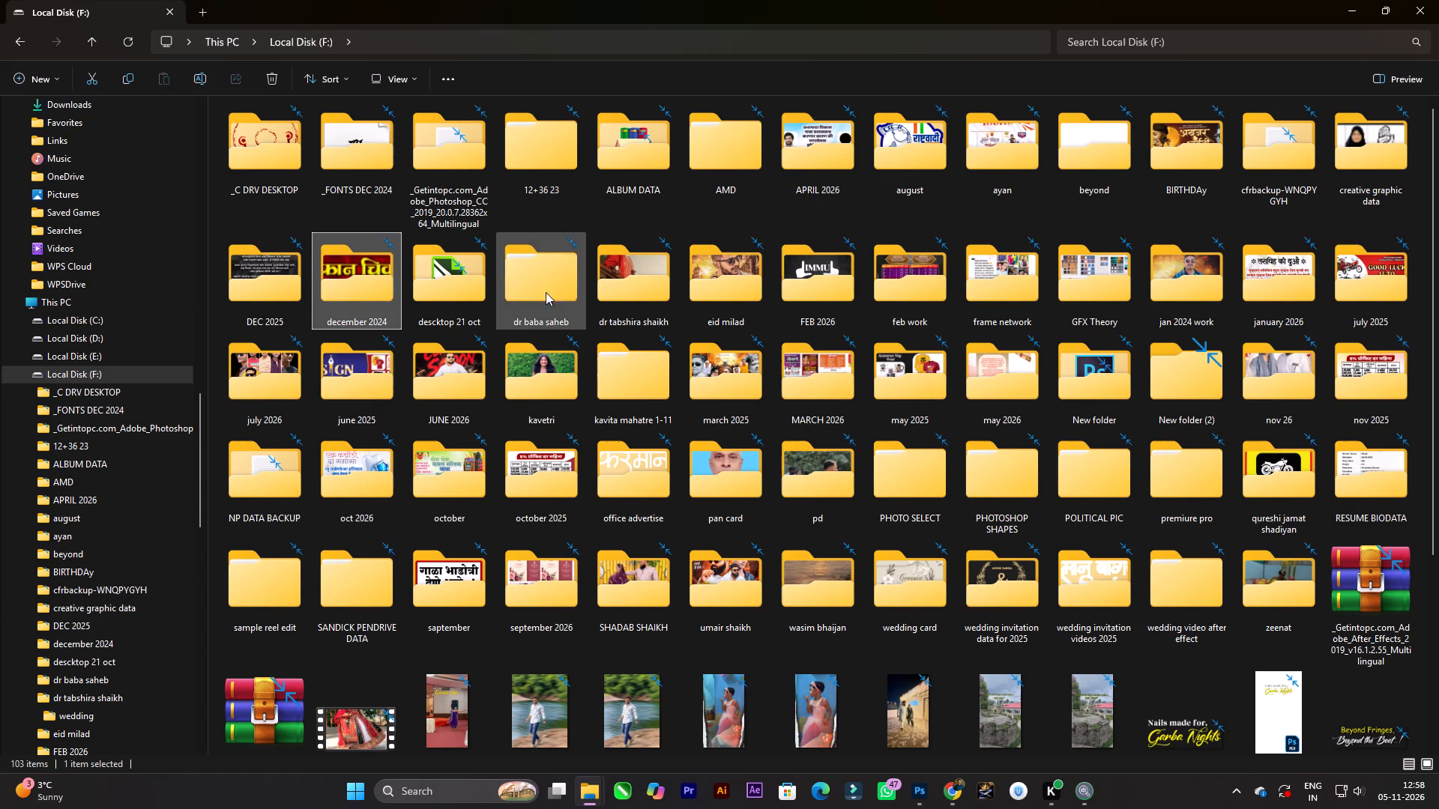
key("d")
key("d")
left_click(562, 306)
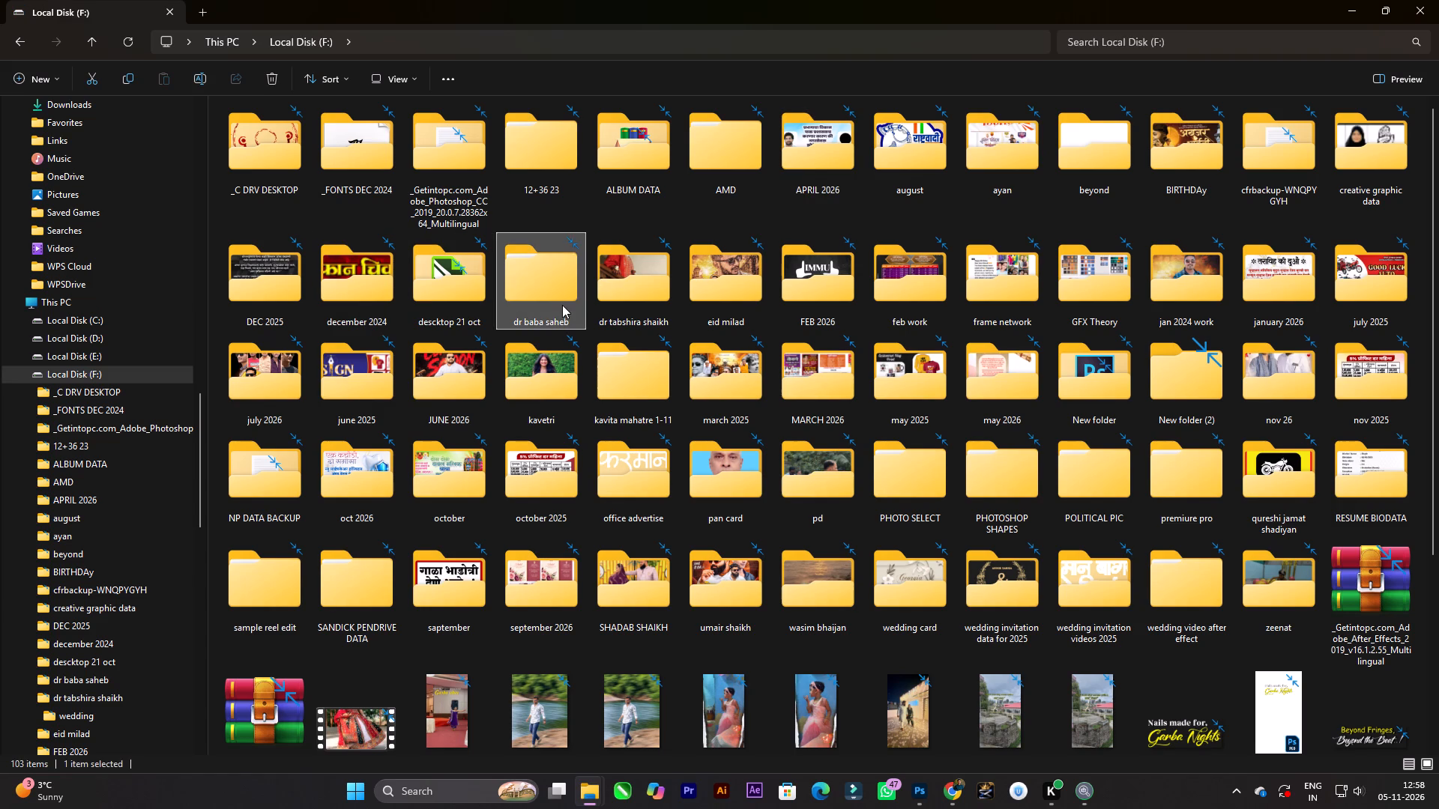
left_click(624, 294)
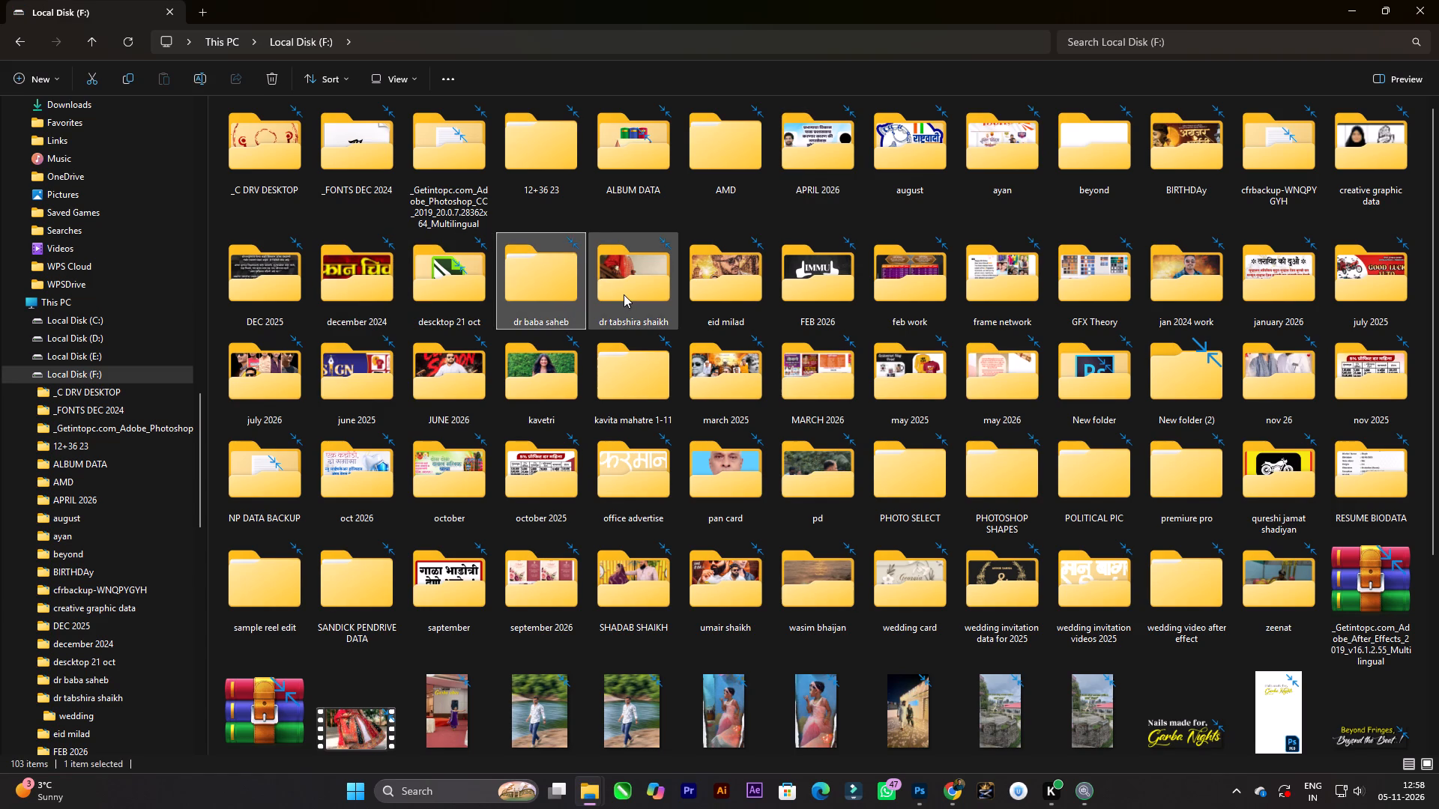
left_click(624, 294)
double_click(624, 294)
key("BackSpace")
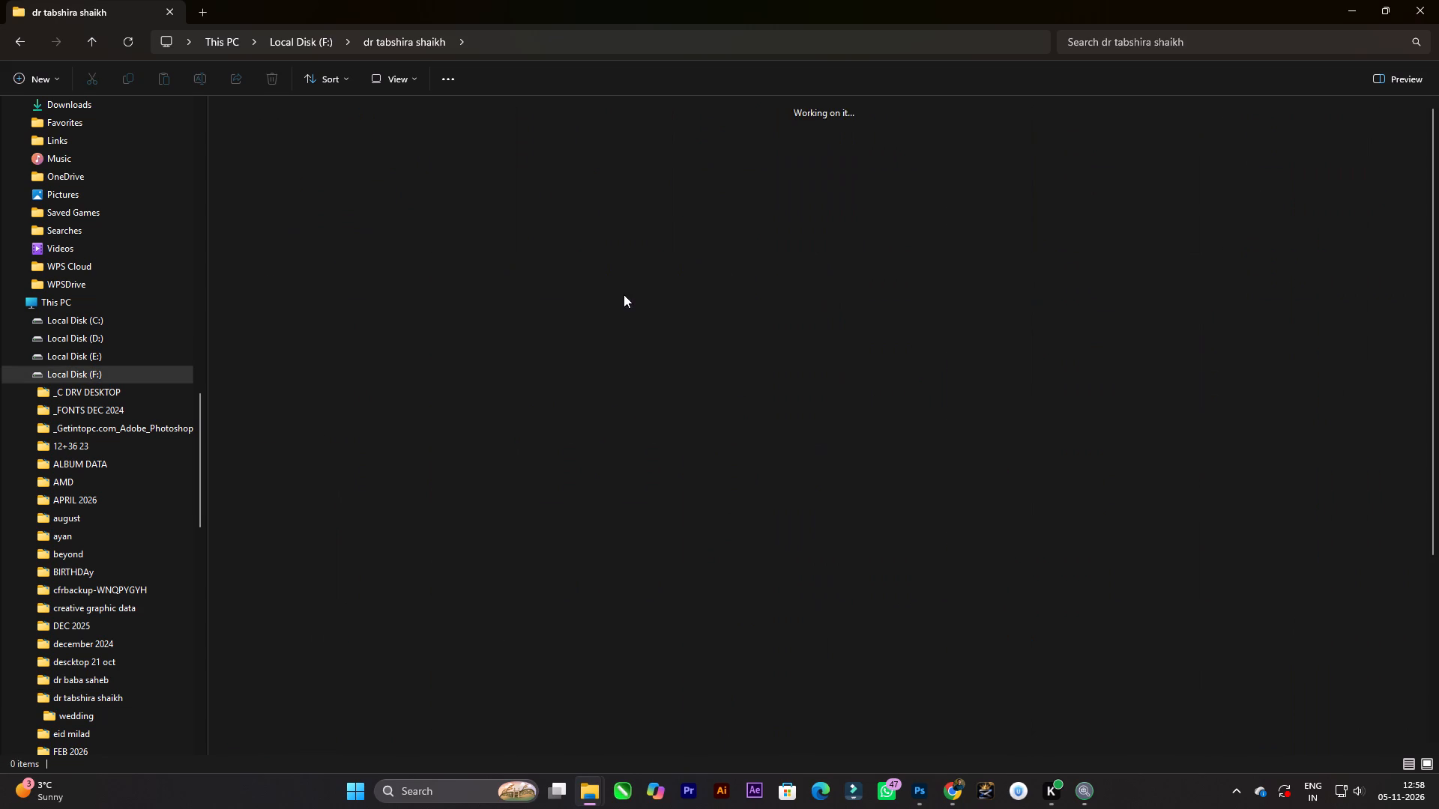
left_click(624, 294)
key("ctrl+c")
key("ctrl+c")
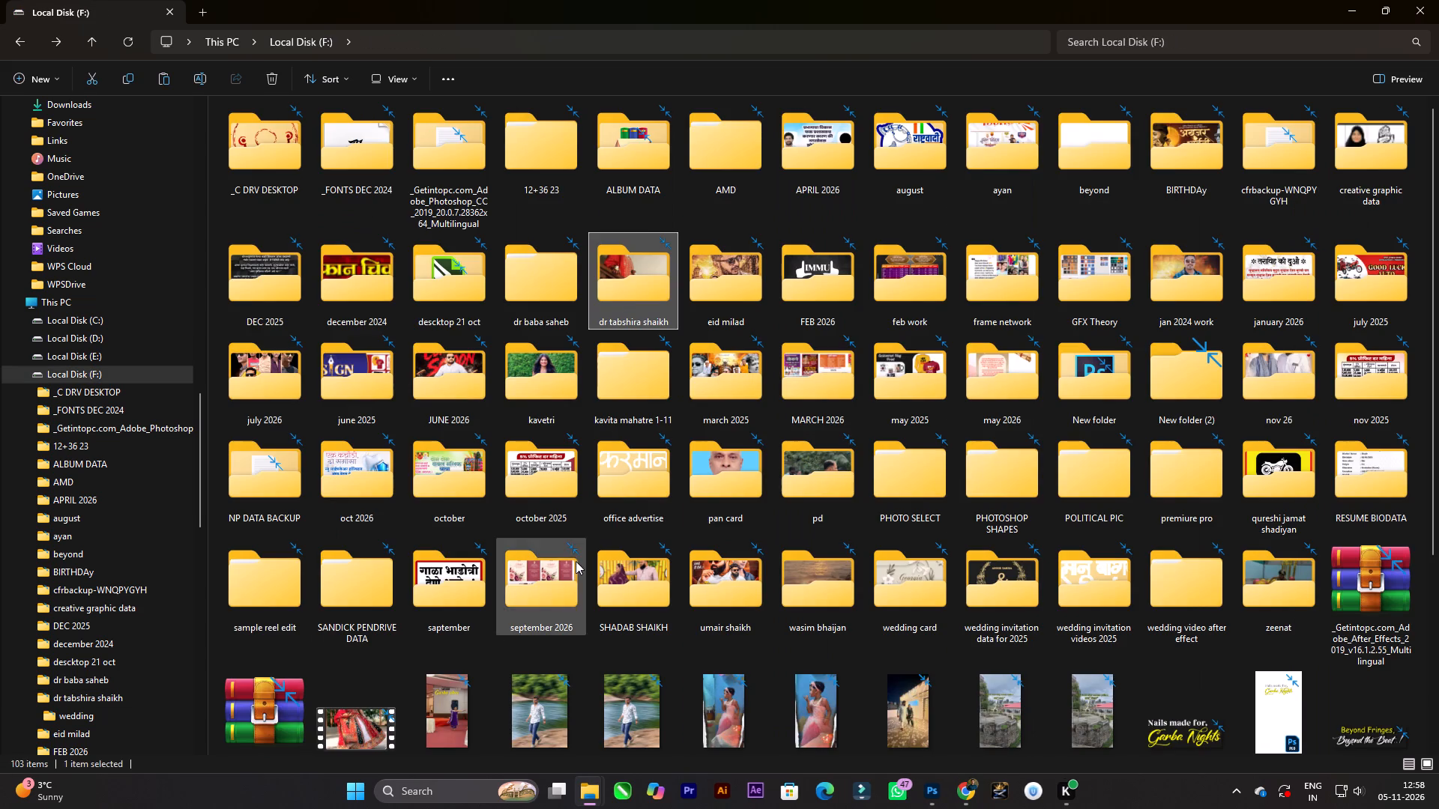
Paste the copied client folder into the root of the HP USB20FD (G:) drive.
key("super+e")
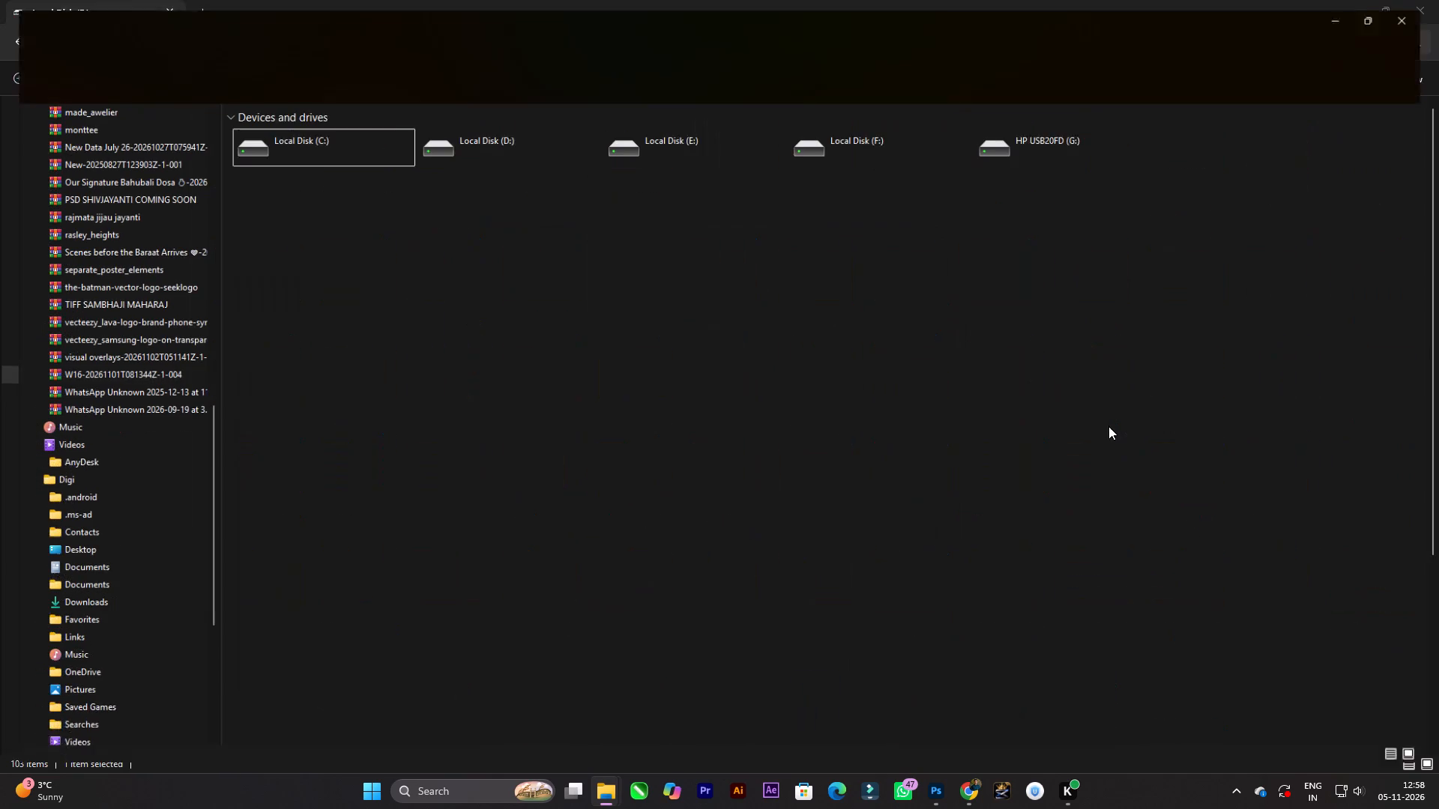
double_click(1099, 145)
scroll(793, 298, "down", 3, "ctrl")
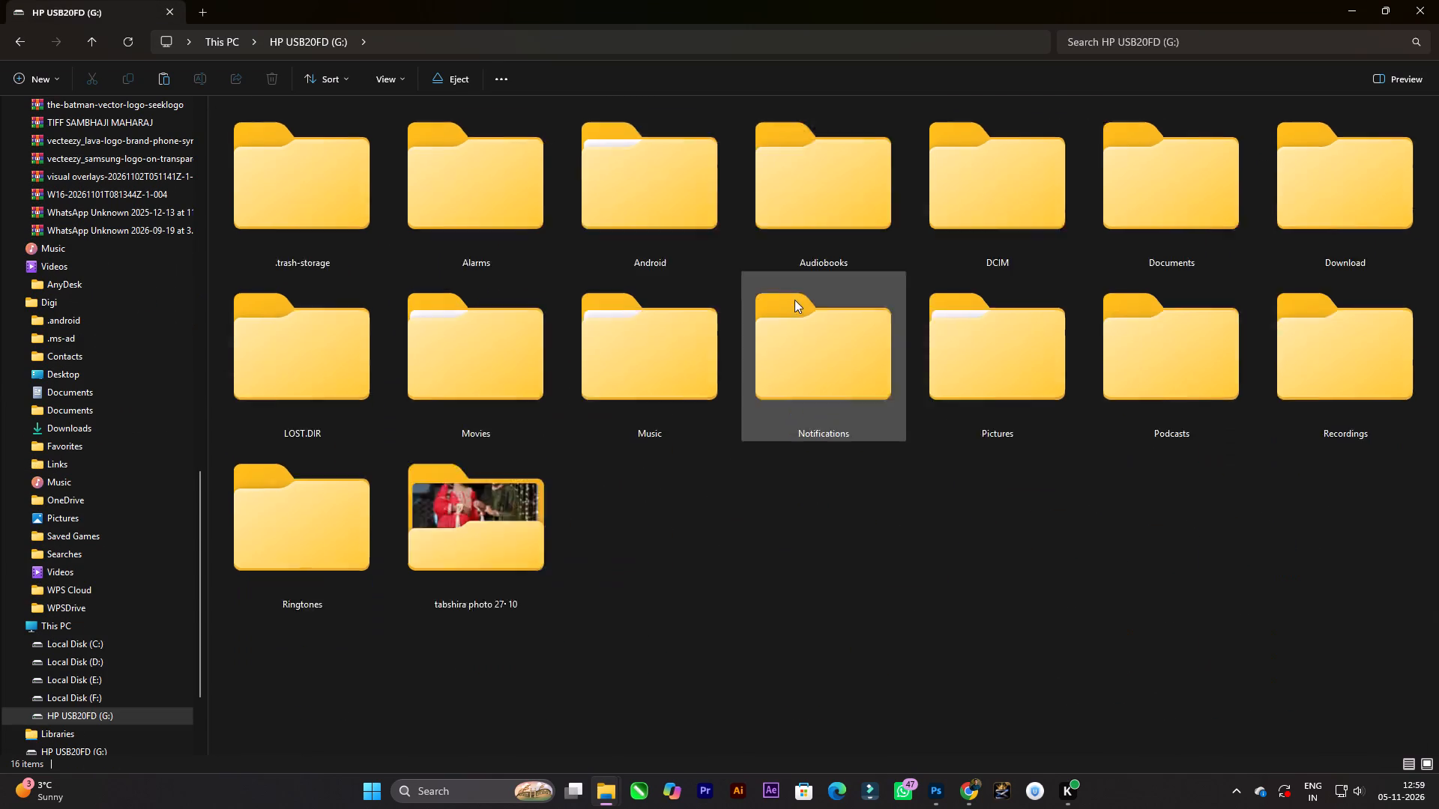
scroll(794, 300, "down", 5, "ctrl")
left_click(889, 436)
key("ctrl+v")
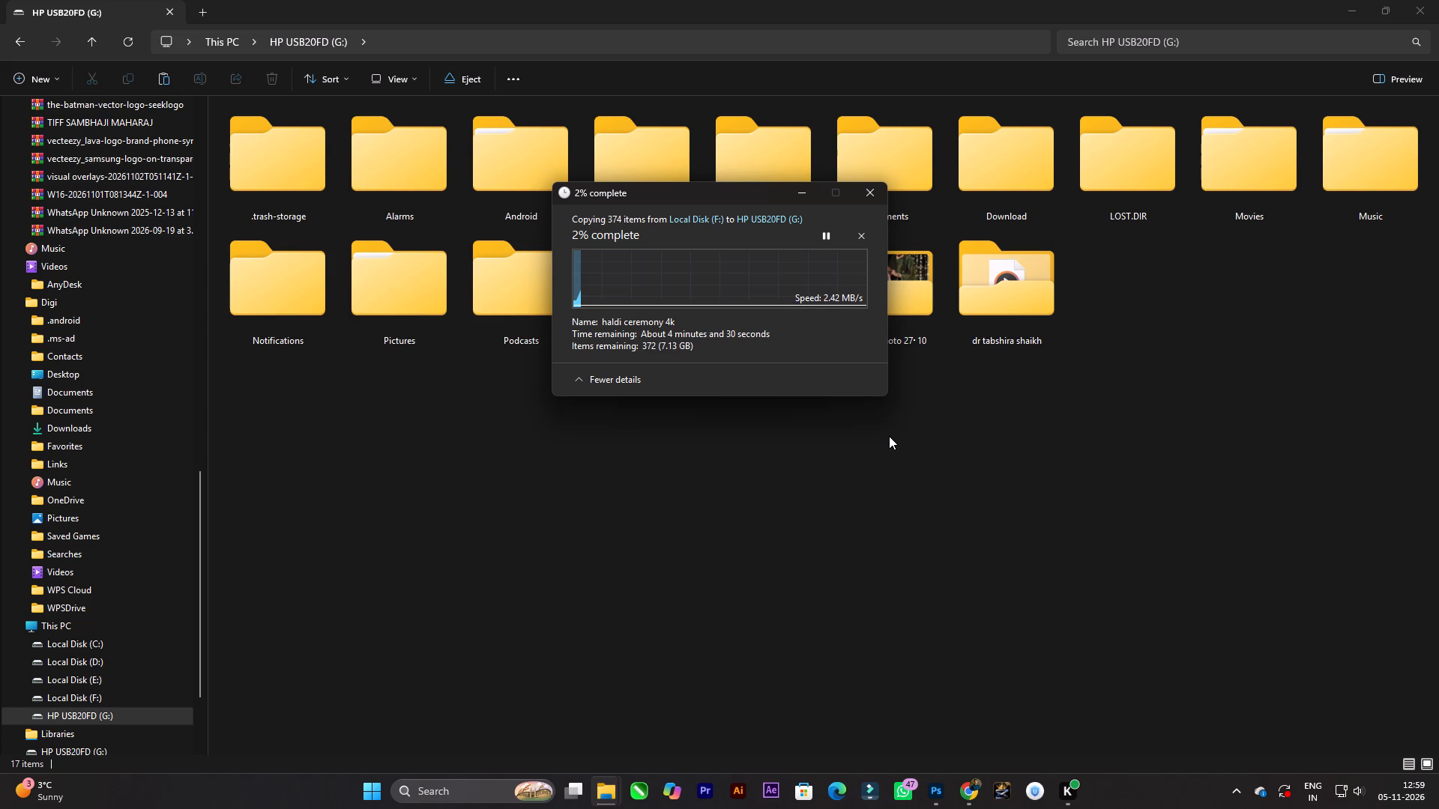
left_click(887, 473)
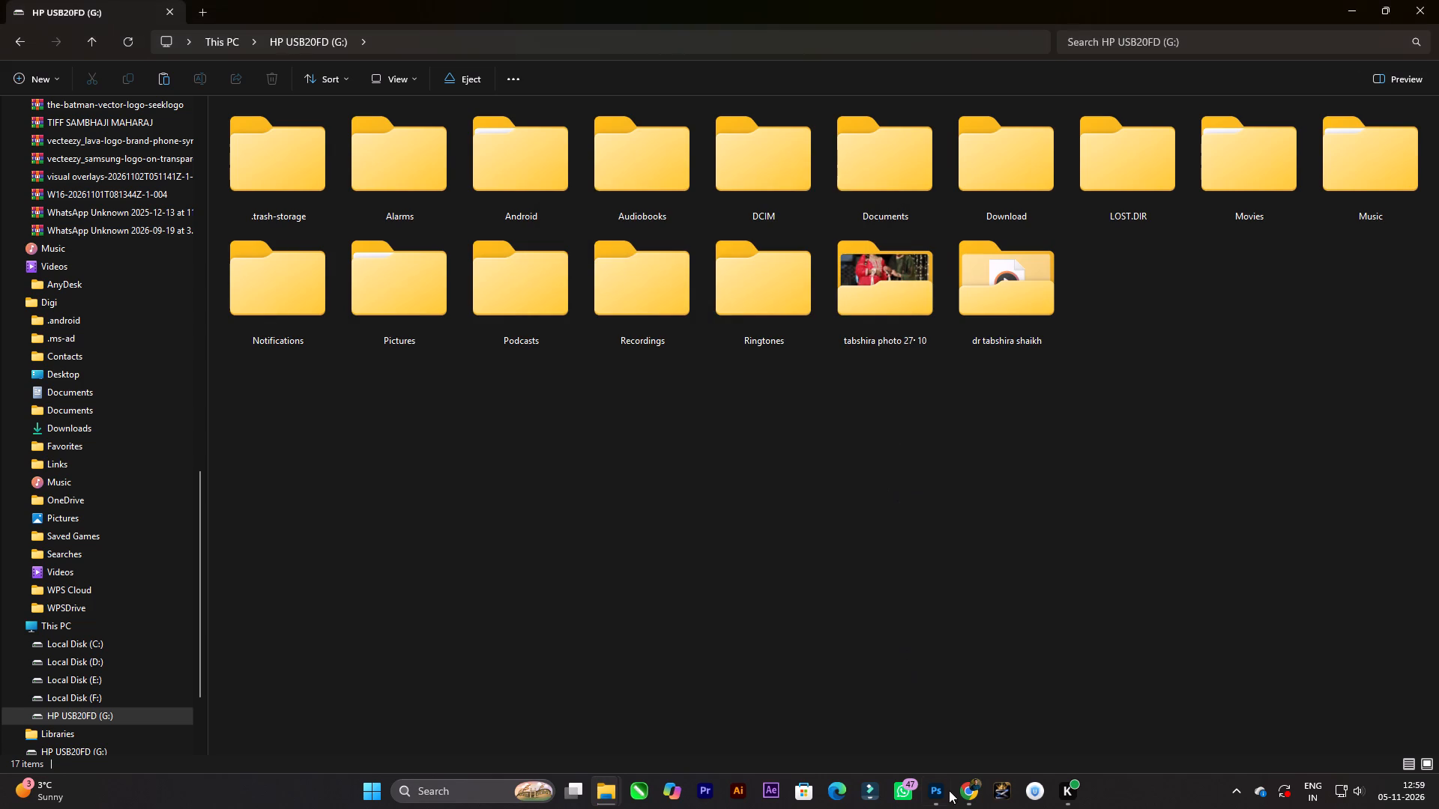
Switch to Photoshop and reduce the size of the white outside Stroke on the blue name heading.
left_click(935, 796)
key("space")
key("space")
key("space")
key("space")
key("space")
key("space")
key("space")
key("space")
key("space")
key("space")
key("space")
key("space")
key("space")
key("space")
key("space")
key("space")
key("space")
key("space")
key("space")
key("space")
left_click_drag(589, 416, 702, 266)
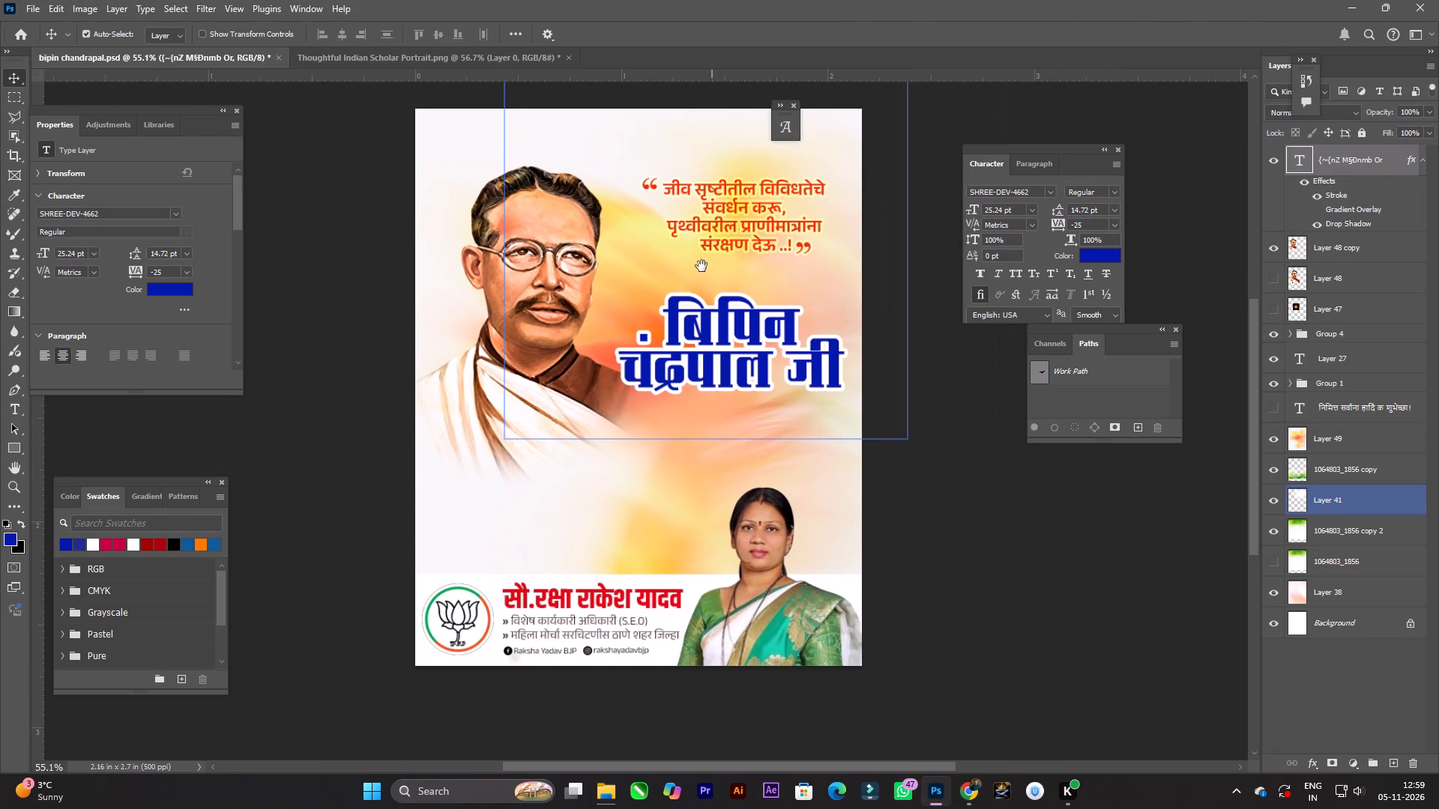
left_click_drag(702, 266, 701, 266)
key("v")
scroll(770, 323, "up", 2, "alt")
scroll(785, 327, "down", 1, "alt")
key("space")
left_click(782, 323)
left_click(762, 323)
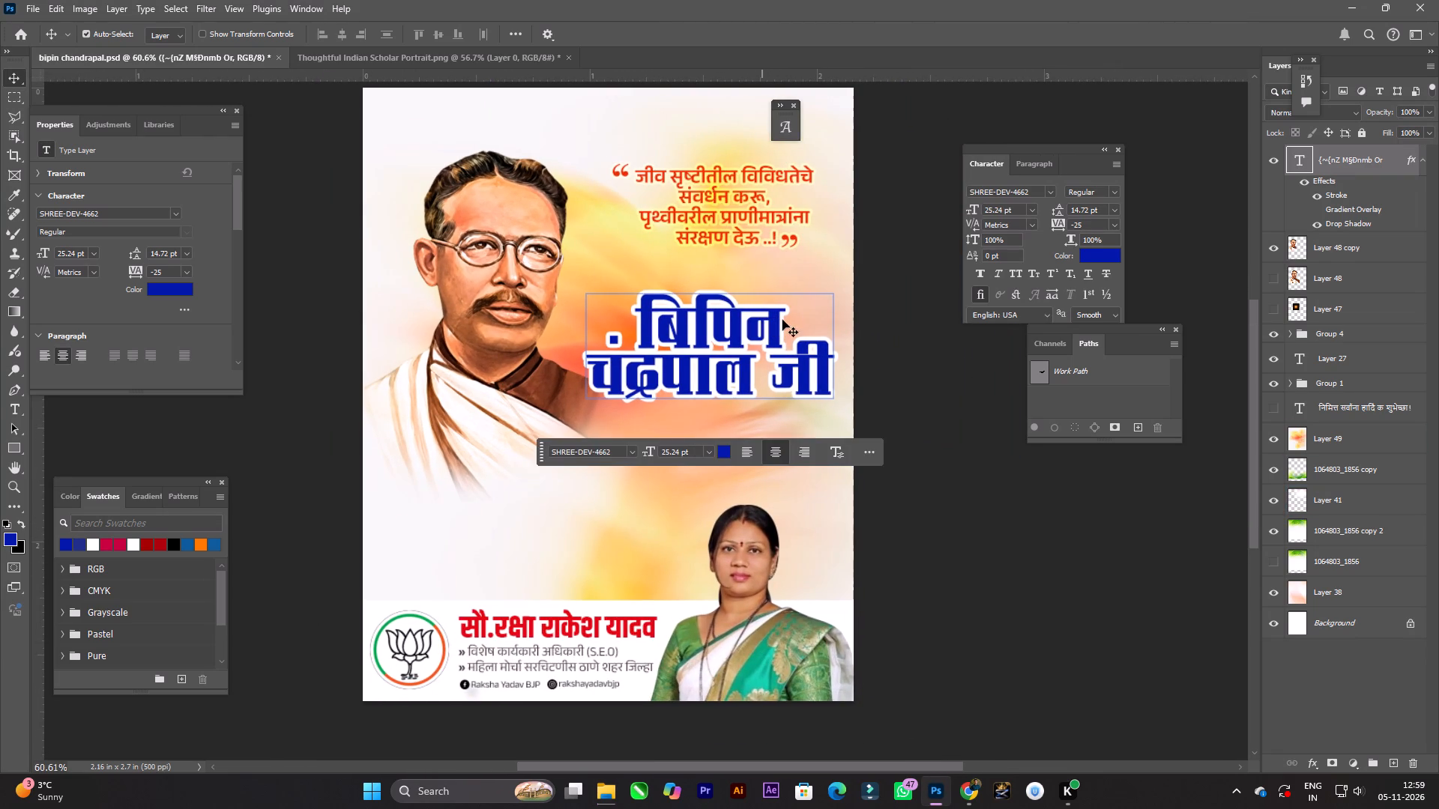
double_click(1337, 196)
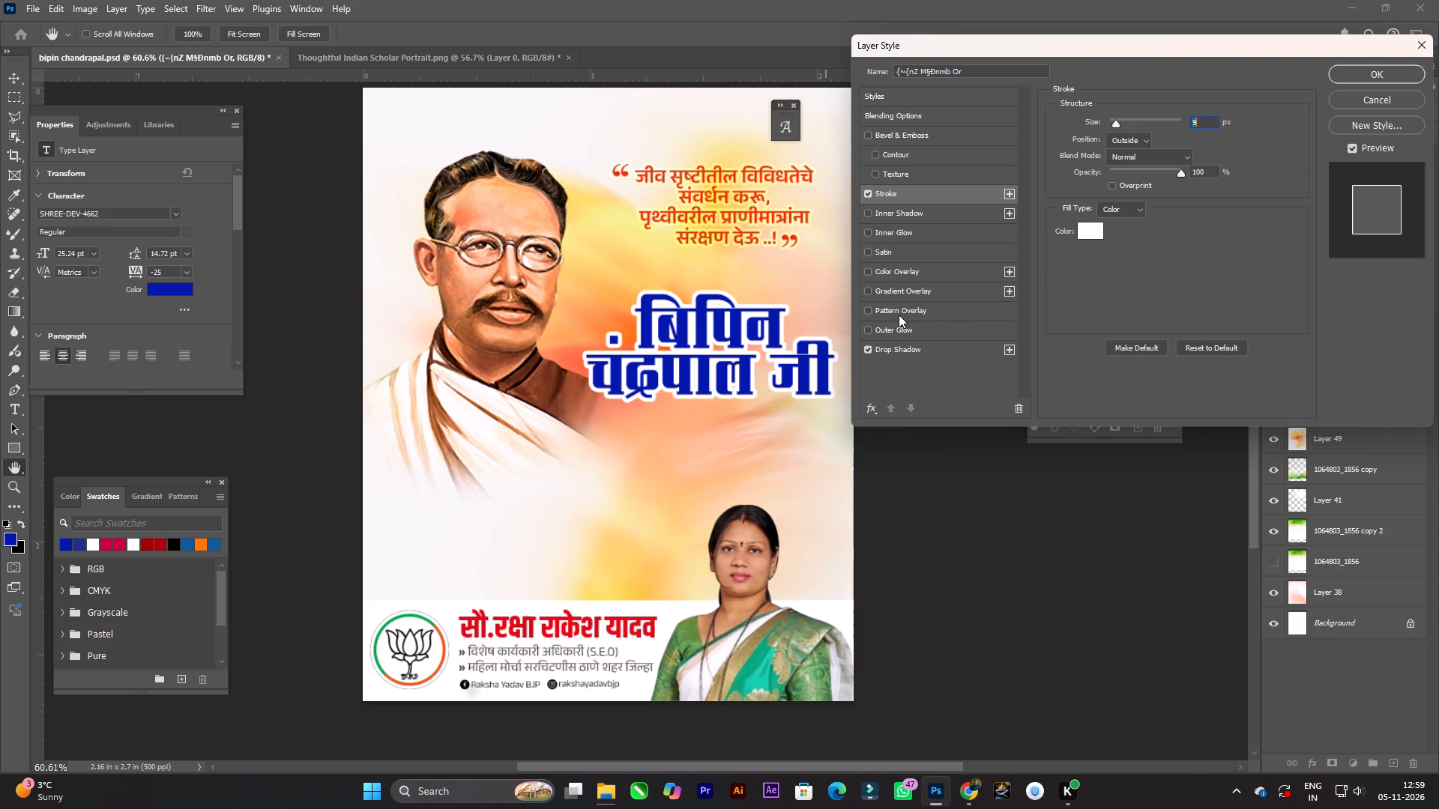
left_click(1116, 124)
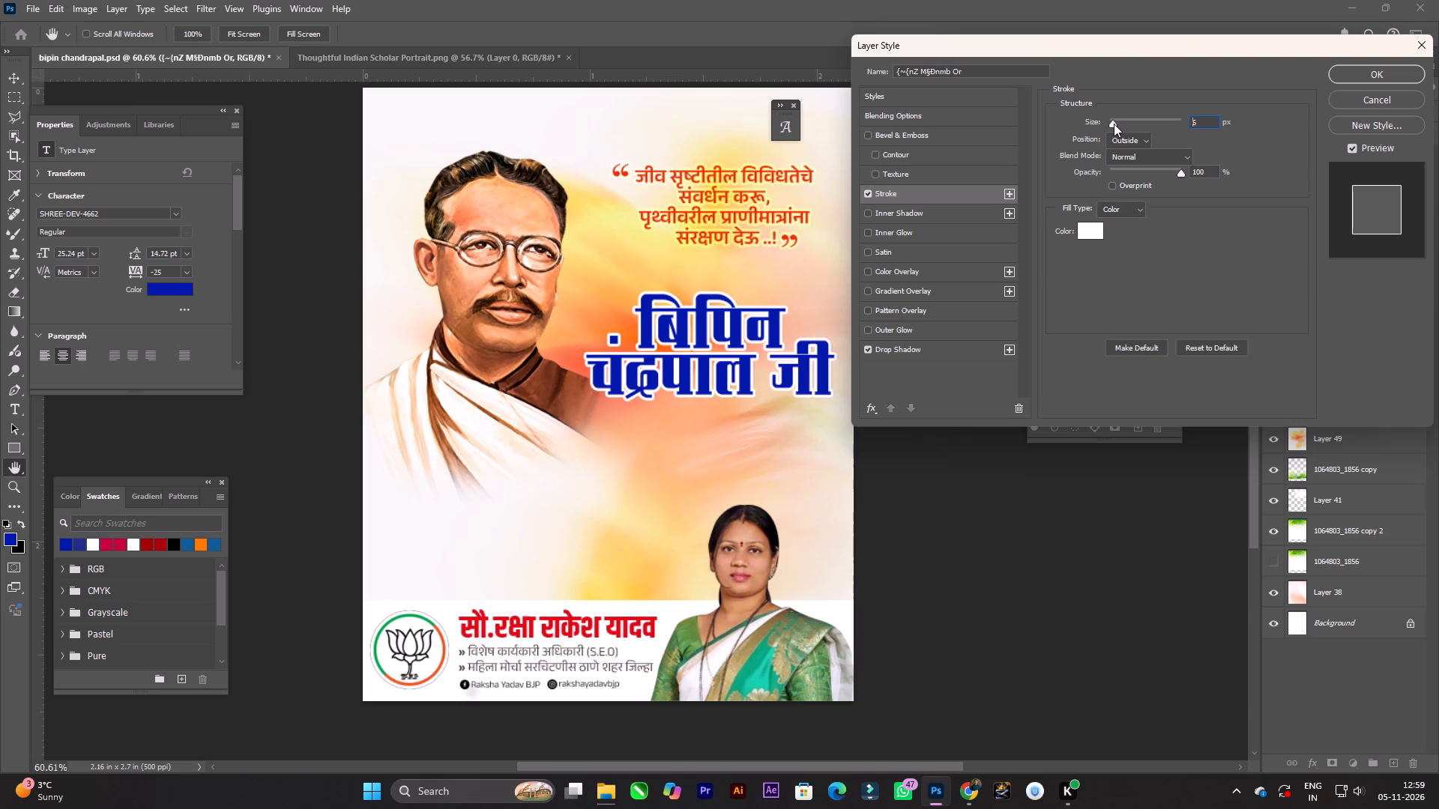
key("Return")
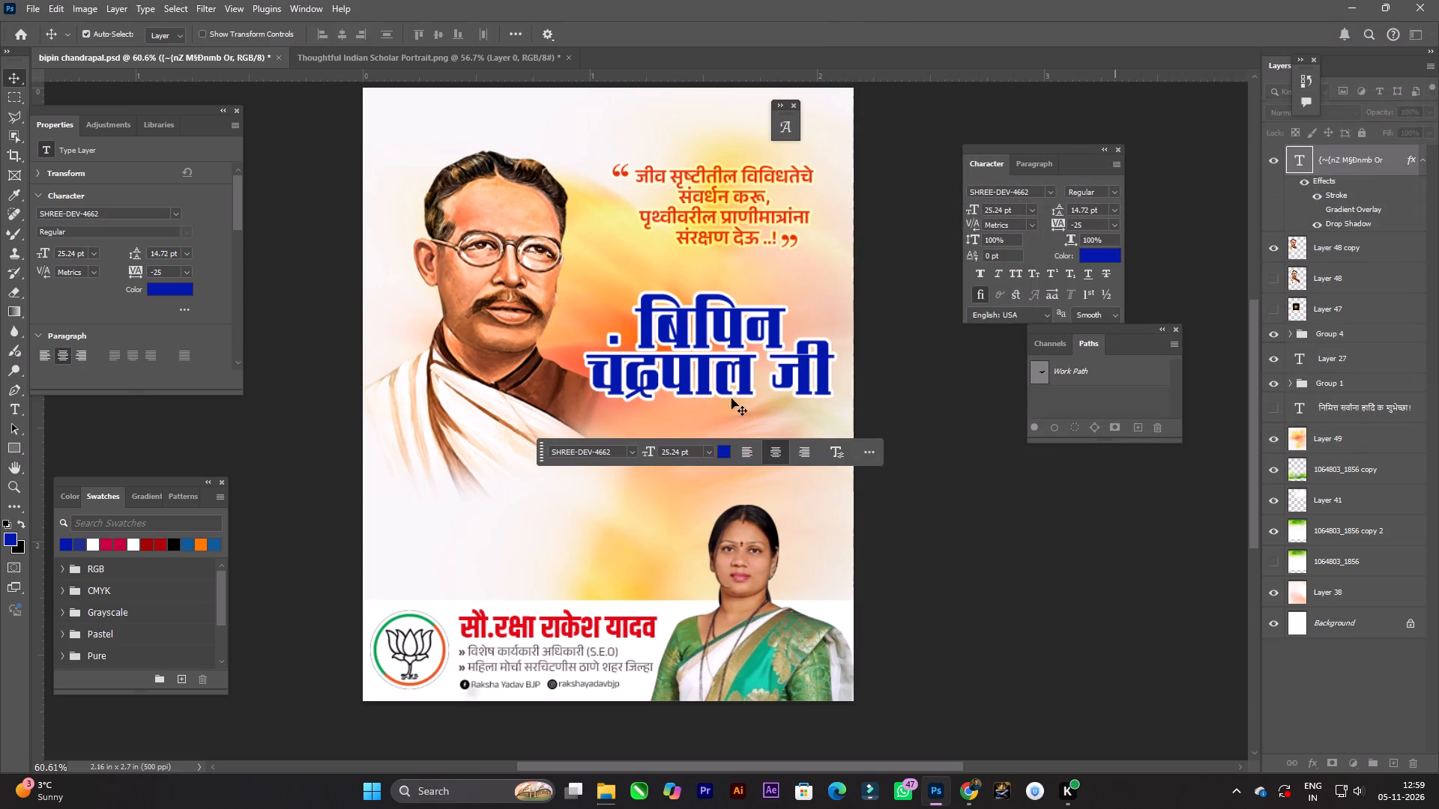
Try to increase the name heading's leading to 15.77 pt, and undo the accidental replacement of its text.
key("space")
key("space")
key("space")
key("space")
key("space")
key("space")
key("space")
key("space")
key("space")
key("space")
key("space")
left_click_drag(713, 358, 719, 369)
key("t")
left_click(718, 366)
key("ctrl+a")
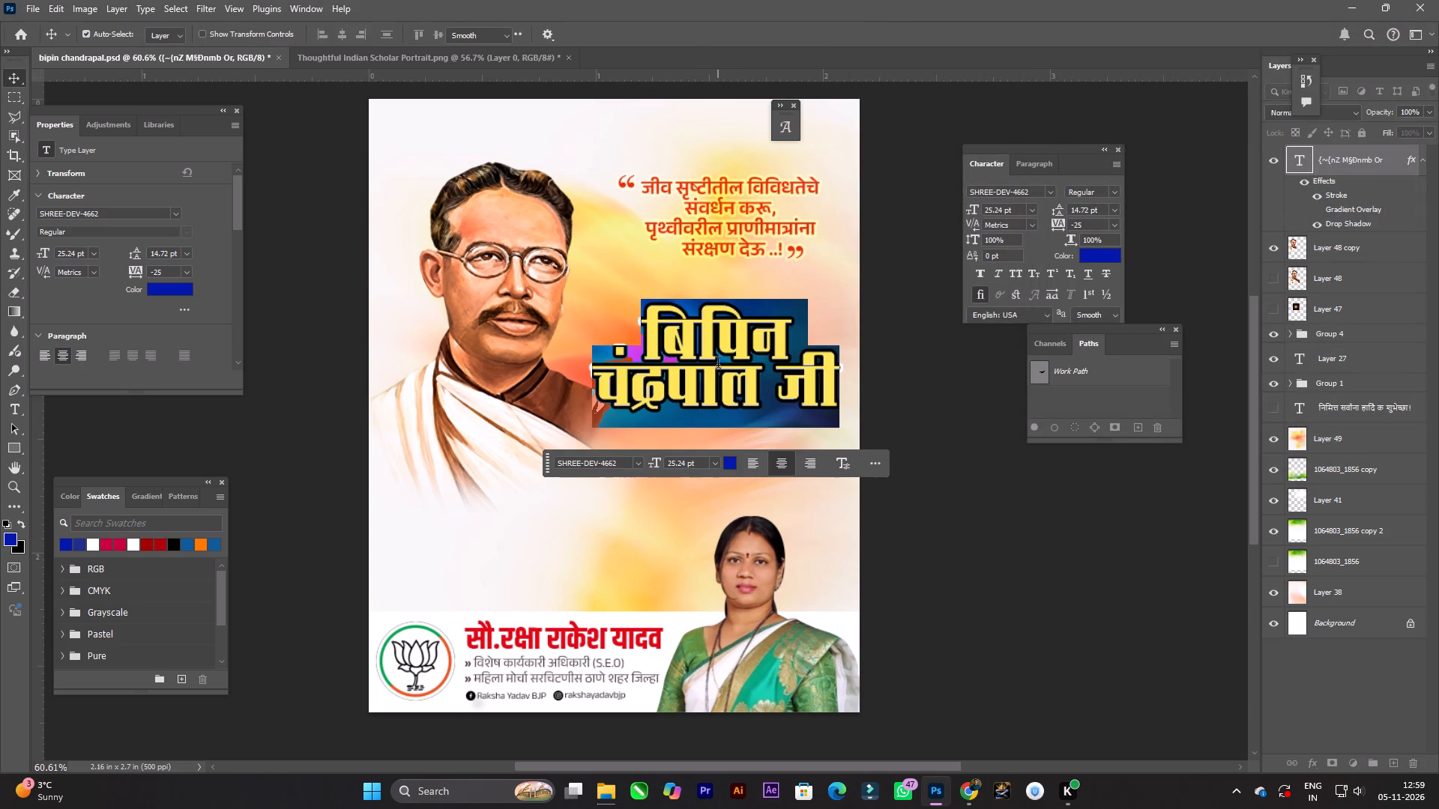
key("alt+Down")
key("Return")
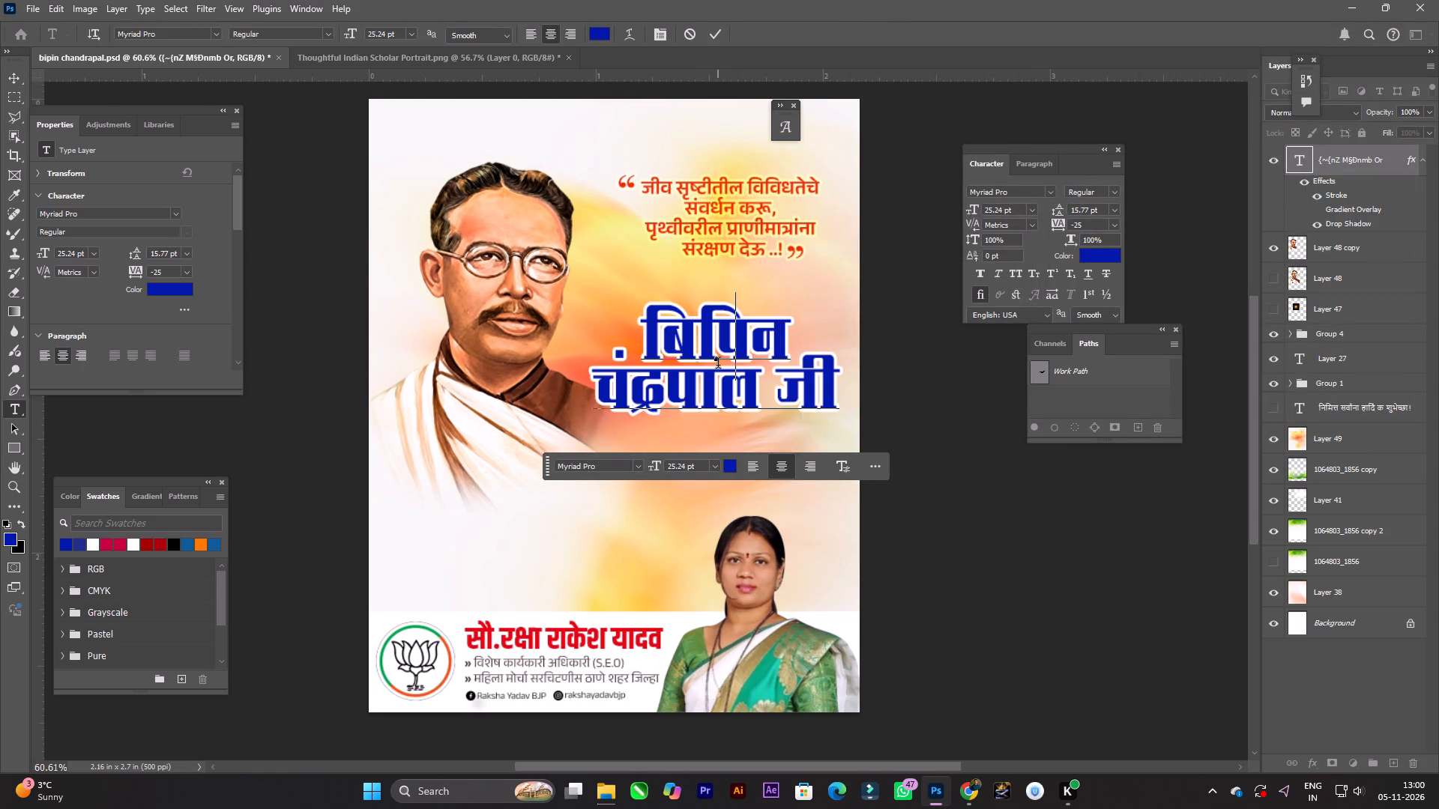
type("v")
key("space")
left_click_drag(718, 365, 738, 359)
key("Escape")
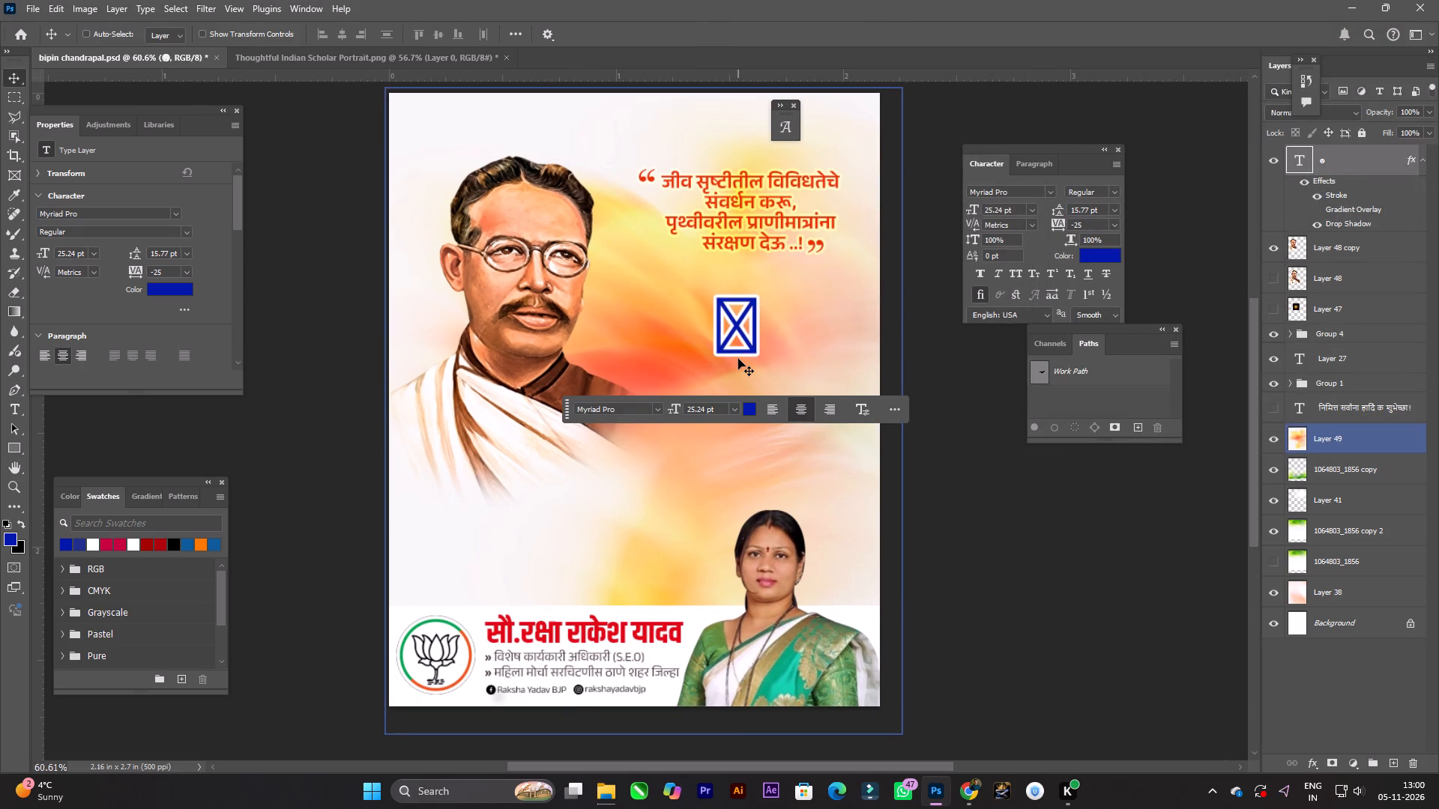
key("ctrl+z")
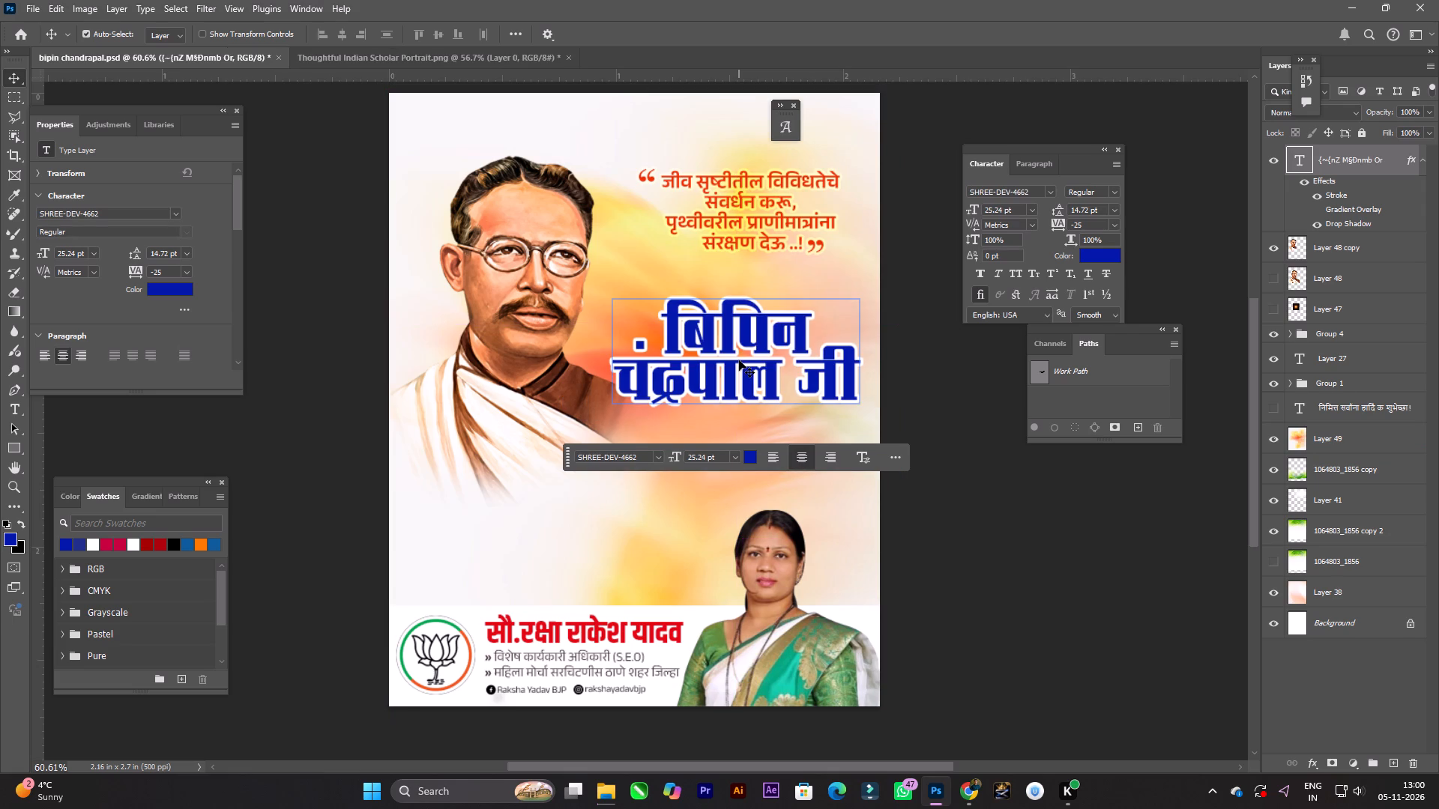
Set the leading of the entire two-line name heading to 15.77 pt.
double_click(739, 360)
key("ctrl+a")
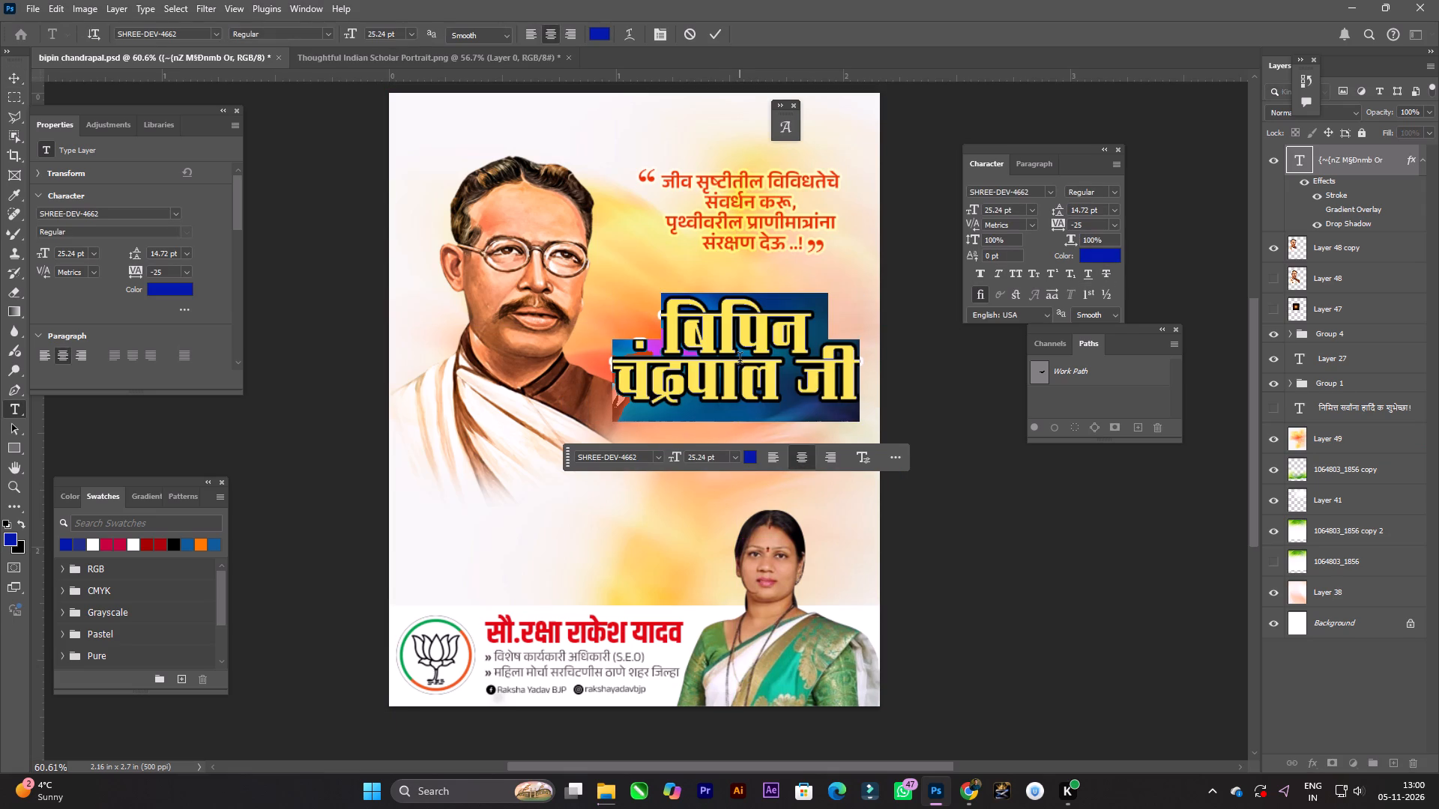
key("alt+Down")
key("alt+Return")
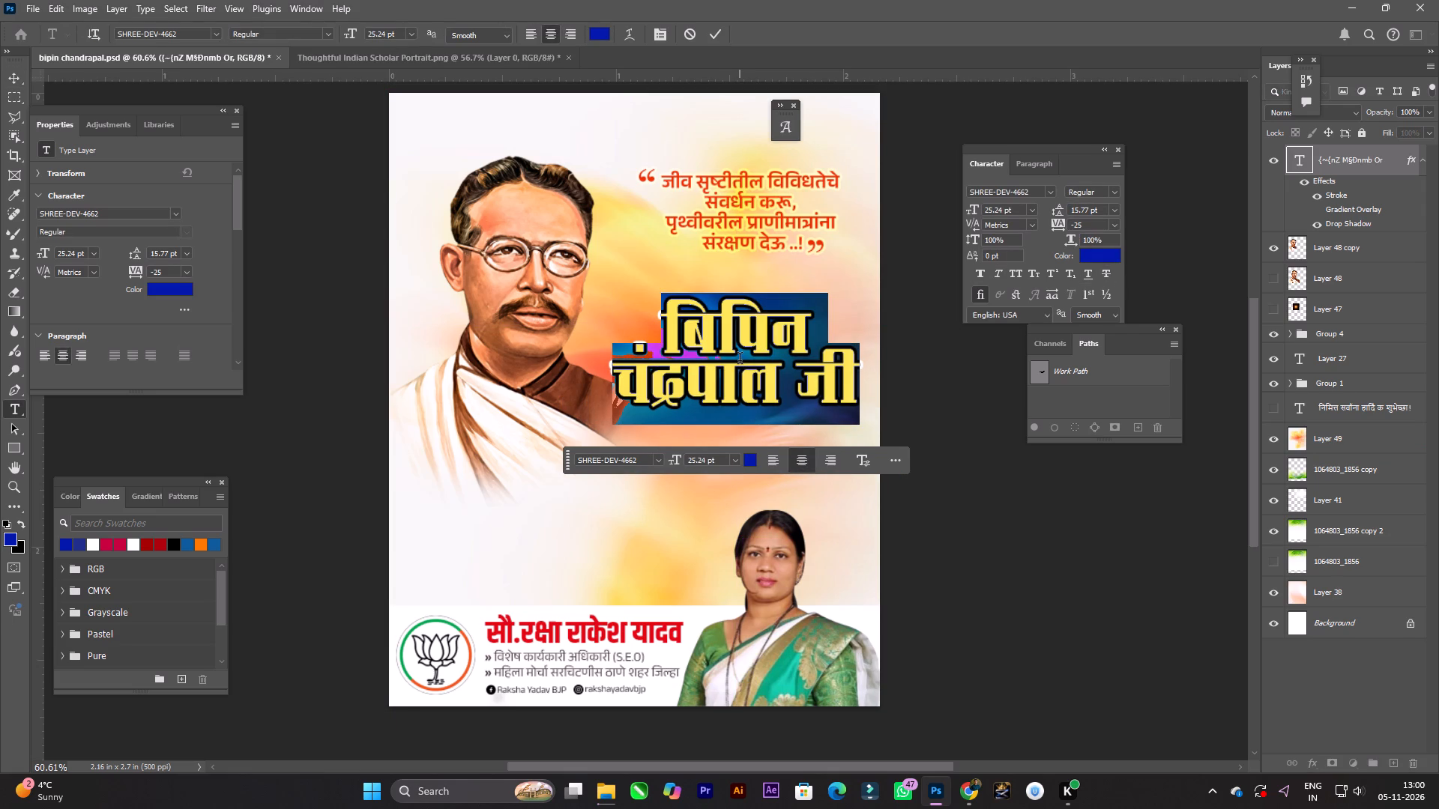
key("Return")
key("v")
Examine the spacing and placement of the name heading within the whole poster.
key("space")
key("space")
key("space")
key("space")
key("space")
key("space")
key("space")
key("space")
key("space")
key("space")
left_click_drag(713, 355, 725, 381)
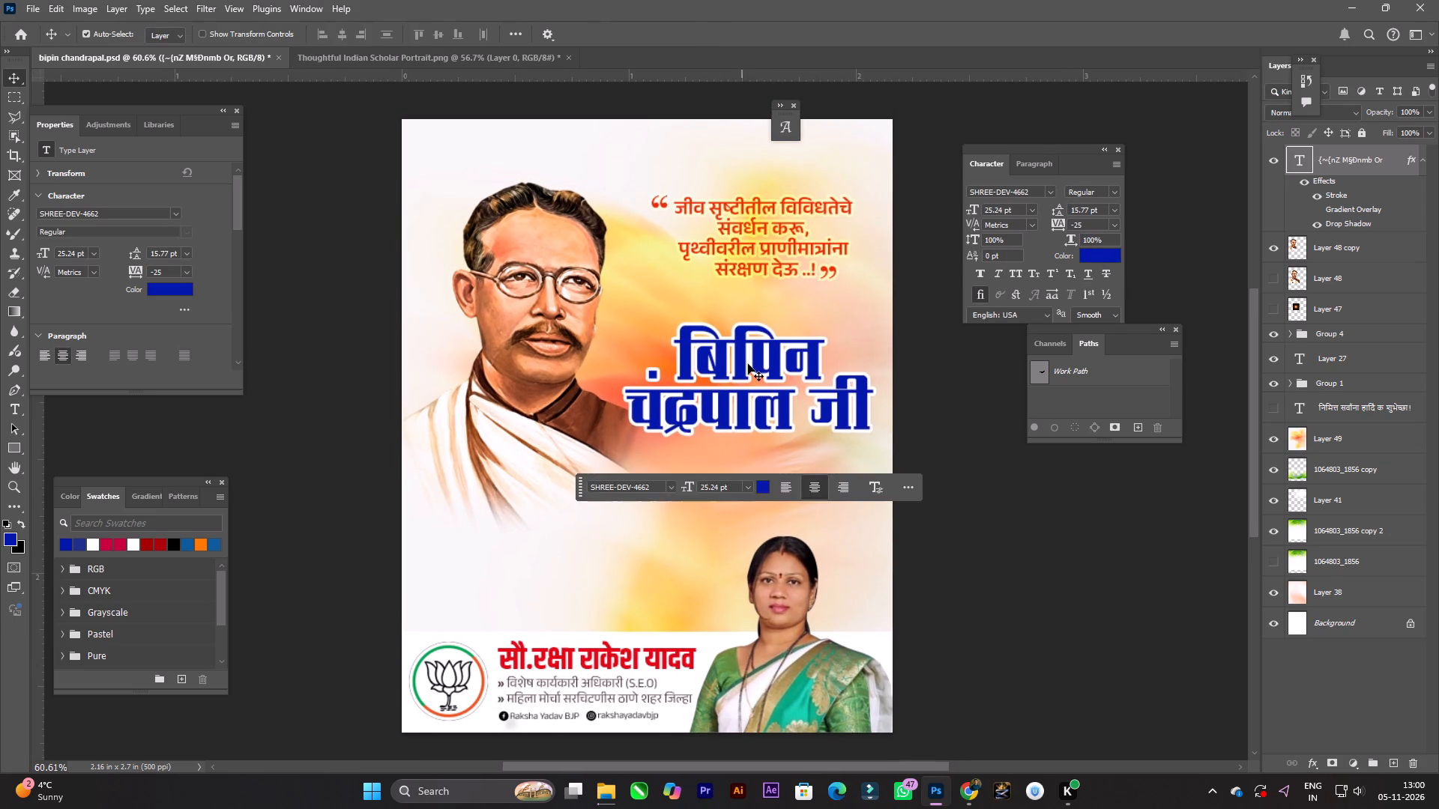
left_click(749, 363)
key("space")
key("space")
key("space")
key("space")
key("space")
key("space")
key("space")
key("space")
key("space")
key("space")
key("space")
key("space")
key("space")
key("space")
key("space")
key("space")
key("space")
key("space")
key("space")
key("space")
left_click_drag(601, 309, 608, 307)
left_click_drag(680, 306, 624, 294)
left_click_drag(706, 372, 708, 387)
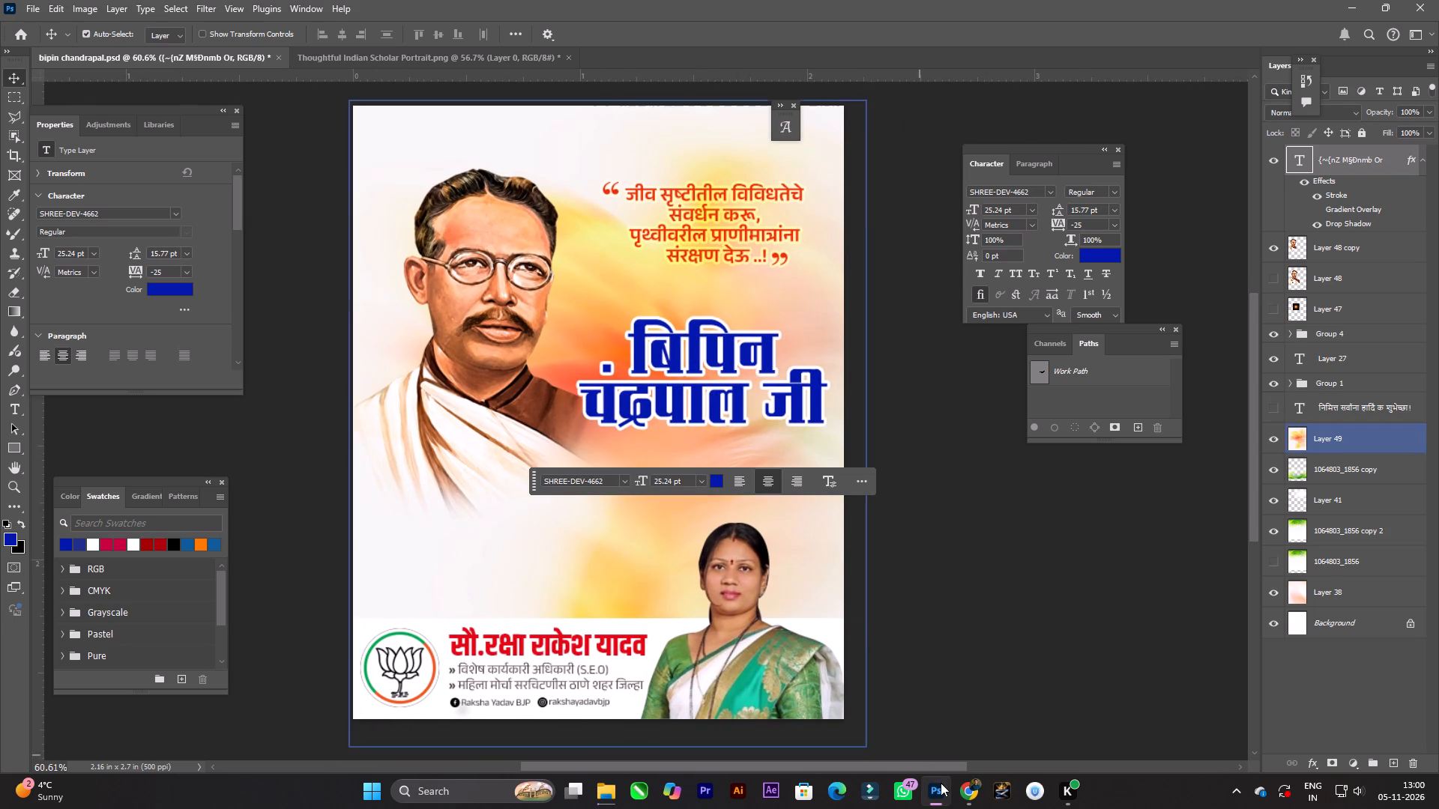
key("space")
key("space")
key("space")
key("space")
key("space")
key("space")
key("space")
key("space")
key("space")
key("space")
key("space")
key("space")
key("space")
key("space")
key("space")
key("space")
key("space")
key("space")
key("space")
key("space")
left_click_drag(968, 532, 944, 524)
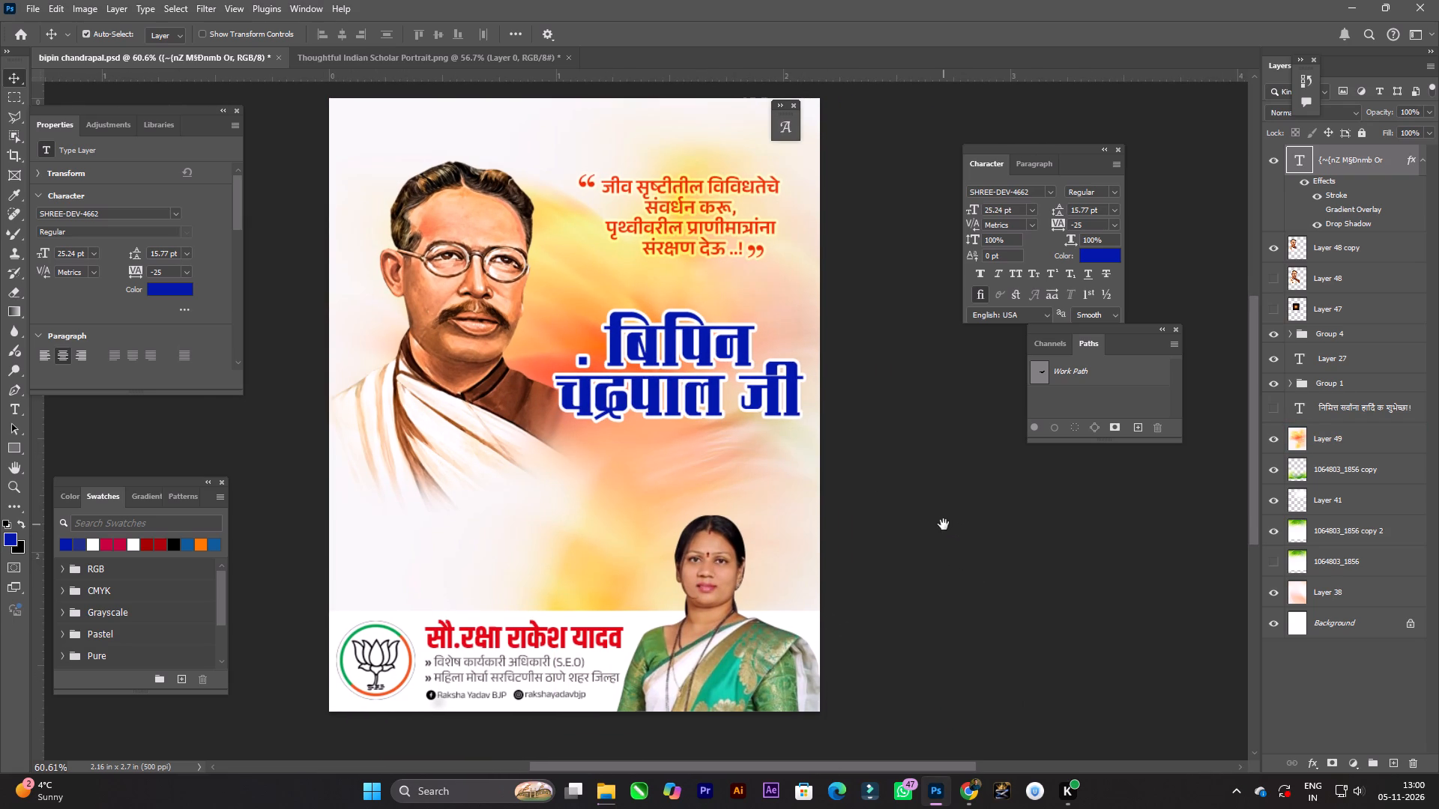
left_click_drag(944, 524, 944, 526)
Select the whole name heading, search the fonts for "shre", and preview the SHREE-DEV7 fonts from 5030 to 5041 on it.
key("t")
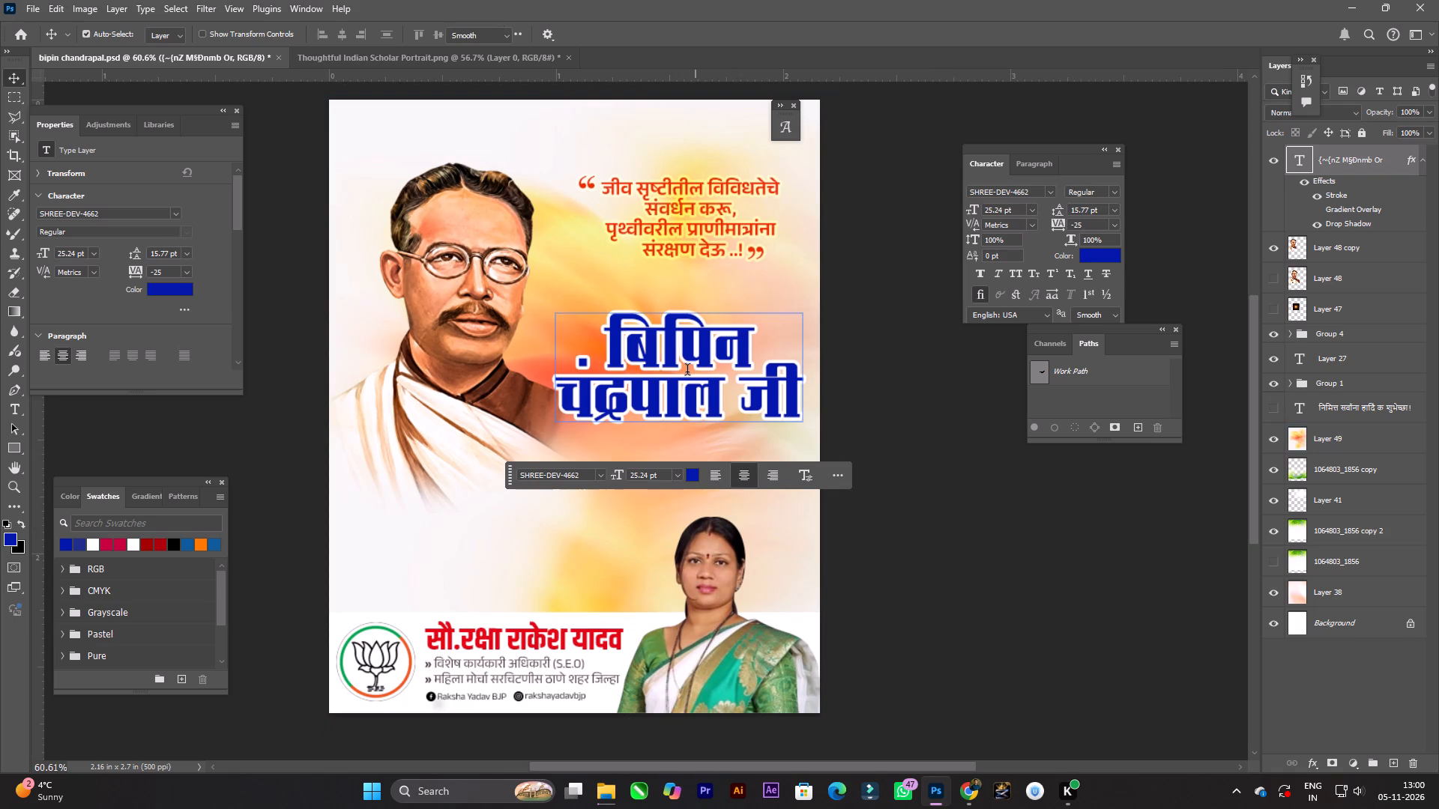
left_click(687, 372)
key("ctrl+a")
left_click(198, 37)
type("shre")
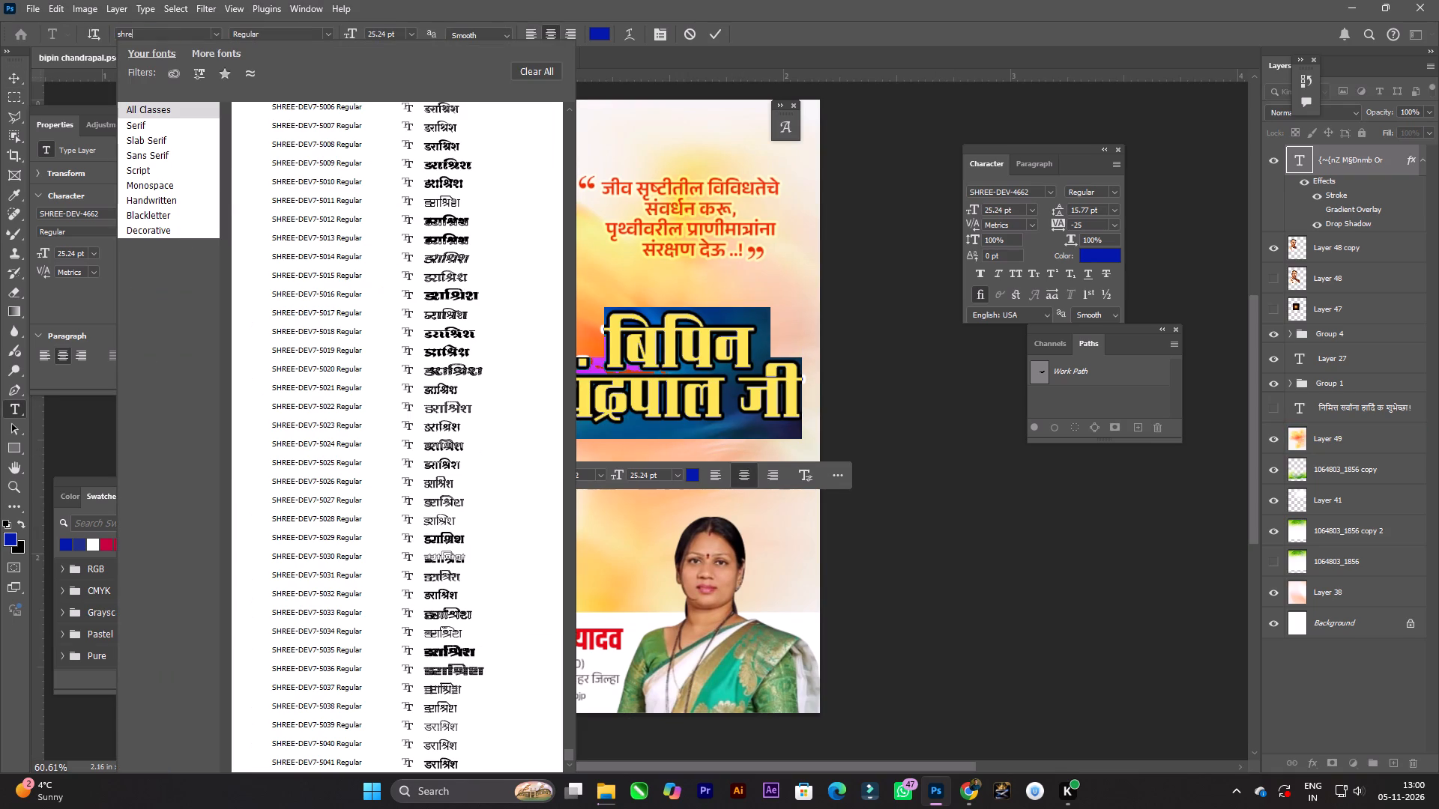
scroll(442, 376, "down", 7)
key("Down")
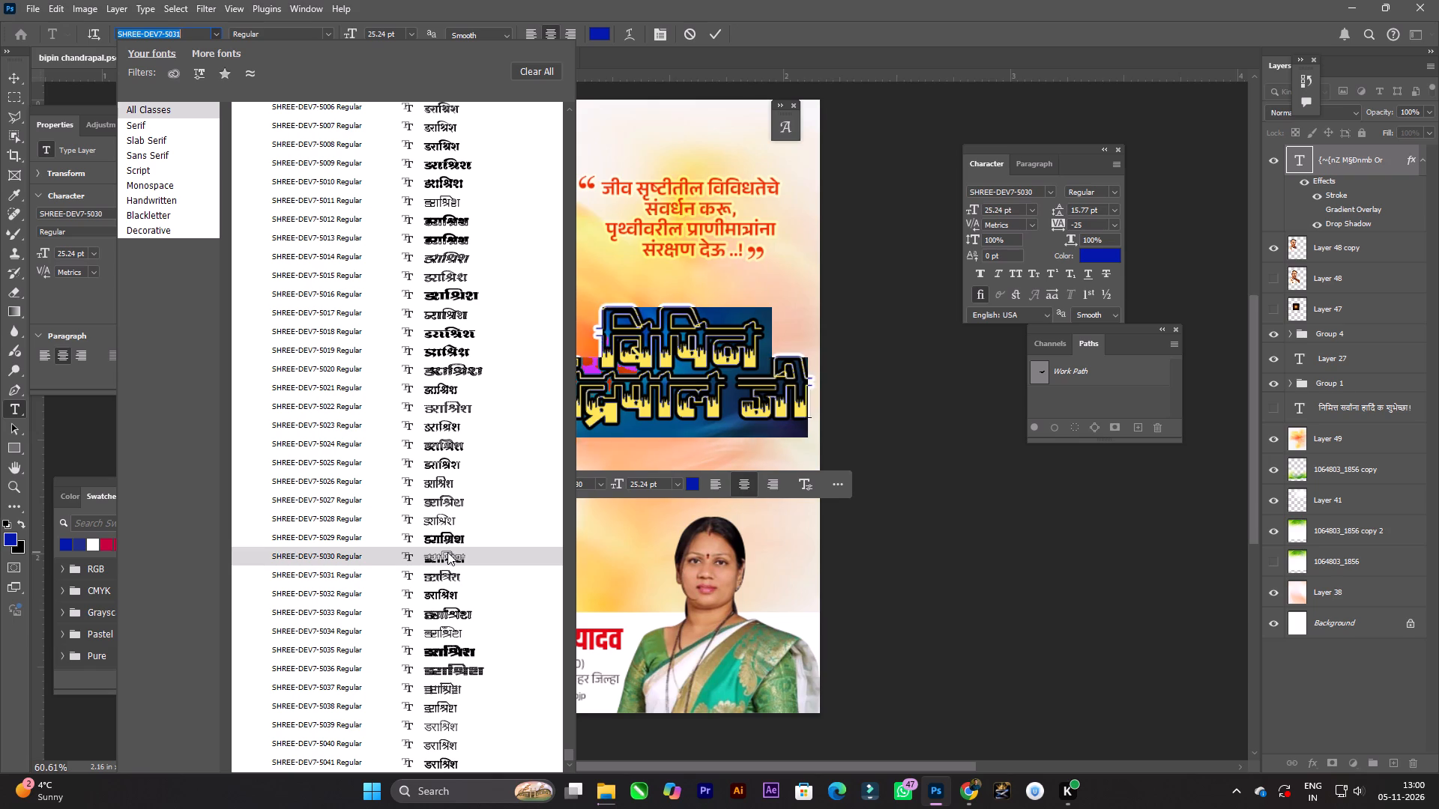
key("Down")
key("Down")
key("Down")
key("Down")
key("Down")
key("Down")
key("Down")
key("Down")
key("Down")
key("Down")
key("Down")
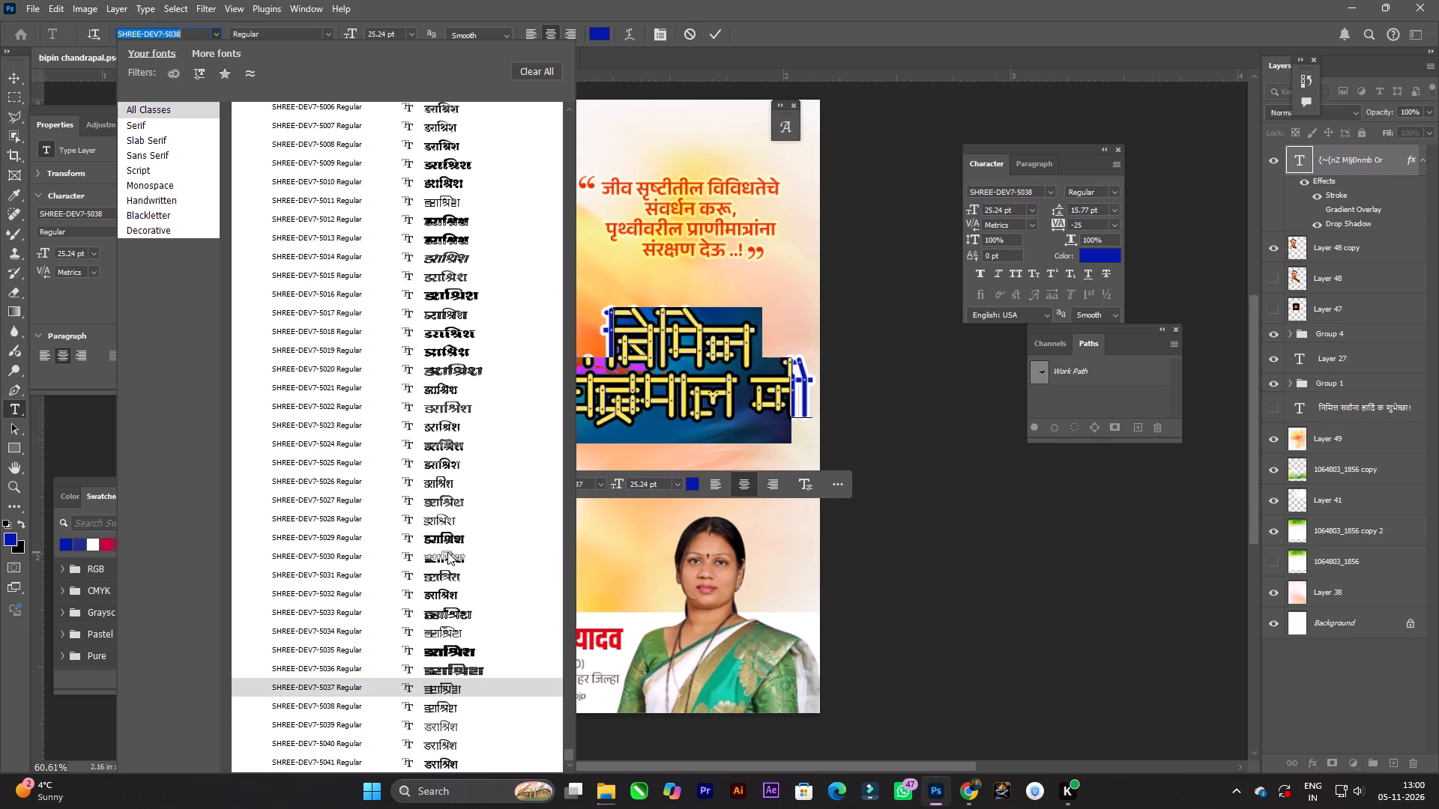
key("Down")
key("Down")
key("Down")
key("Down")
key("Down")
key("Down")
key("Up")
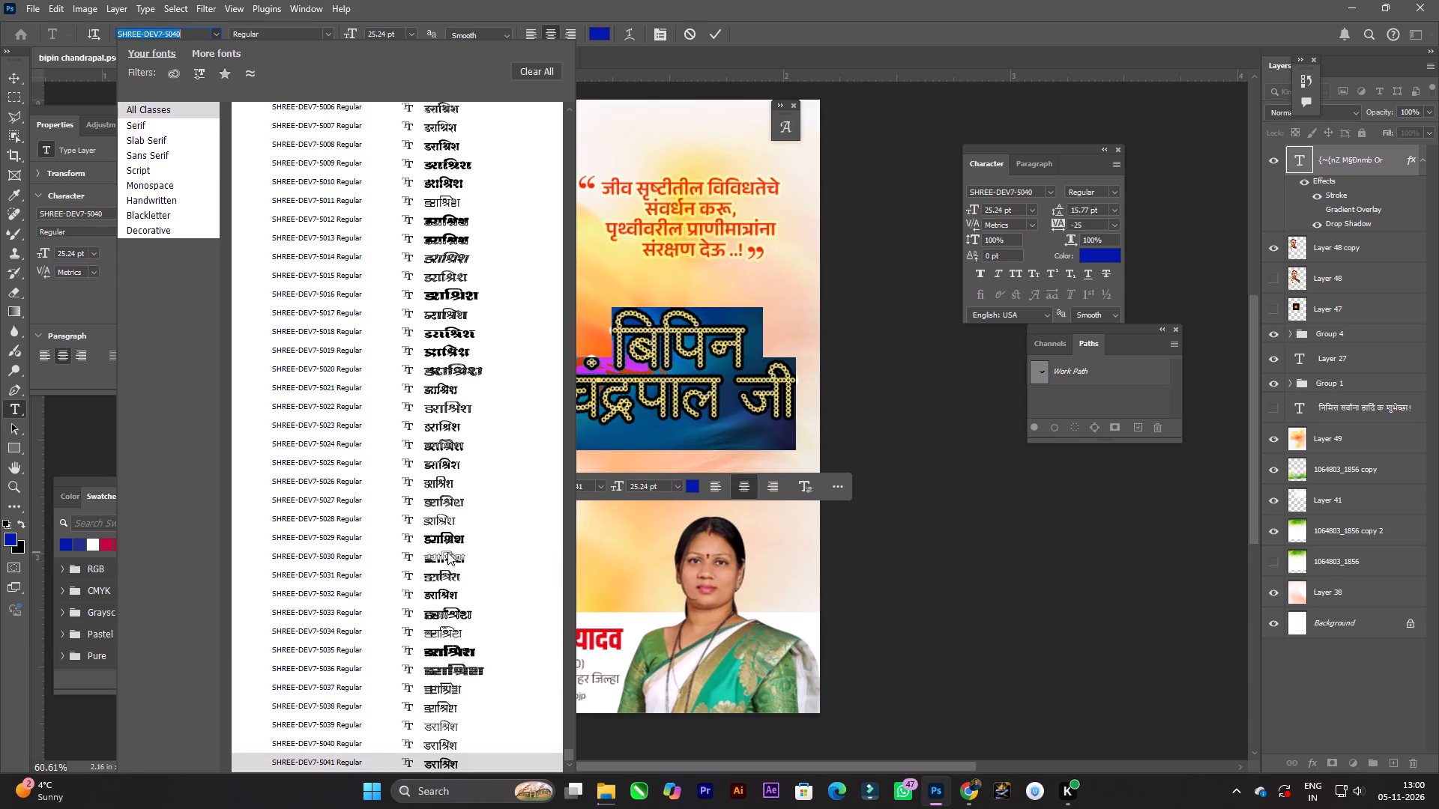
Preview the SHREE-DEV7 fonts on the name heading in reverse order, from 5040 back to 2309.
key("Up")
key("Up")
key("Up")
key("Up")
key("Up")
key("Up")
key("Up")
key("Up")
key("Up")
key("Up")
key("Up")
key("Up")
key("Up")
key("Up")
key("Up")
key("Up")
key("Up")
key("Up")
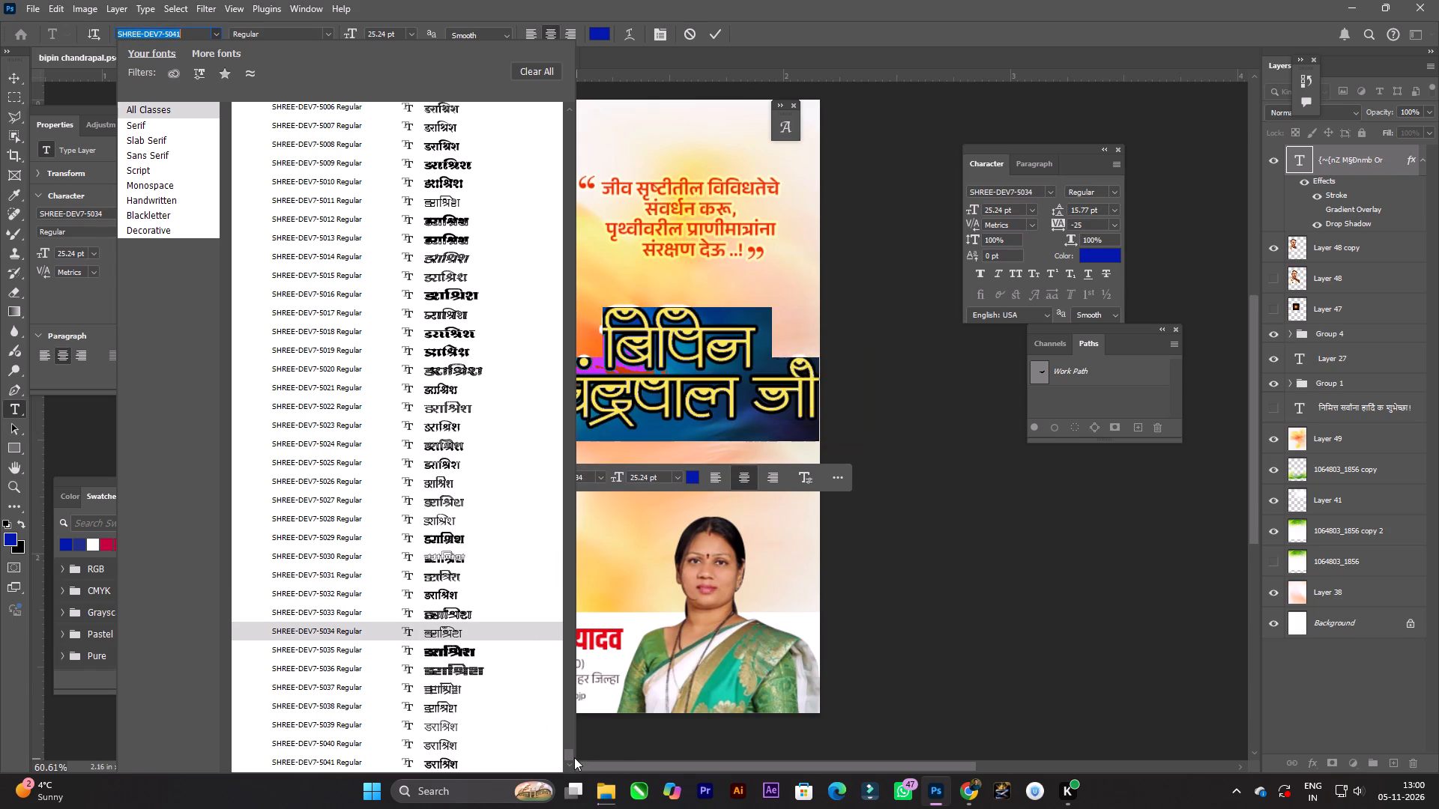
Browse the SHREE-DEV7 fonts backward from 5041 to the 2340s, previewing them on the selected name heading.
left_click_drag(567, 753, 567, 637)
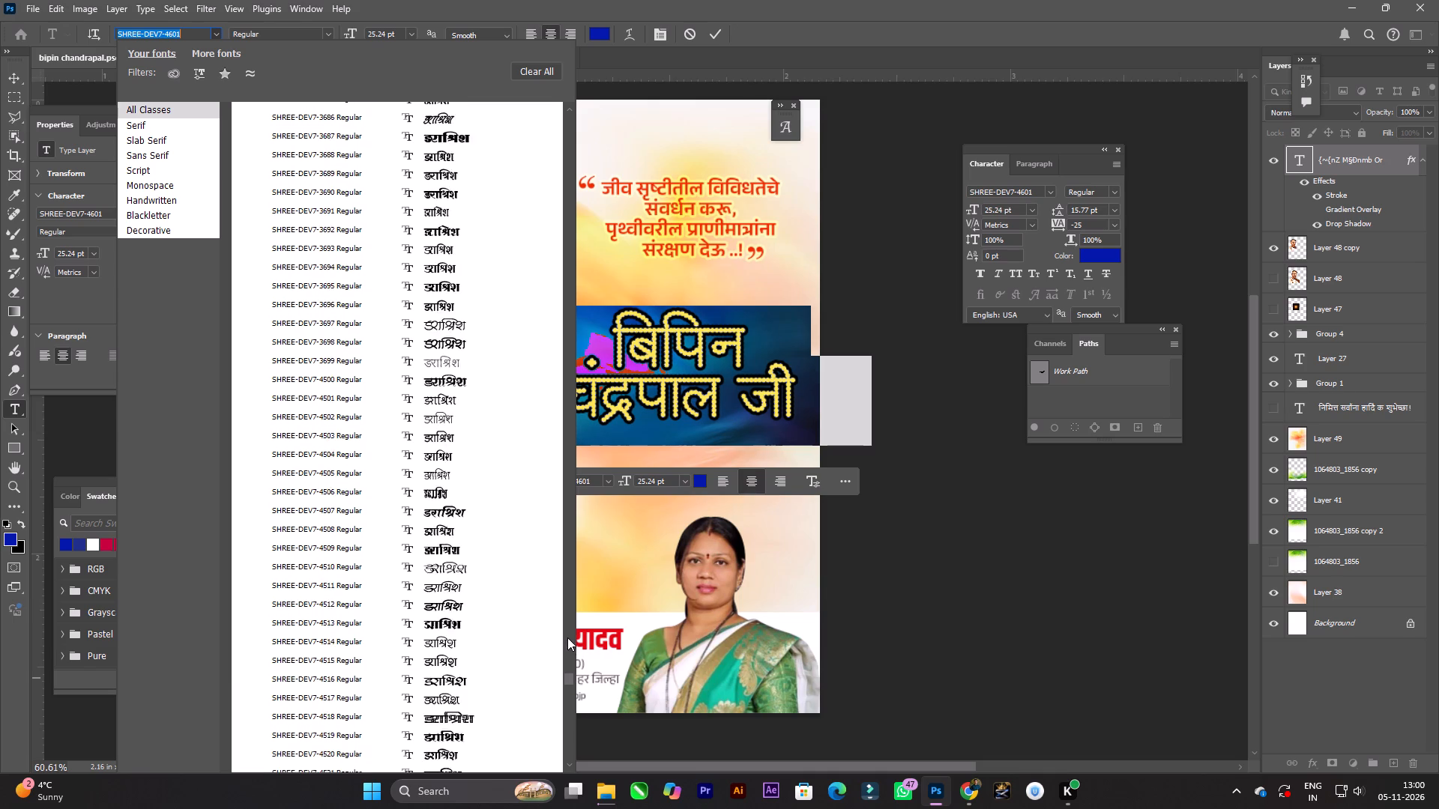
left_click_drag(567, 637, 580, 553)
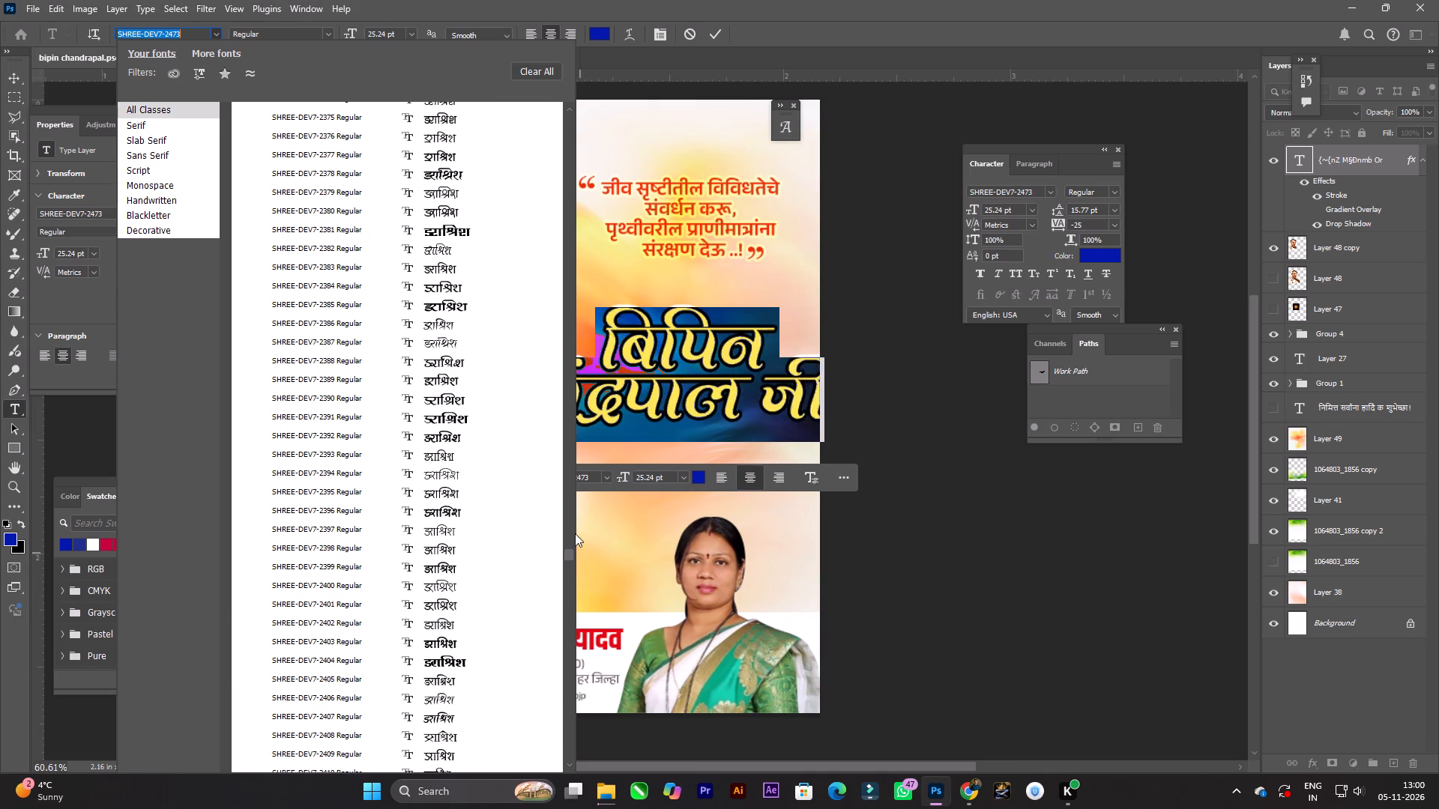
scroll(388, 139, "up", 8)
scroll(417, 215, "up", 3)
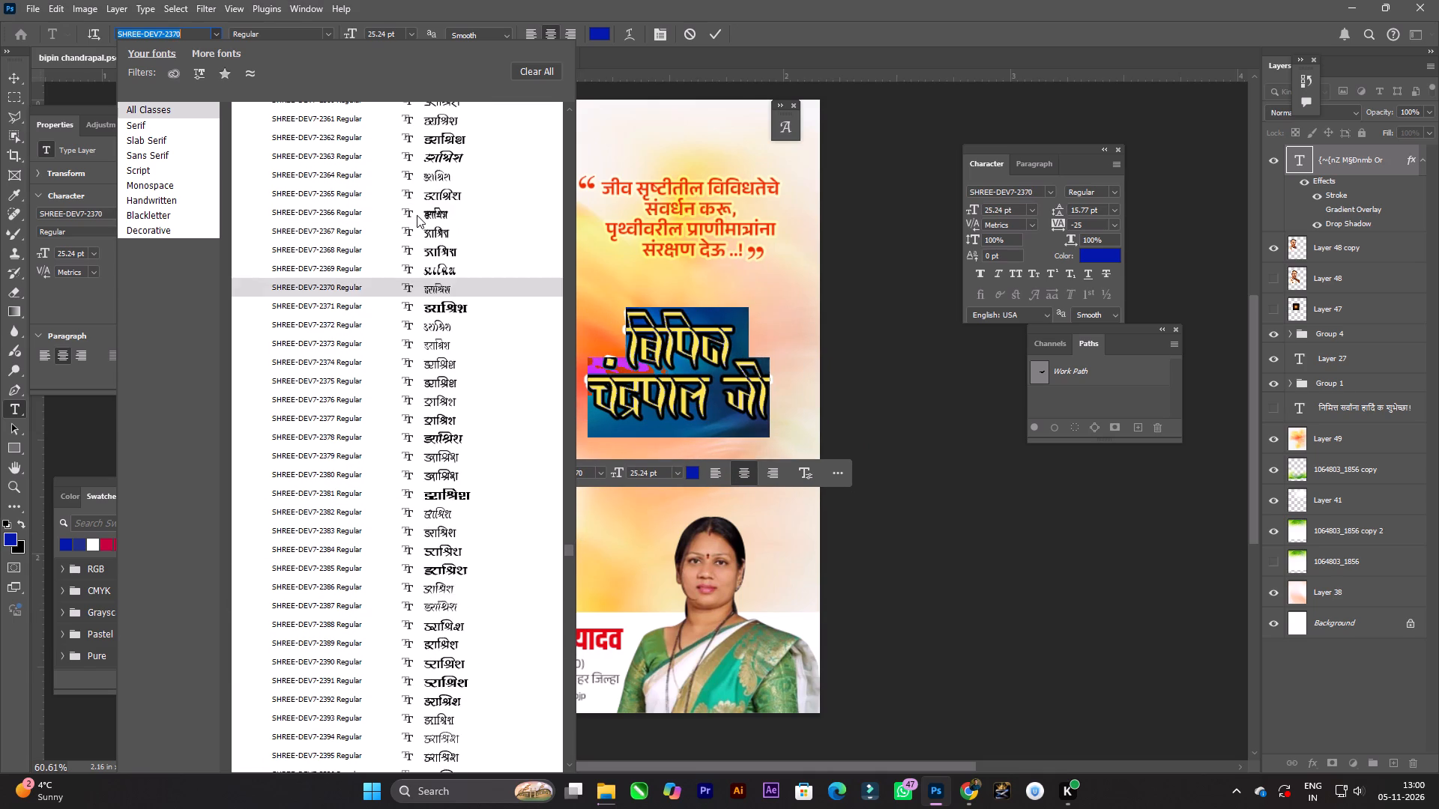
scroll(417, 215, "up", 13)
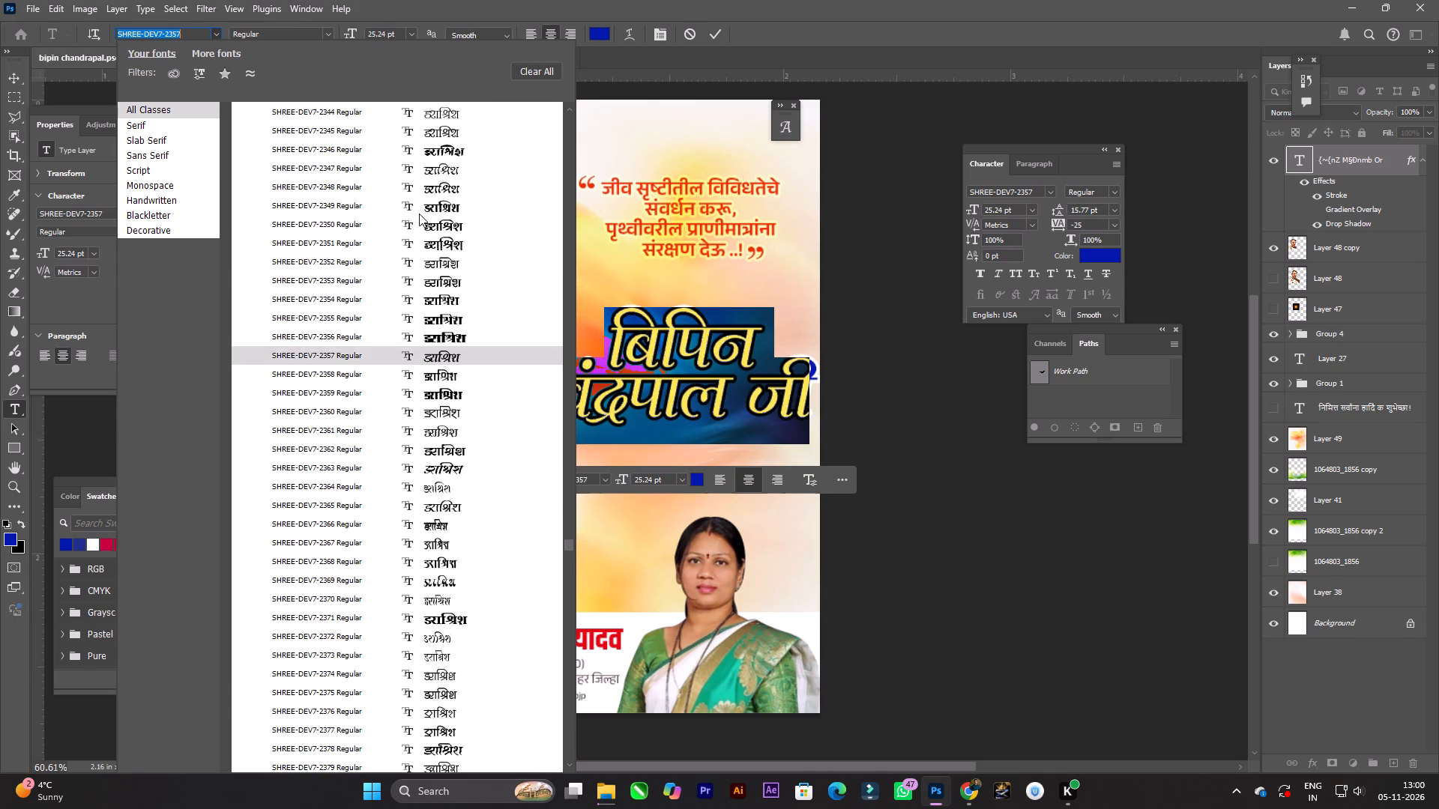
scroll(419, 213, "up", 8)
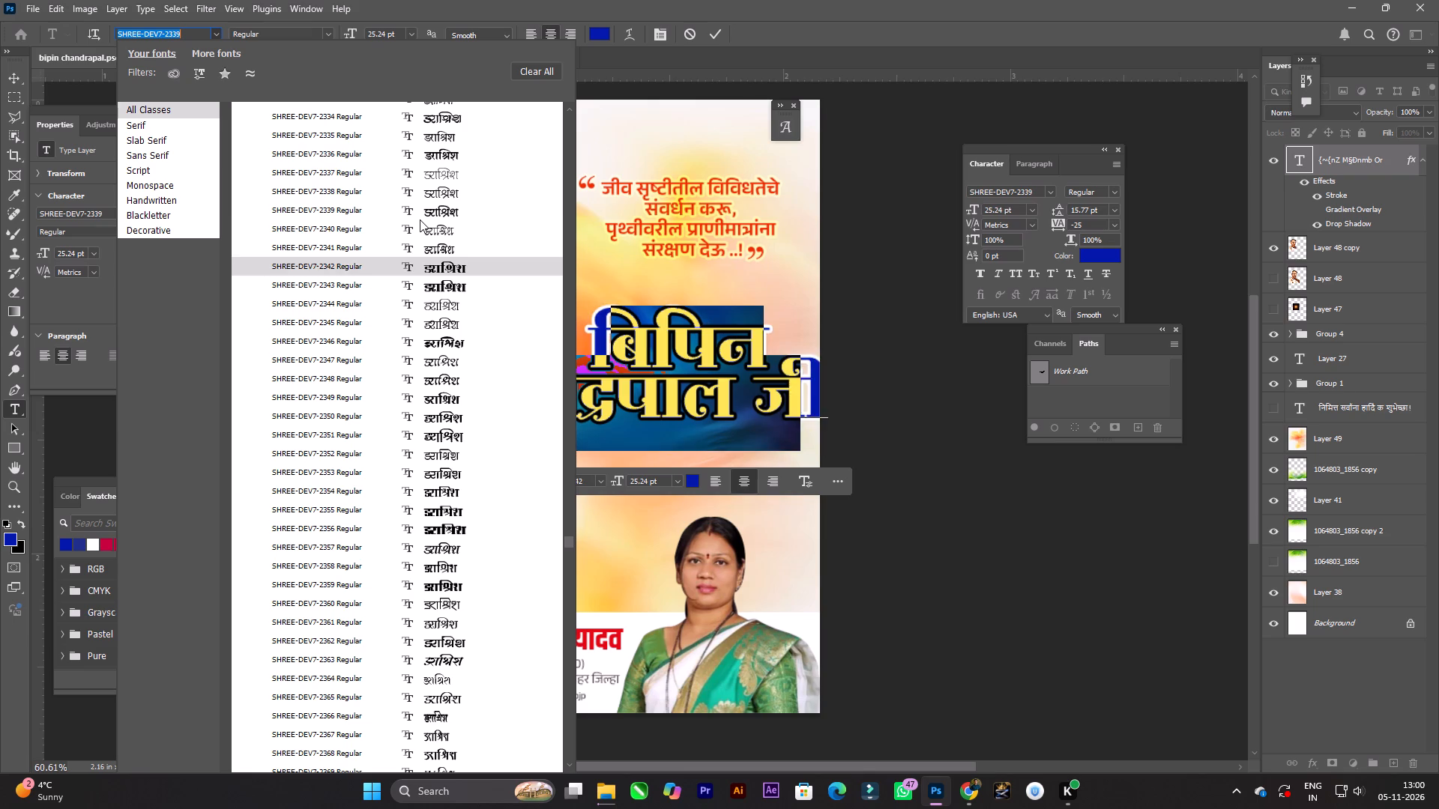
Preview the SHREE-DEV7 fonts one by one on the name heading, going backward from the 2340s to 2309.
key("Up")
key("Up")
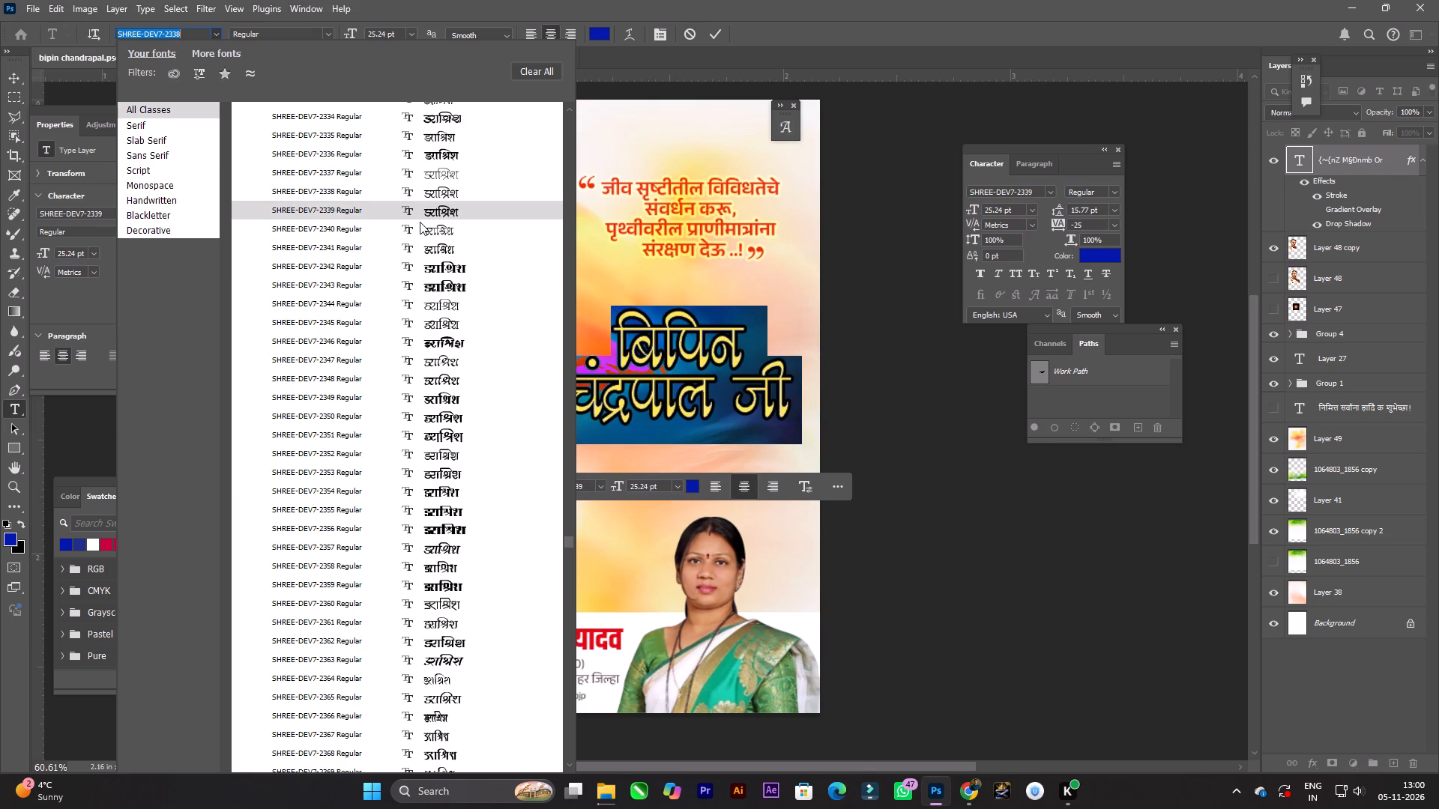
key("Up")
key("Up")
key("Up")
key("Up")
key("Up")
key("Up")
key("Up")
key("Up")
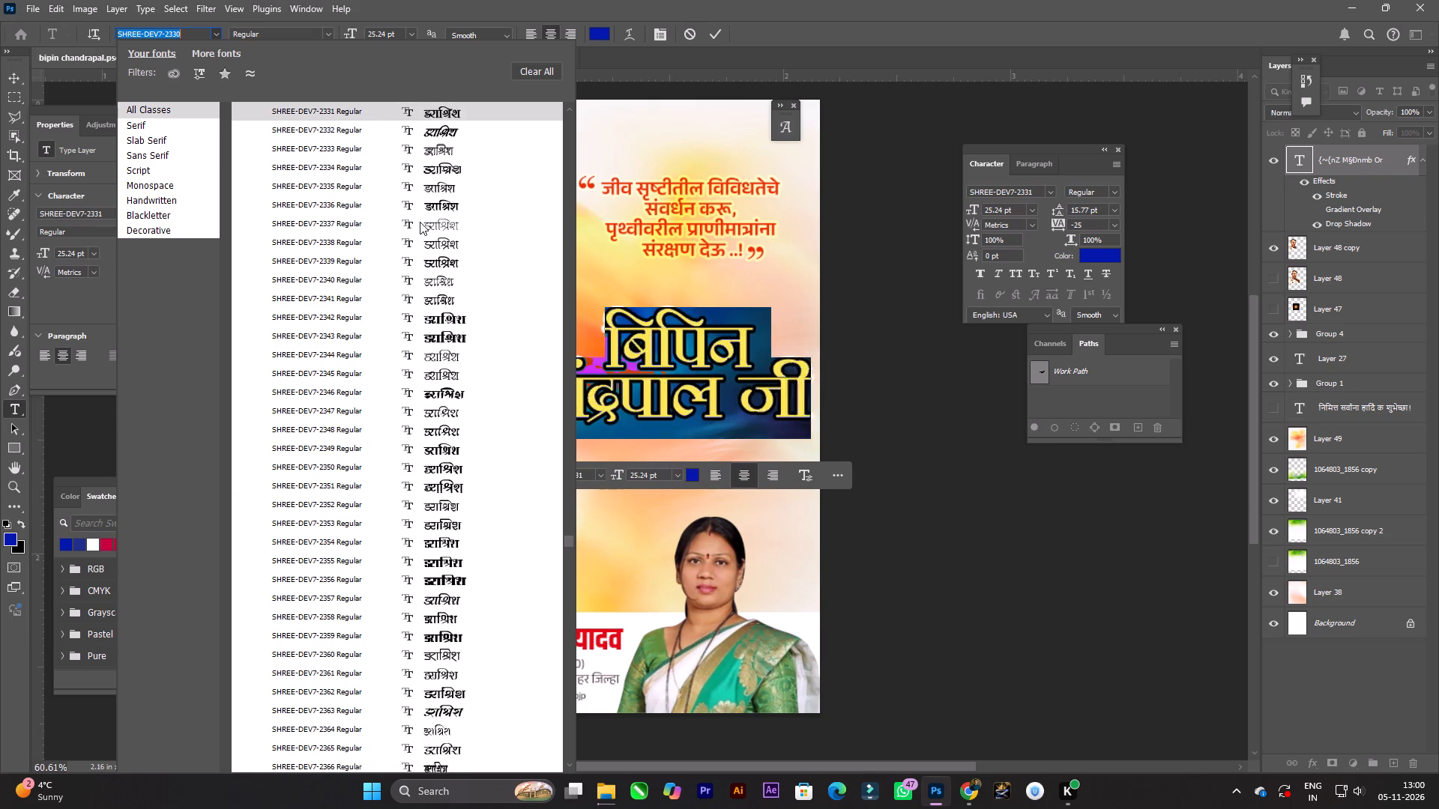
key("Up")
key("Up")
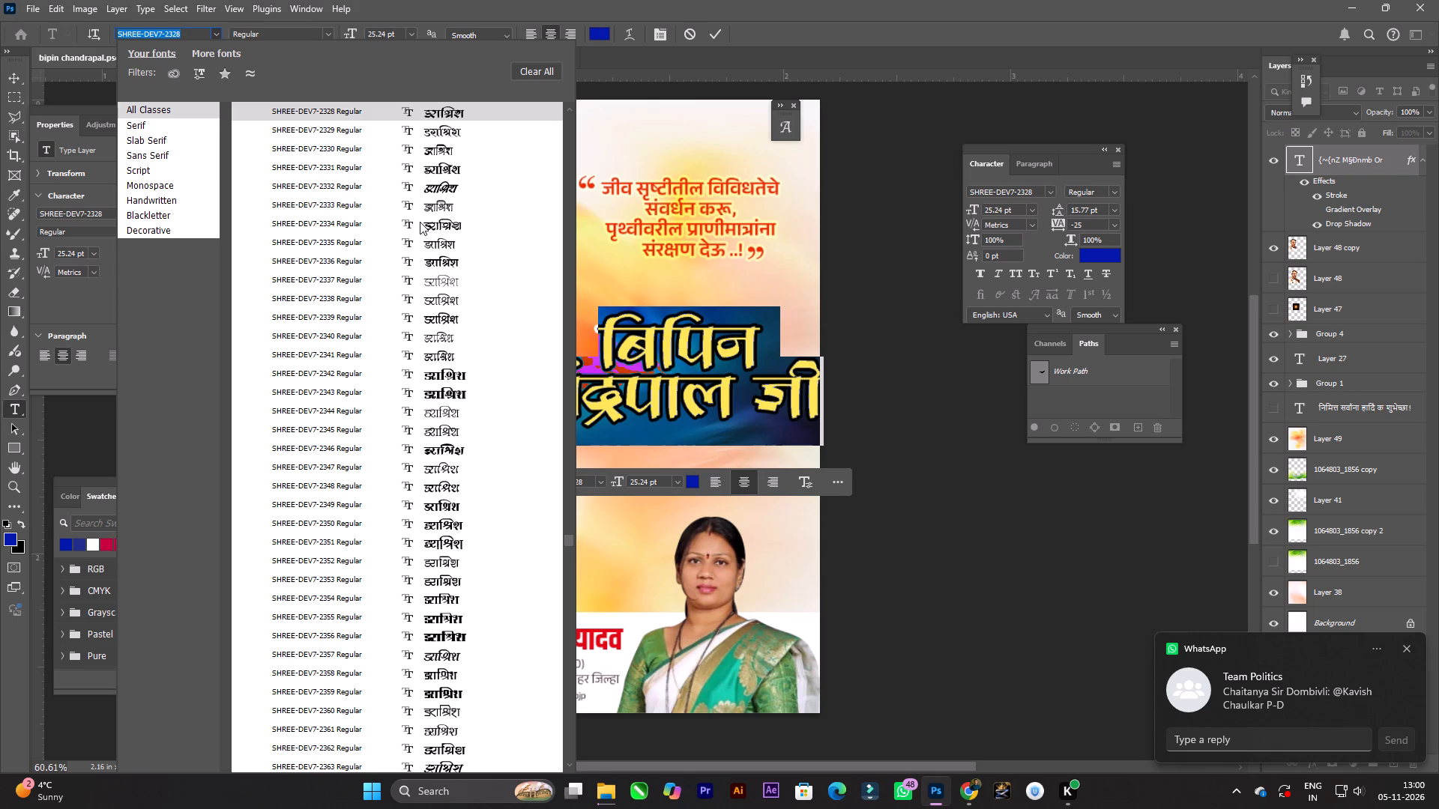
key("Up")
key("Up")
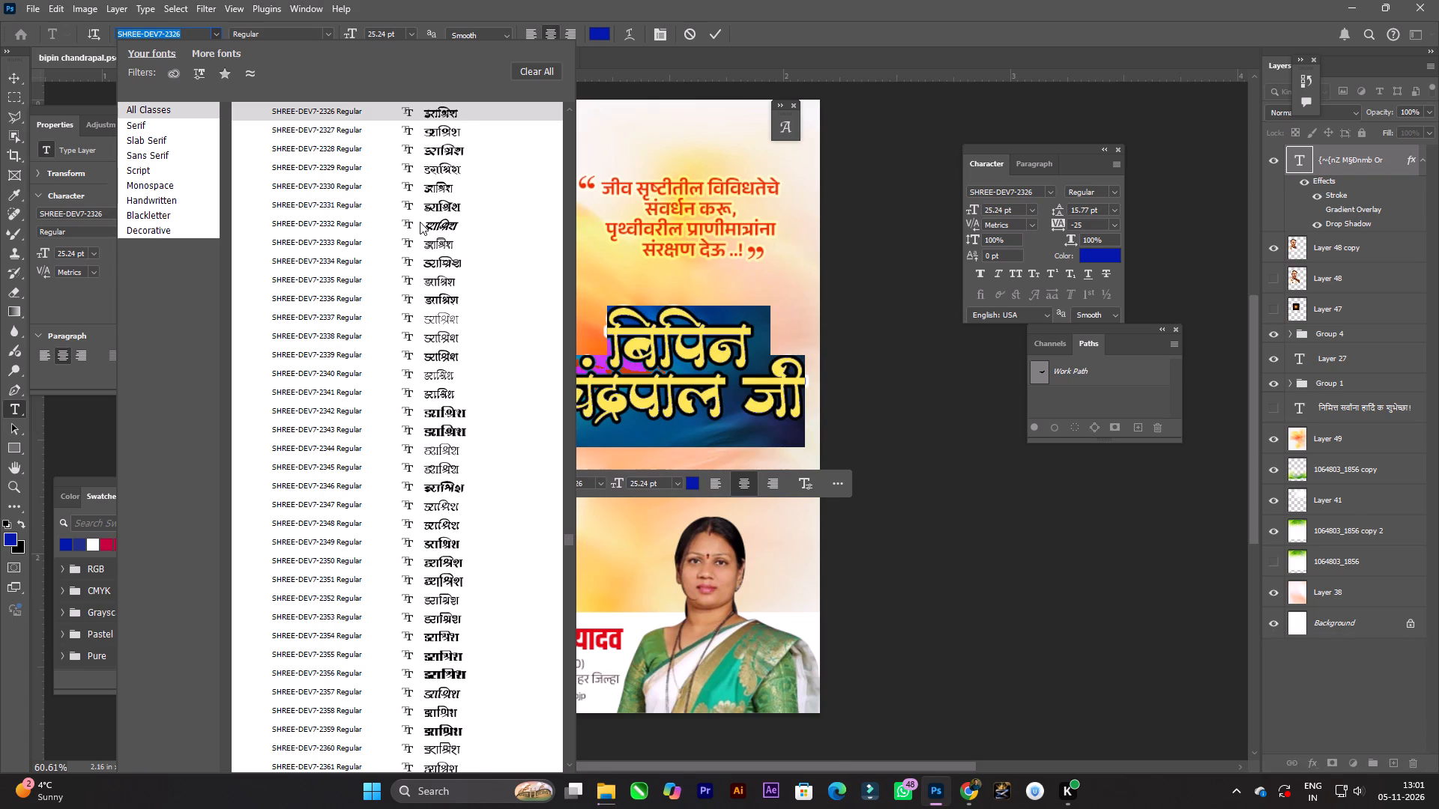
key("Up")
key("Up")
key("Up")
key("Up")
key("Up")
key("Up")
key("Up")
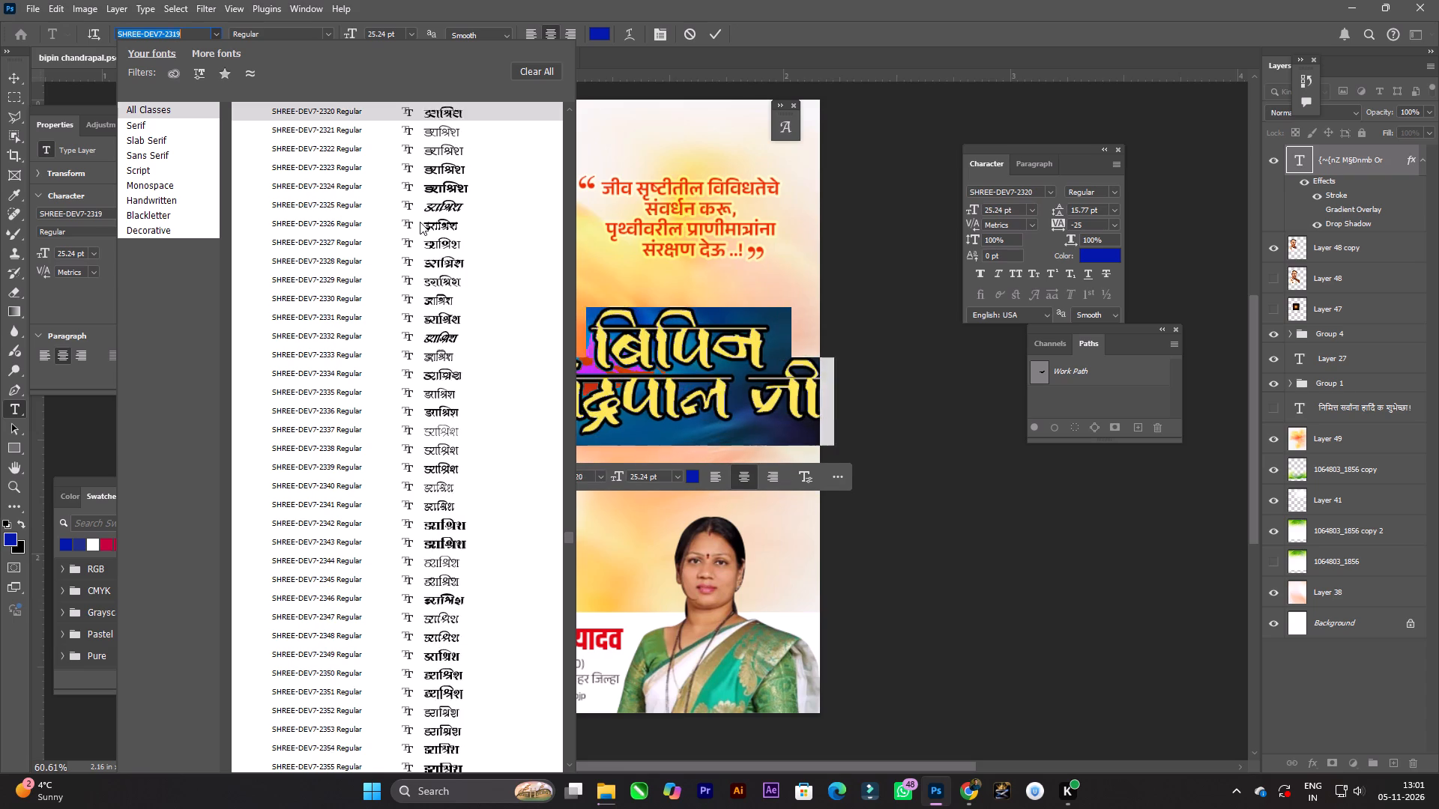
key("Up")
key("Up")
key("Up")
key("Up")
key("Up")
key("Up")
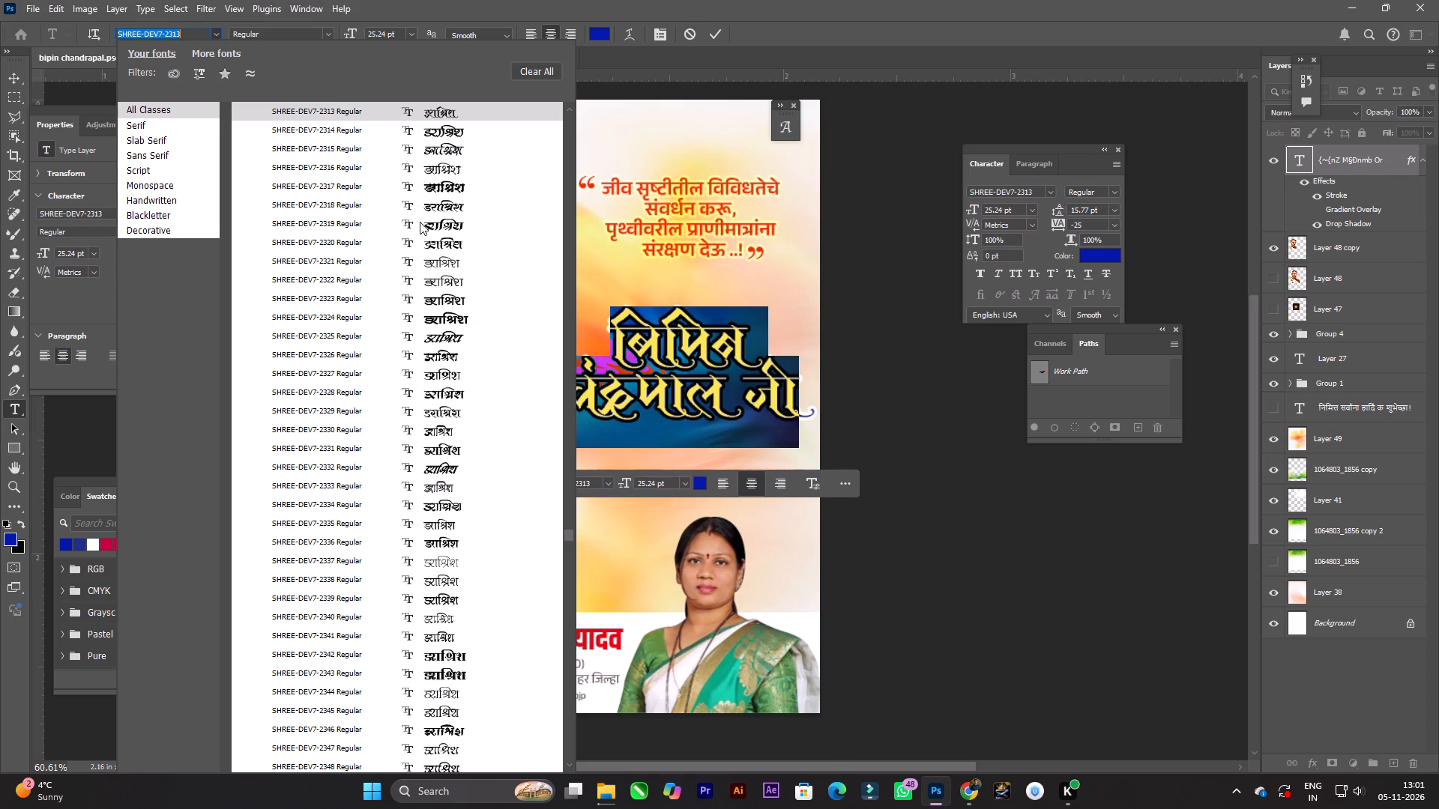
key("Up")
key("Up")
key("Up")
key("Up")
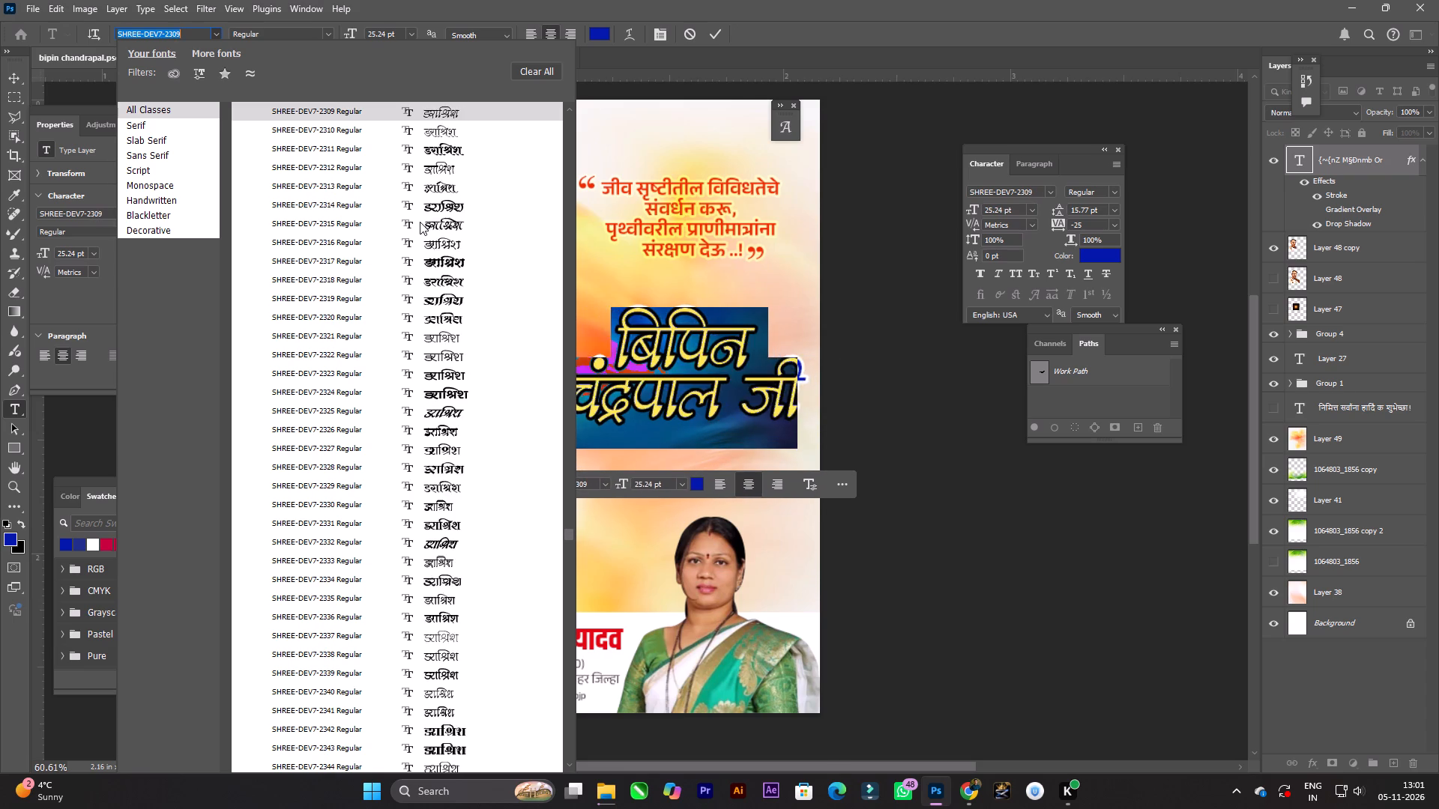
Compare the SHREE-DEV7 fonts from 2308 back to 1293 on the name heading.
key("Up")
key("Up")
key("Up")
key("Up")
key("Up")
key("Up")
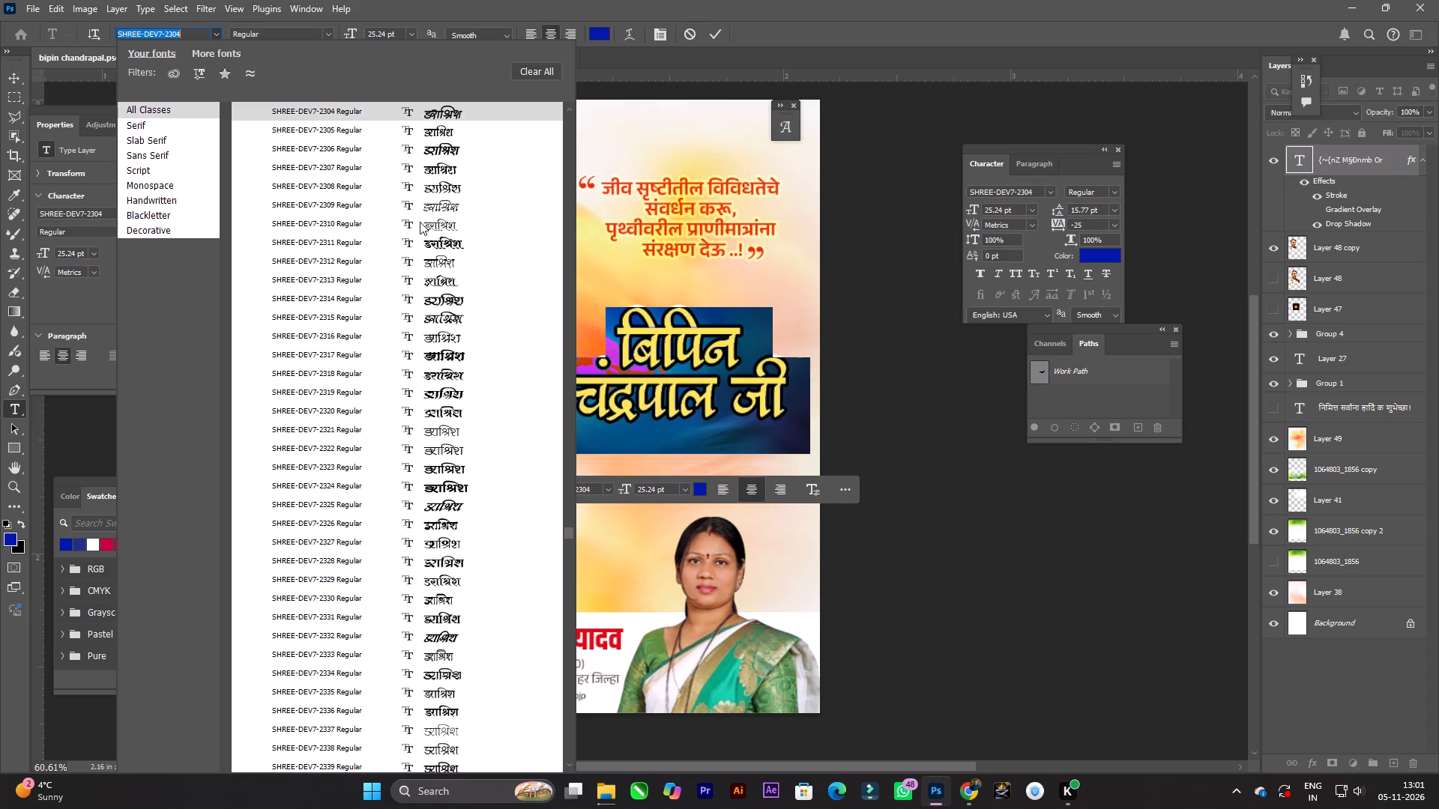
key("Up")
key("Up")
key("Up")
key("Up")
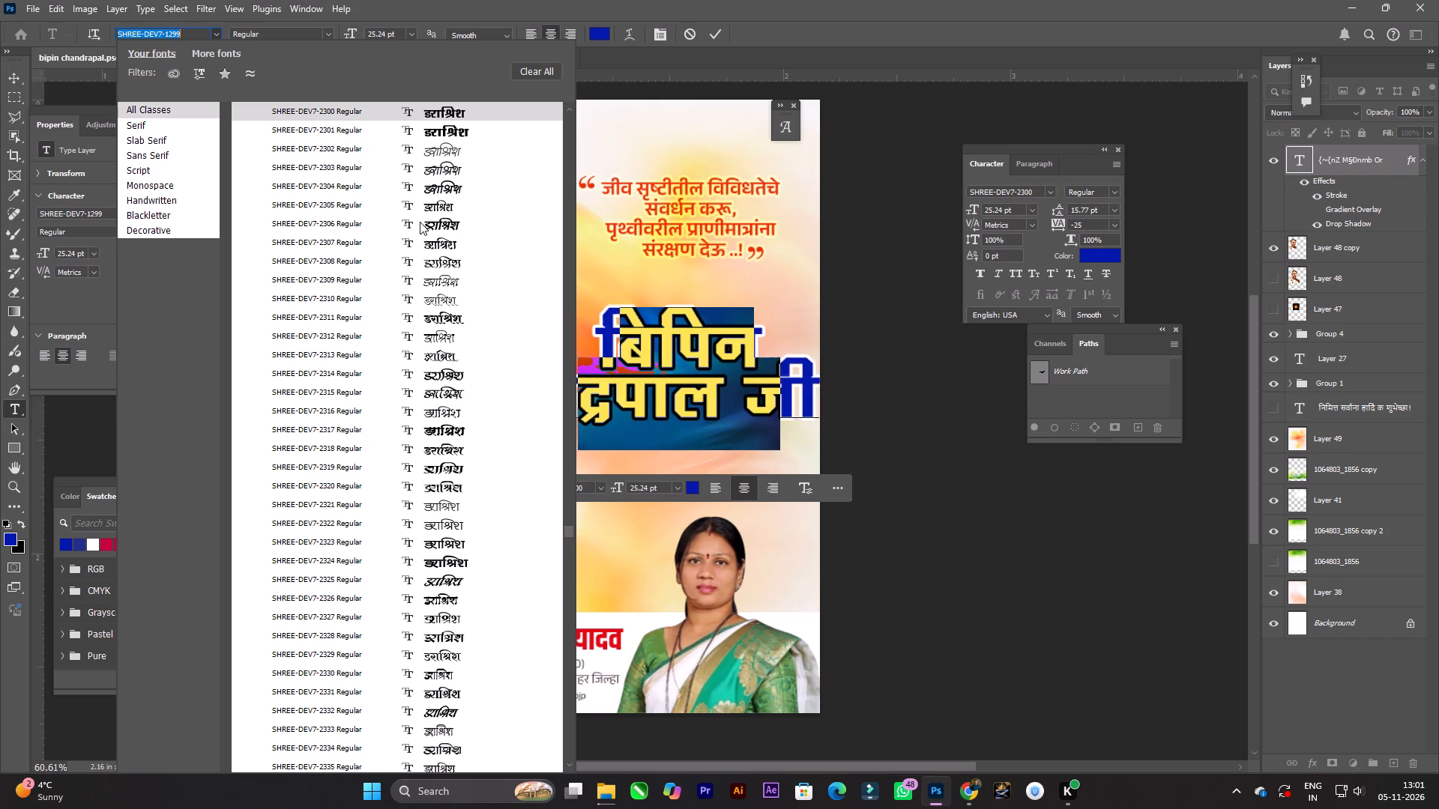
key("Up")
key("Up")
key("Up")
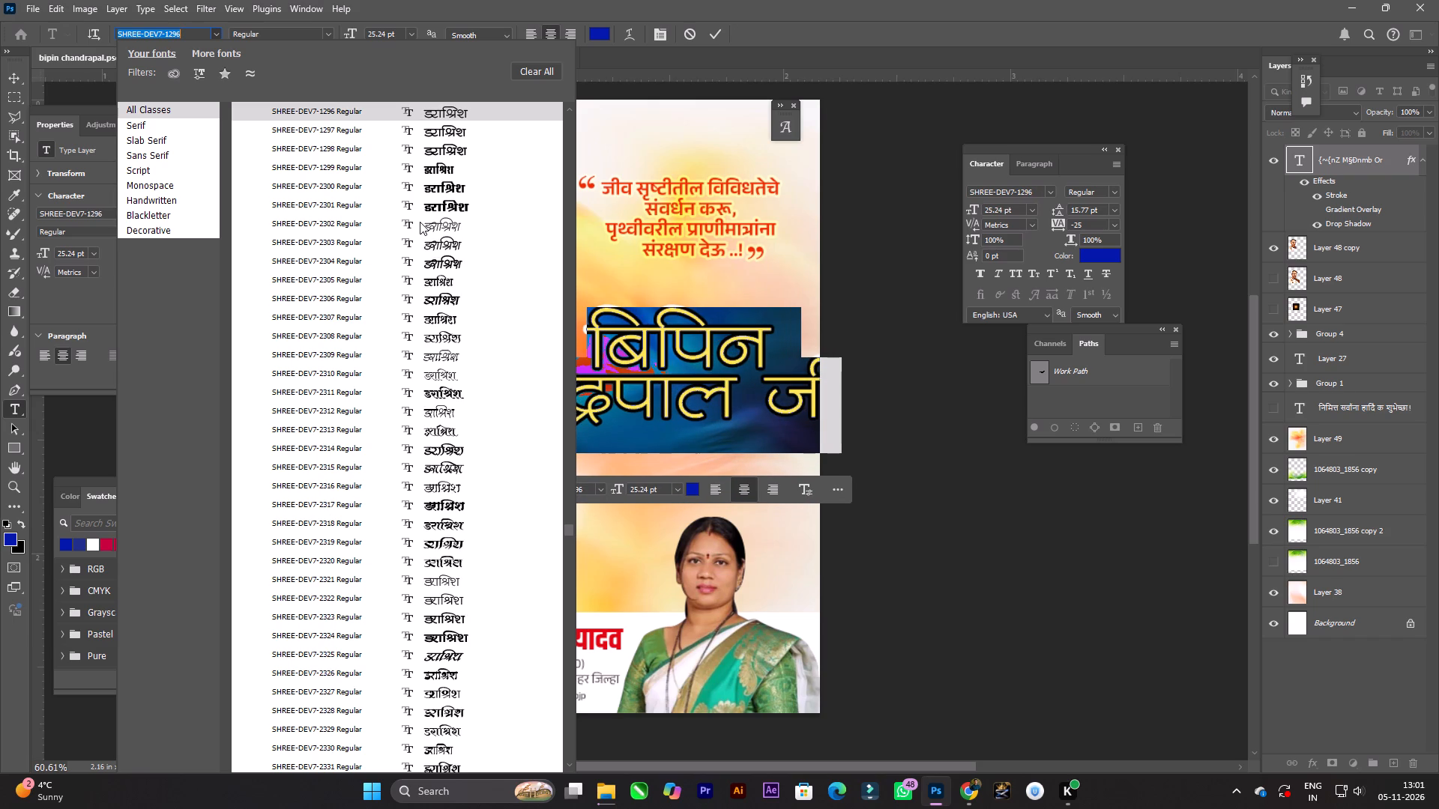
key("Up")
key("Up")
key("Up")
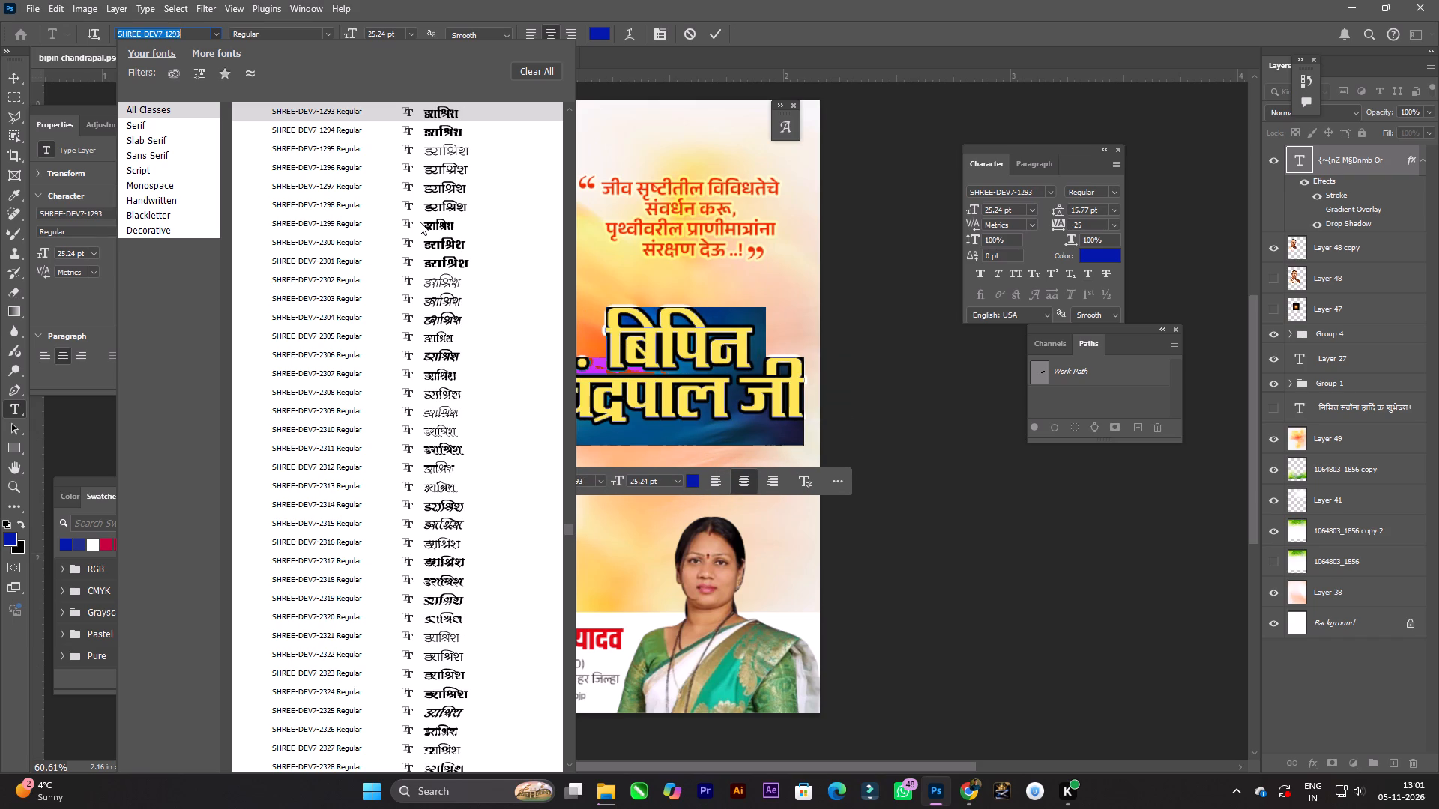
key("Down")
key("Up")
Compare the SHREE-DEV7 fonts from 1292 back to 1281 on the name heading.
key("Up")
key("Up")
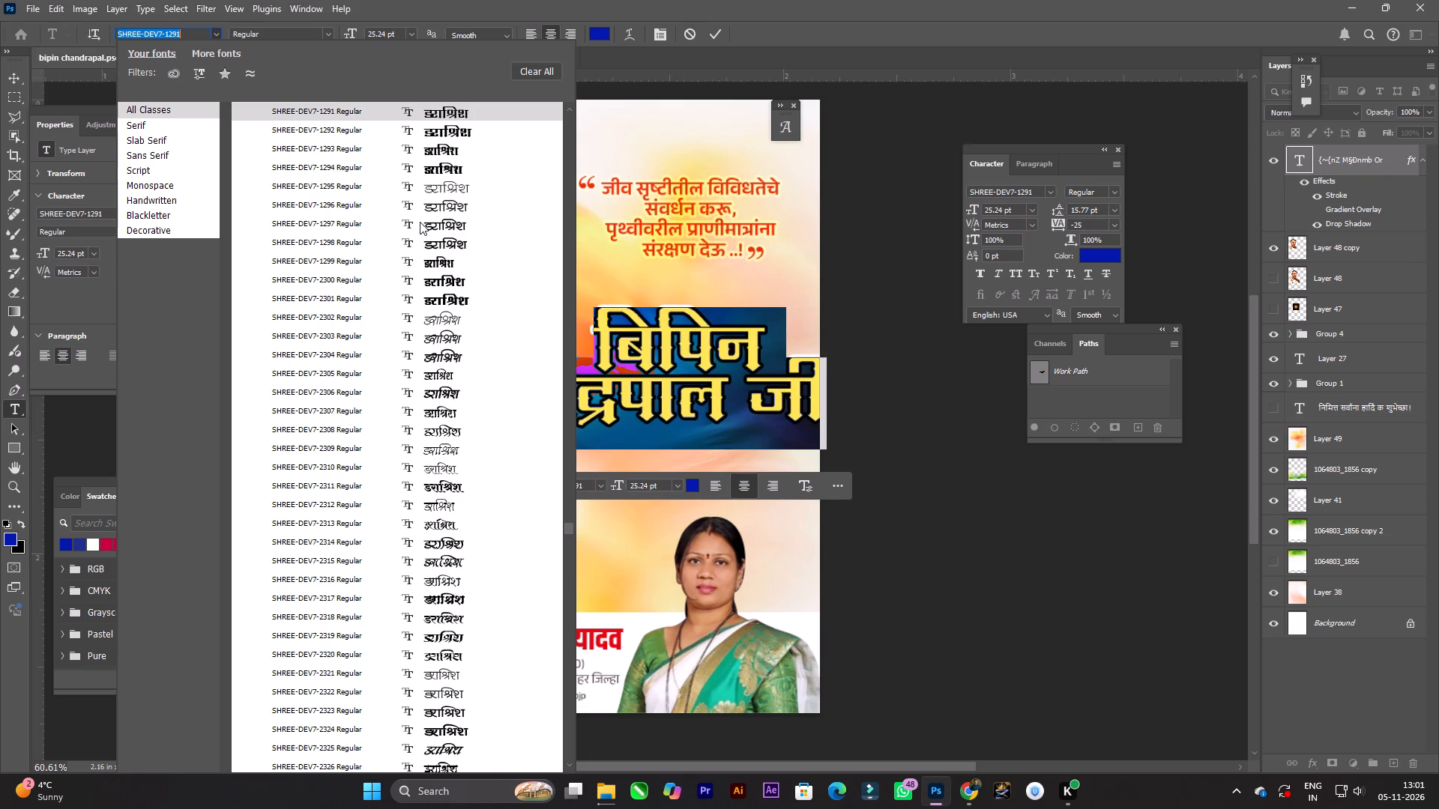
key("Down")
key("Up")
key("Up")
key("Up")
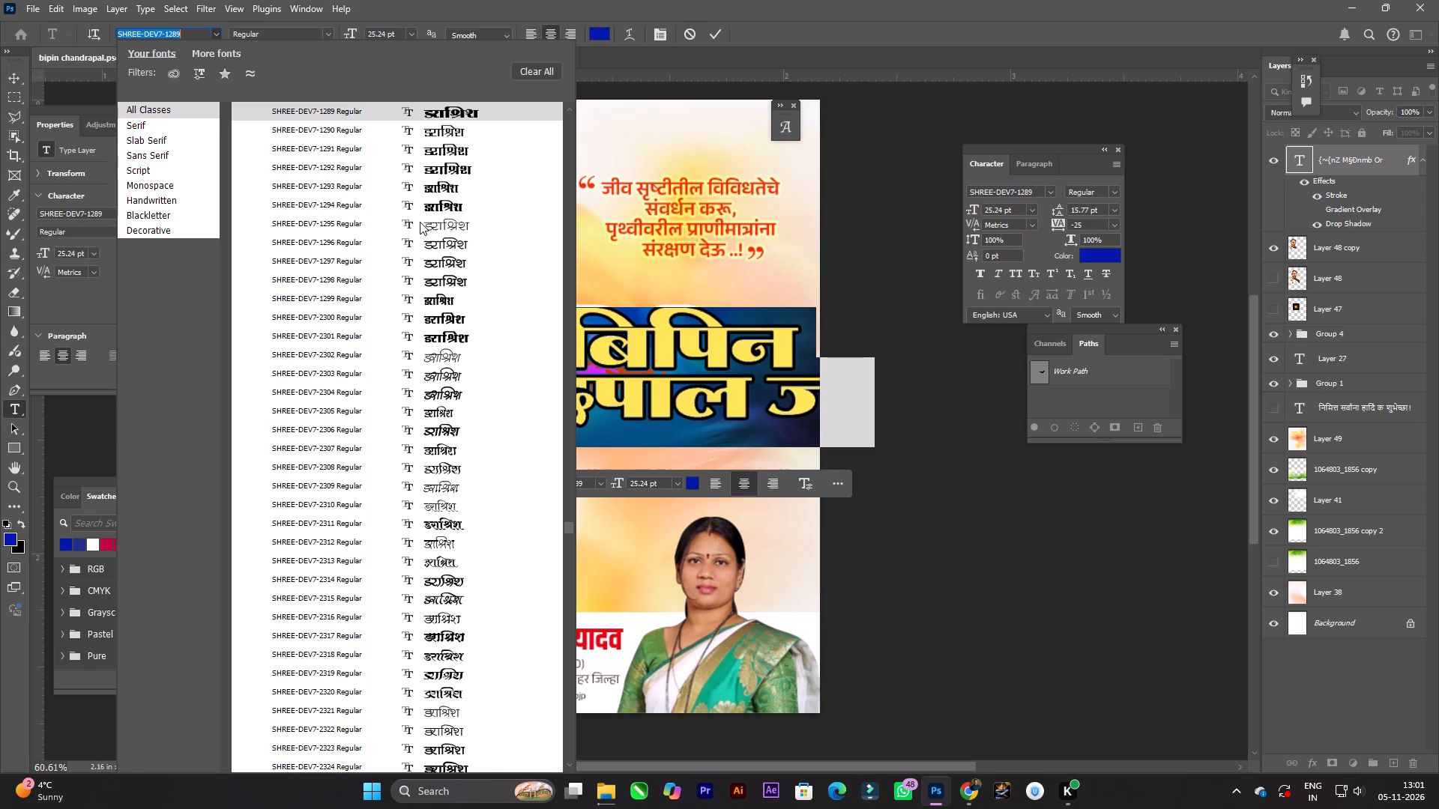
key("Up")
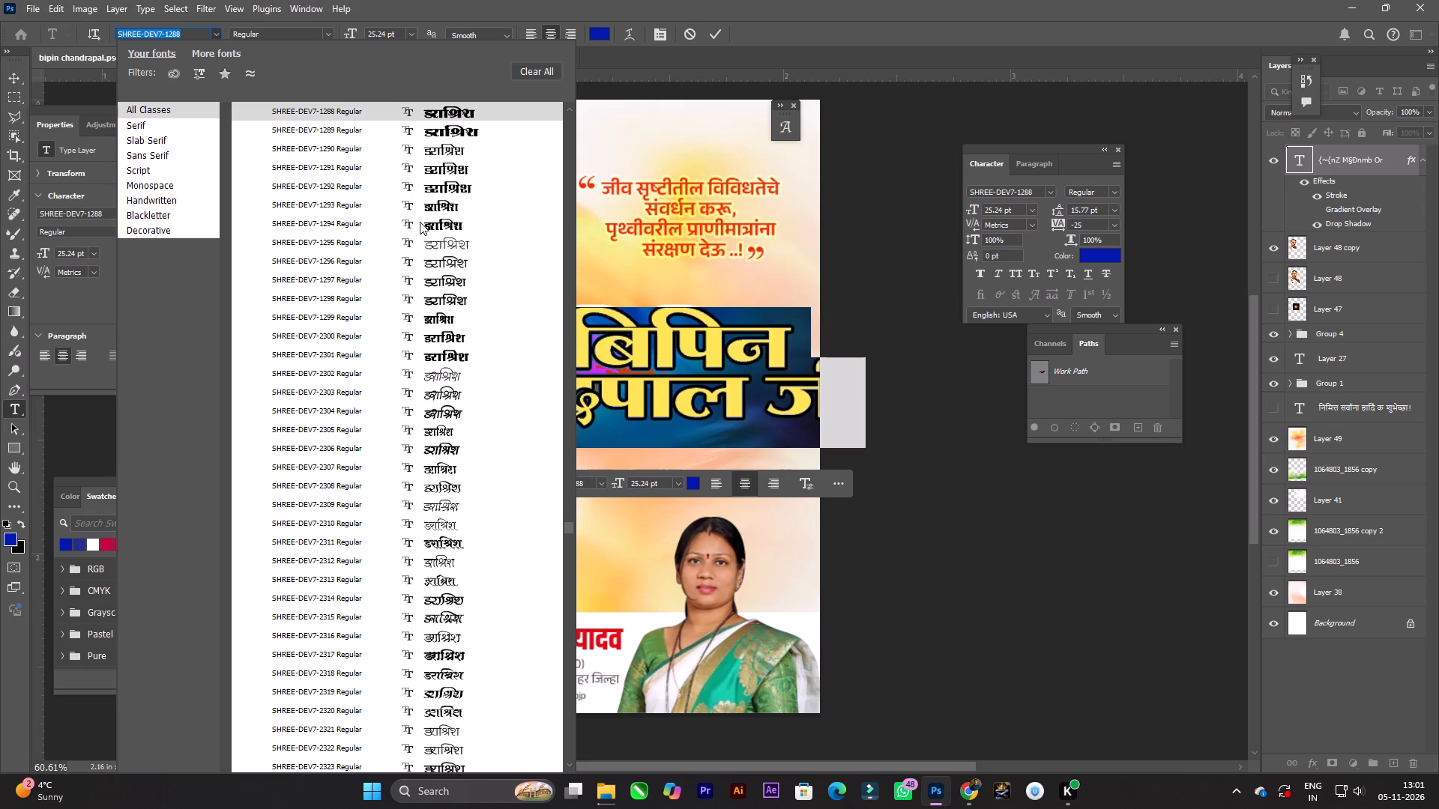
key("Up")
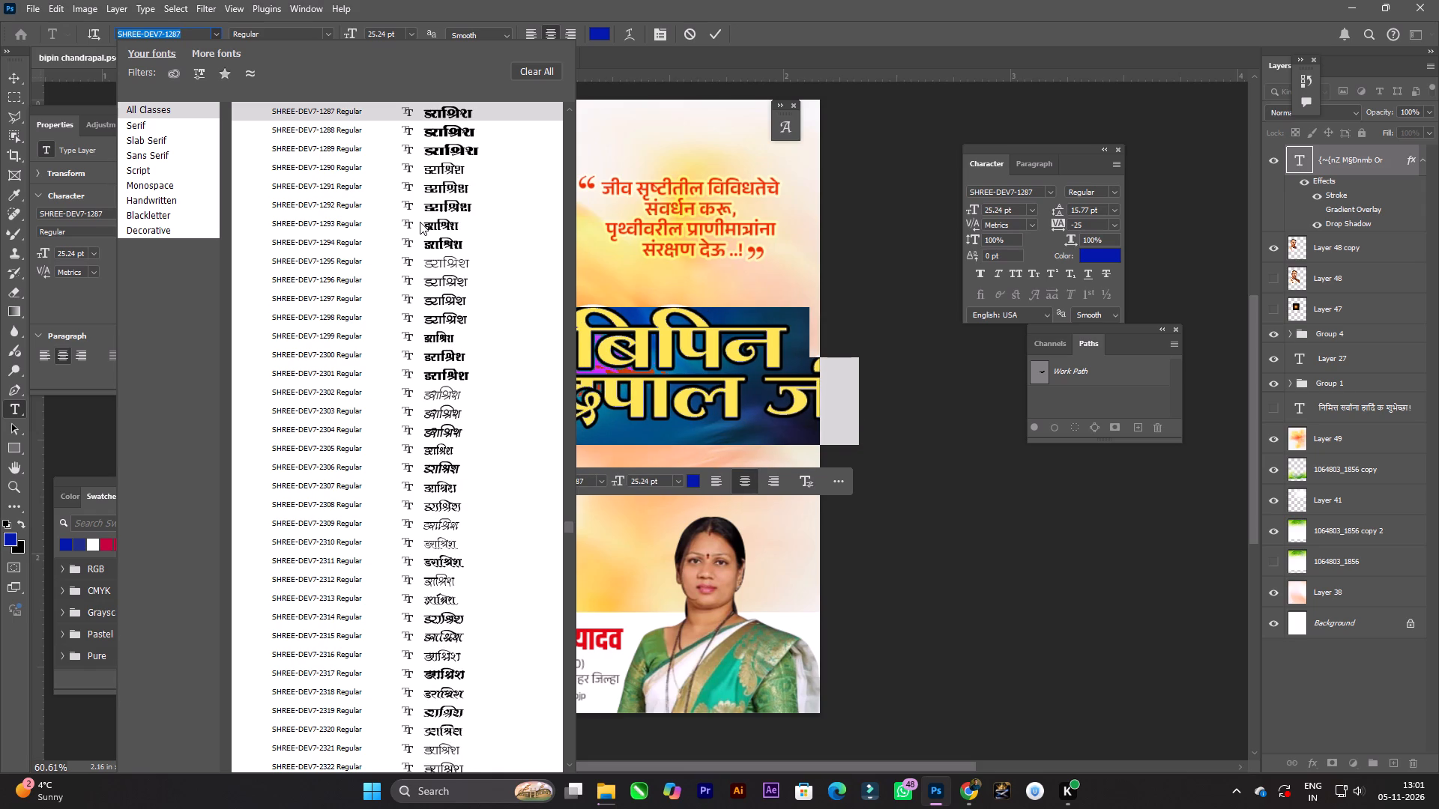
key("Up")
key("Up")
key("Up")
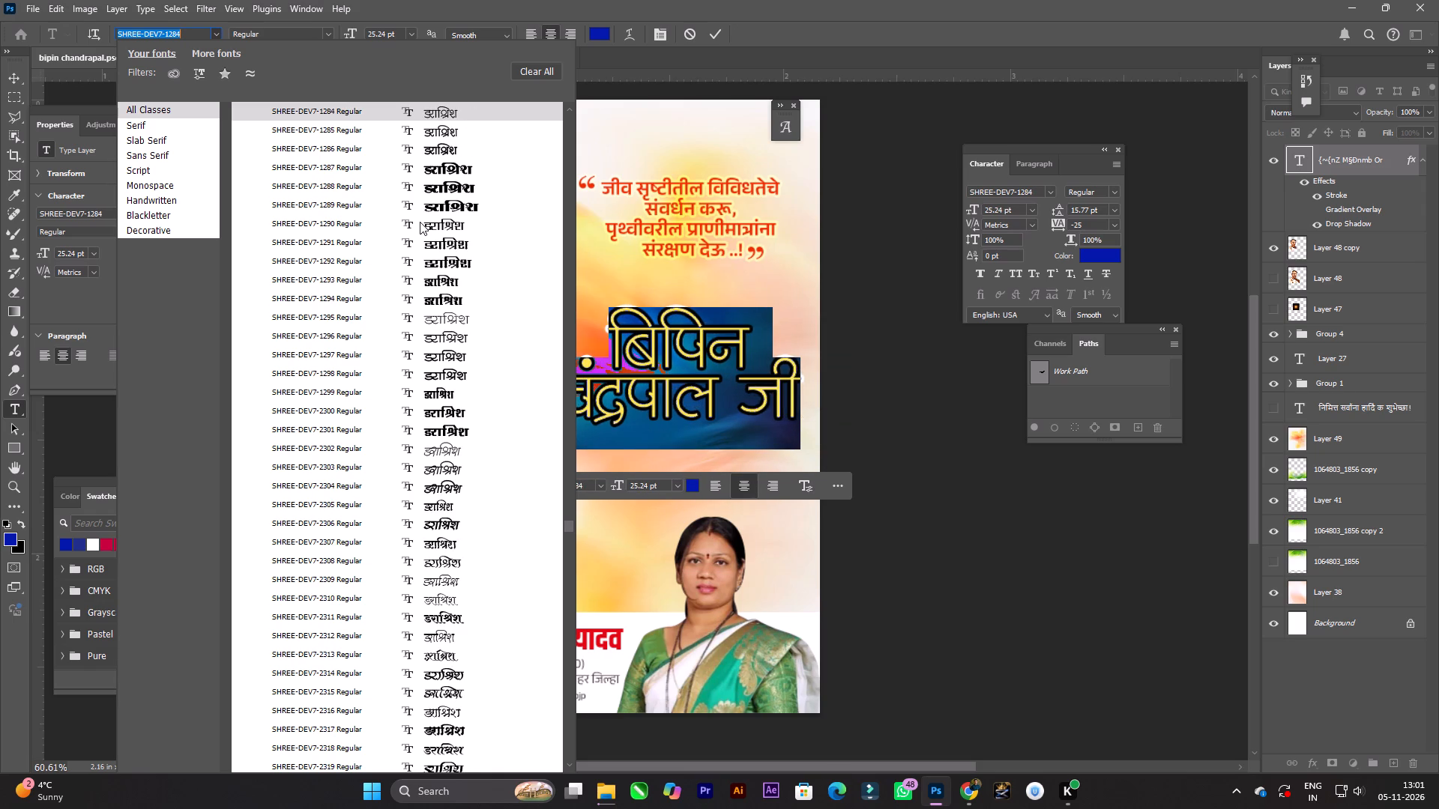
key("Up")
key("Down")
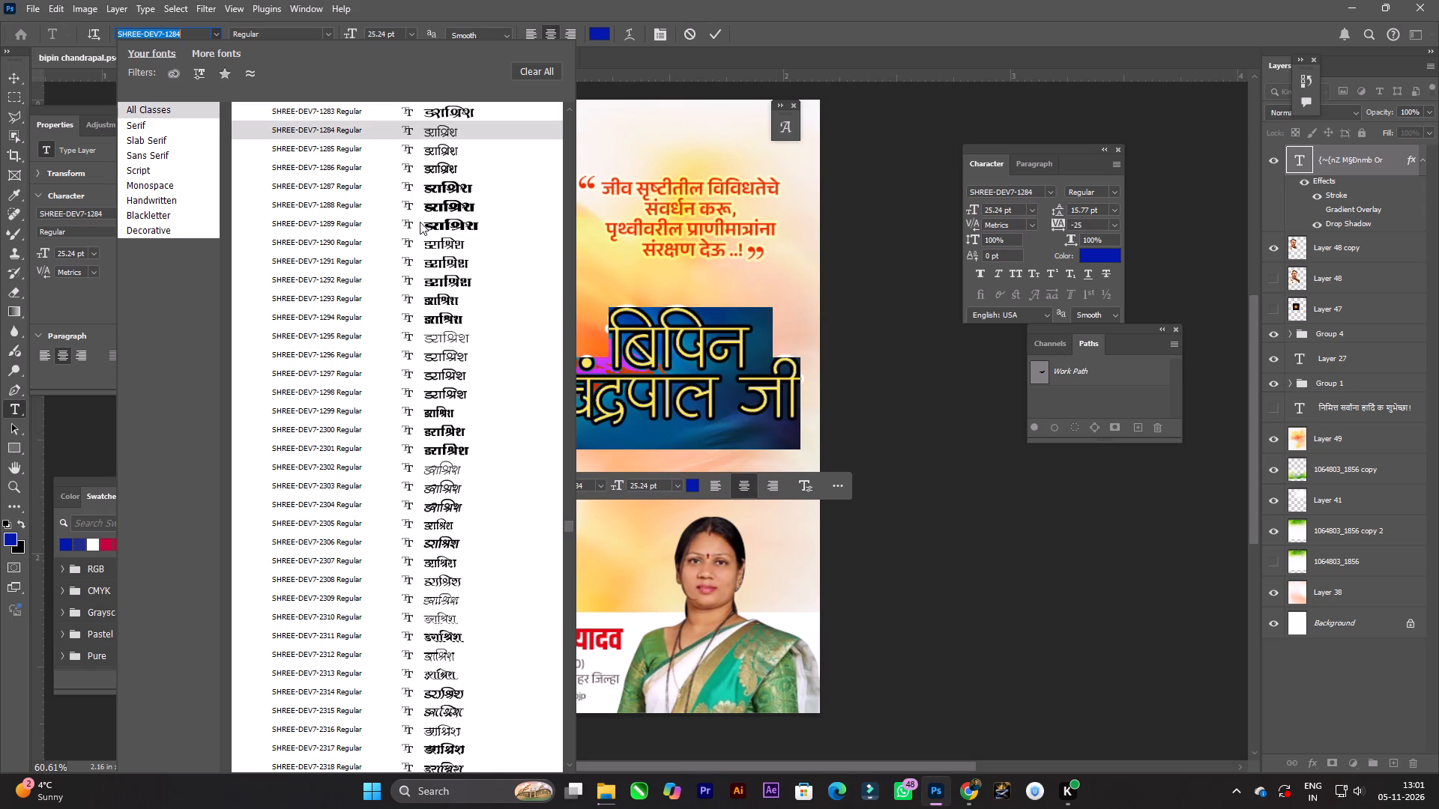
key("Up")
key("Up")
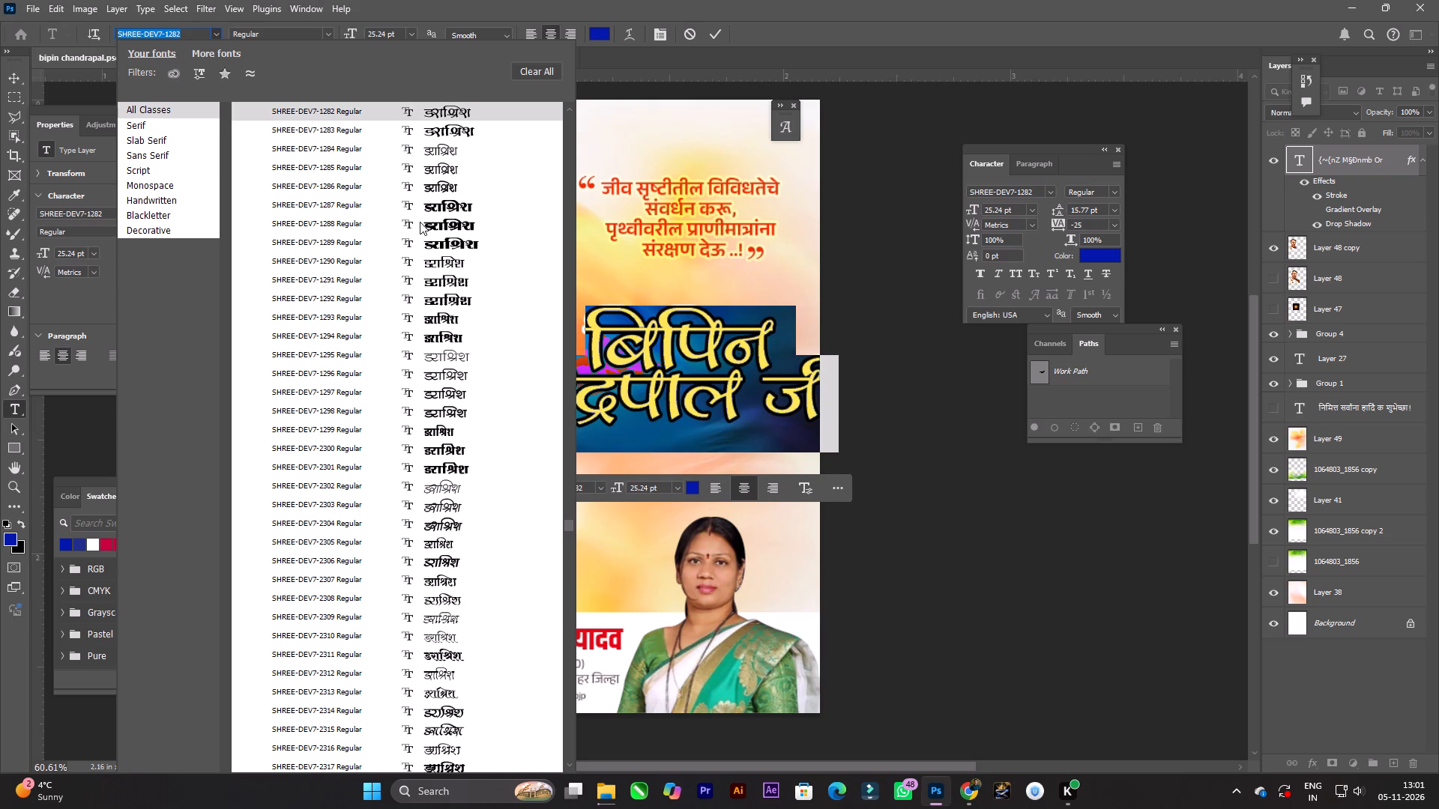
key("Up")
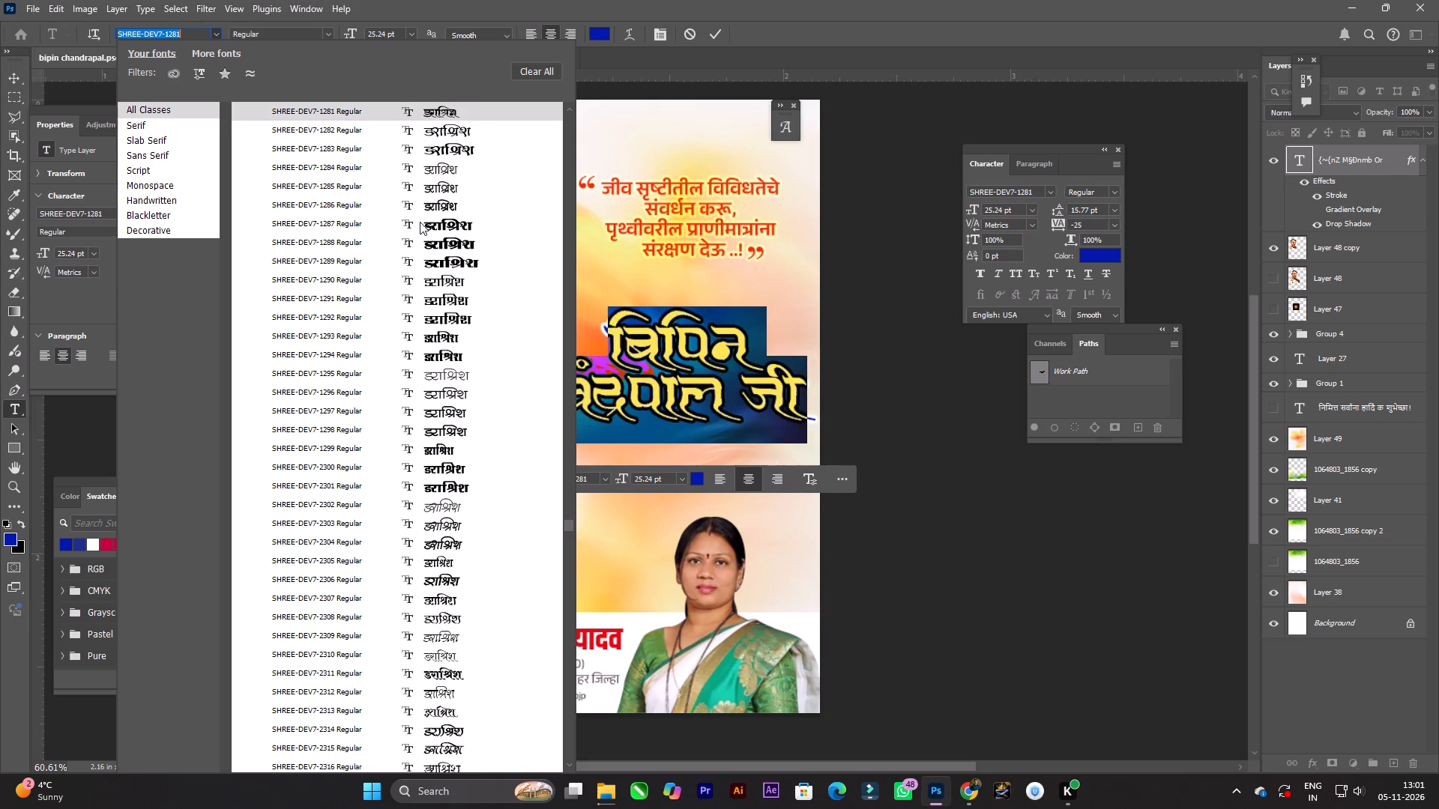
Compare the SHREE-DEV7 fonts from 1280 back to 1265 on the name heading.
key("Up")
key("Up")
key("Up")
key("Up")
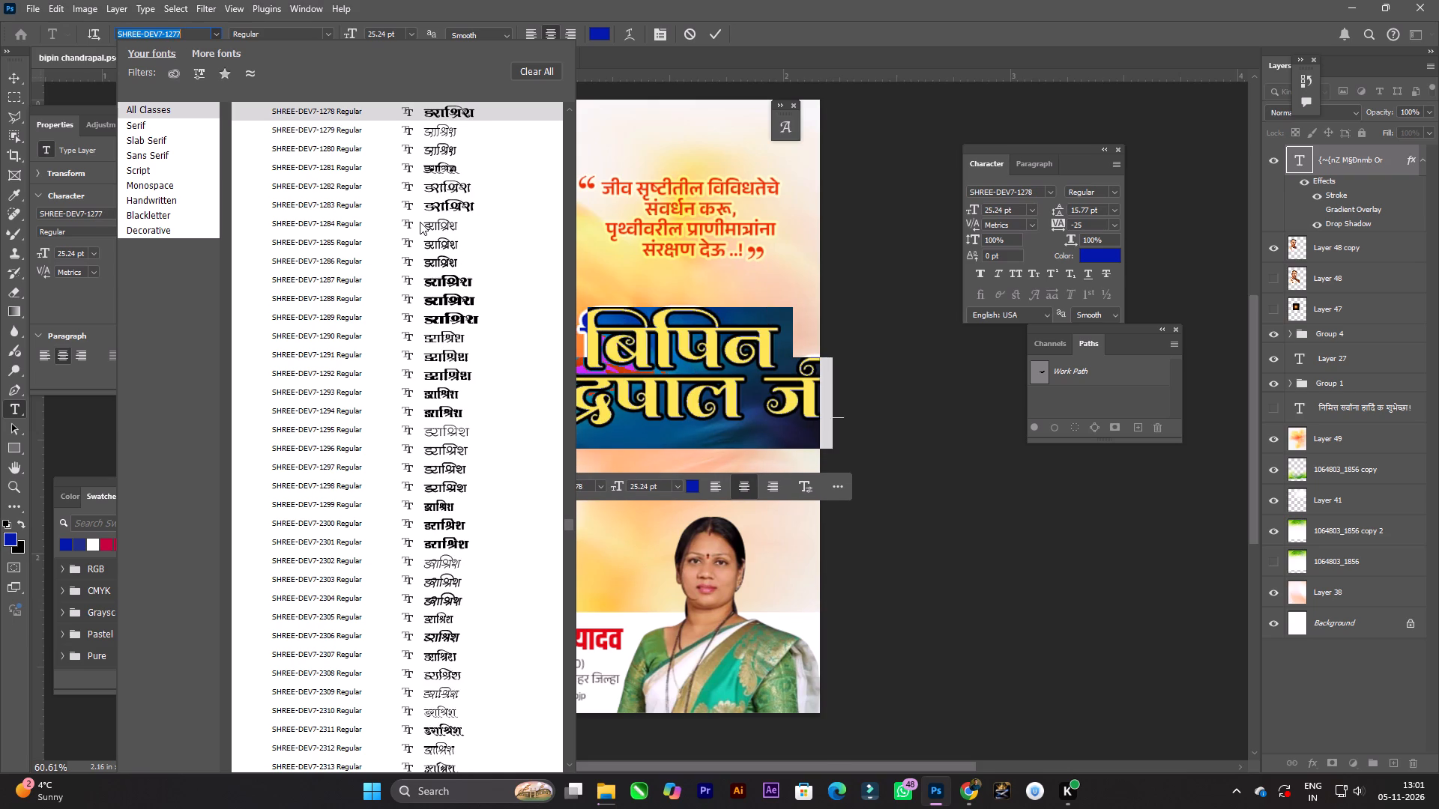
key("Down")
key("Up")
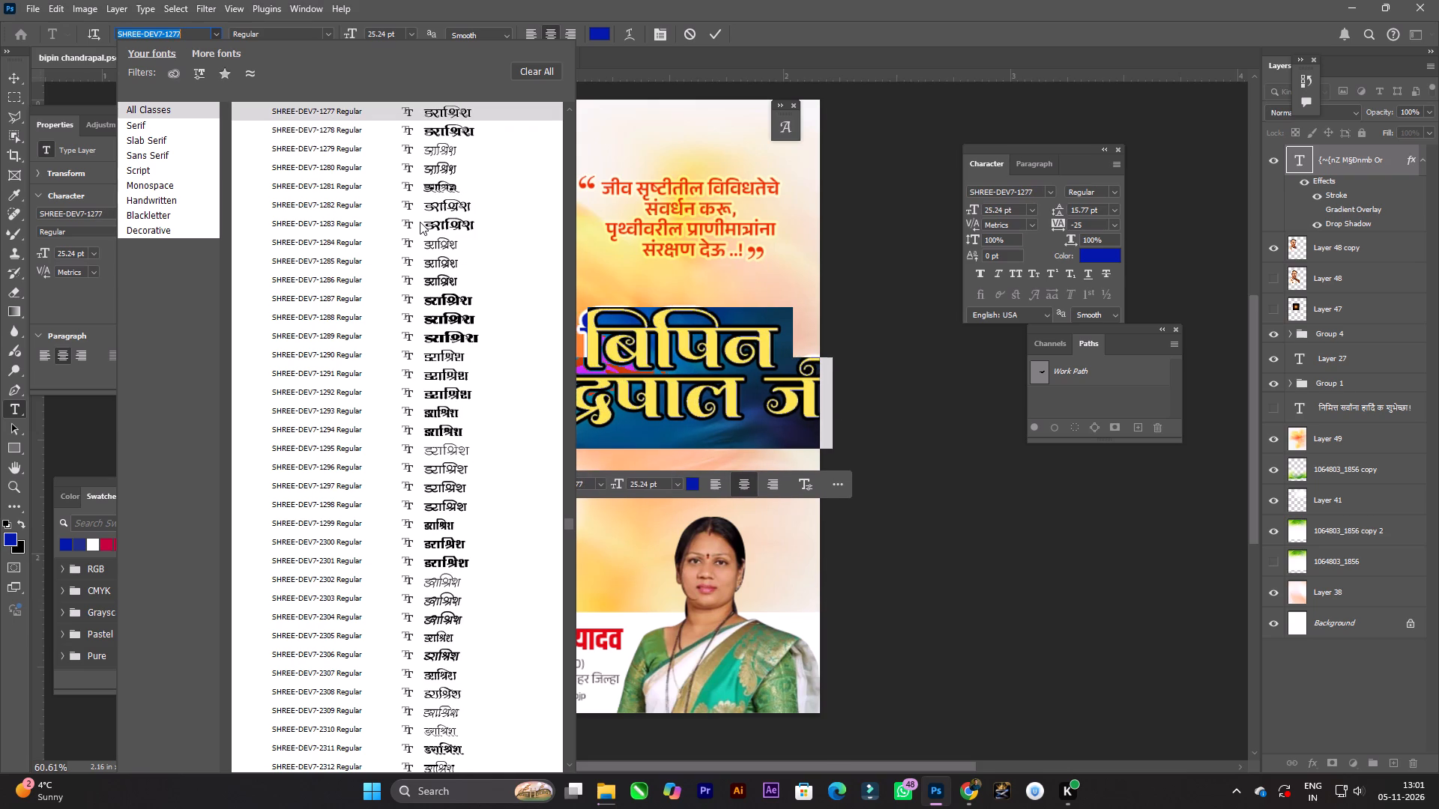
key("Up")
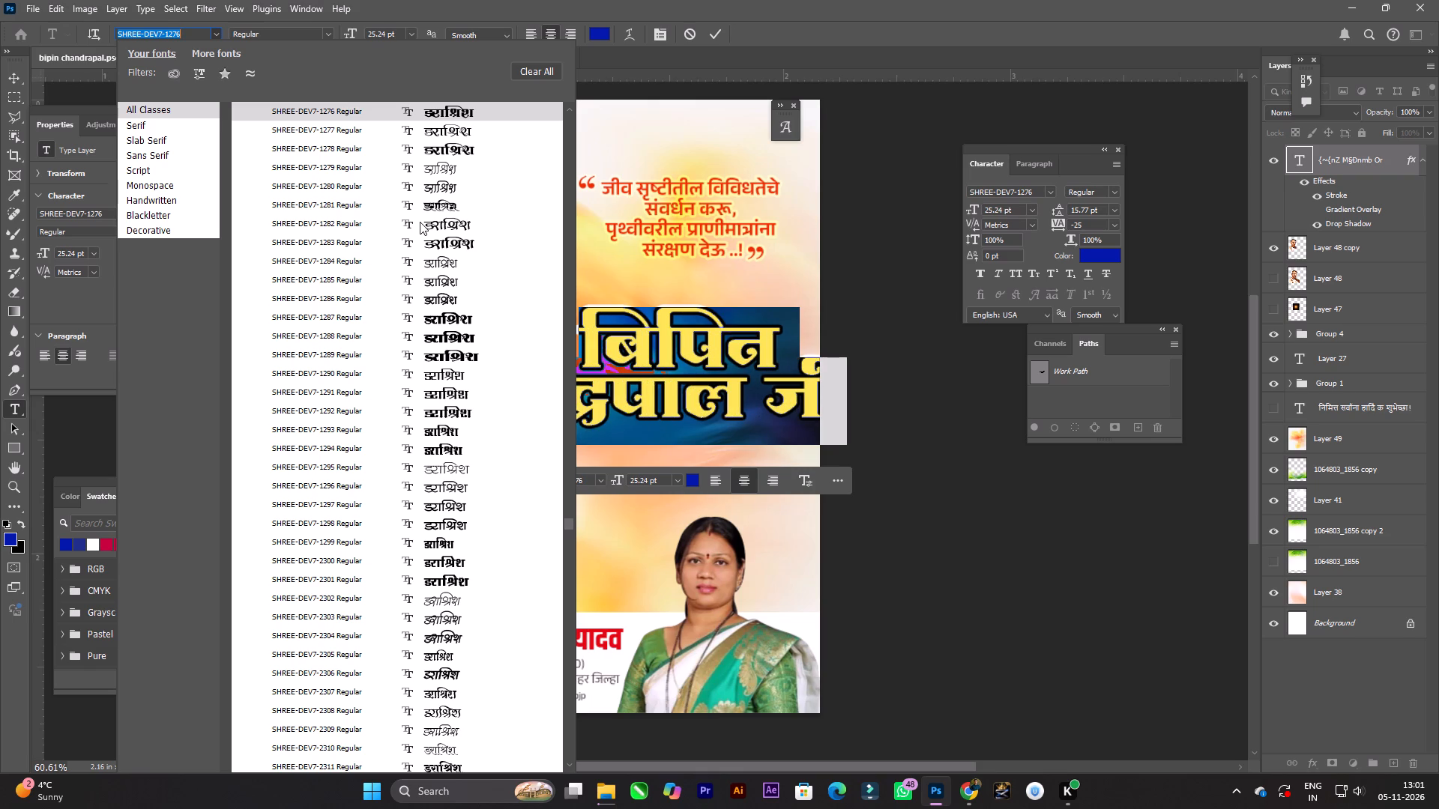
key("Up")
key("Up")
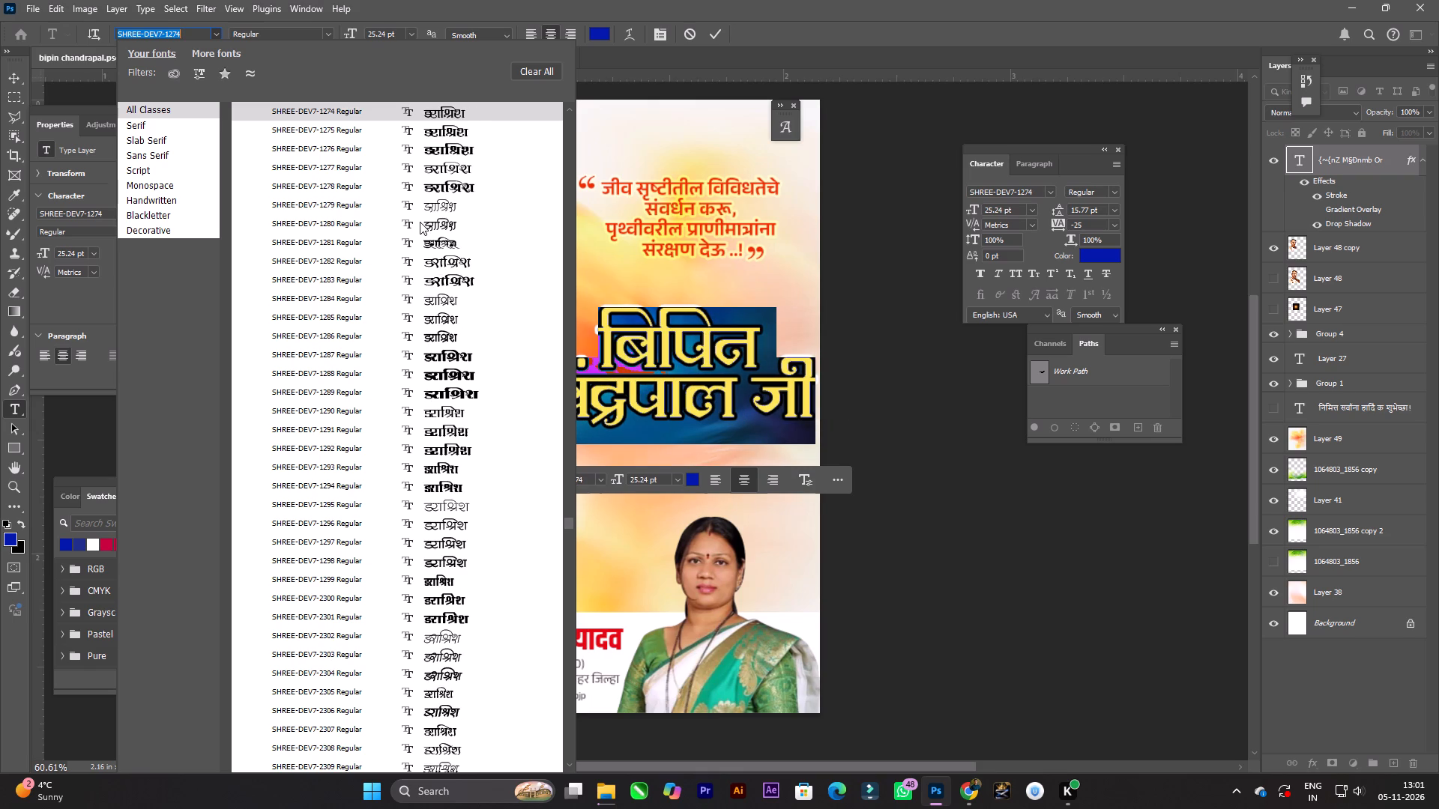
key("Up")
key("Up")
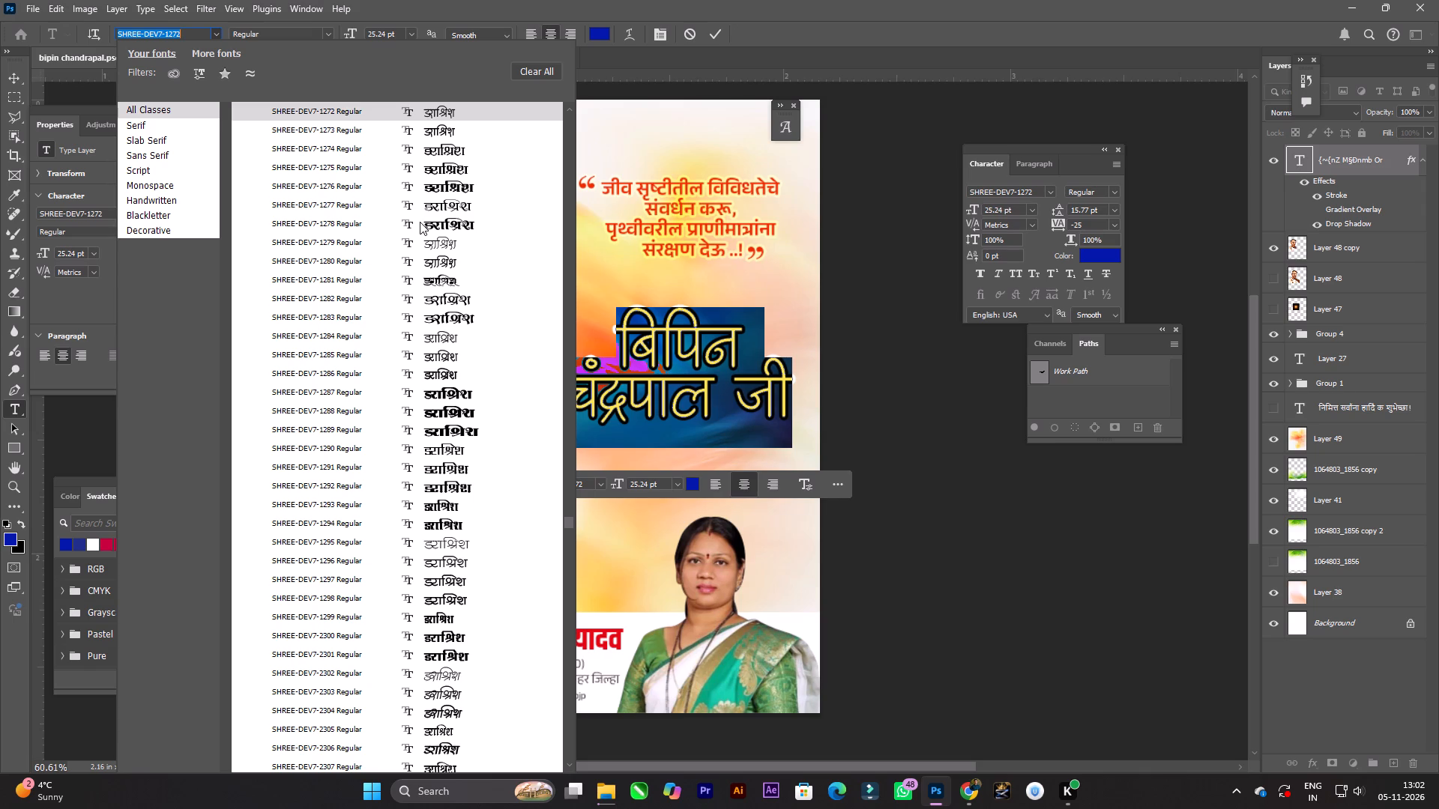
key("Up")
key("Up")
key("Up")
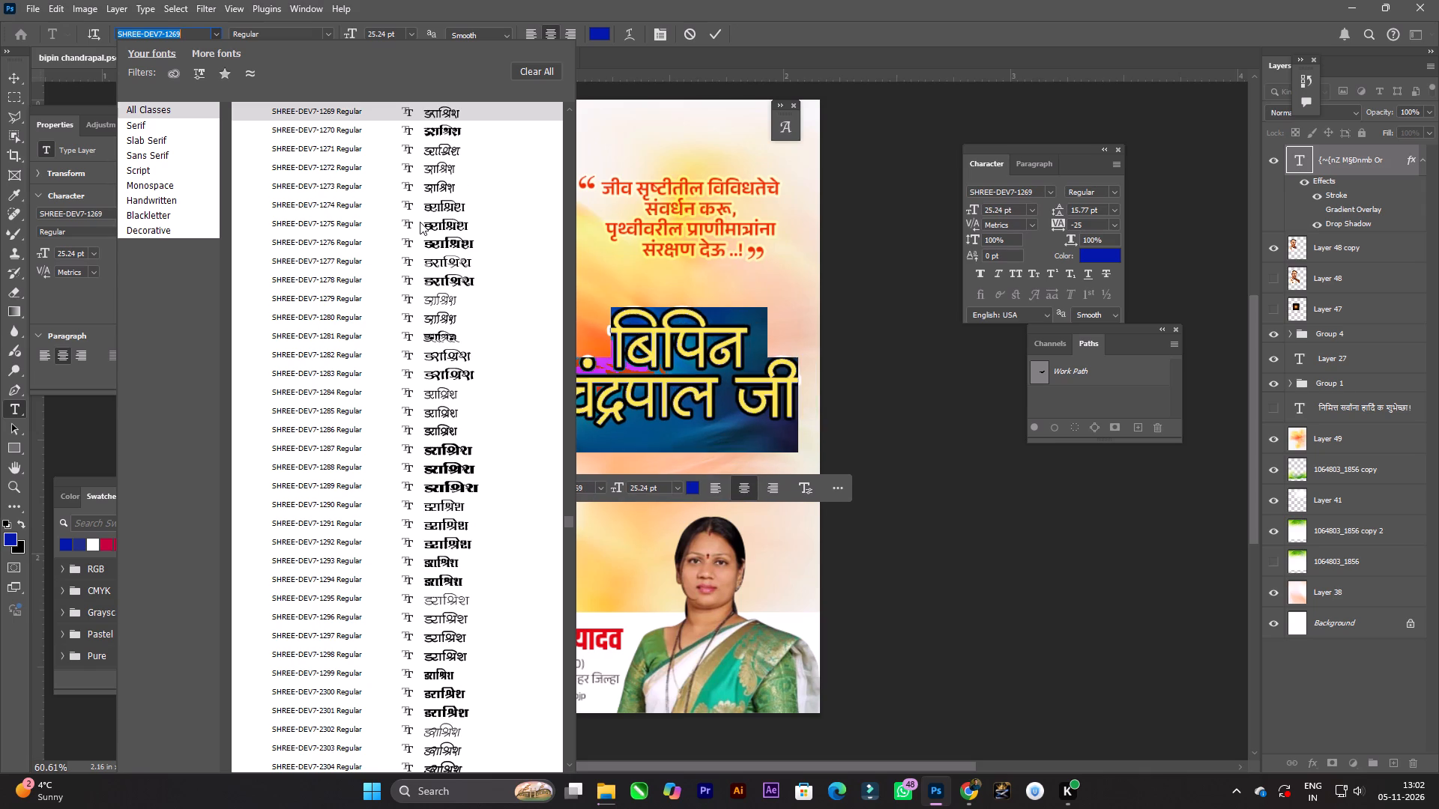
key("Up")
key("Up")
key("Up")
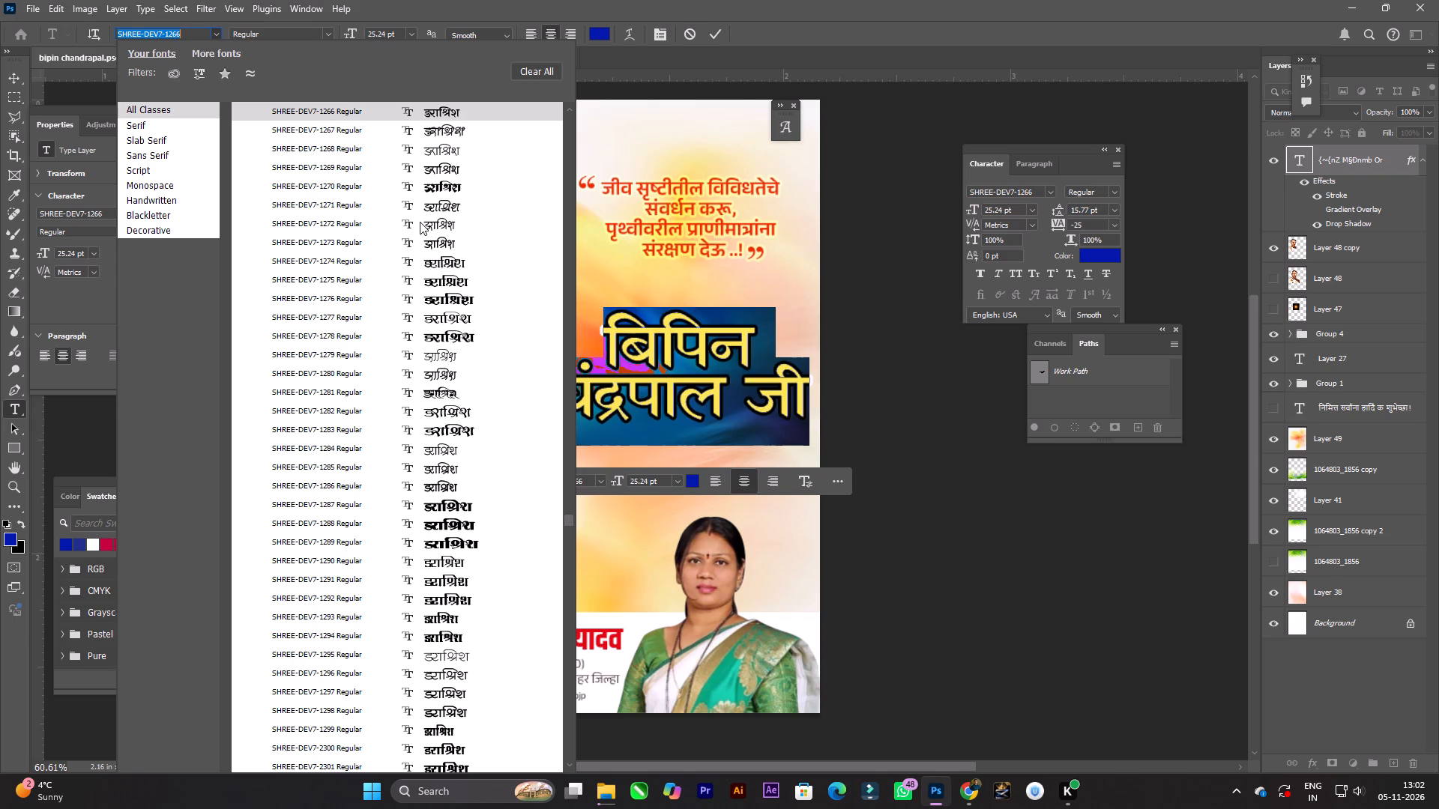
key("Up")
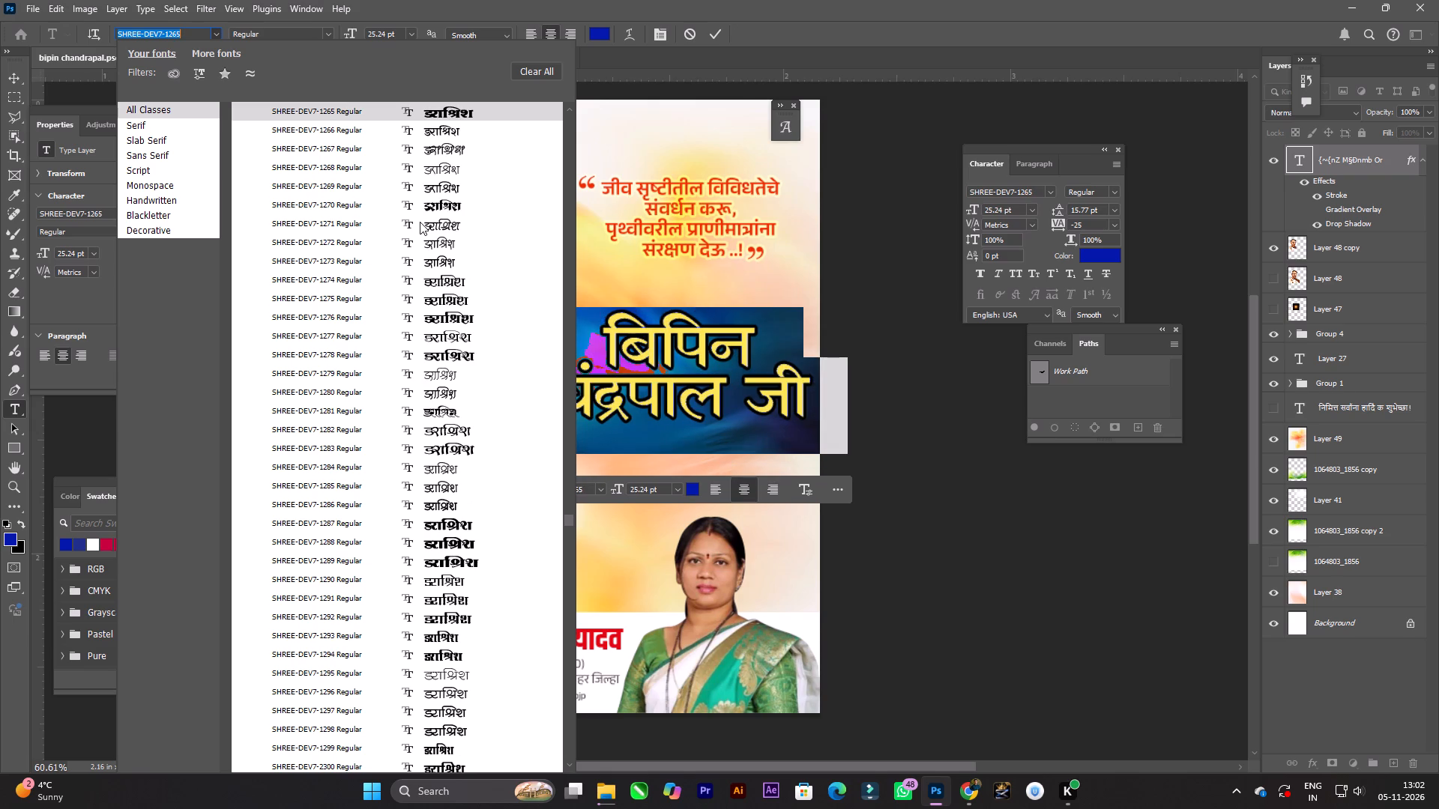
key("Down")
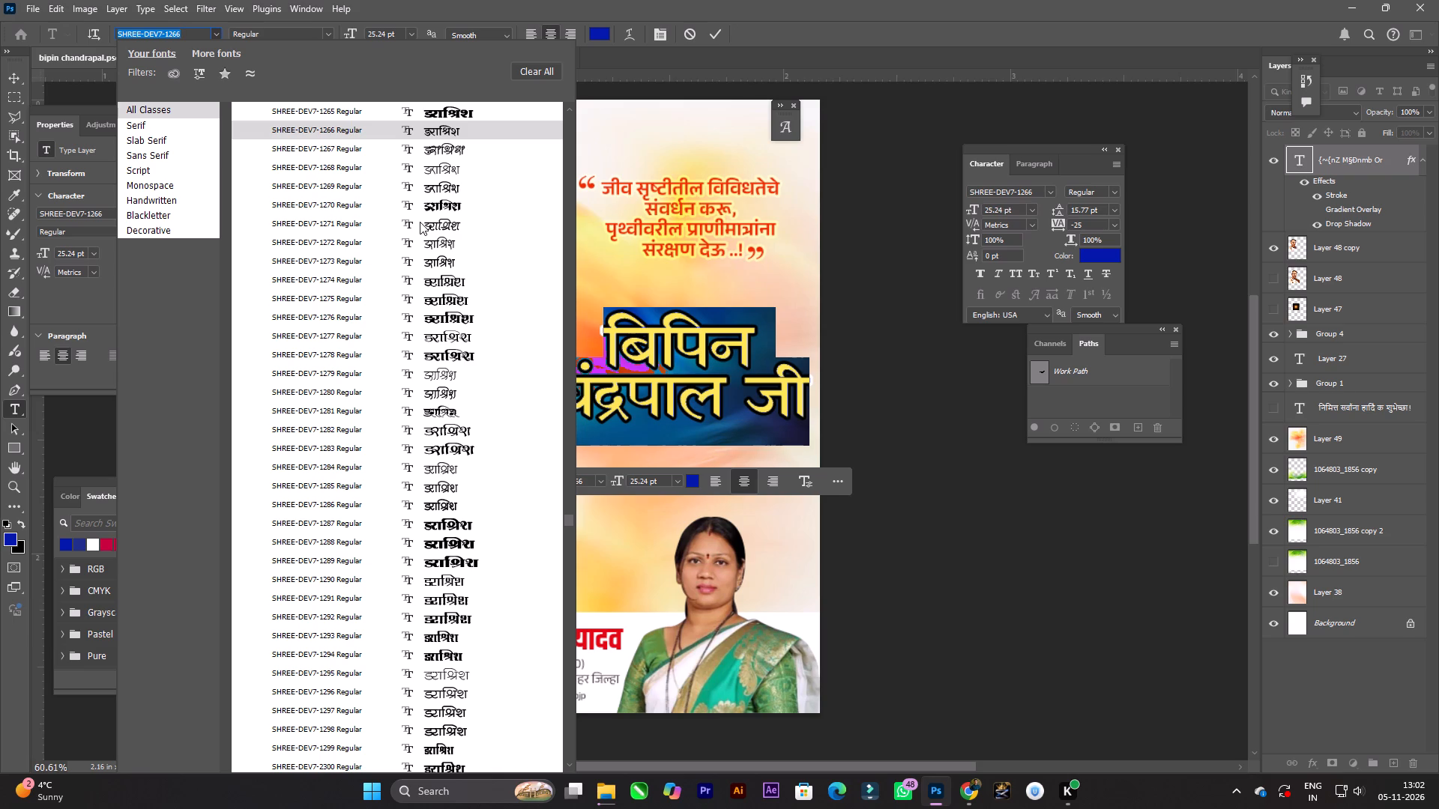
key("Up")
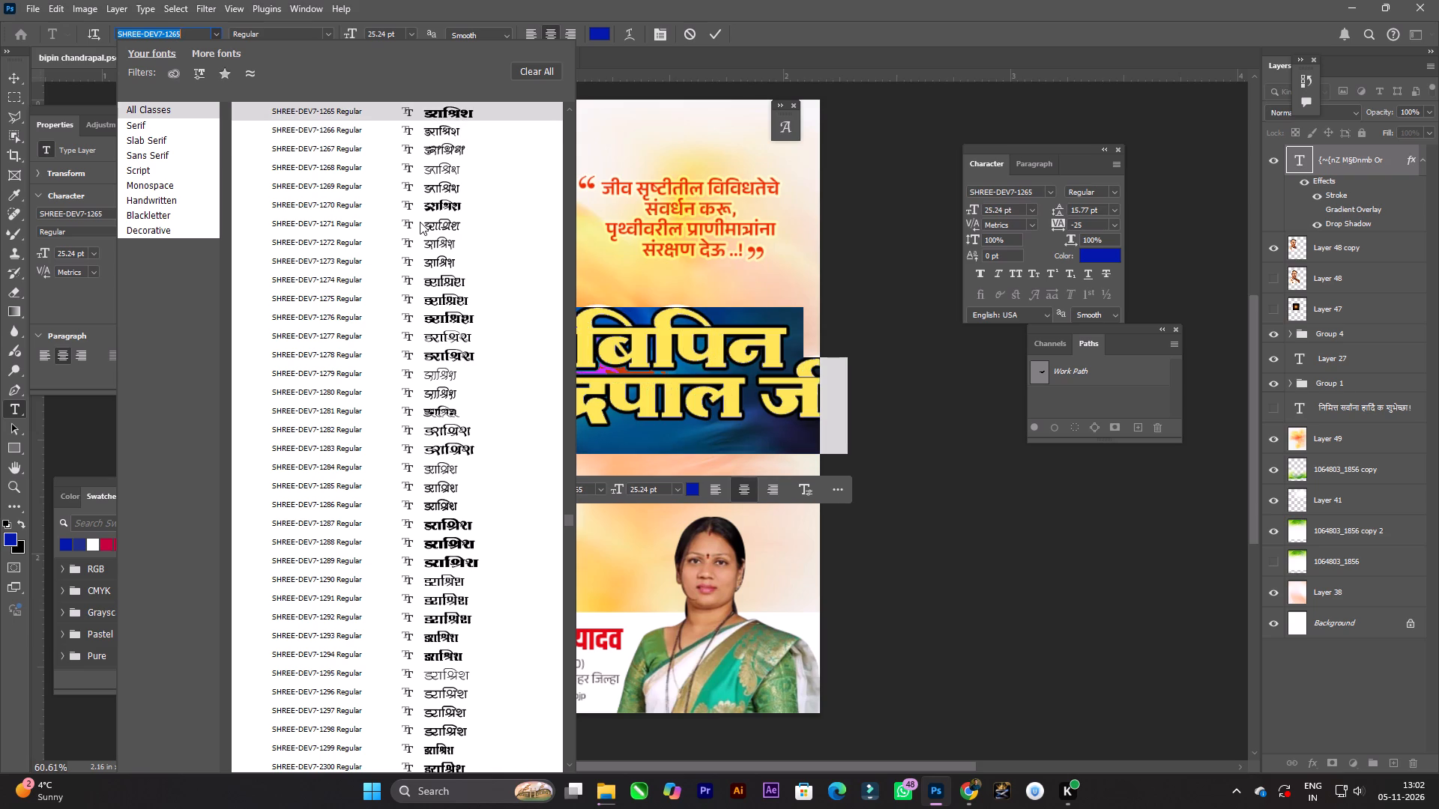
Compare the SHREE-DEV7 fonts from 1264 back to 1252 on the name heading.
key("Up")
key("Up")
key("Up")
key("Up")
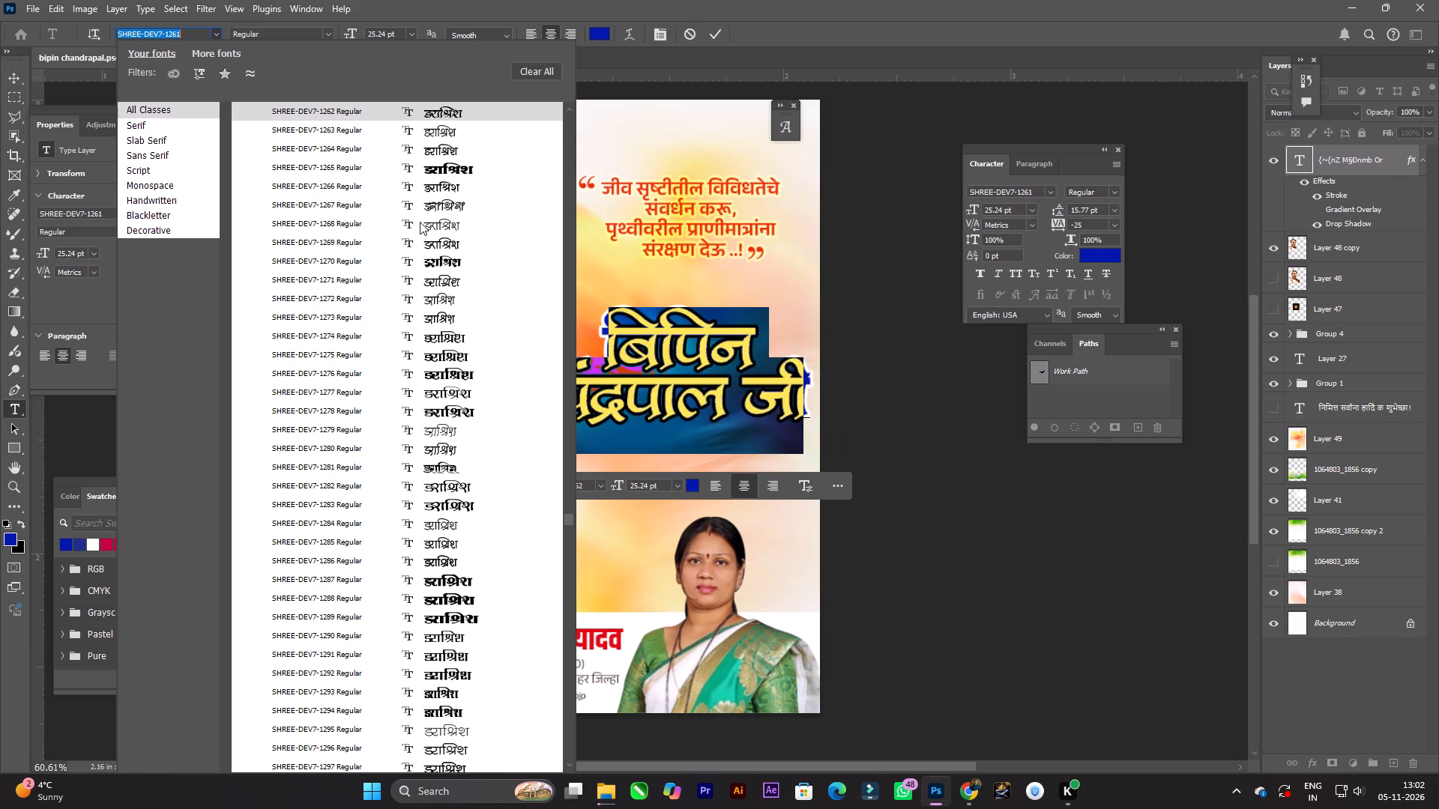
key("Up")
key("Up")
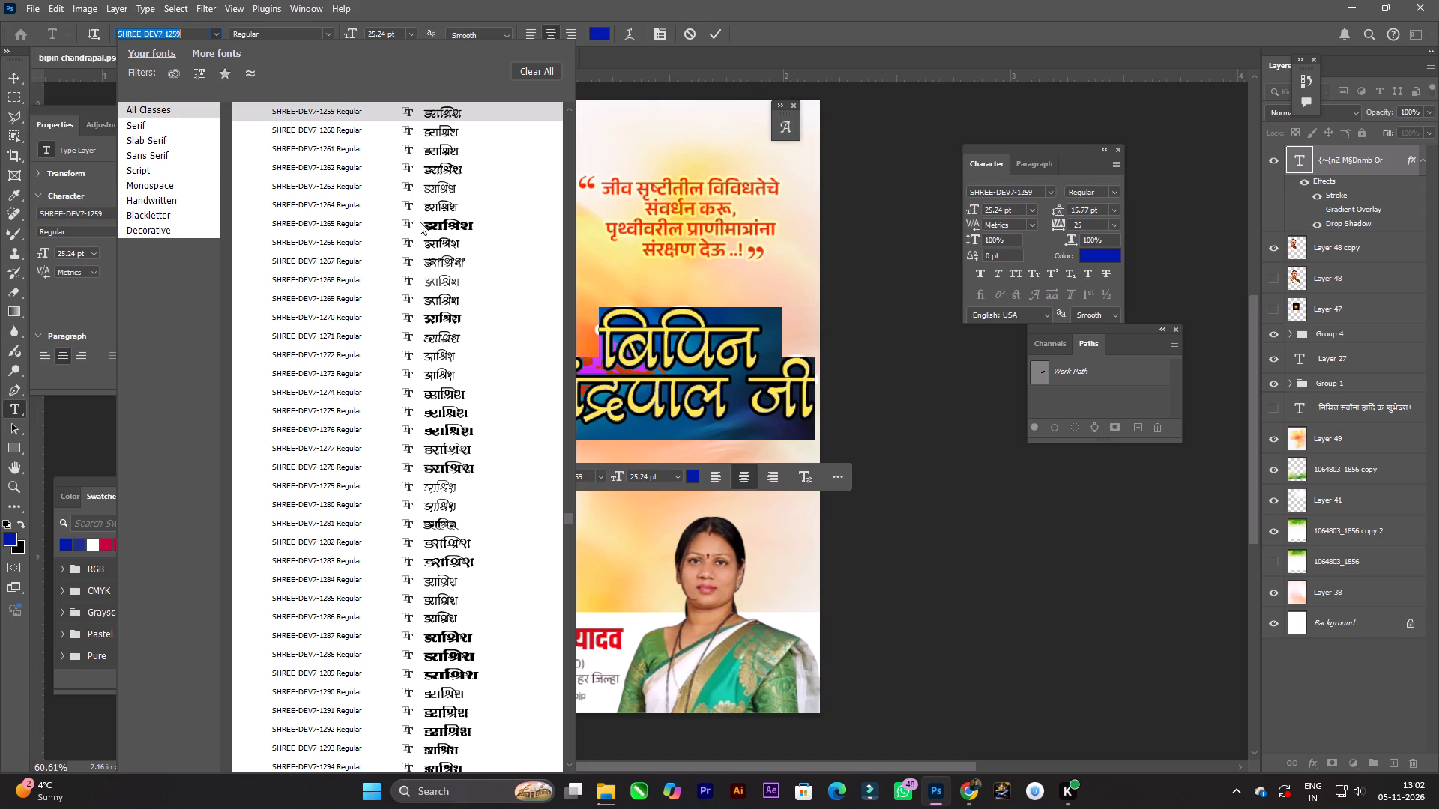
key("Up")
key("Up")
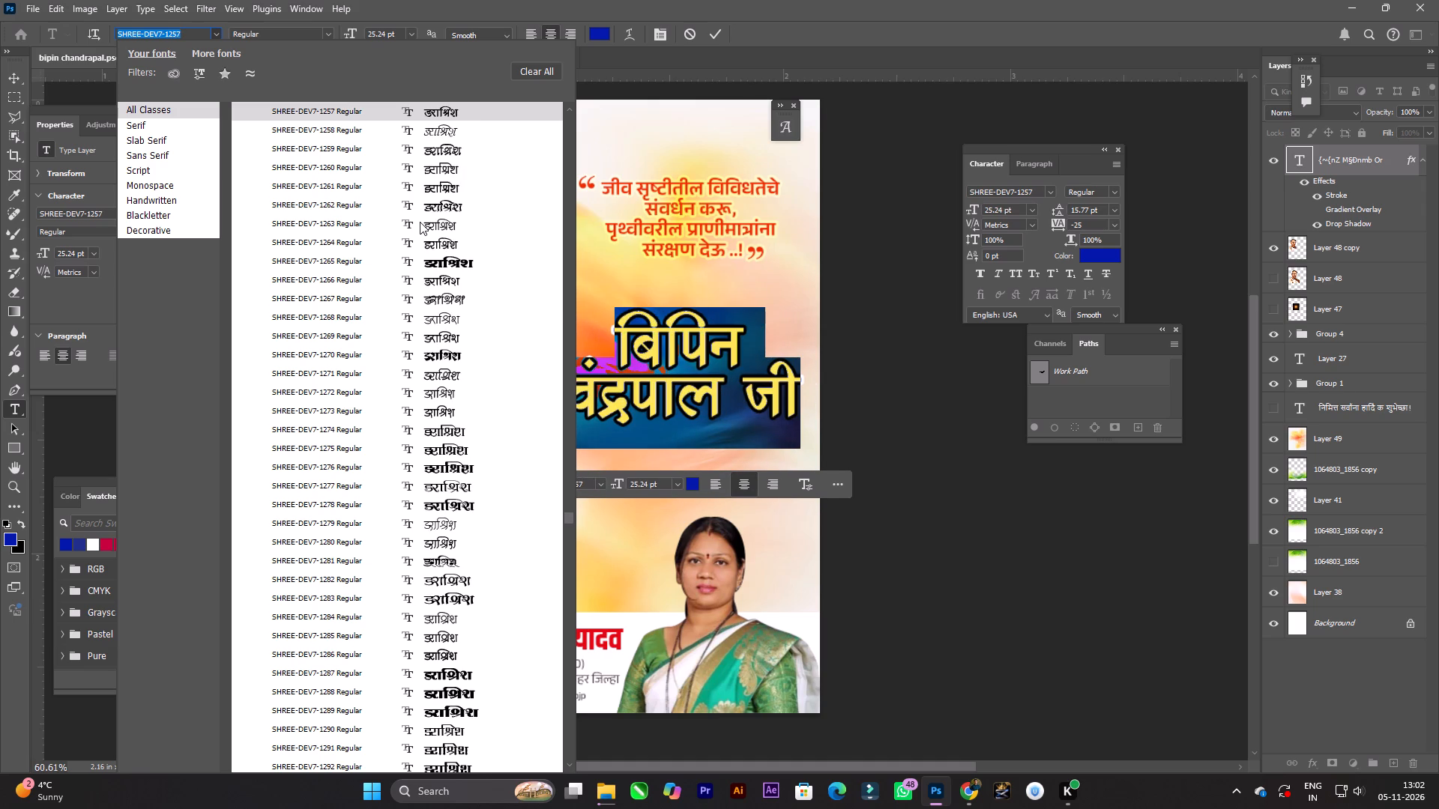
key("Up")
key("Up")
key("Up")
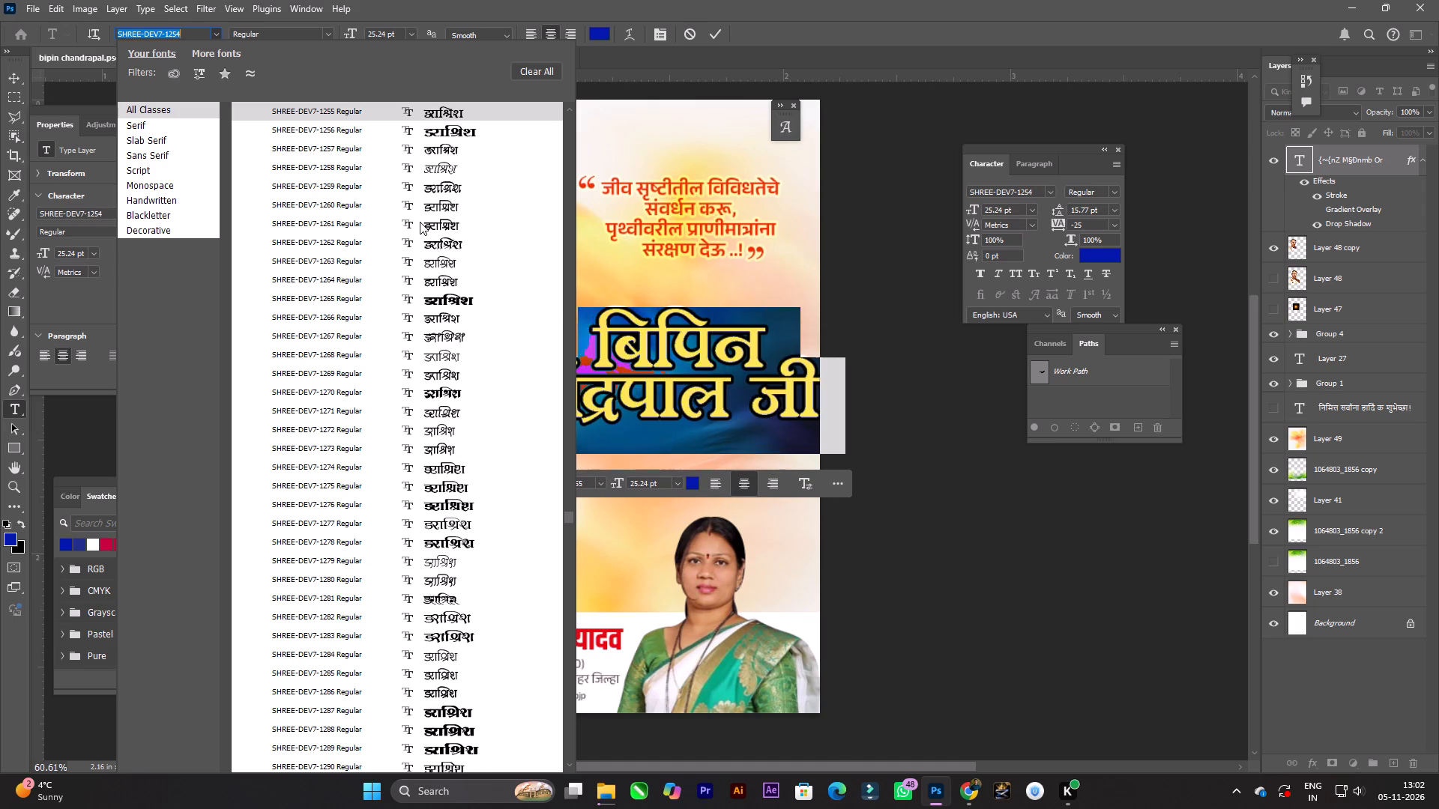
key("Up")
key("Up")
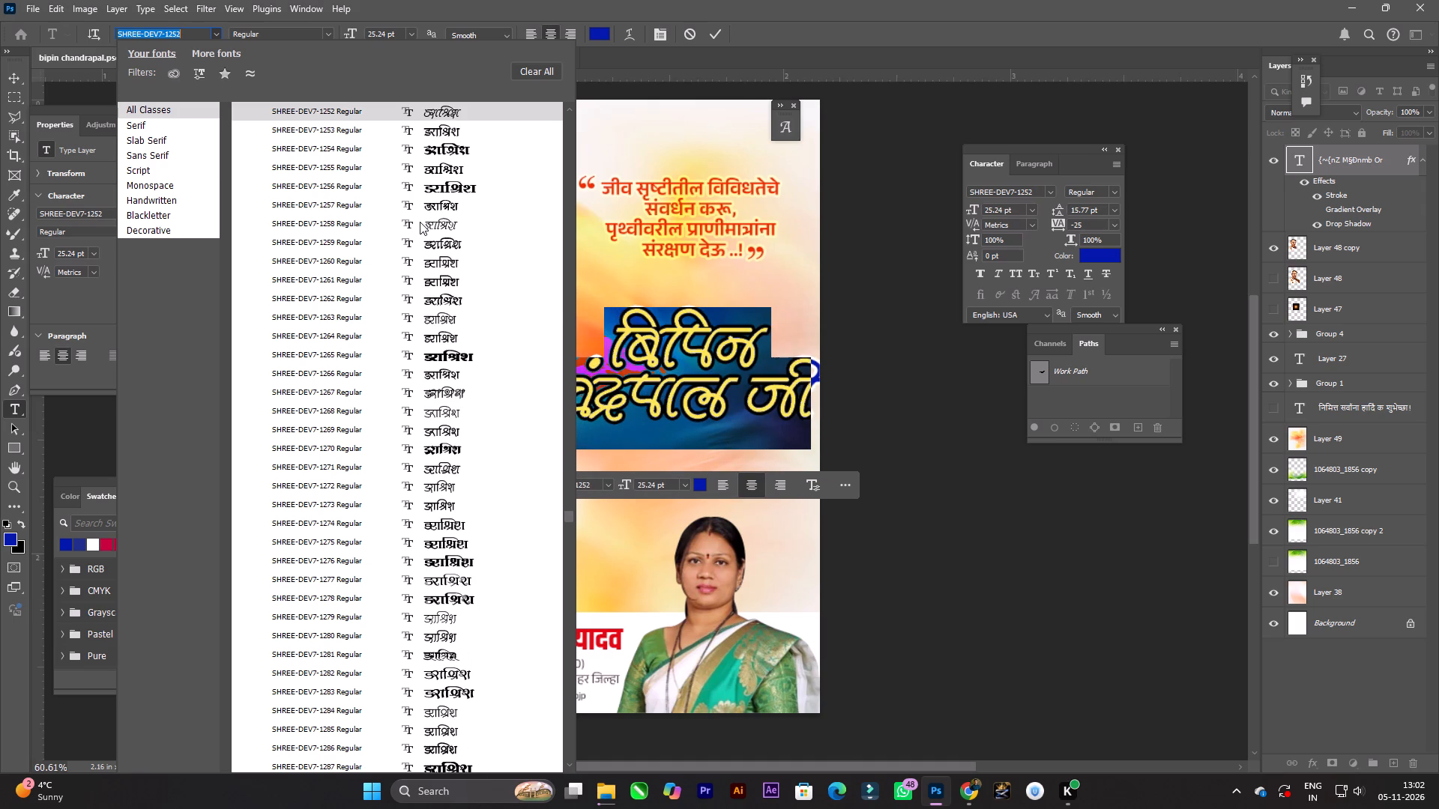
Compare the SHREE-DEV7 fonts from 1251 back to 1240 on the name heading.
key("Up")
key("Up")
key("Up")
key("Up")
key("Up")
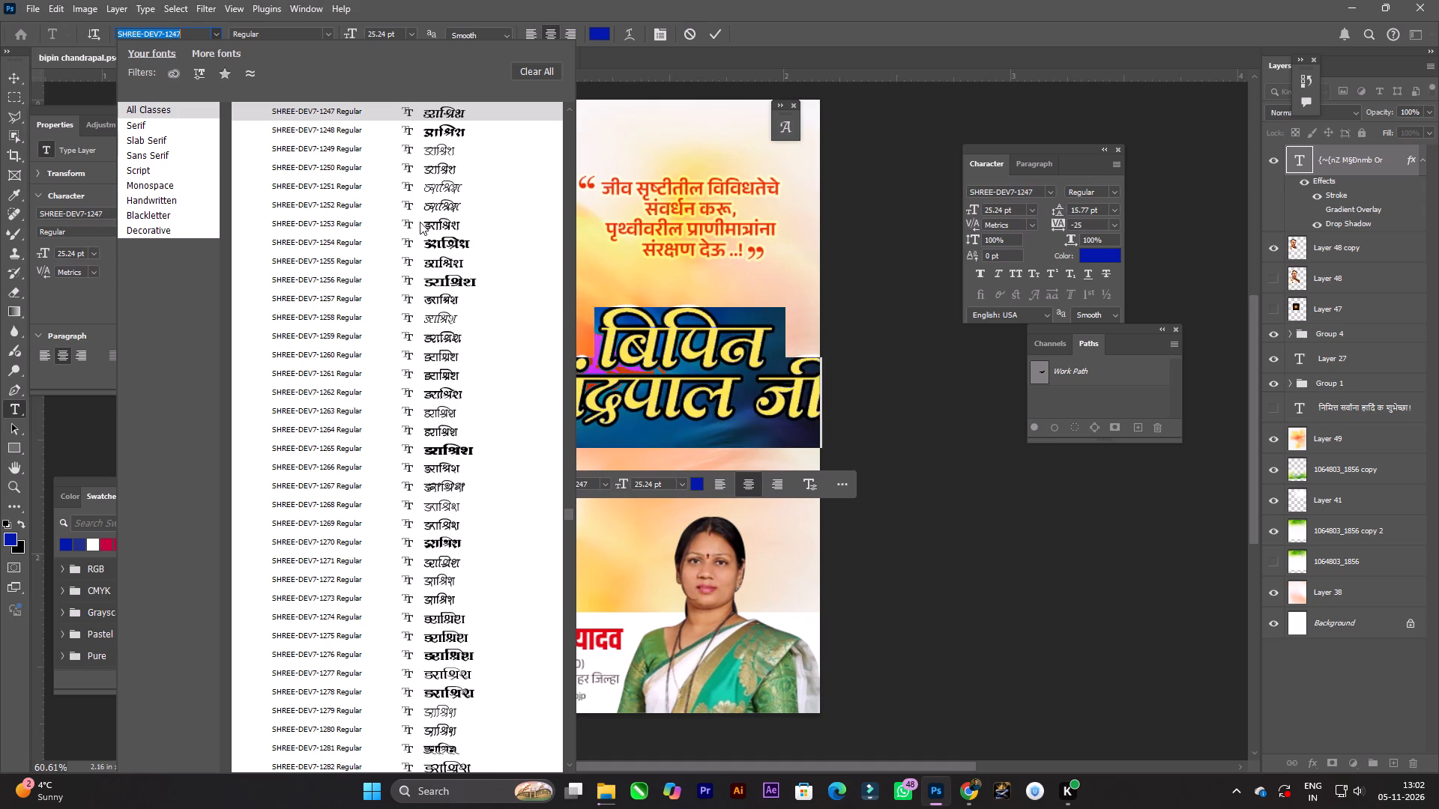
key("Up")
key("Up")
key("Up")
key("Up")
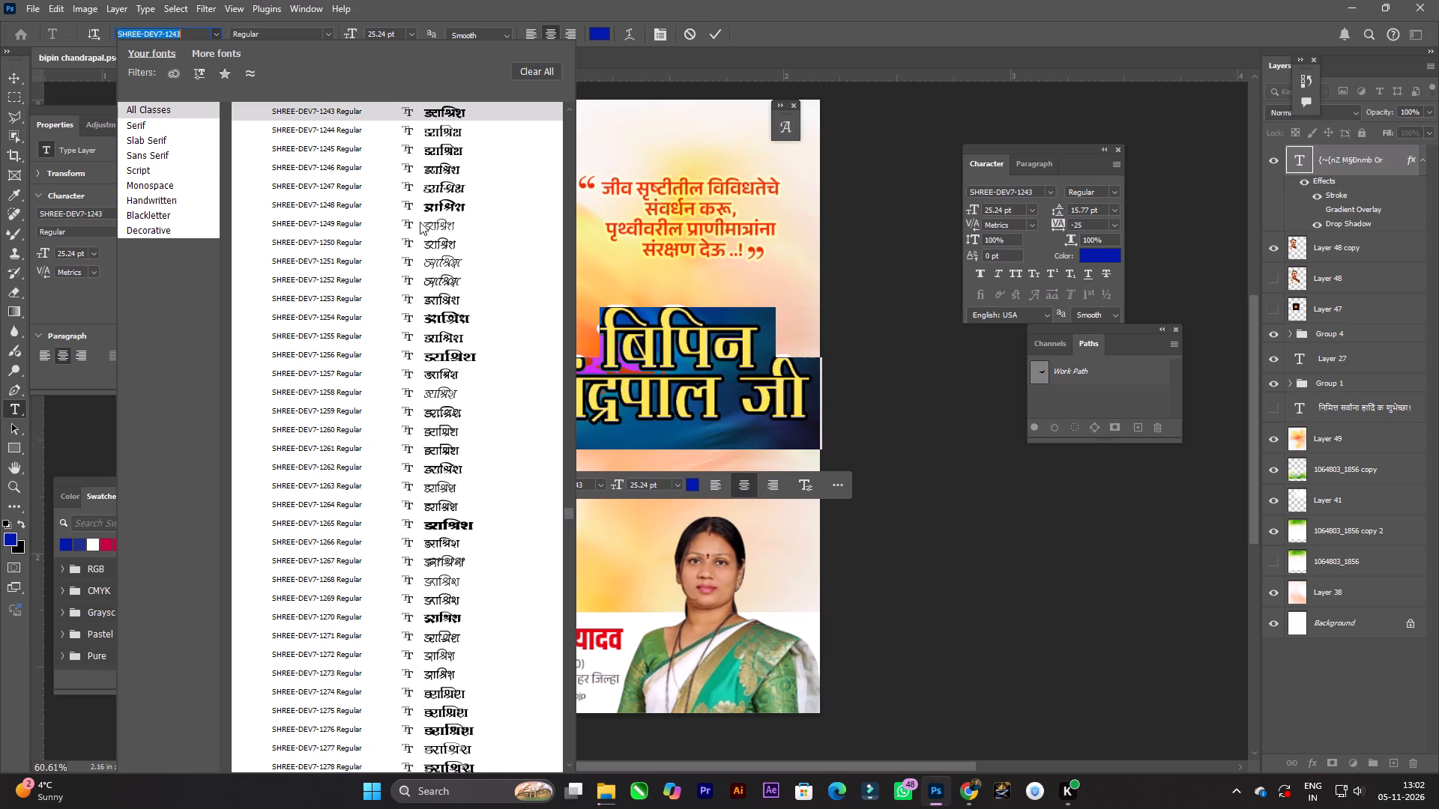
key("Up")
key("Up")
key("Up")
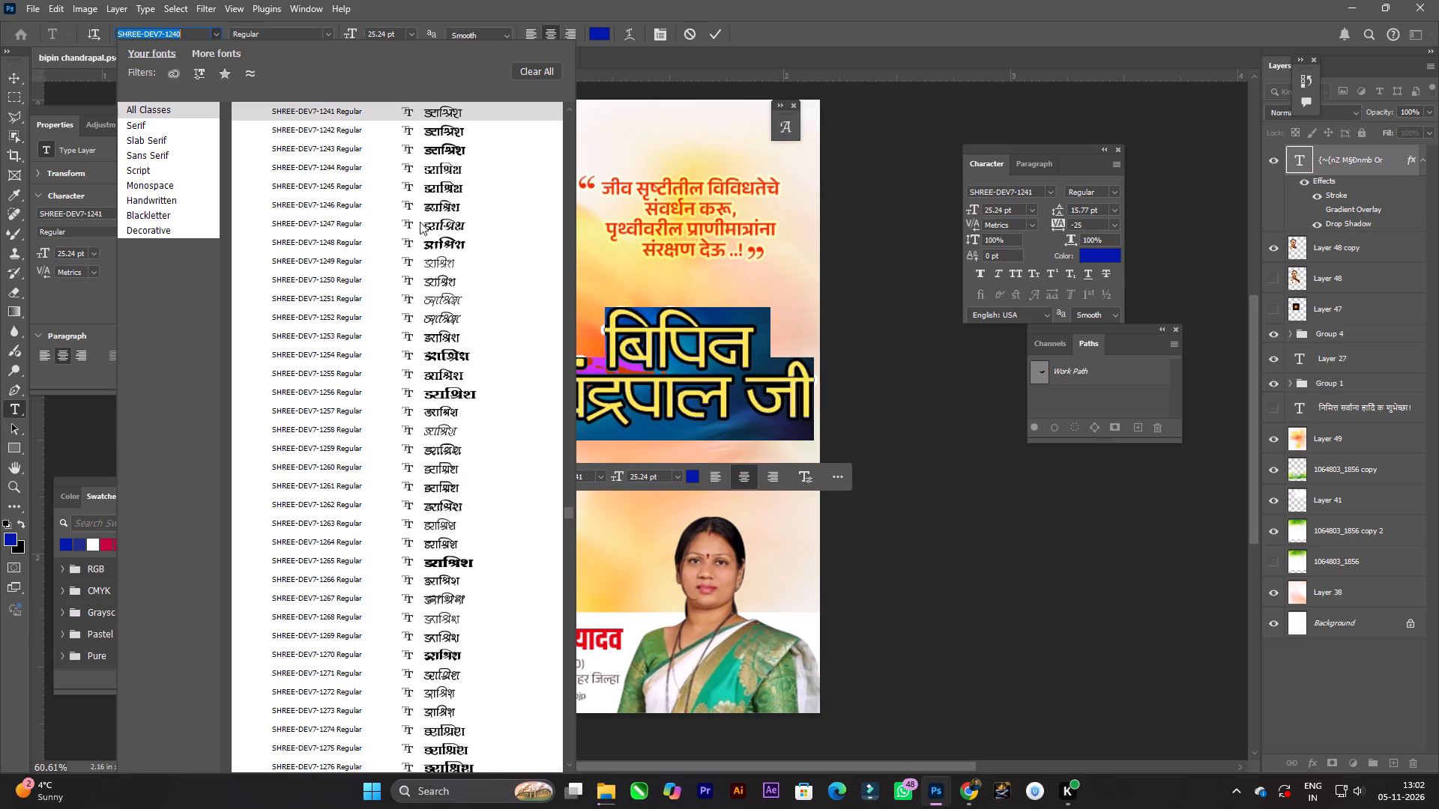
Compare the SHREE-DEV7 fonts from 1239 back to 1226 on the name heading.
key("Up")
key("Up")
key("Up")
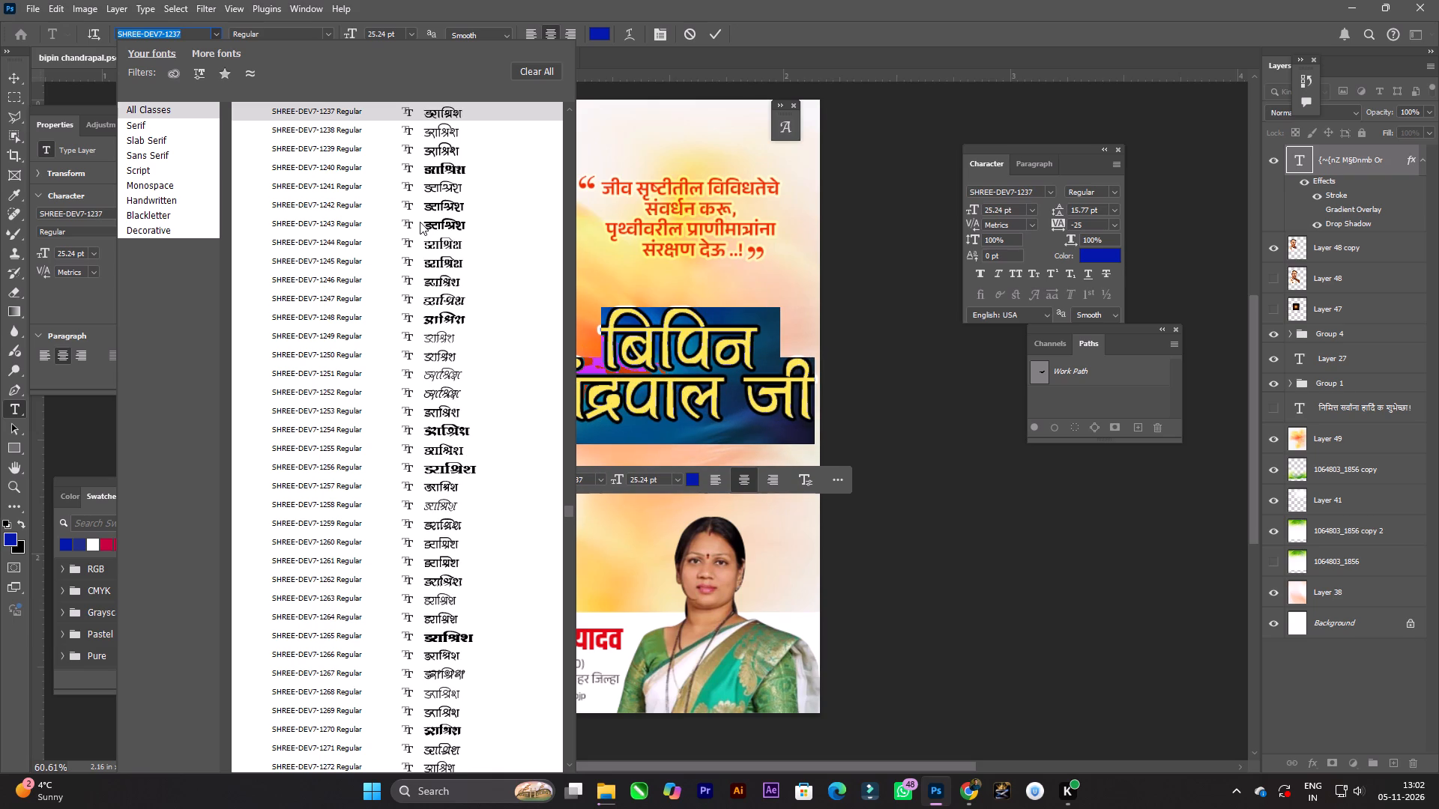
key("Up")
key("Up")
key("Up")
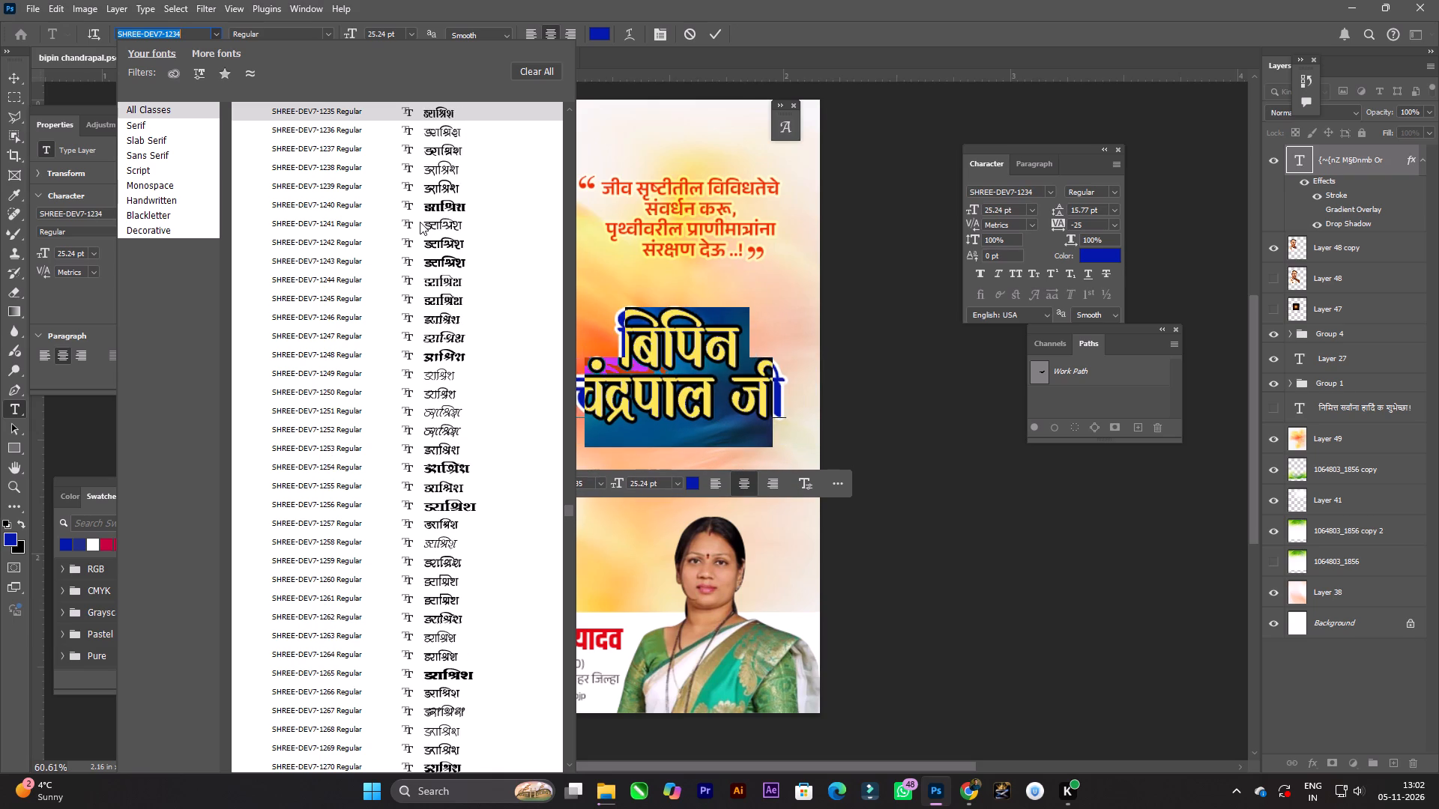
key("Up")
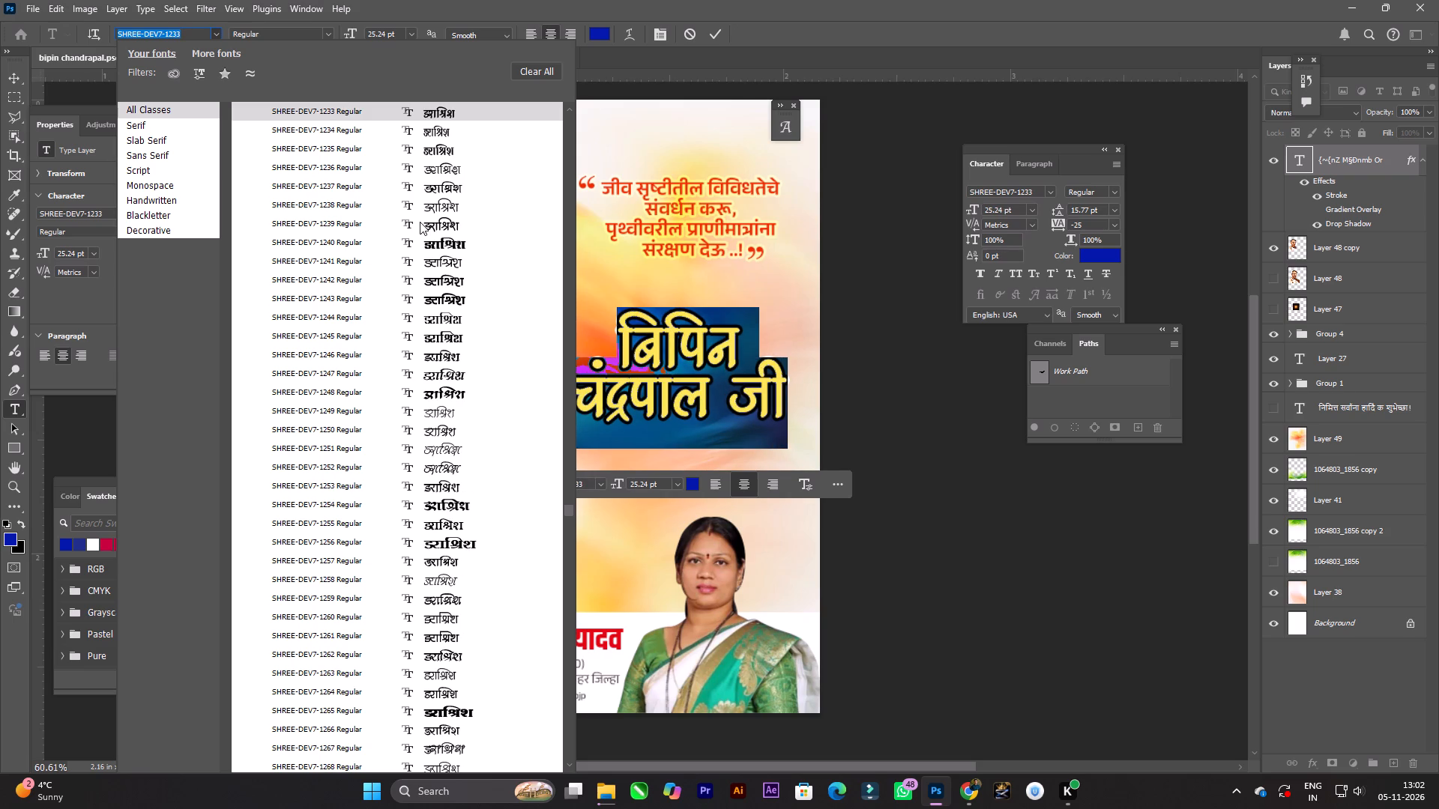
key("Up")
key("Up")
key("Up")
key("Up")
key("Up")
key("Up")
key("Up")
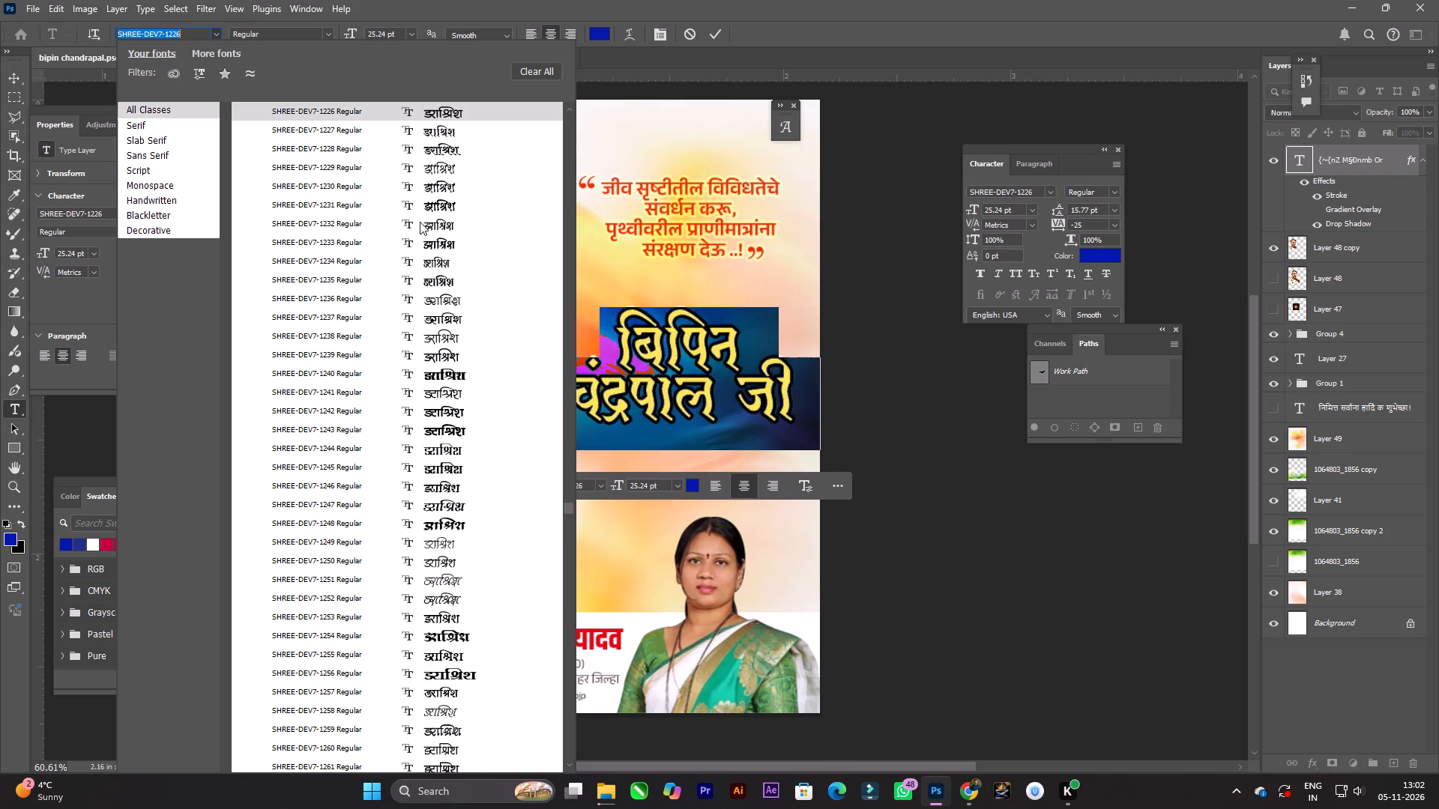
Compare the SHREE-DEV7 fonts from 1225 back to 1216 on the name heading.
key("Up")
key("Up")
key("Up")
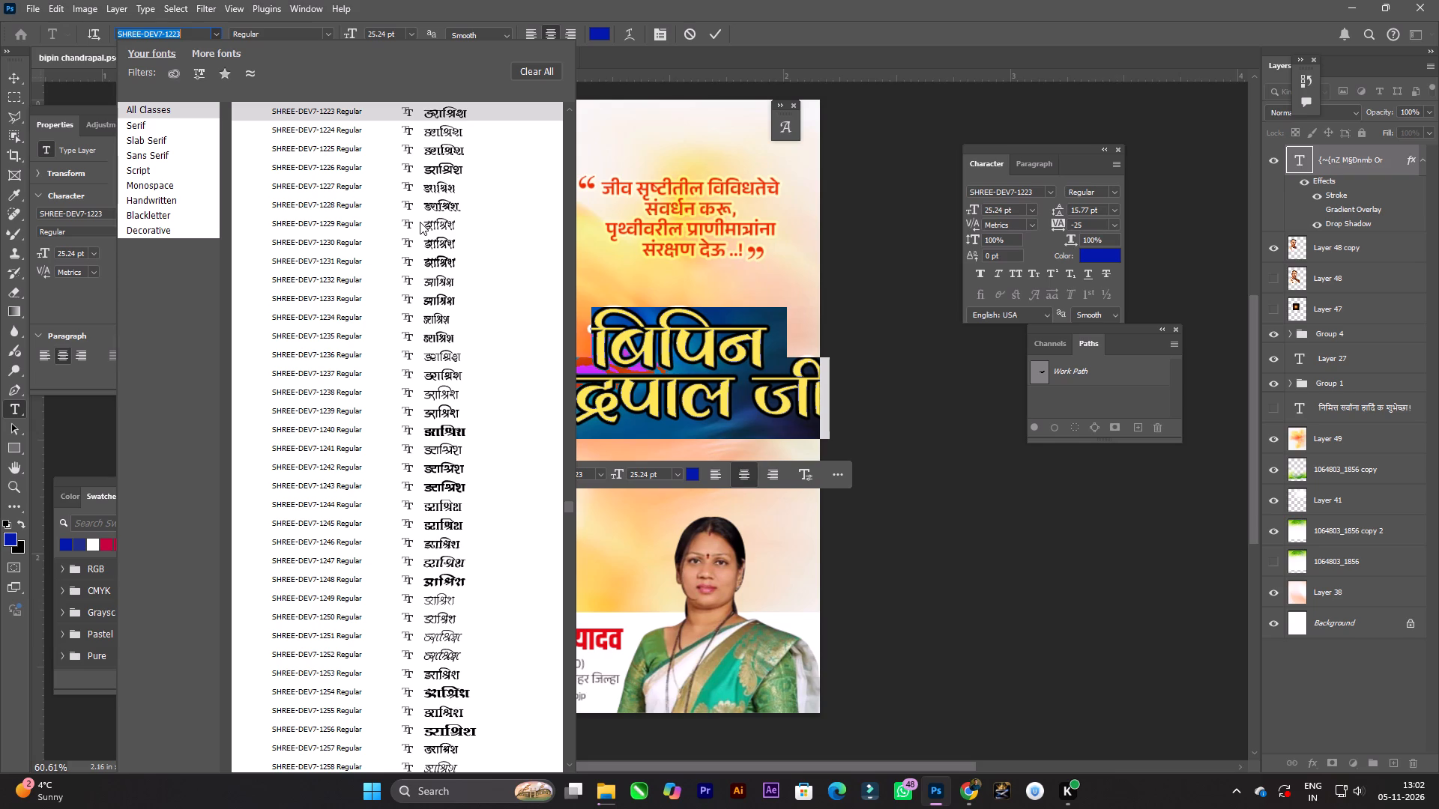
key("Up")
key("Up")
key("Up")
key("Up")
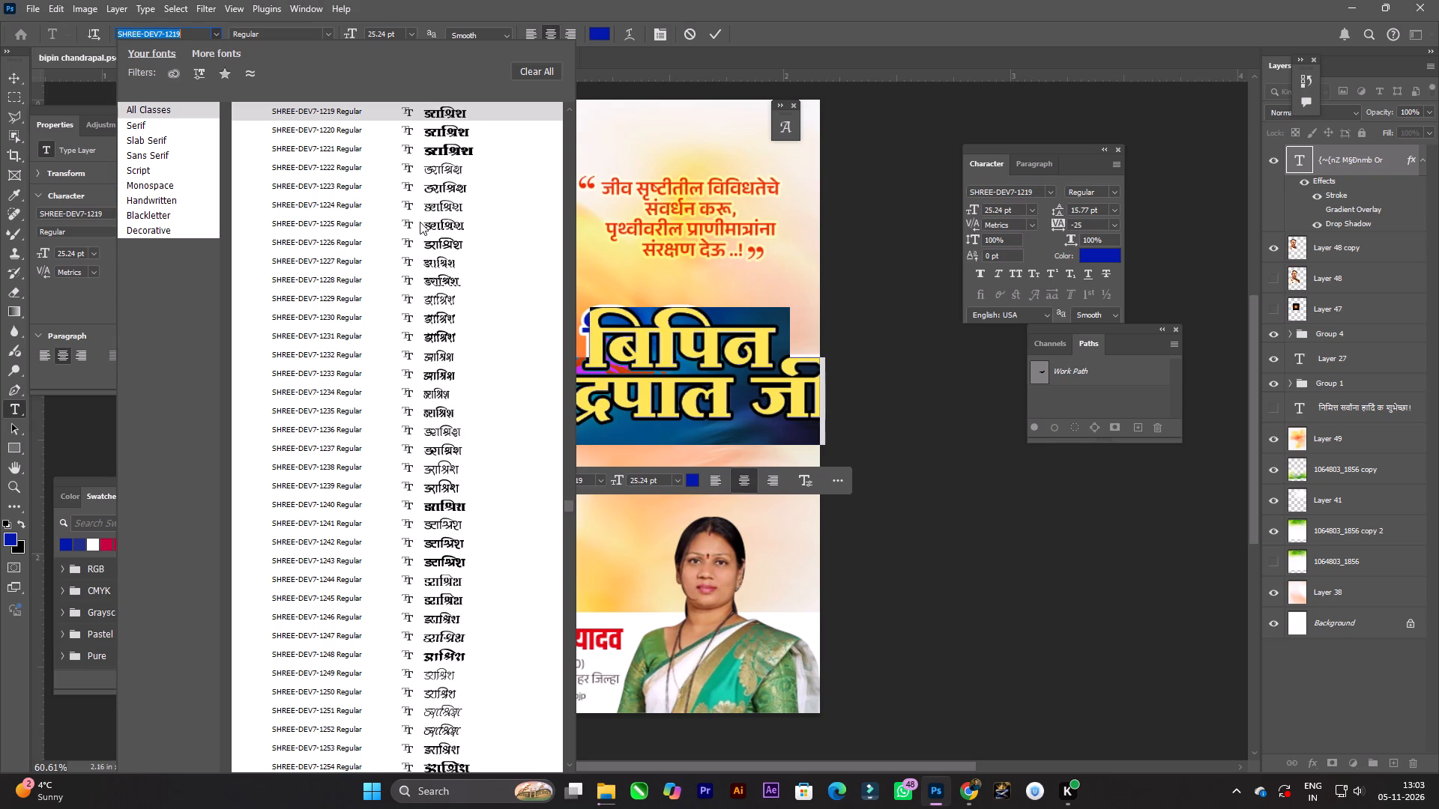
key("Up")
key("Up")
key("Up")
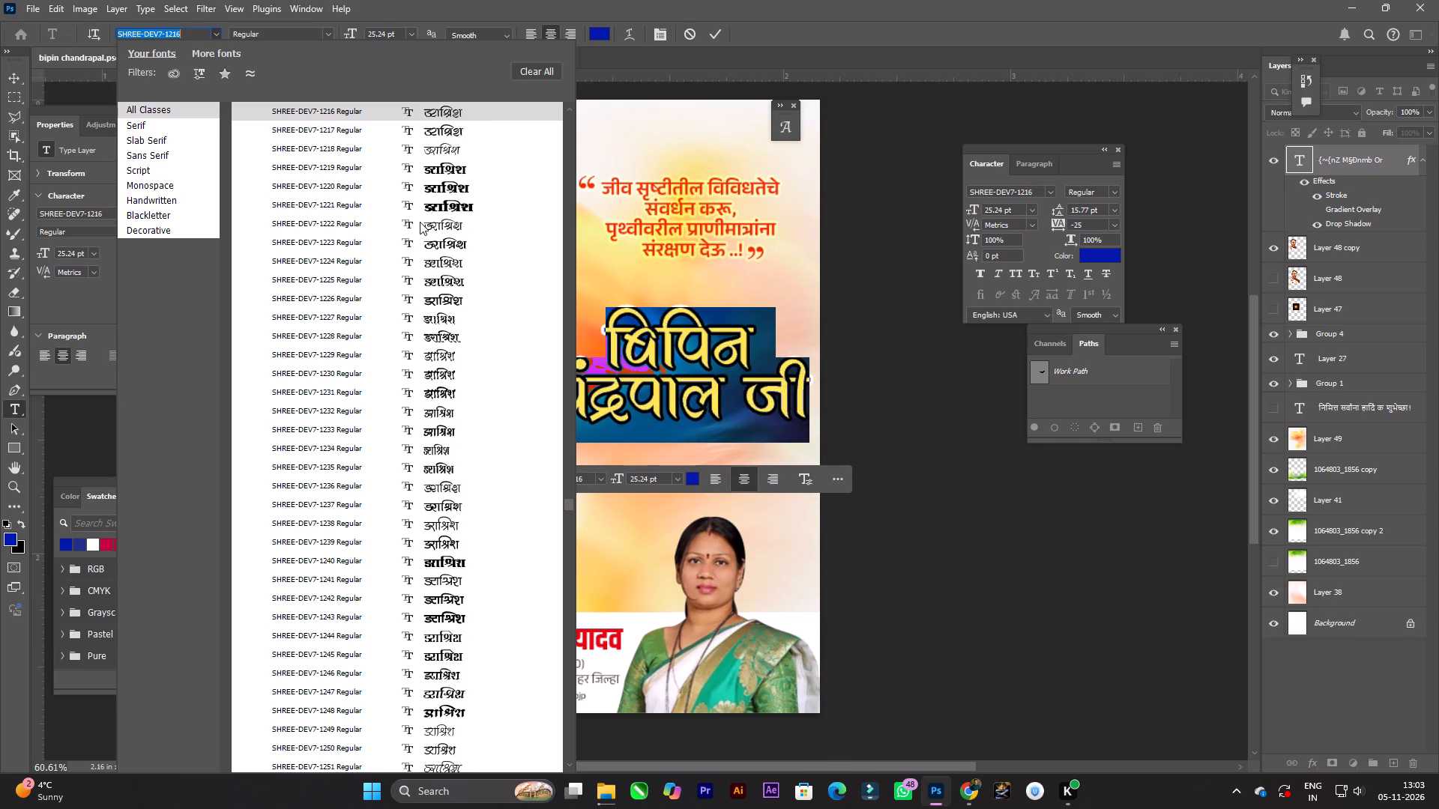
Recheck SHREE-DEV7-1218 on the name heading and continue comparing the fonts back to 1209.
key("Down")
key("Down")
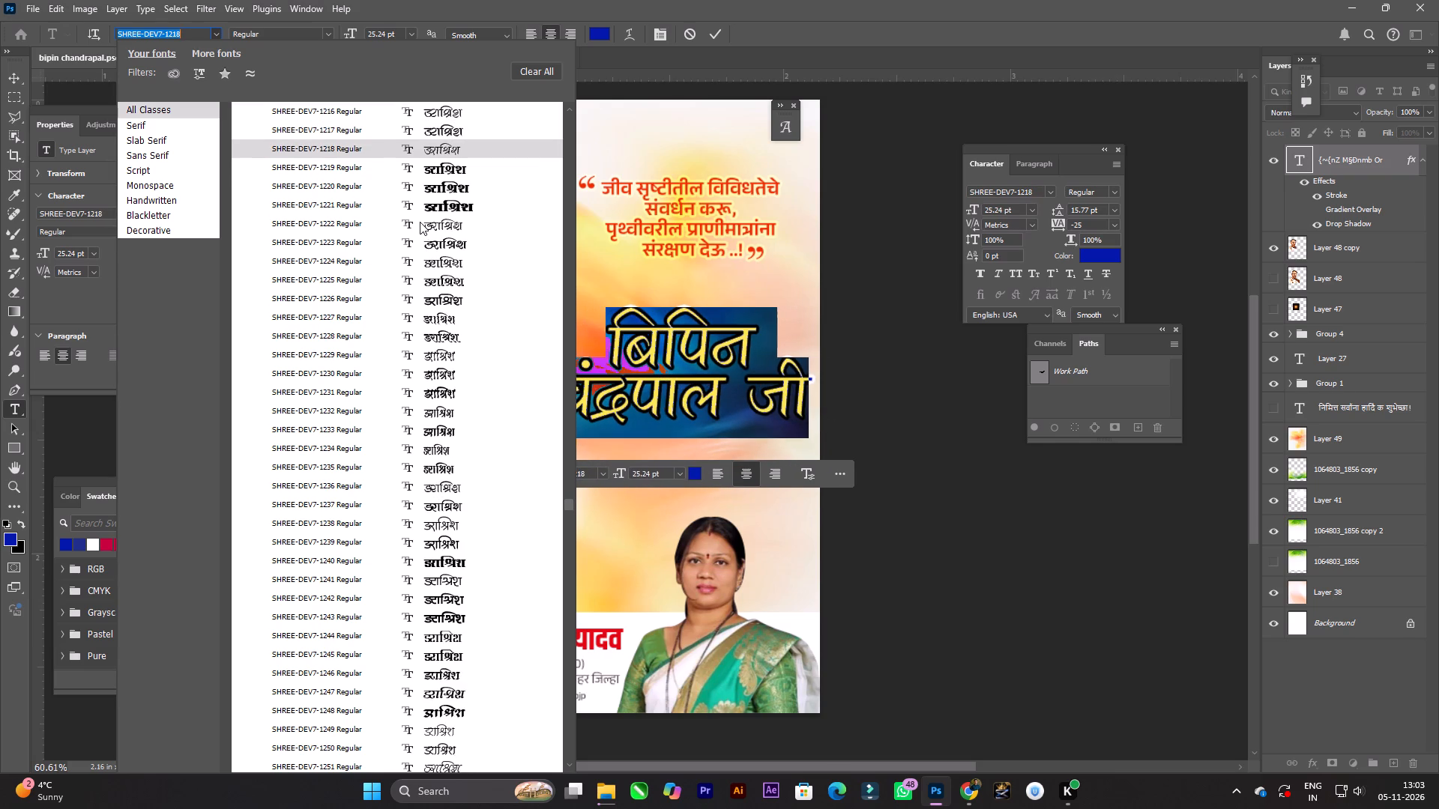
key("Up")
key("Up")
key("Up")
key("Up")
key("Up")
key("Up")
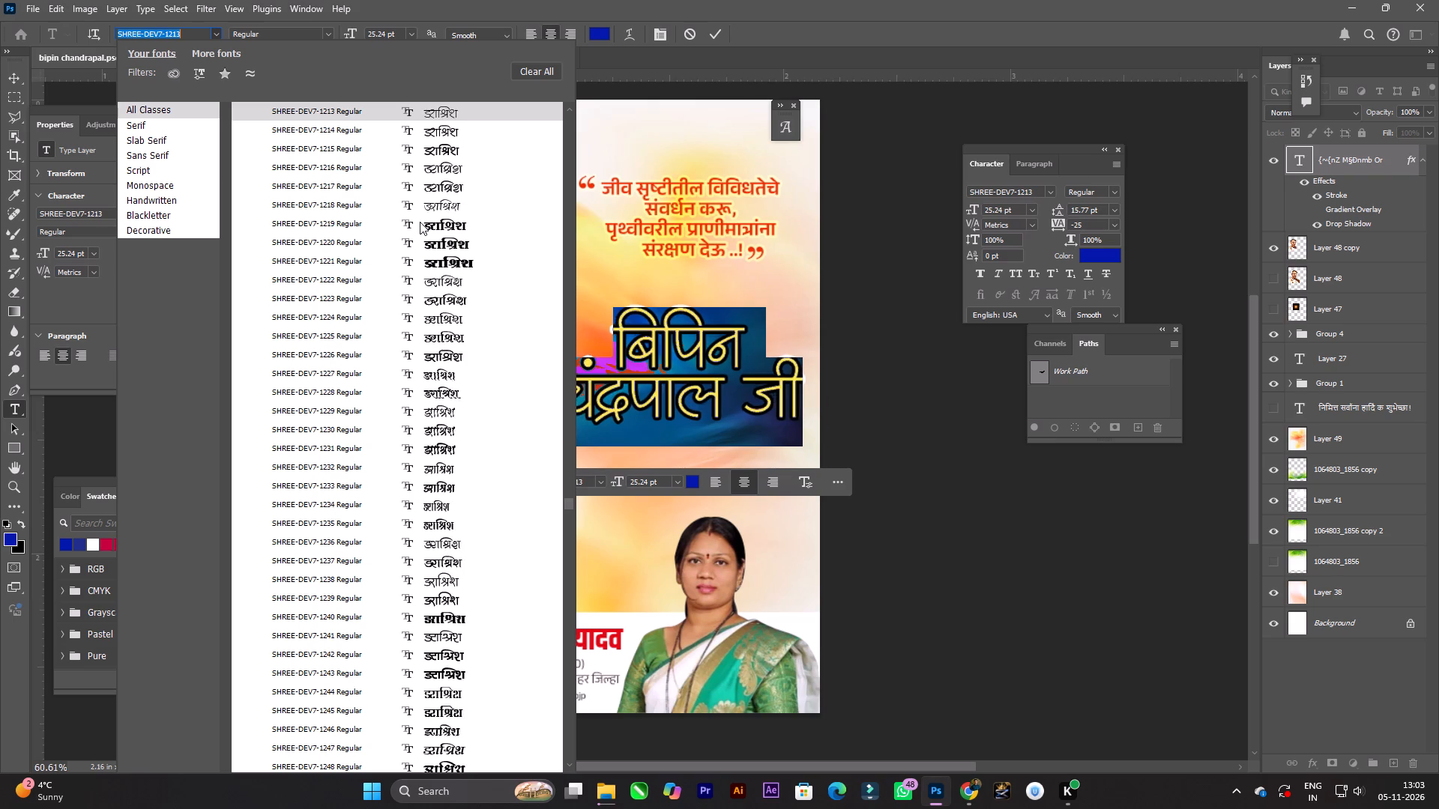
key("Up")
key("Up")
key("Up")
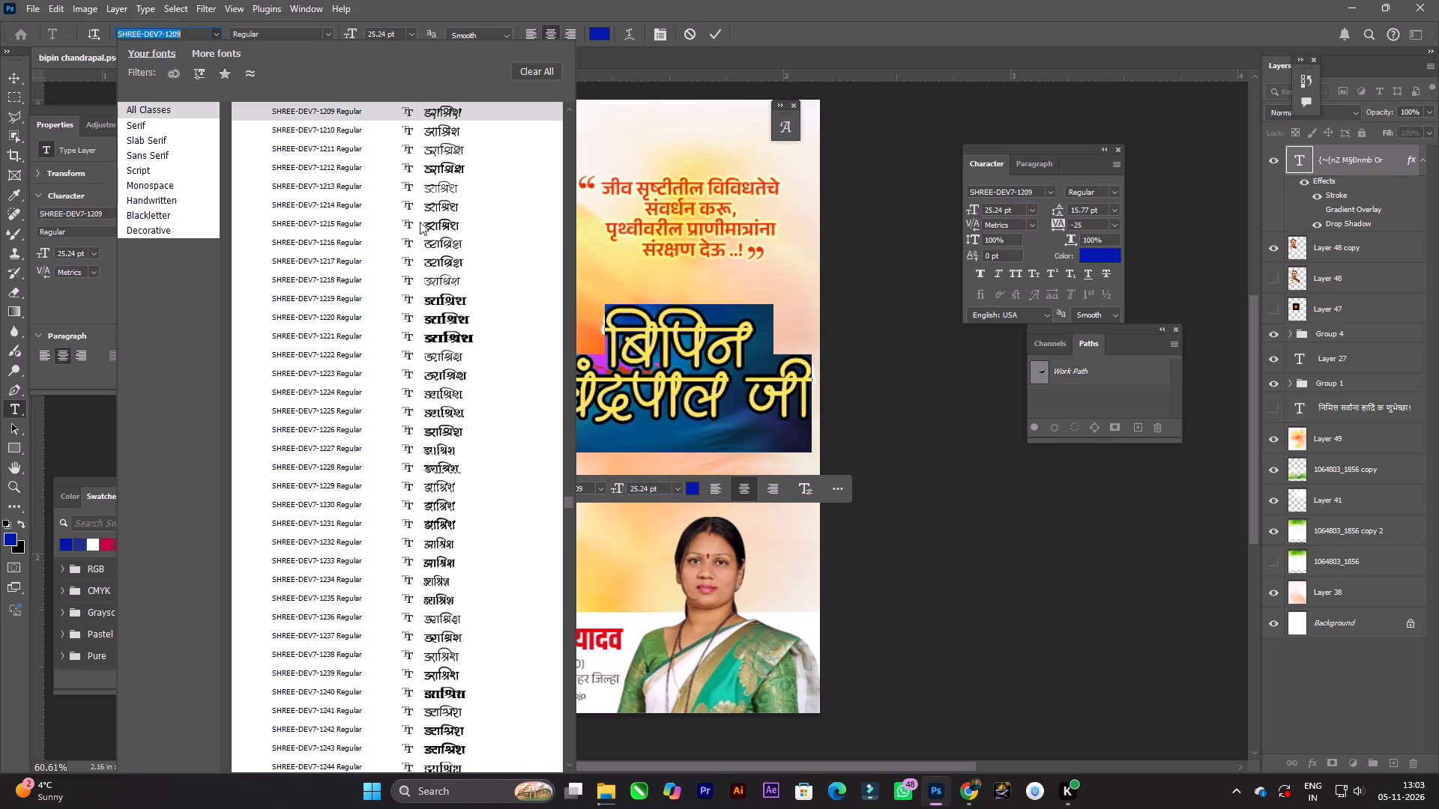
Compare the SHREE-DEV7 fonts from 1208 back to 1201 on the name heading.
key("Up")
key("Up")
key("Up")
key("Up")
key("Up")
key("Up")
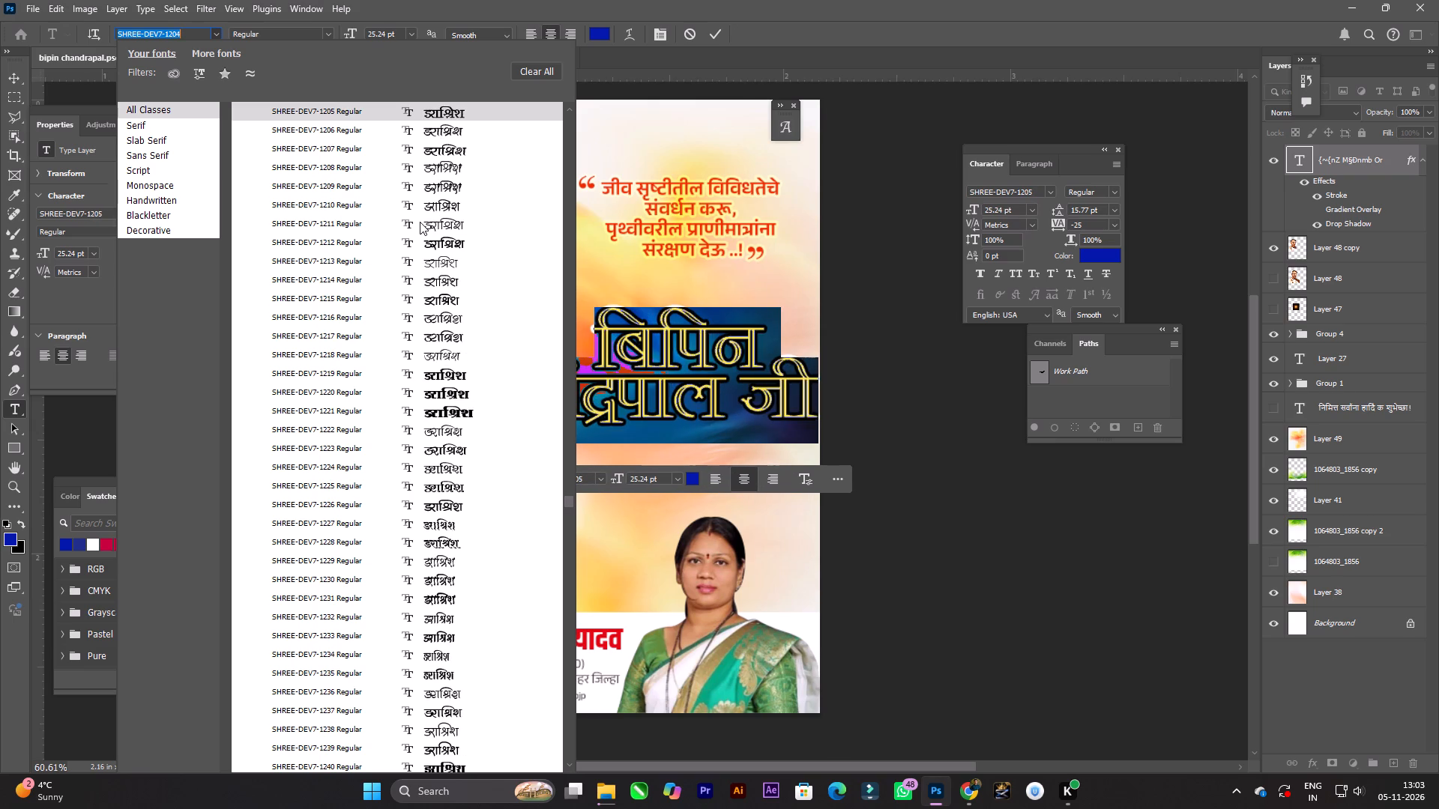
key("Up")
key("Down")
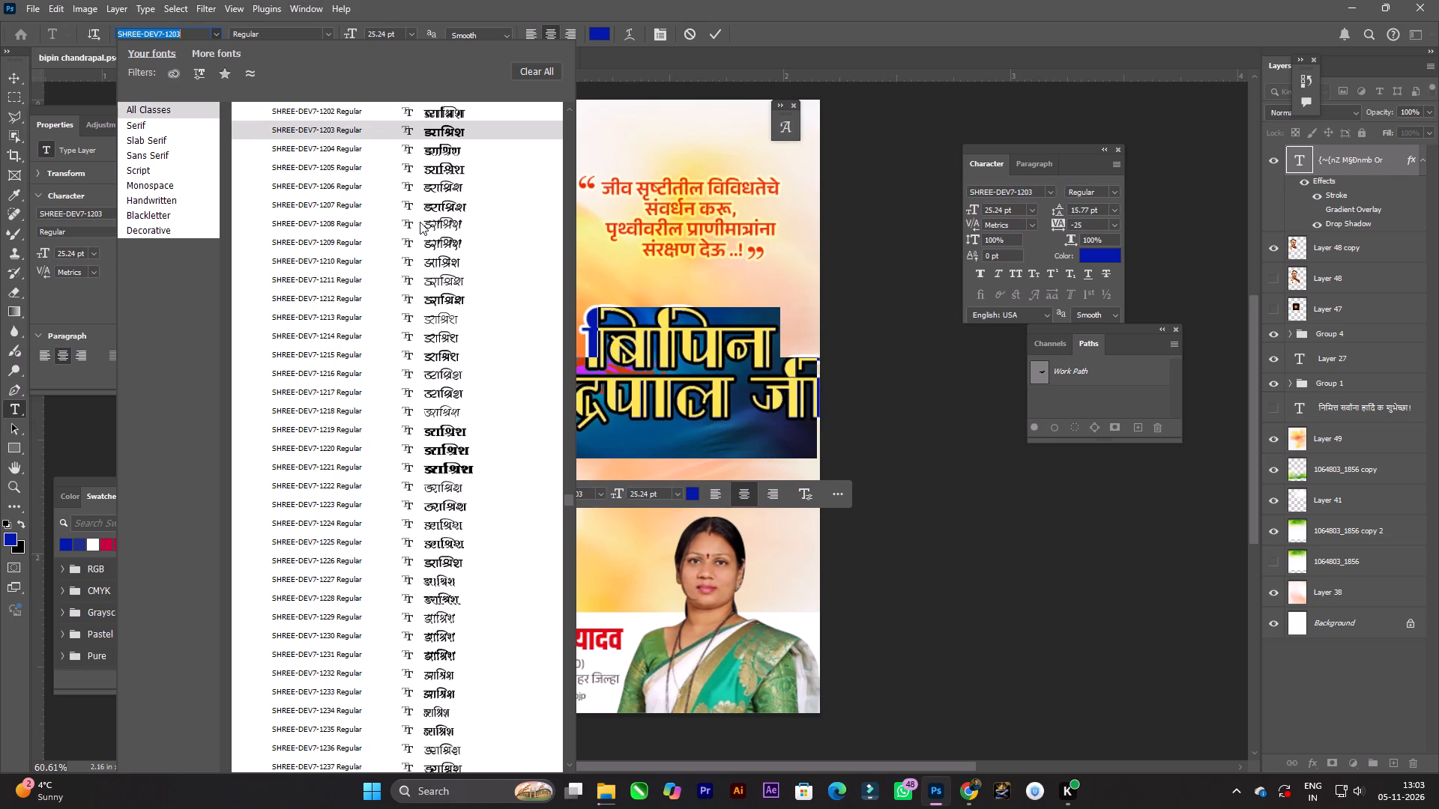
key("Up")
key("Up")
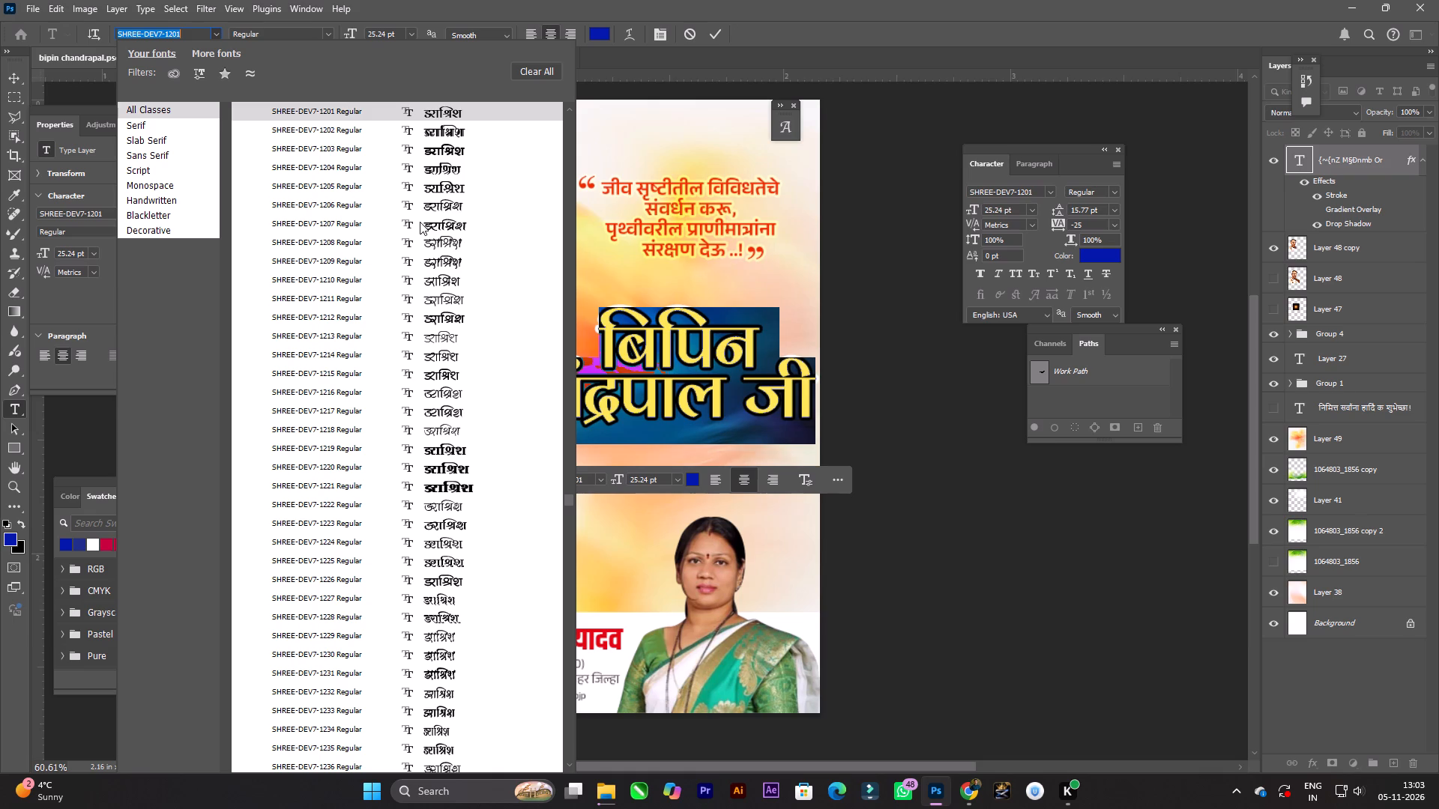
Compare the SHREE-DEV7 fonts from 1200 back to 1091 on the name heading and discard the font change.
key("Up")
key("Up")
key("Up")
key("Up")
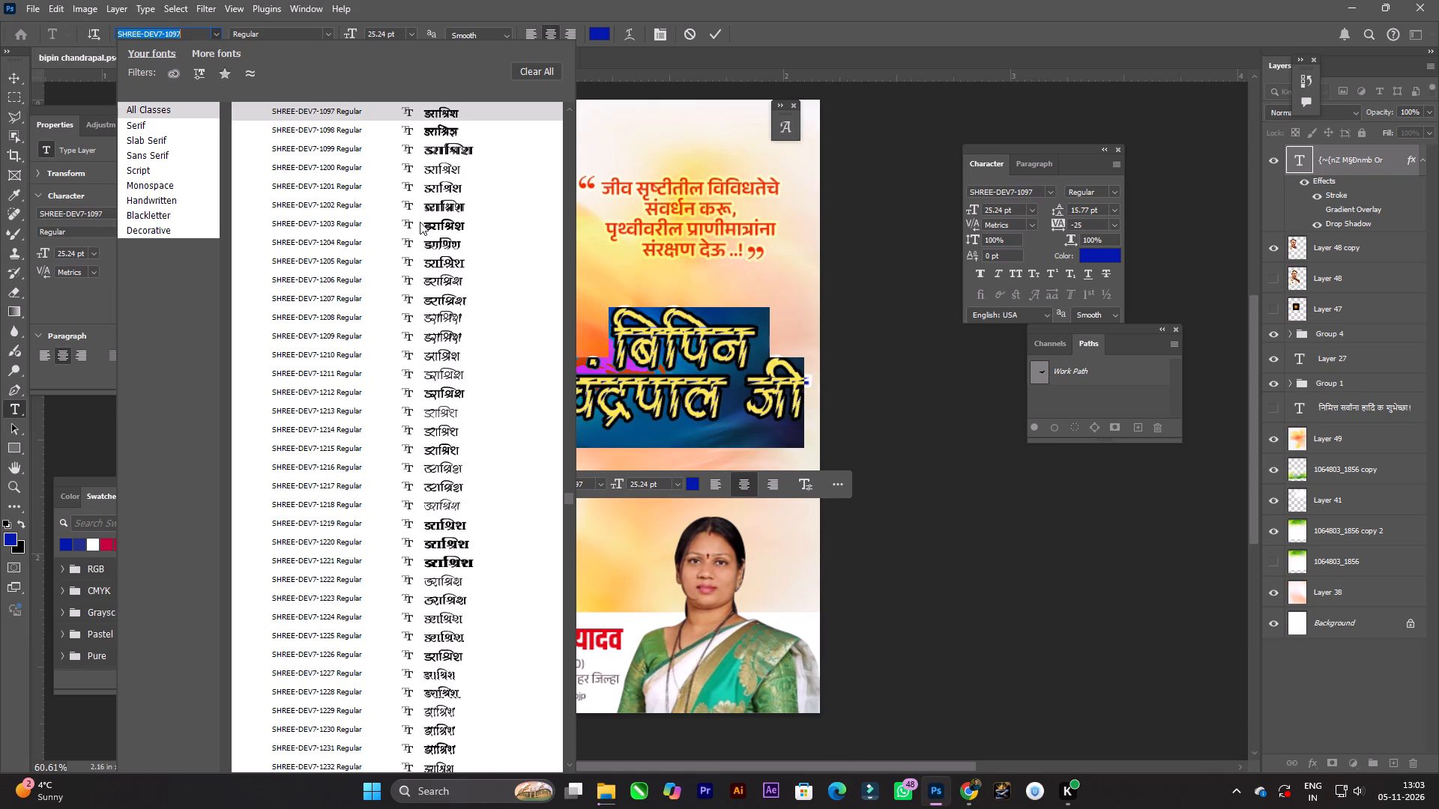
key("Up")
key("Up")
key("Up")
key("Up")
key("Up")
key("Up")
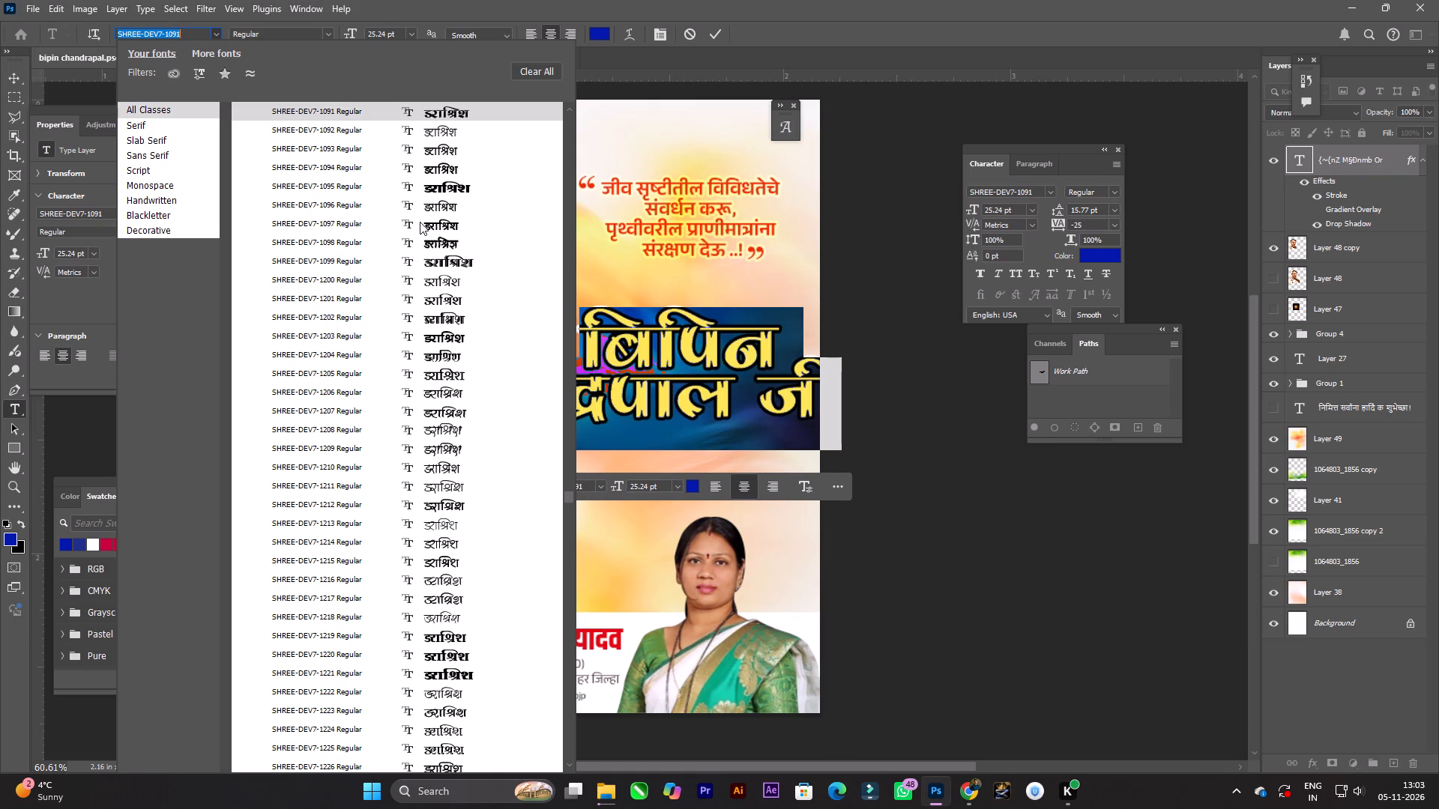
key("Escape")
key("Escape")
key("Escape")
Move the name heading up so it overlaps the portrait, beside the orange quote.
key("v")
left_click_drag(684, 334, 577, 272)
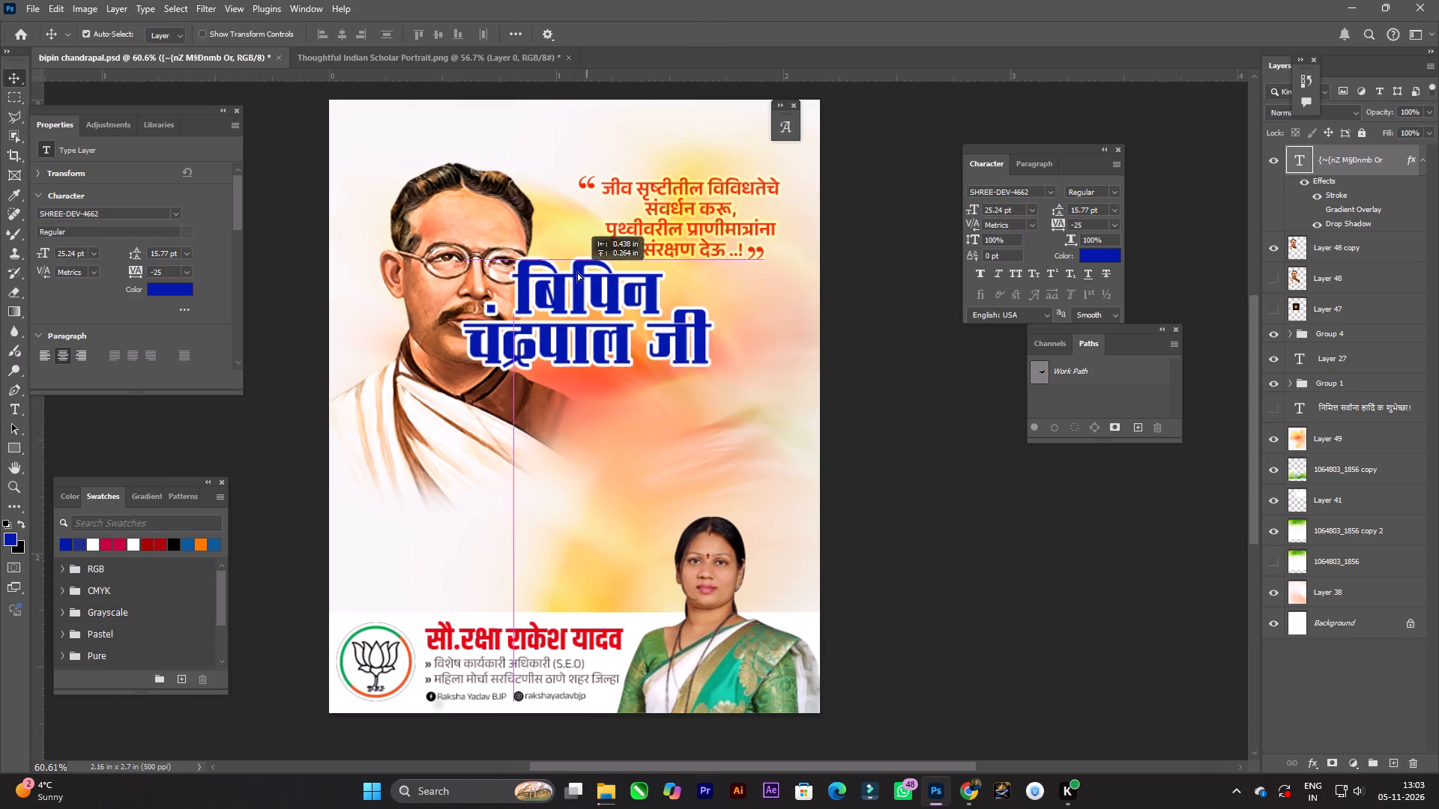
left_click_drag(577, 272, 548, 268)
Add a new text layer reading "sf" in the empty area below the name heading.
key("t")
left_click(681, 461)
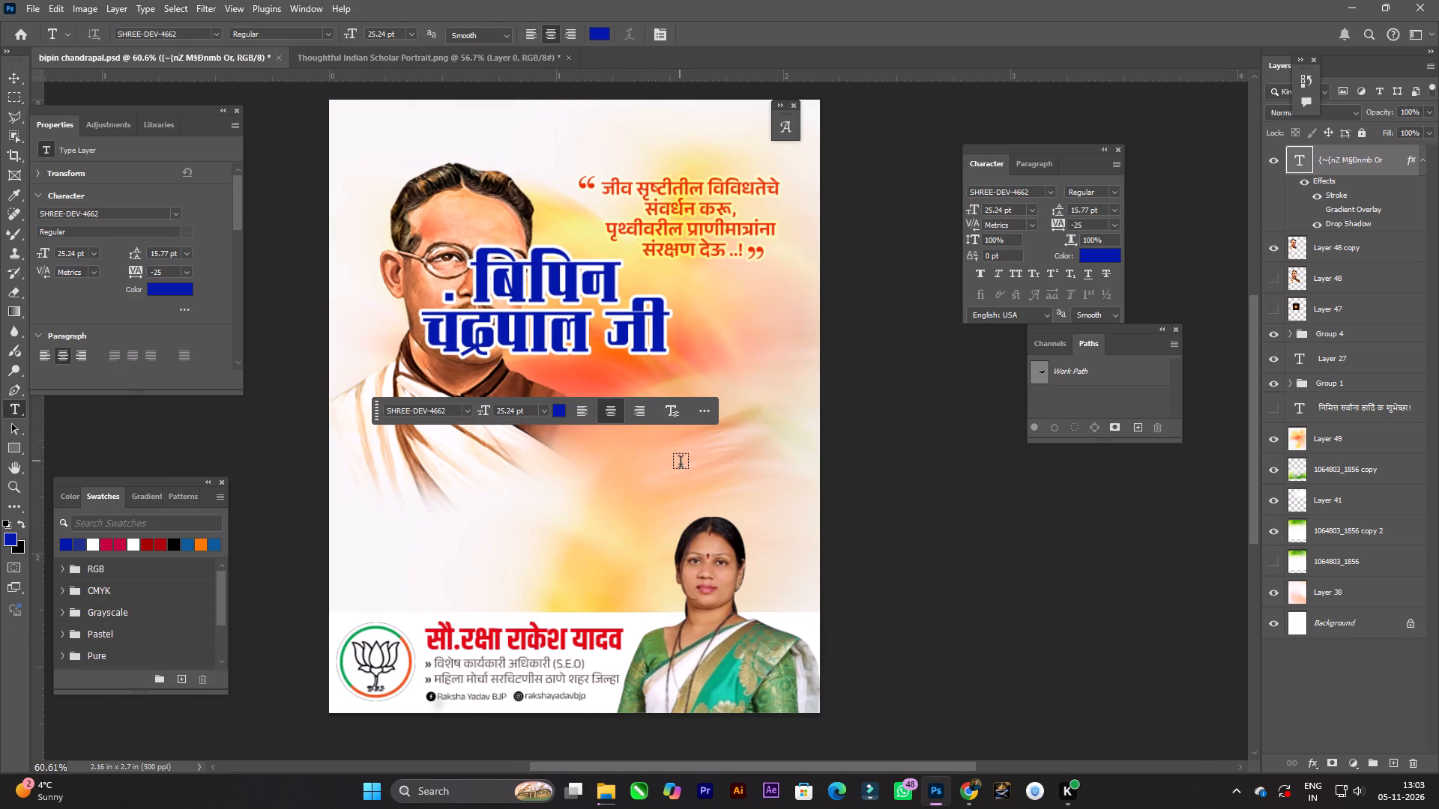
key("s")
key("f")
key("Return")
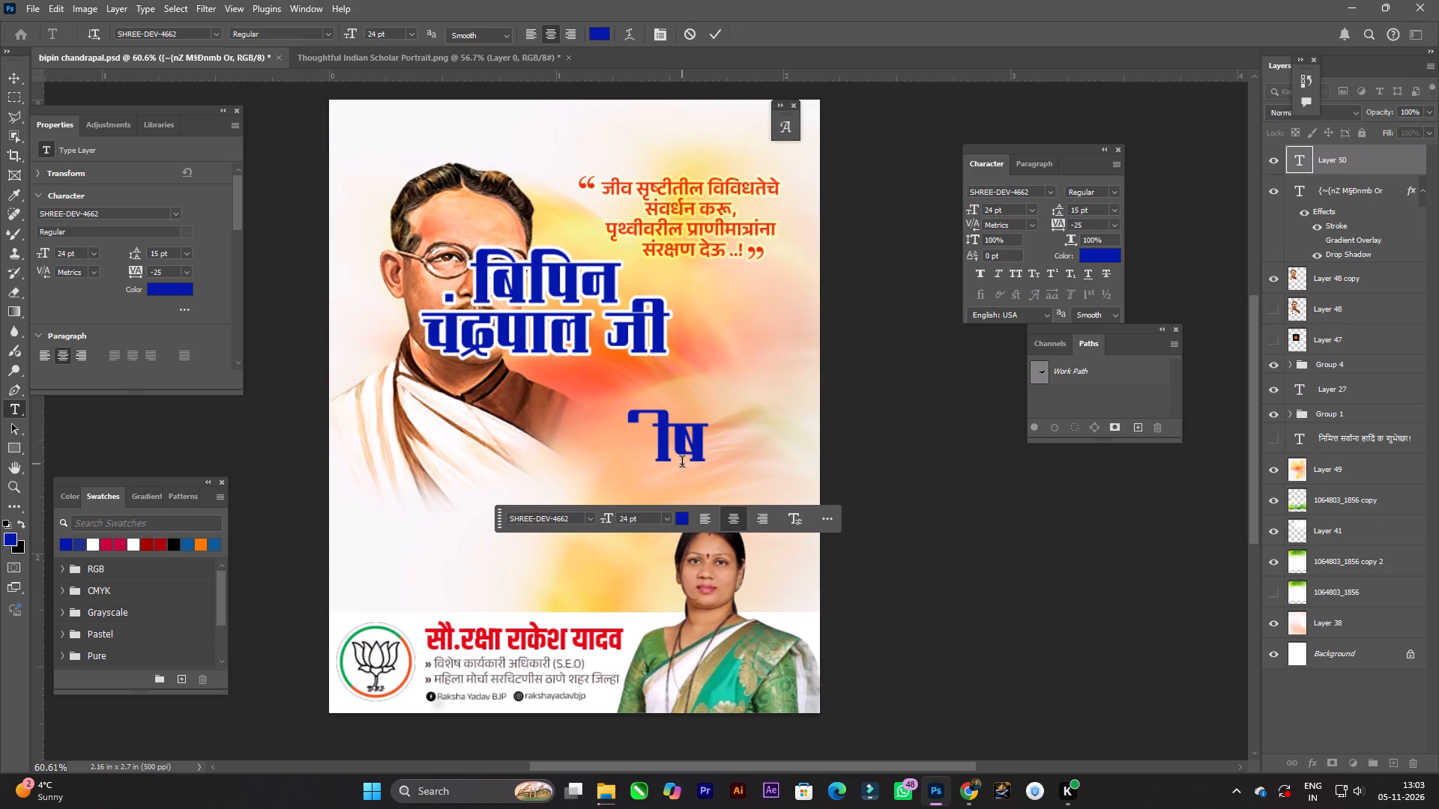
Set the font of the new "sf" text to Infinity-37.
left_click(682, 464)
key("ctrl+a")
left_click(193, 37)
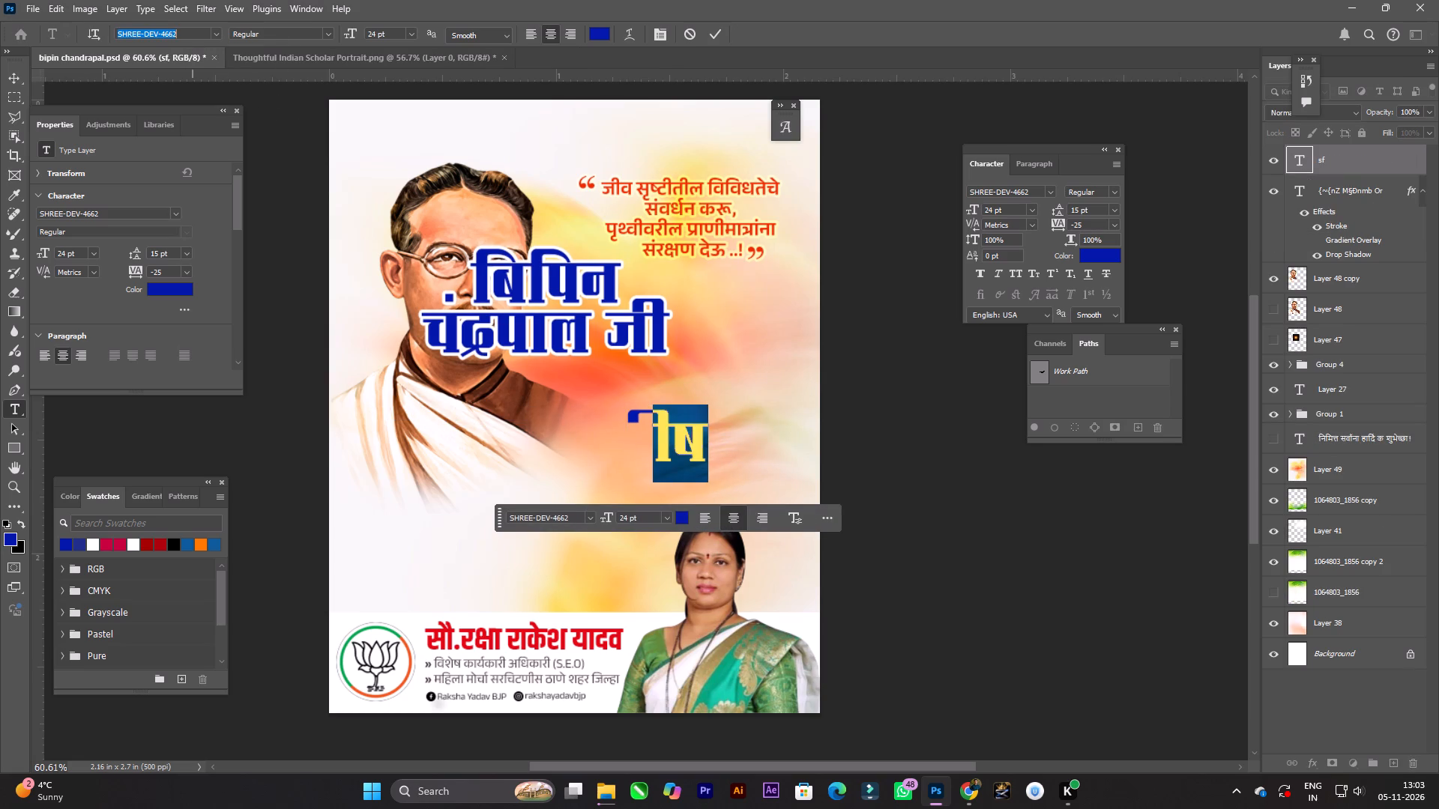
key("i")
type("nfi")
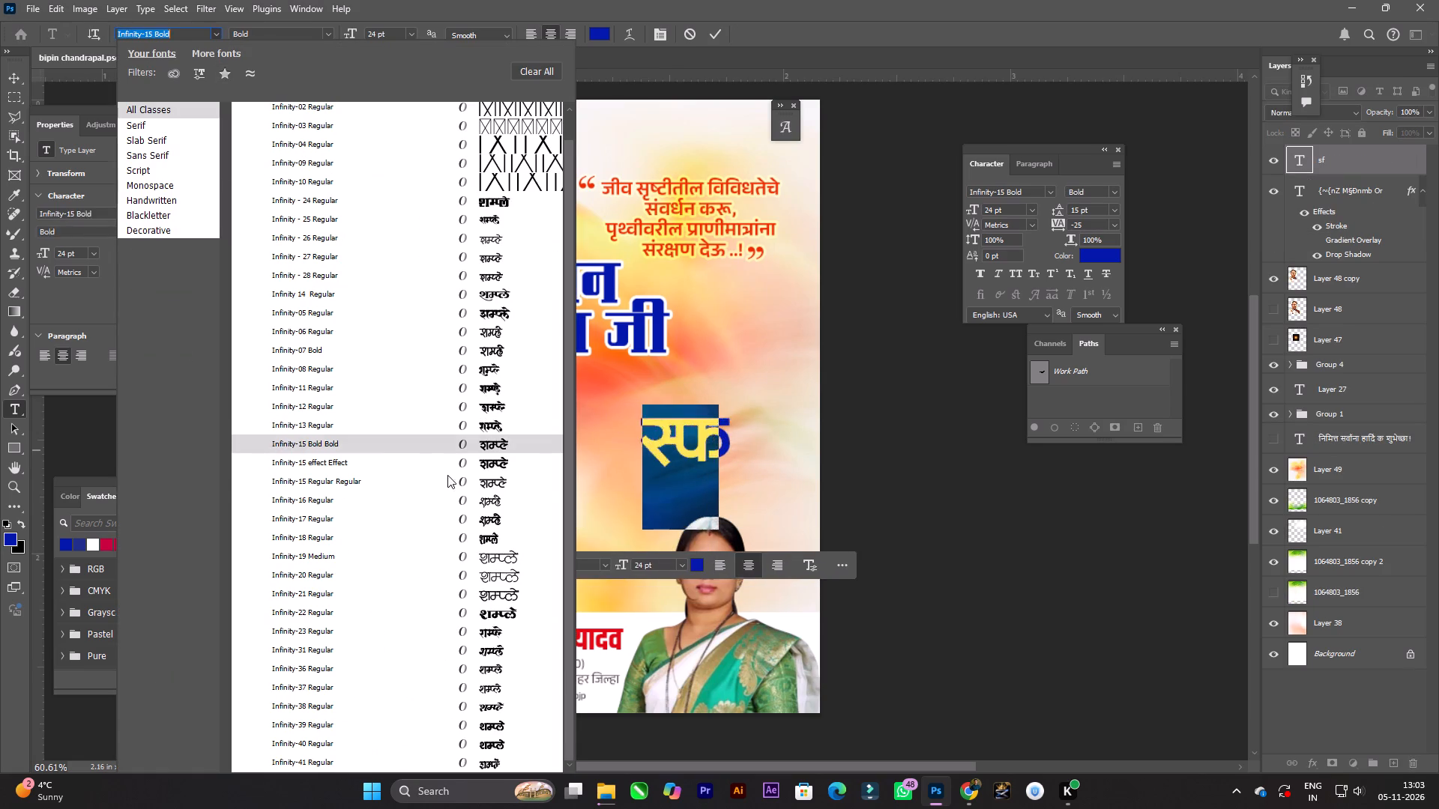
scroll(511, 626, "down", 2)
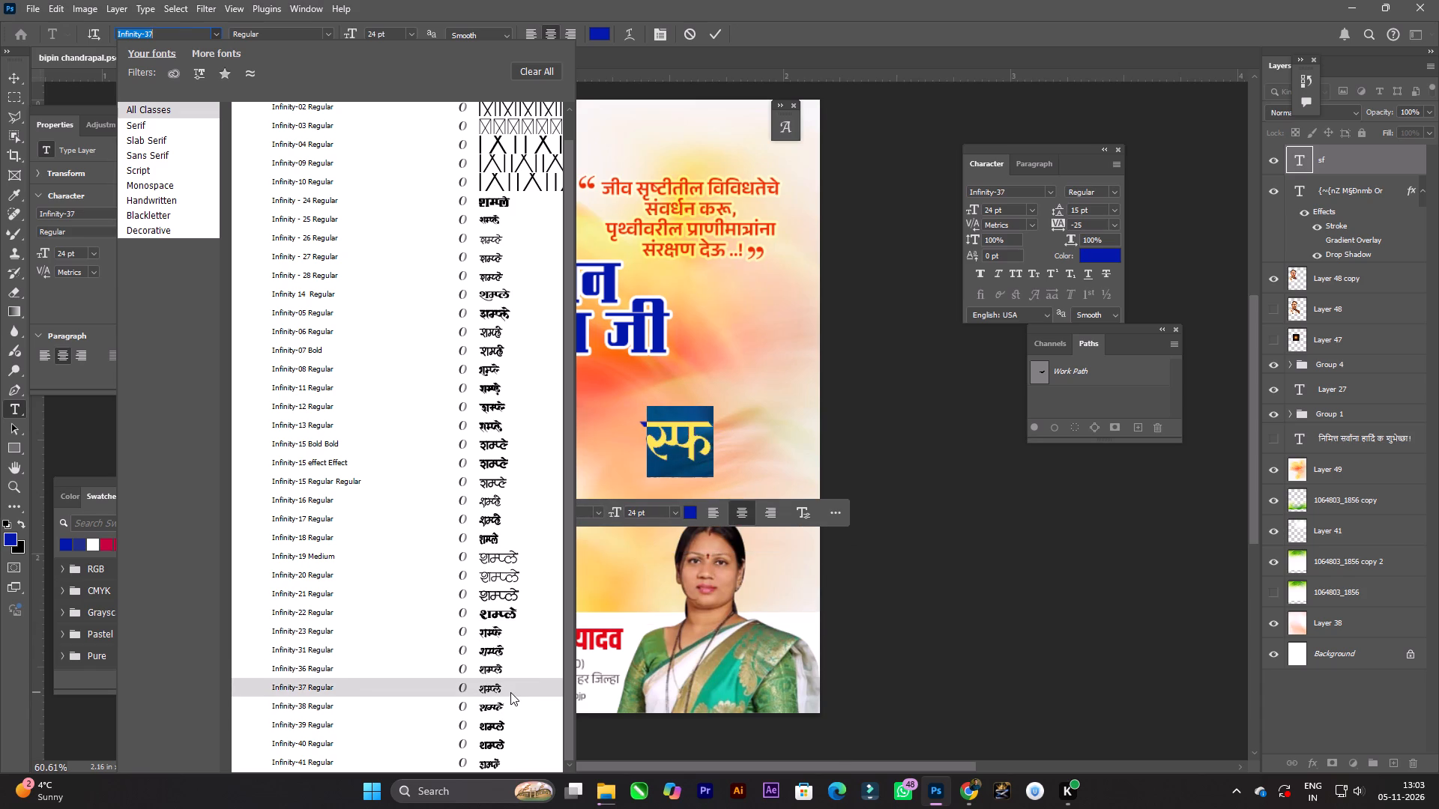
left_click(510, 692)
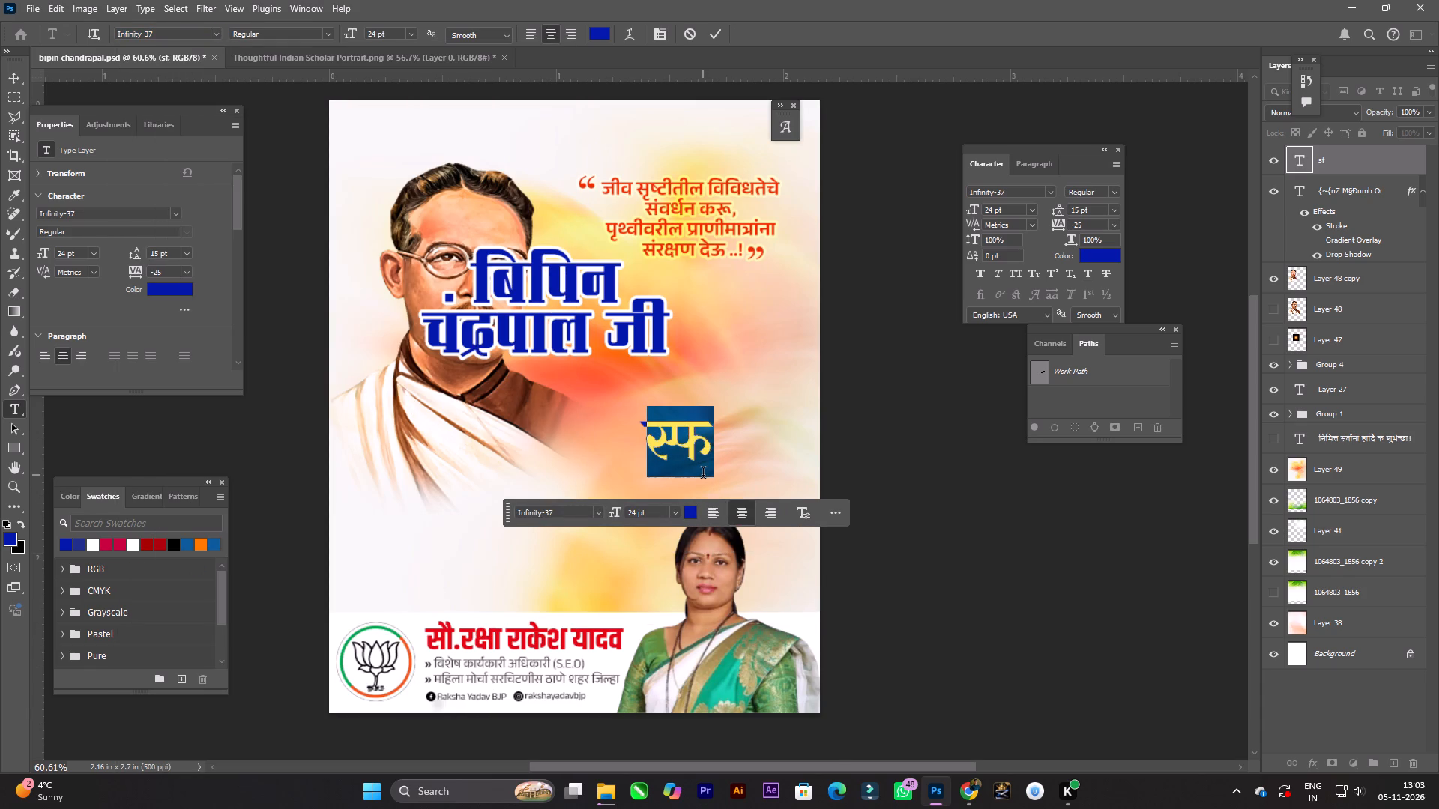
Replace the "sf" text with "d" in the Infinity-37 font.
key("d")
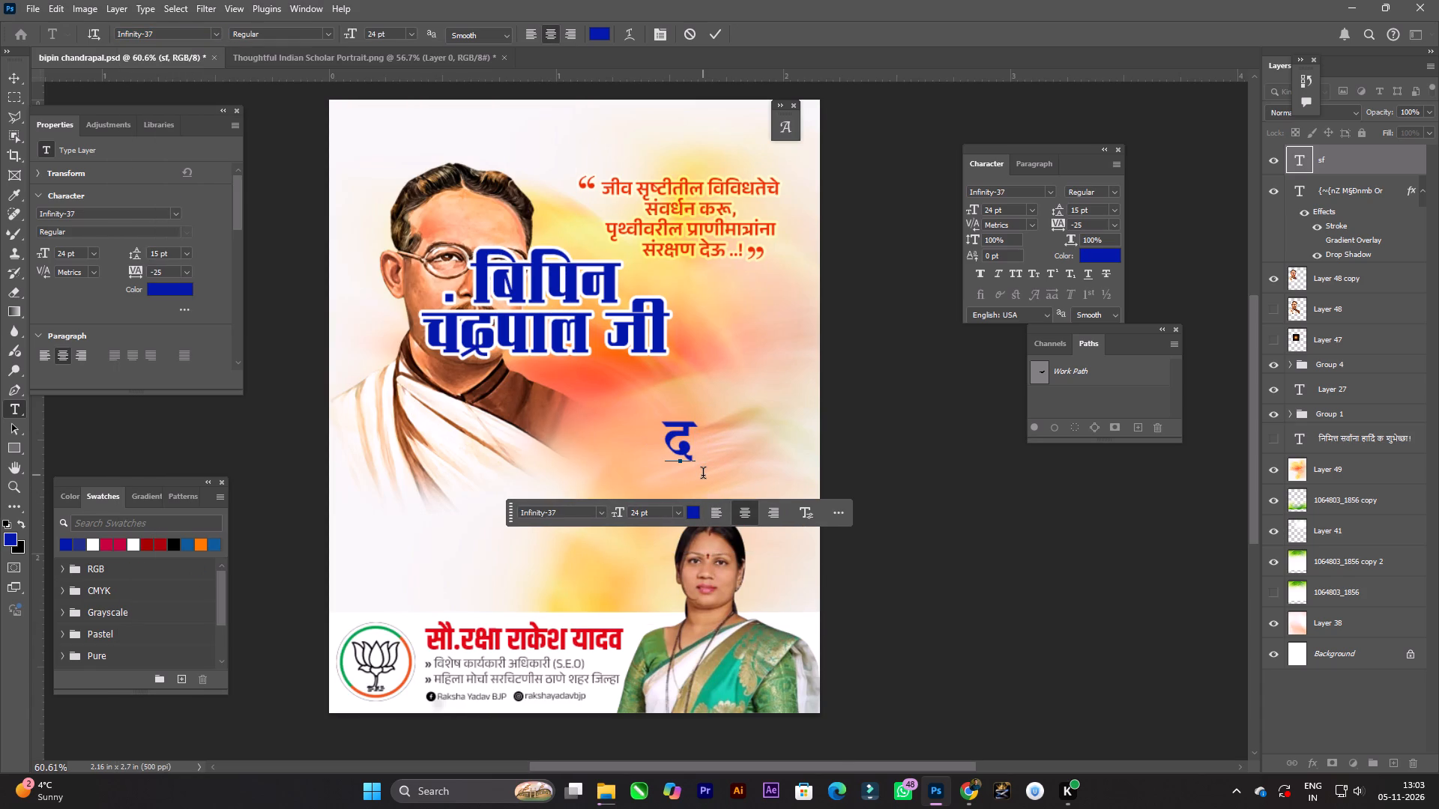
key("Return")
Display the entire Infinity-37 glyph set in an enlarged Glyphs view and examine it for a conjunct of the letter द.
left_click(687, 446)
left_click(296, 0)
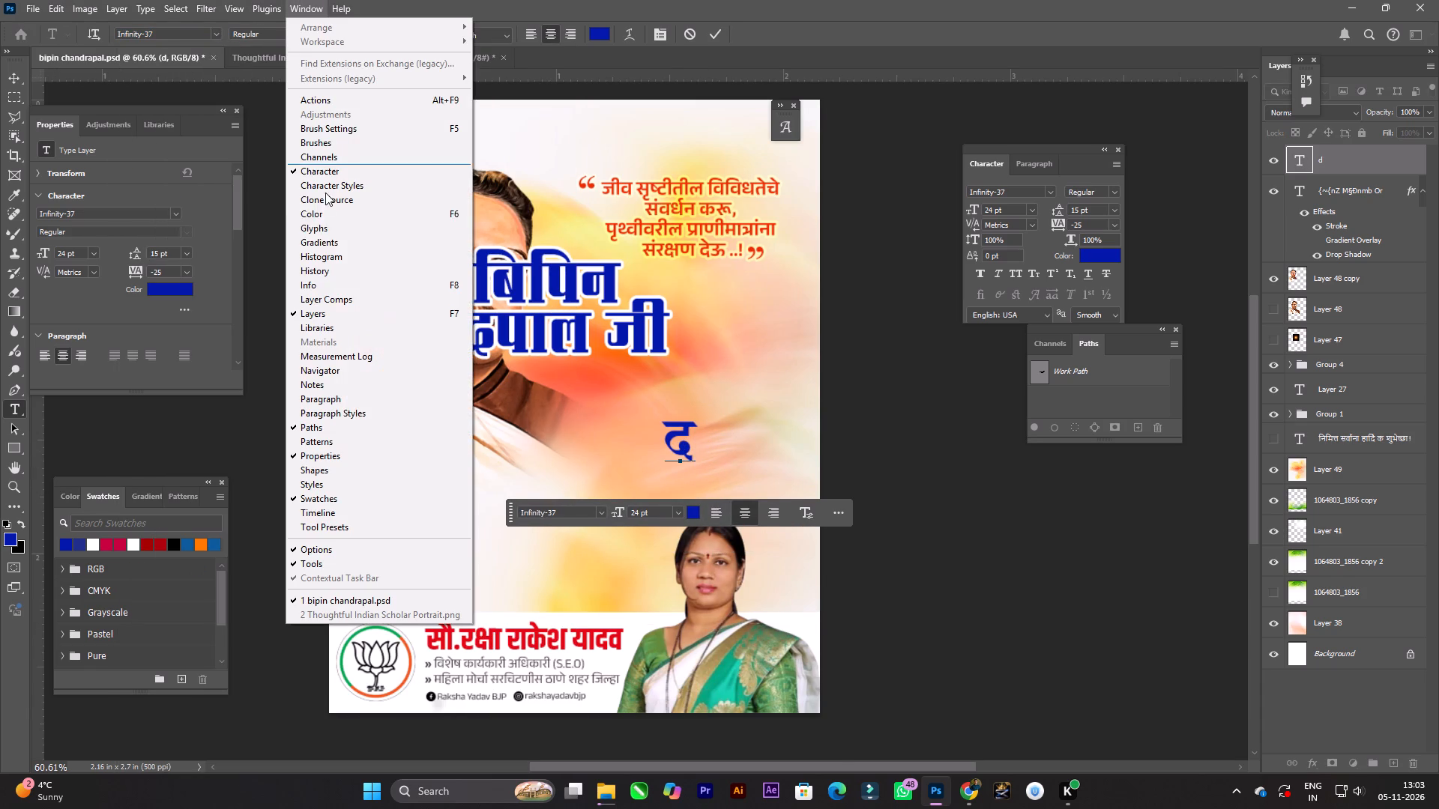
left_click(331, 232)
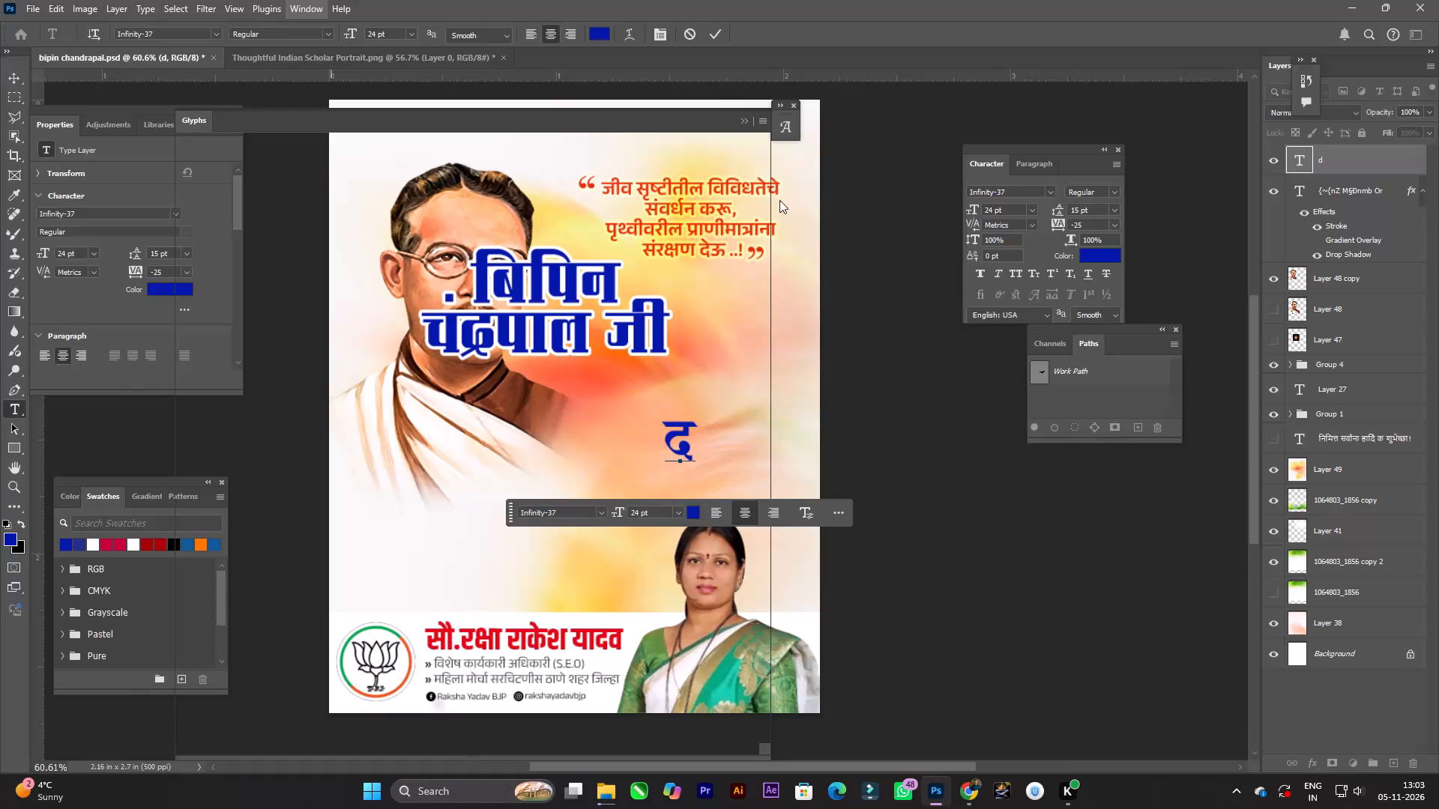
scroll(879, 336, "down", 1)
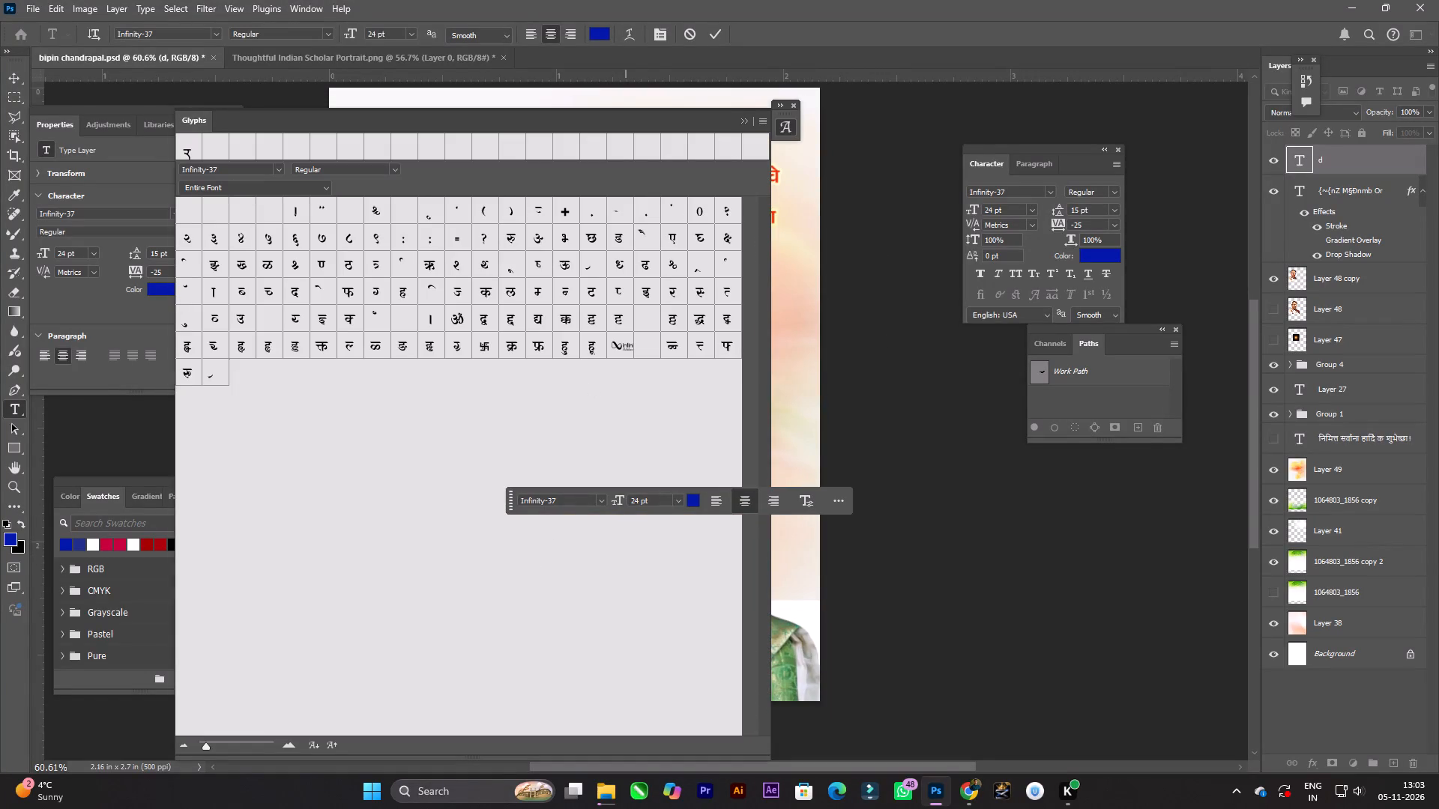
left_click_drag(390, 757, 393, 748)
left_click_drag(393, 748, 460, 399)
scroll(785, 454, "up", 5)
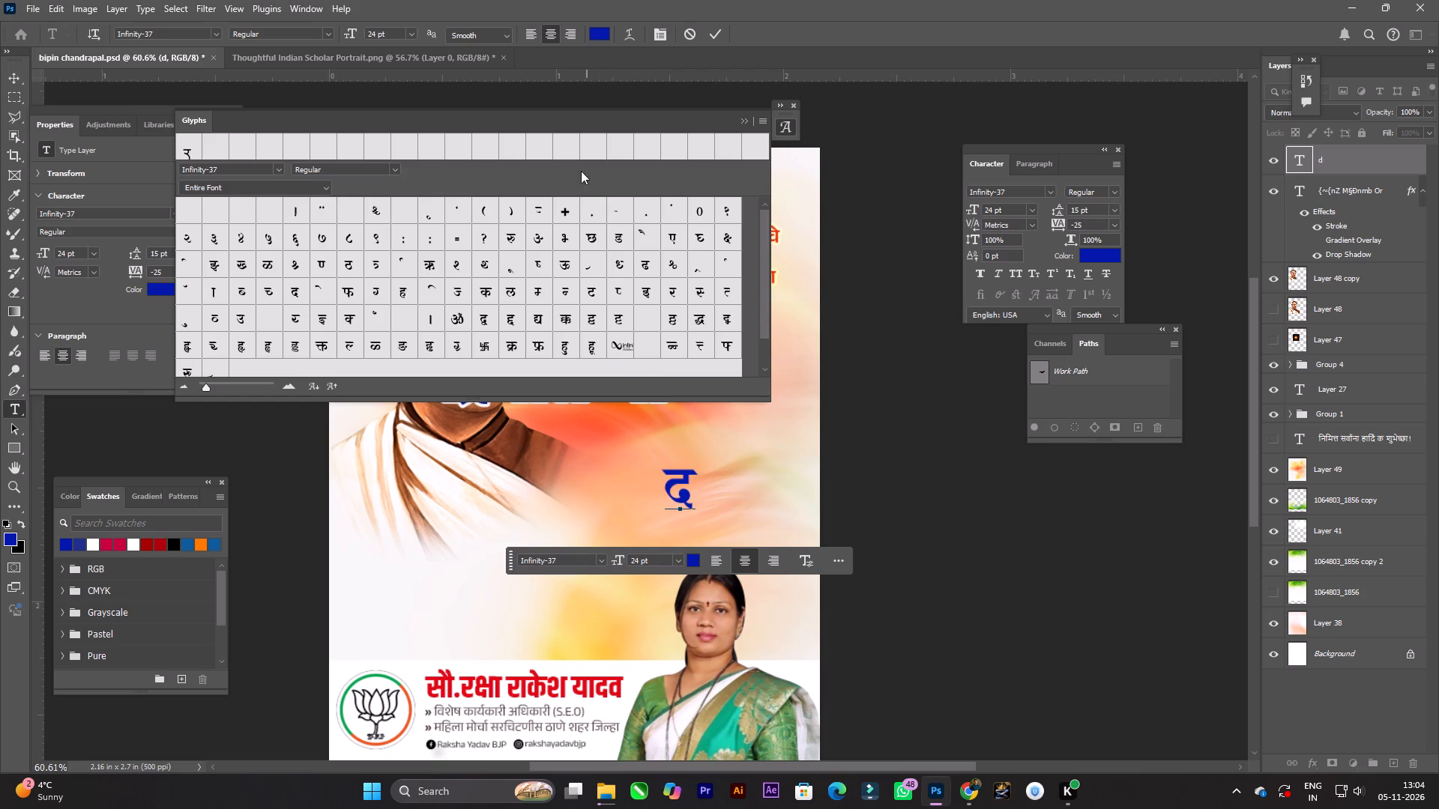
scroll(572, 237, "up", 2)
scroll(698, 321, "down", 1)
scroll(698, 321, "up", 2)
left_click_drag(407, 127, 373, 182)
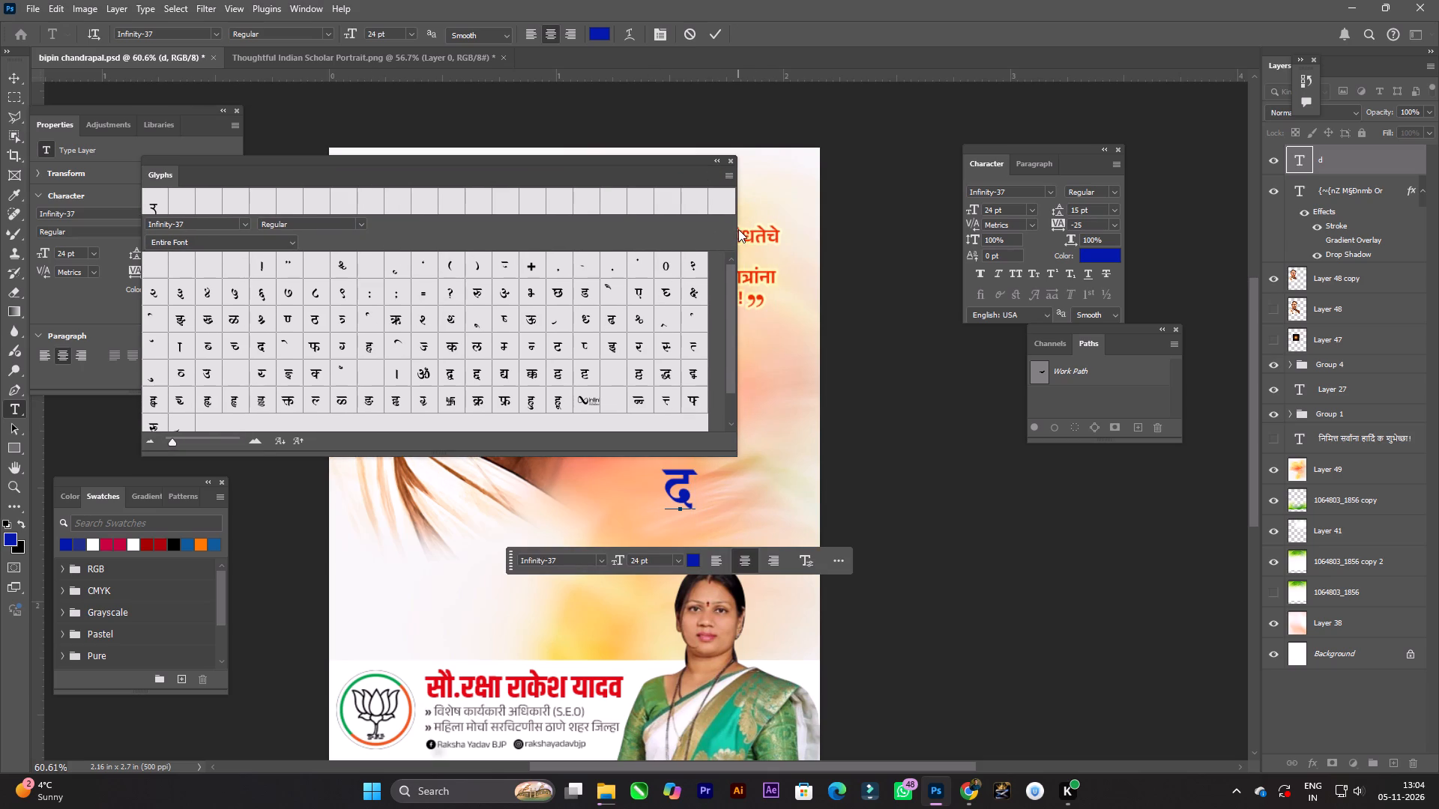
left_click_drag(737, 225, 769, 227)
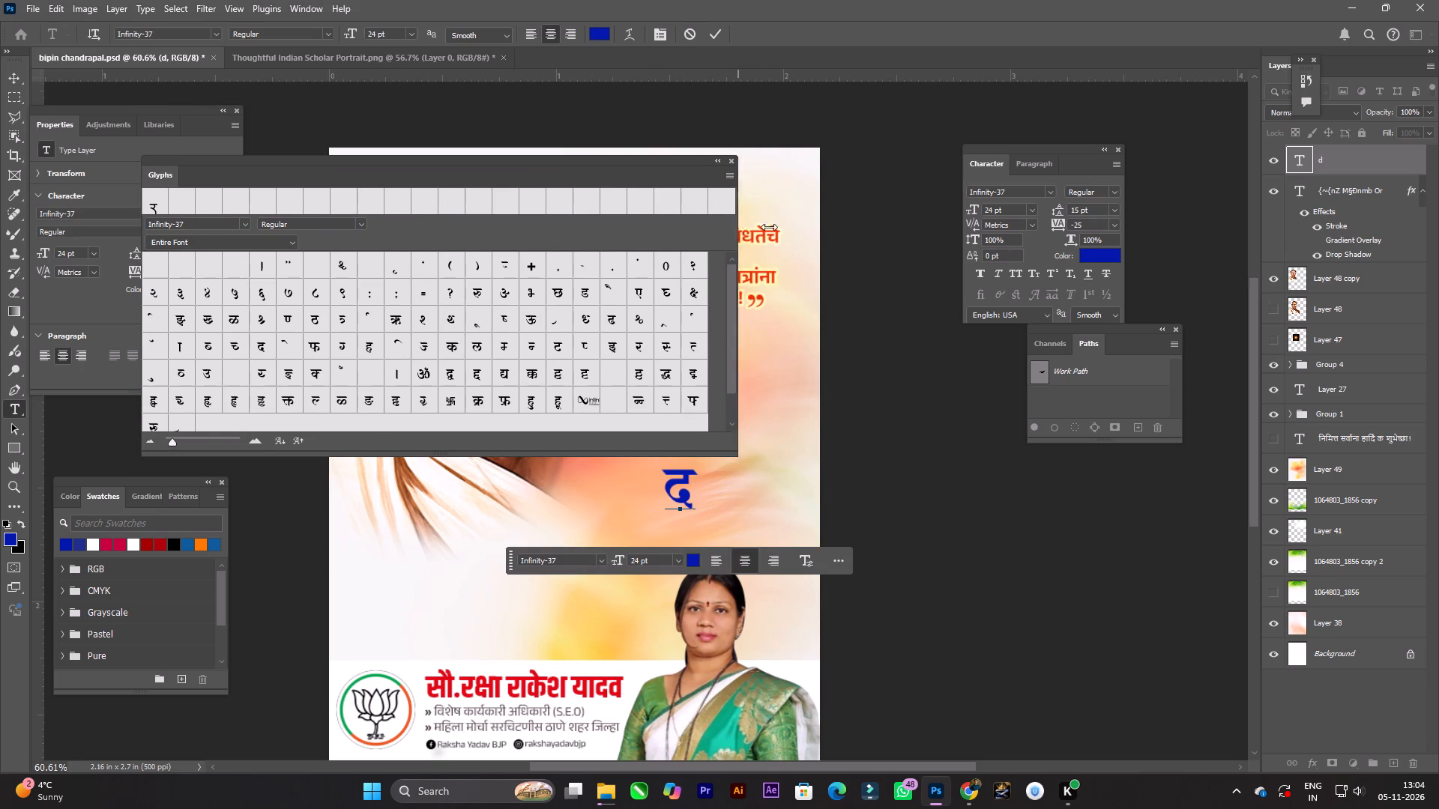
left_click_drag(769, 227, 885, 231)
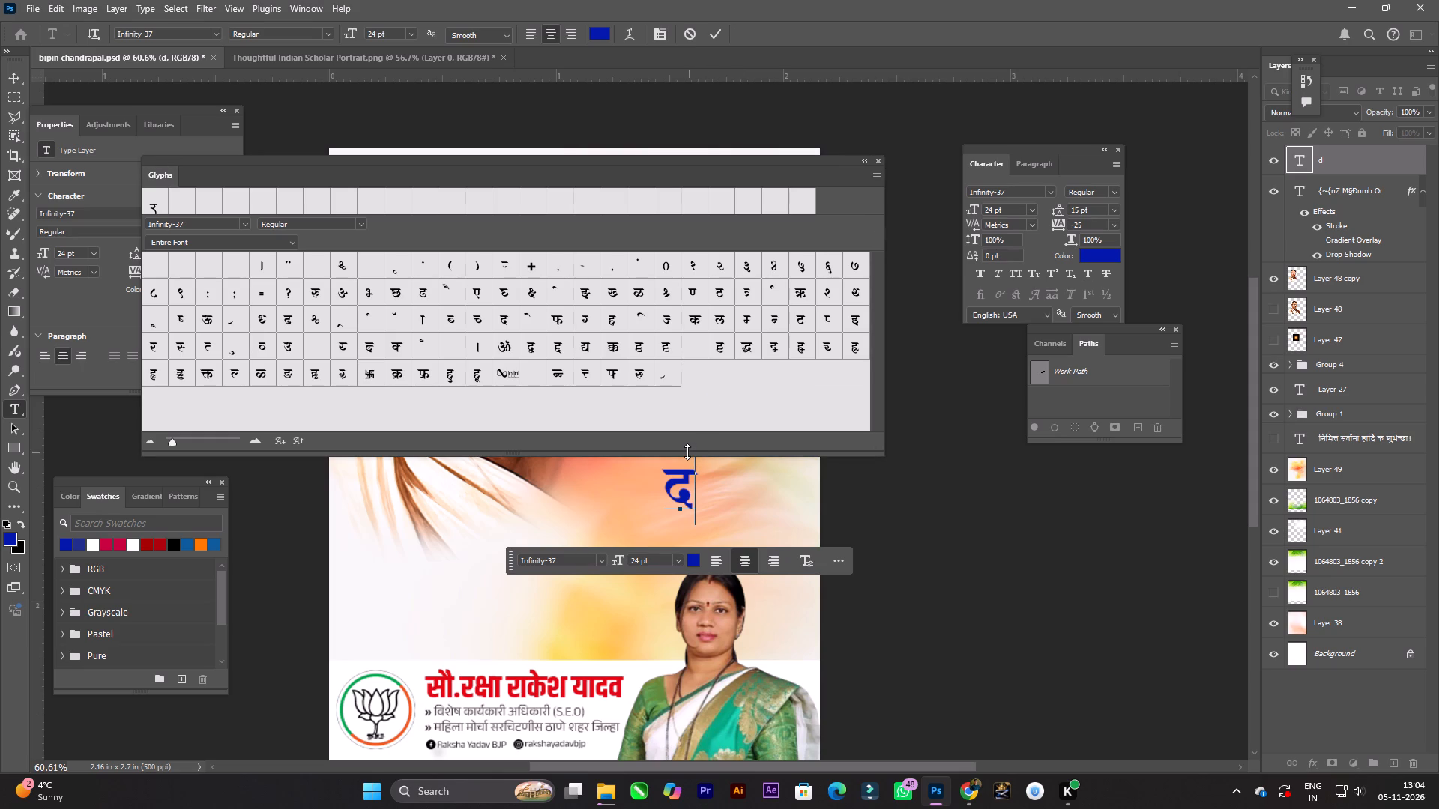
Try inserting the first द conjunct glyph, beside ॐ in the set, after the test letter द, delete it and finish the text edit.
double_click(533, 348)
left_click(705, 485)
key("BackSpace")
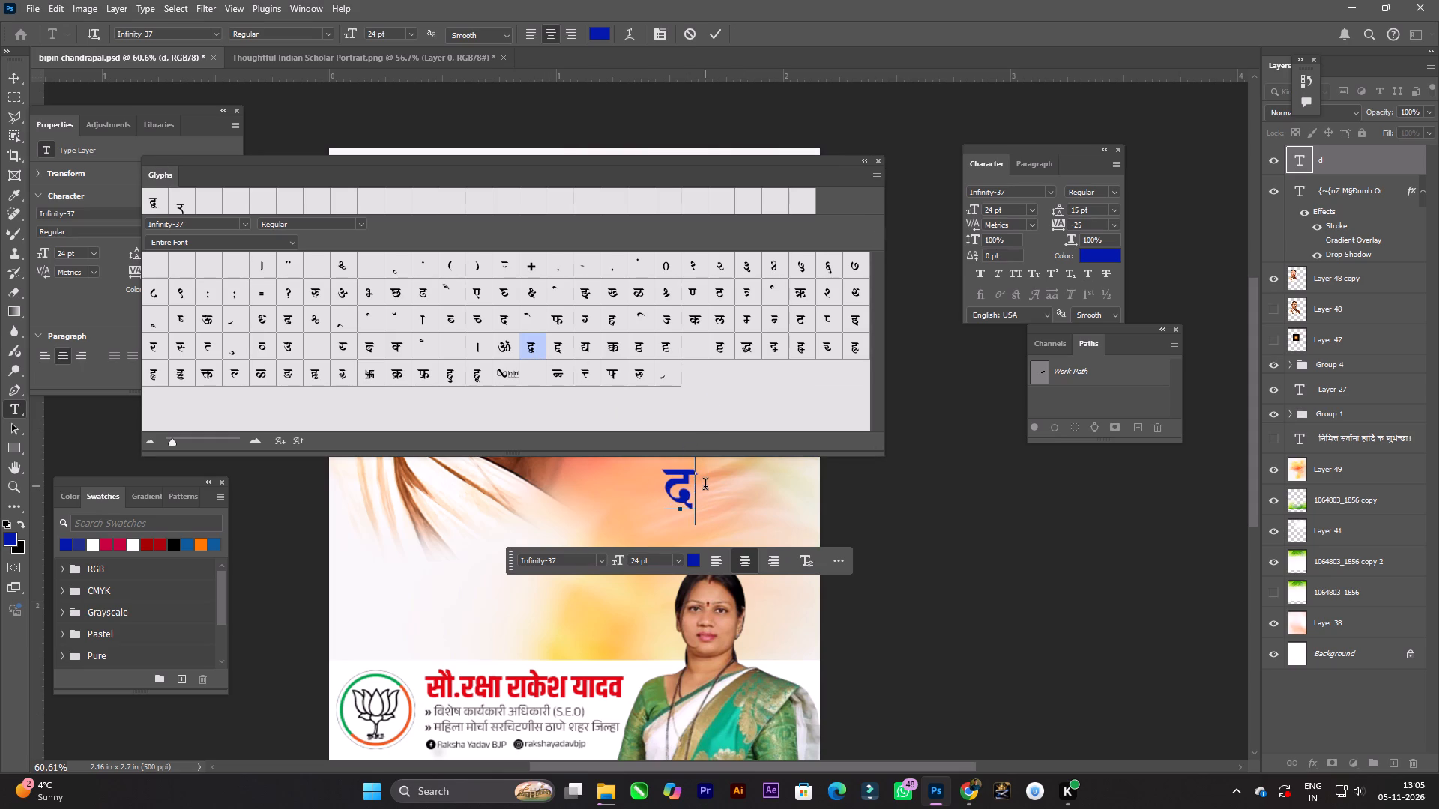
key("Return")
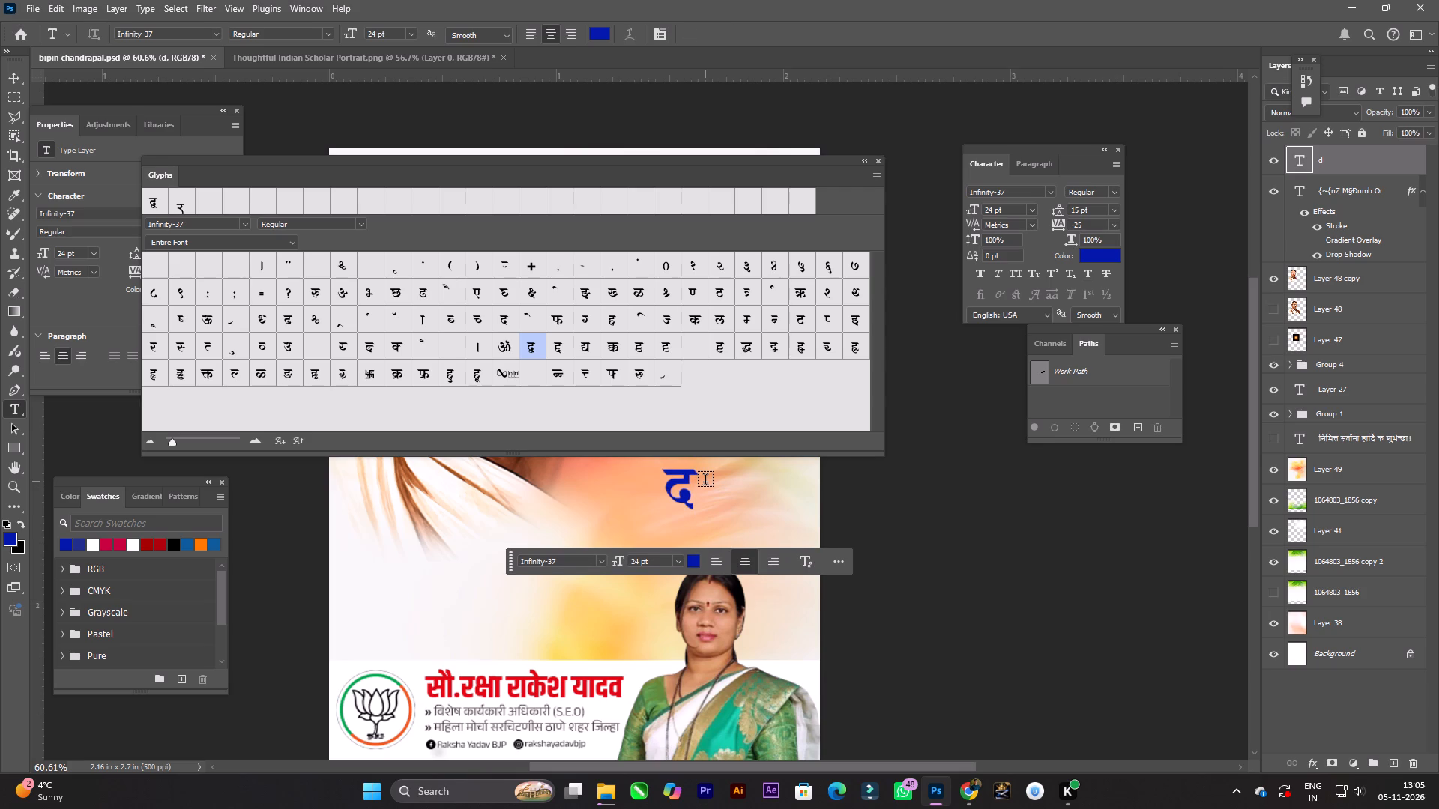
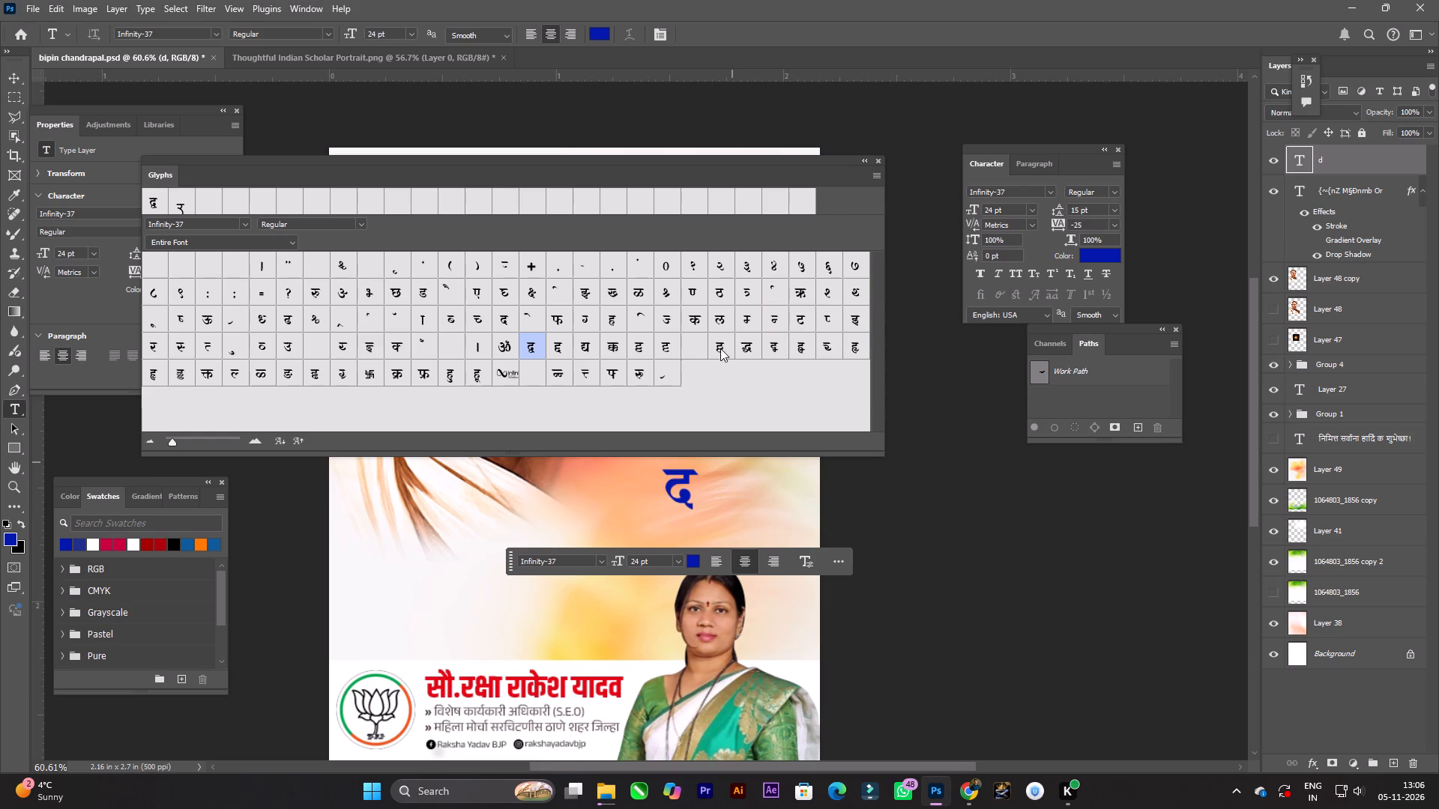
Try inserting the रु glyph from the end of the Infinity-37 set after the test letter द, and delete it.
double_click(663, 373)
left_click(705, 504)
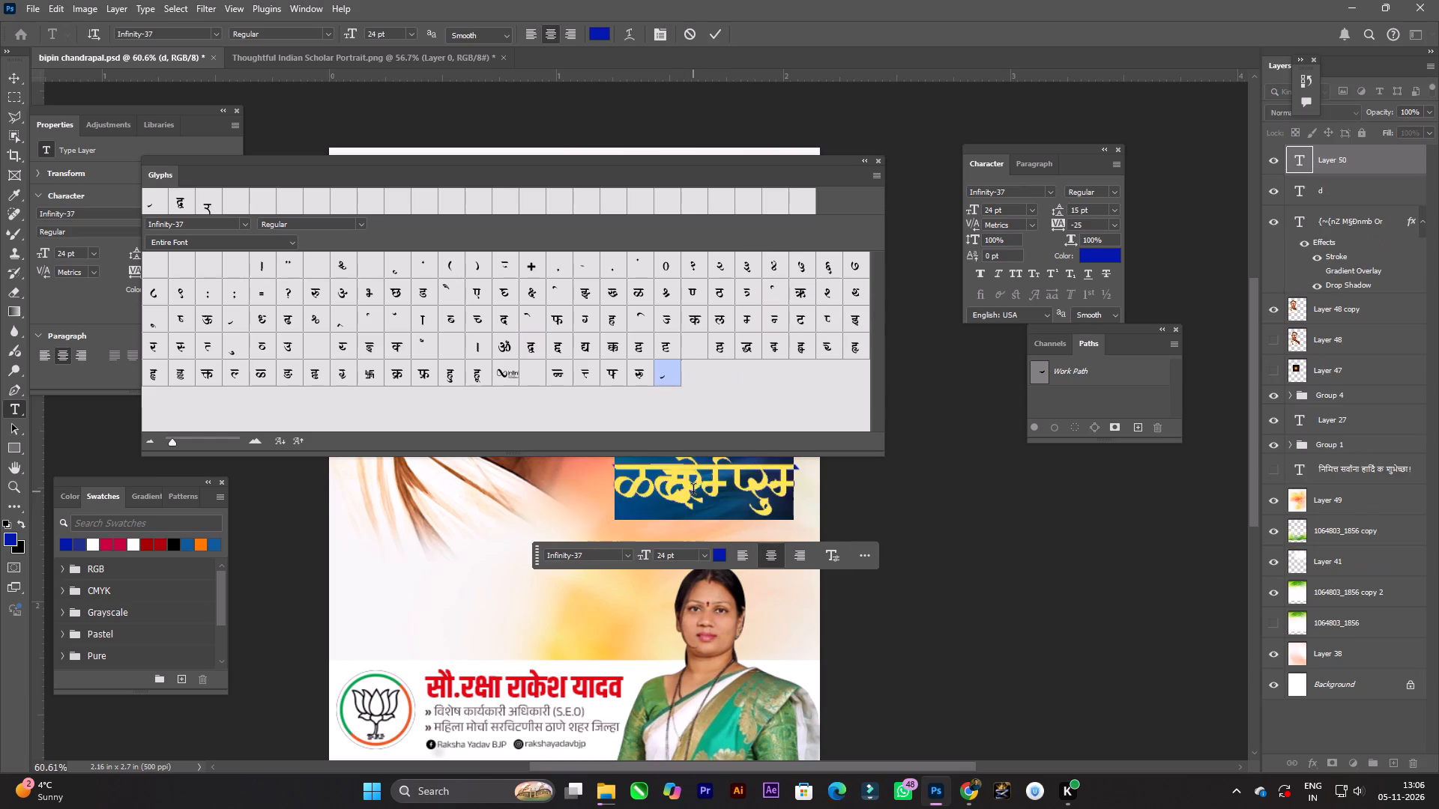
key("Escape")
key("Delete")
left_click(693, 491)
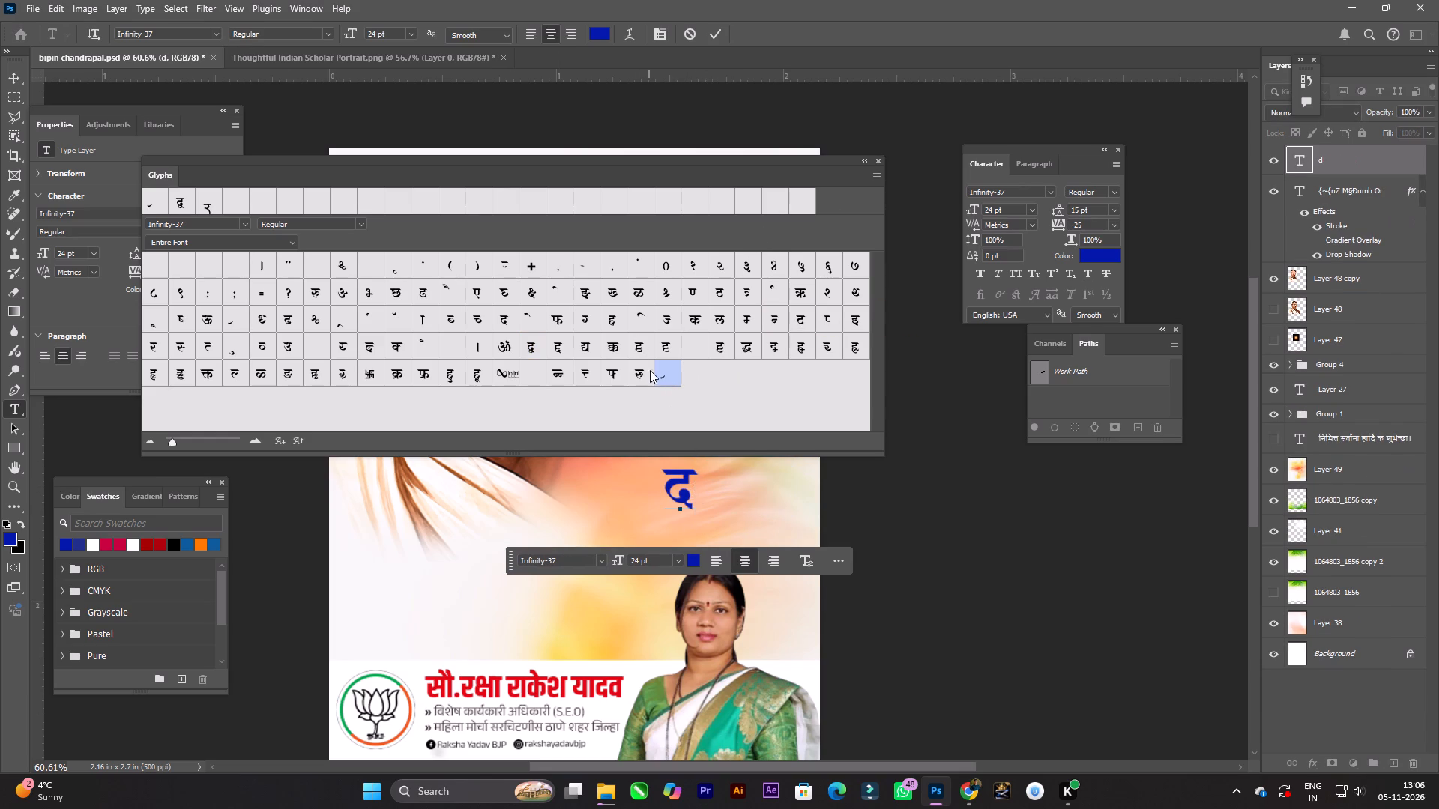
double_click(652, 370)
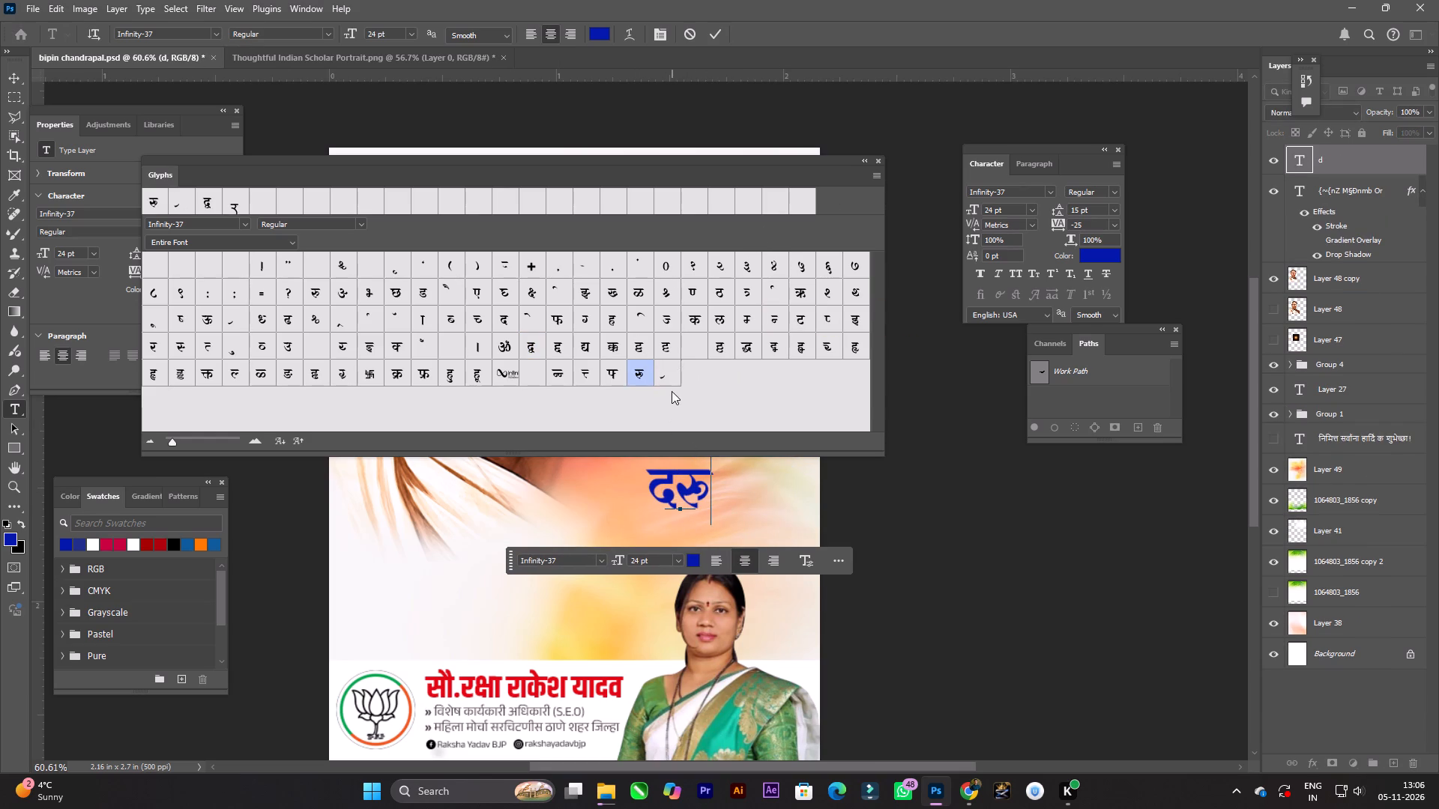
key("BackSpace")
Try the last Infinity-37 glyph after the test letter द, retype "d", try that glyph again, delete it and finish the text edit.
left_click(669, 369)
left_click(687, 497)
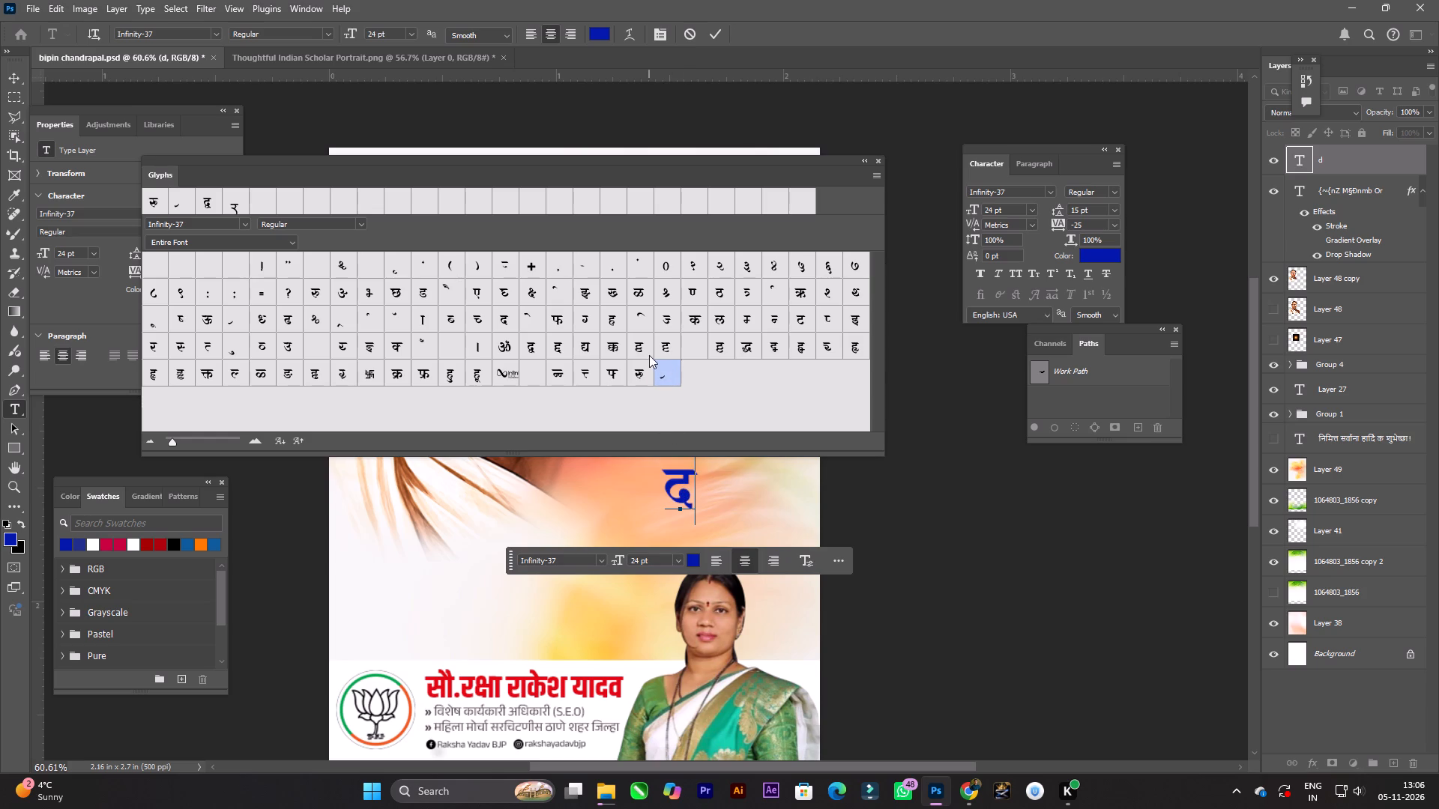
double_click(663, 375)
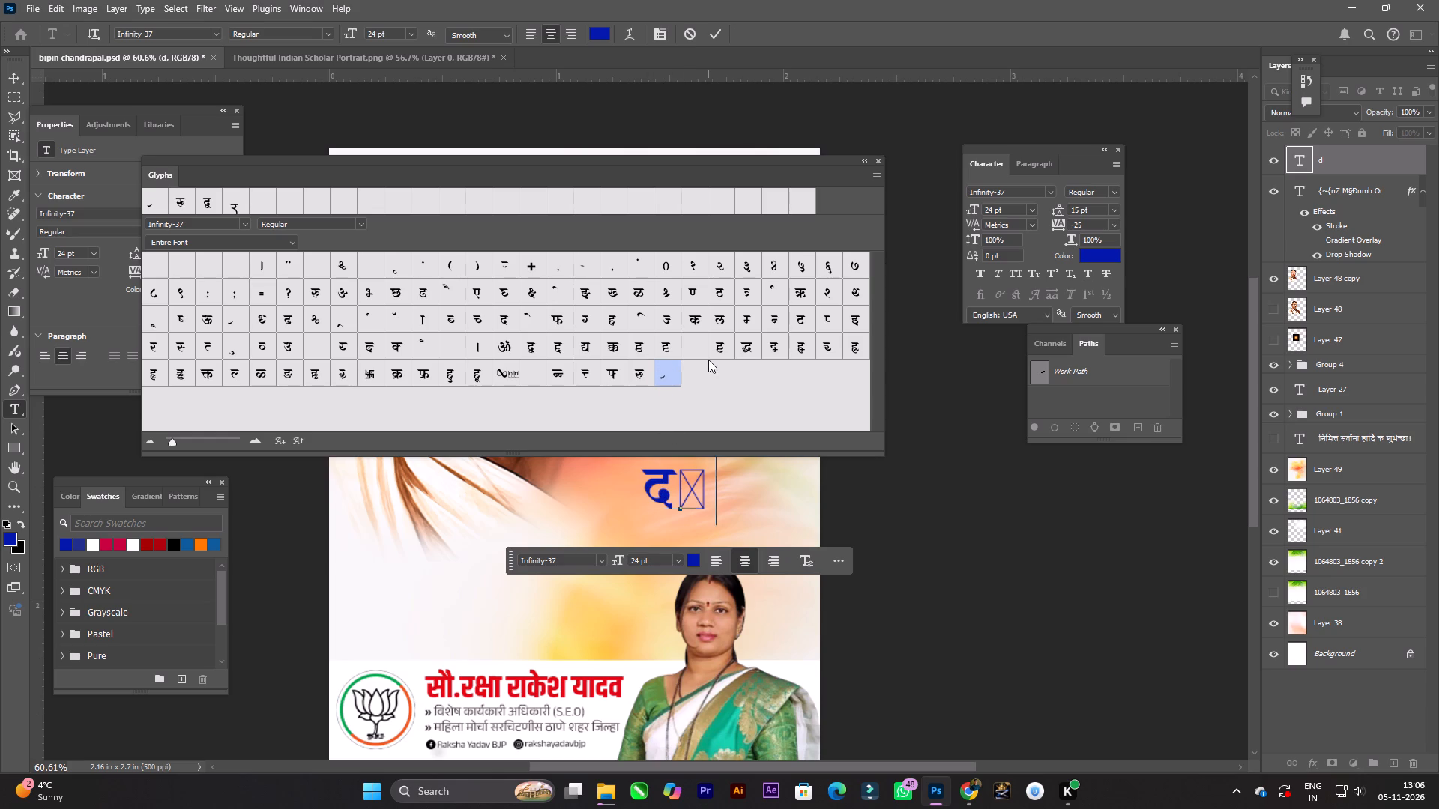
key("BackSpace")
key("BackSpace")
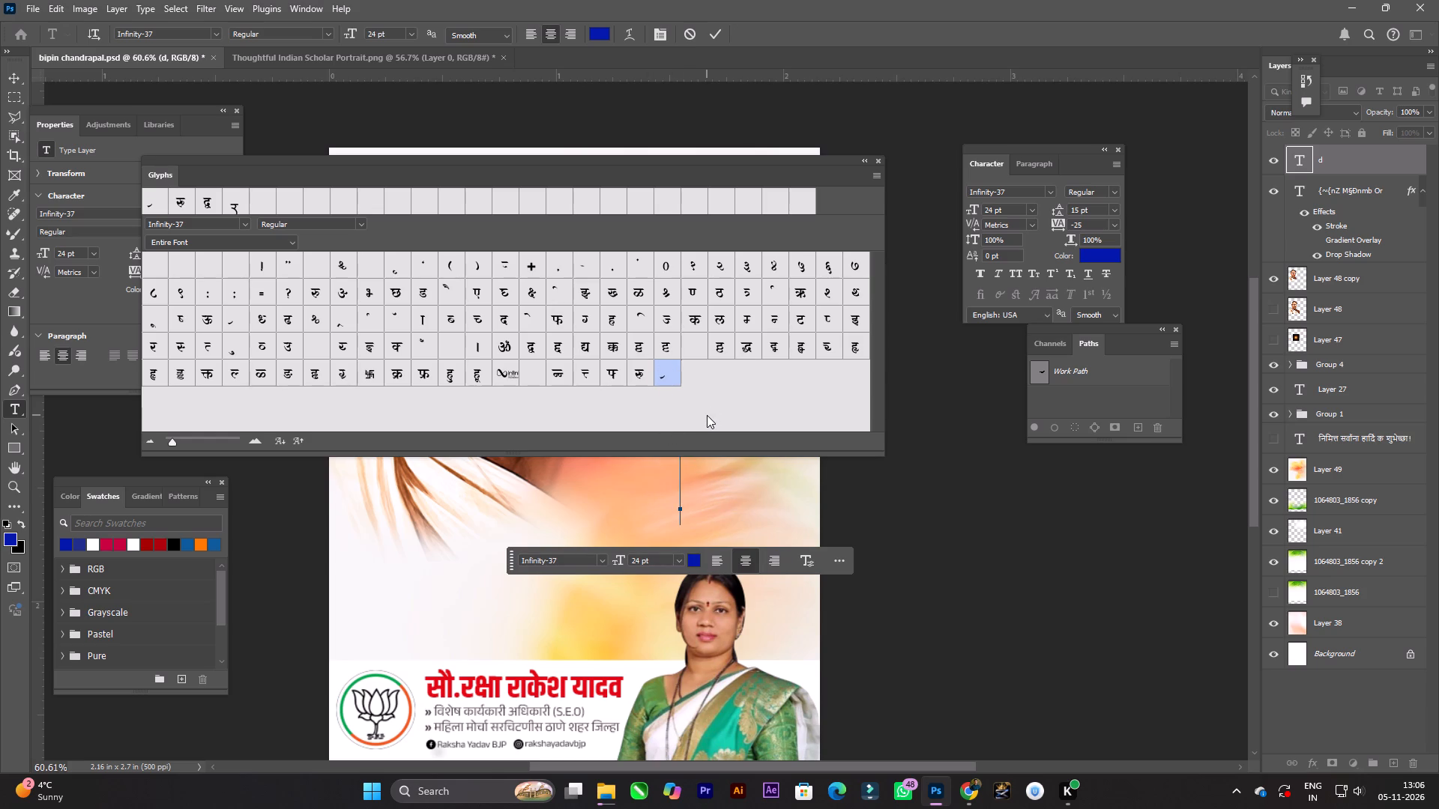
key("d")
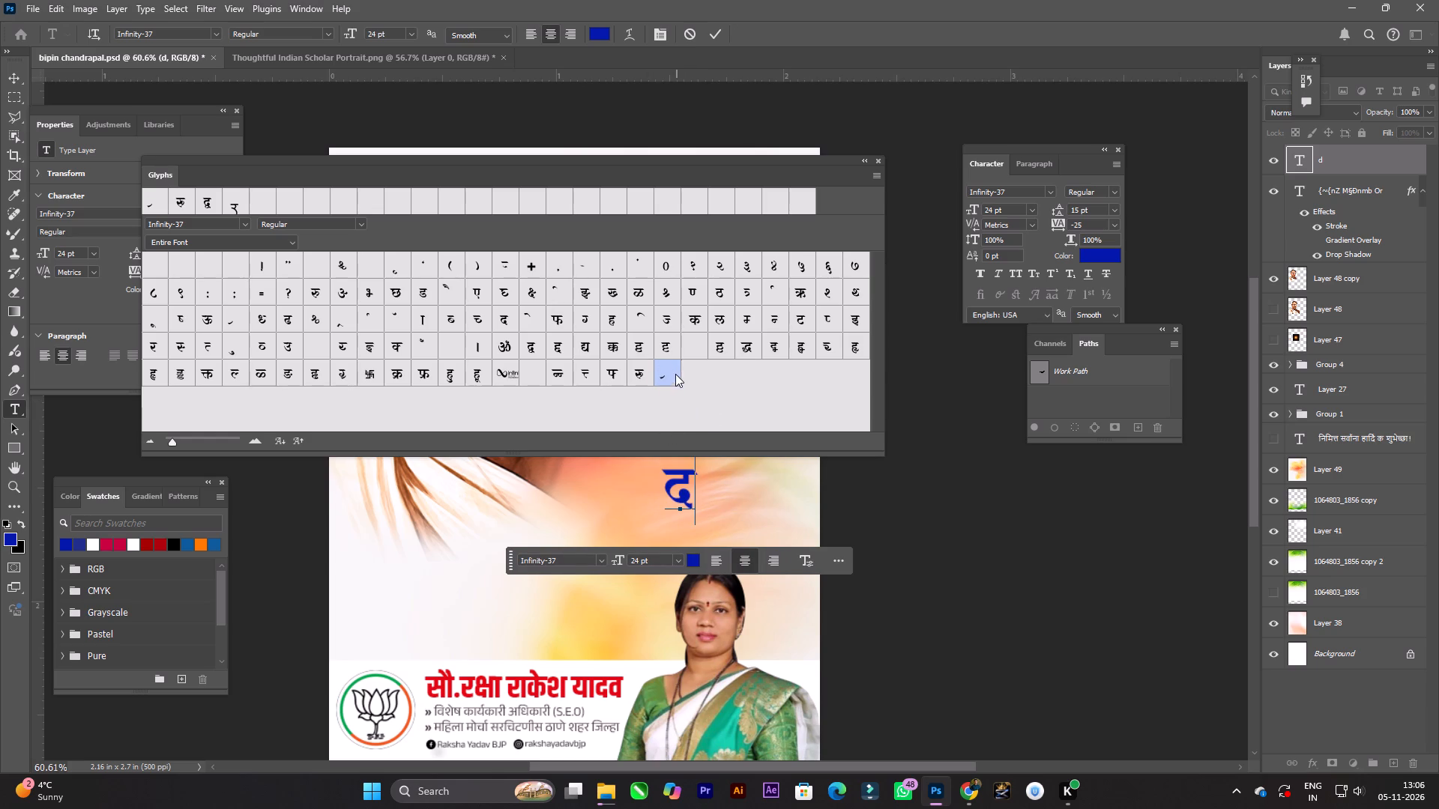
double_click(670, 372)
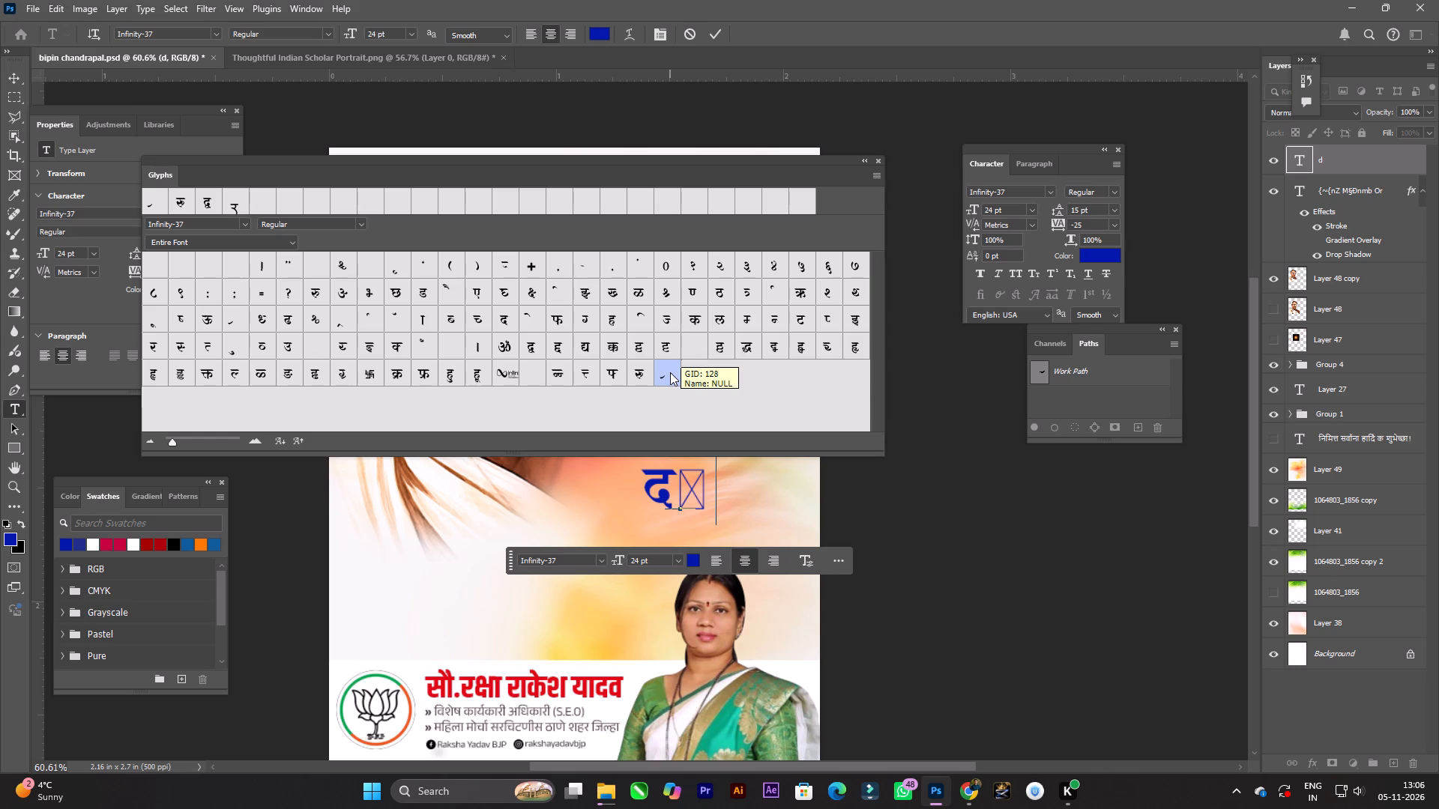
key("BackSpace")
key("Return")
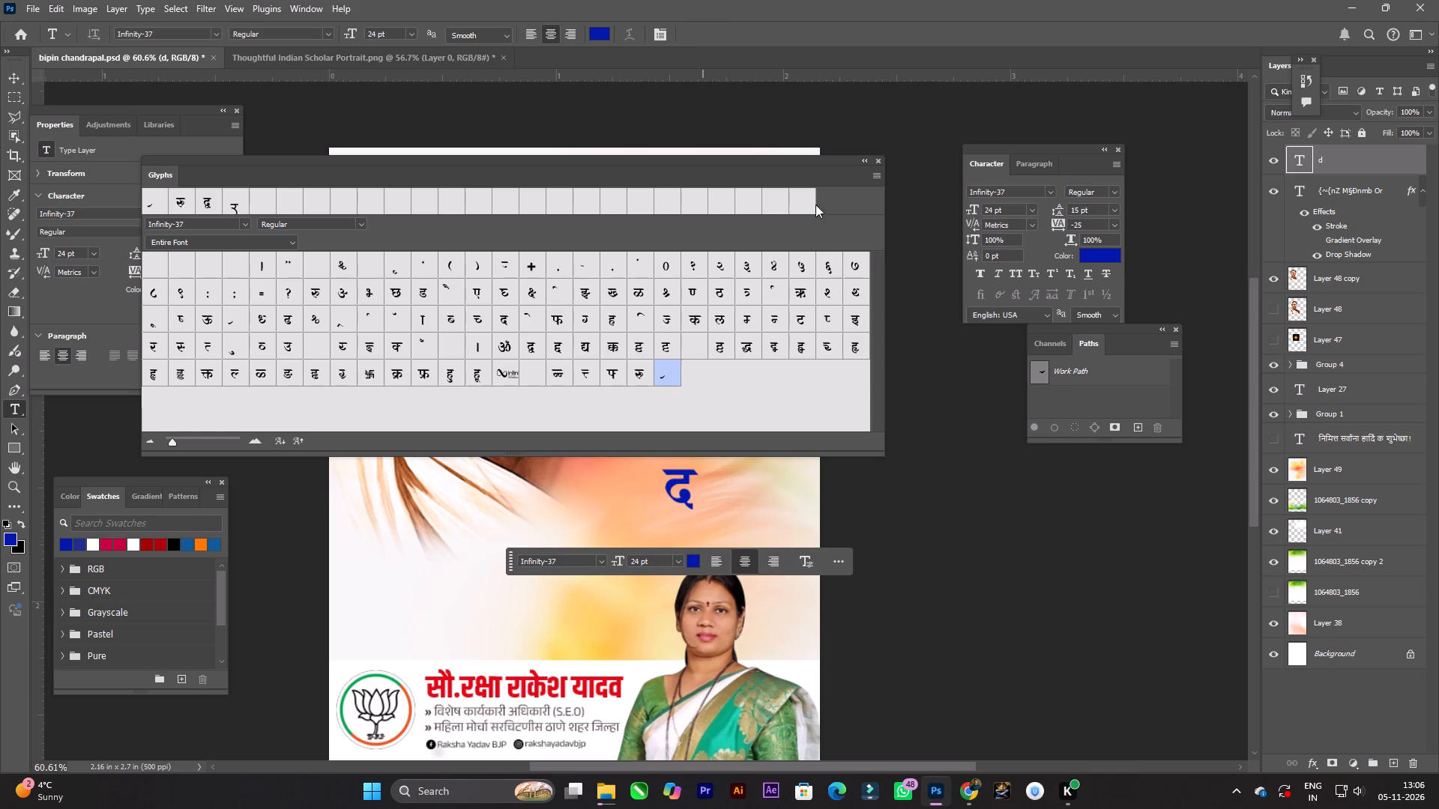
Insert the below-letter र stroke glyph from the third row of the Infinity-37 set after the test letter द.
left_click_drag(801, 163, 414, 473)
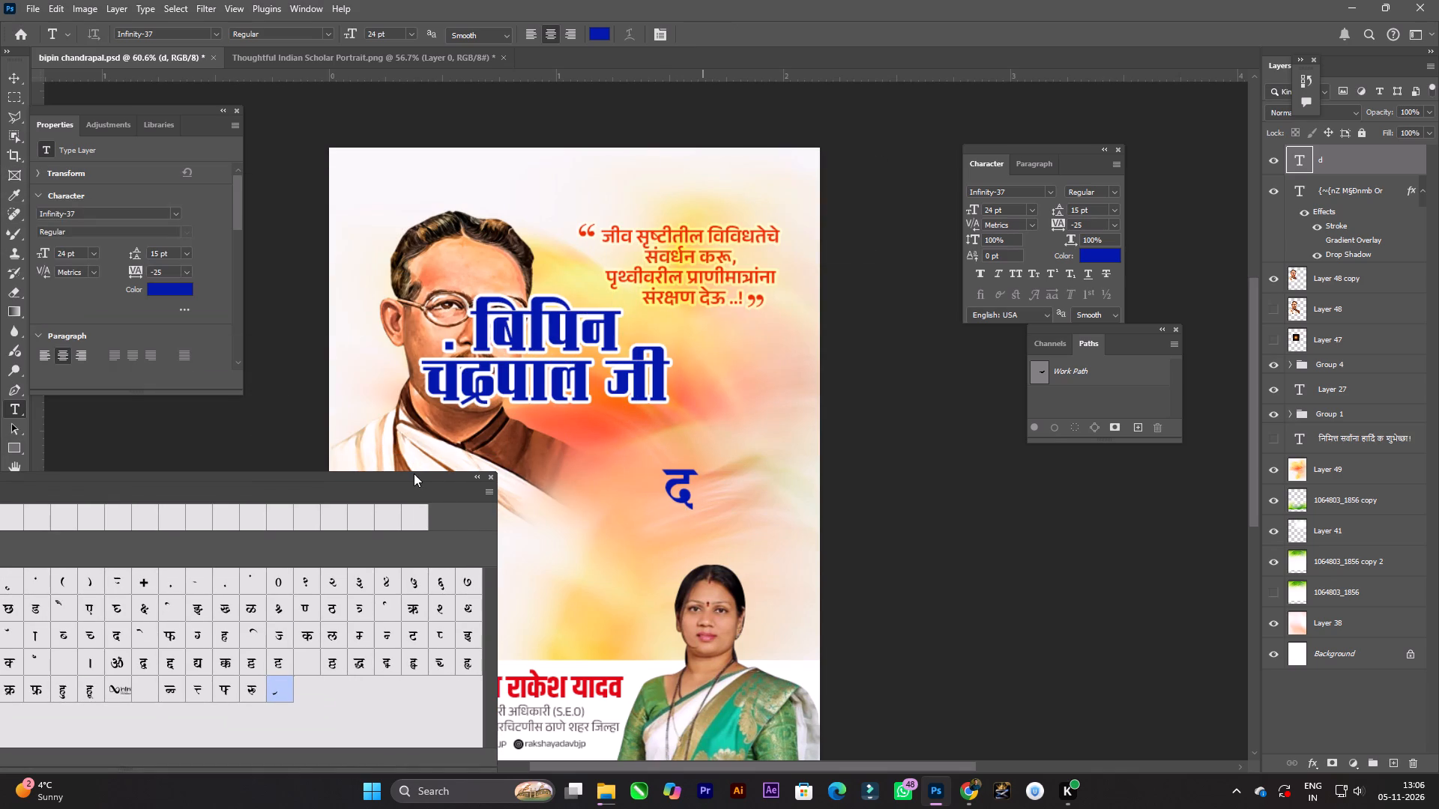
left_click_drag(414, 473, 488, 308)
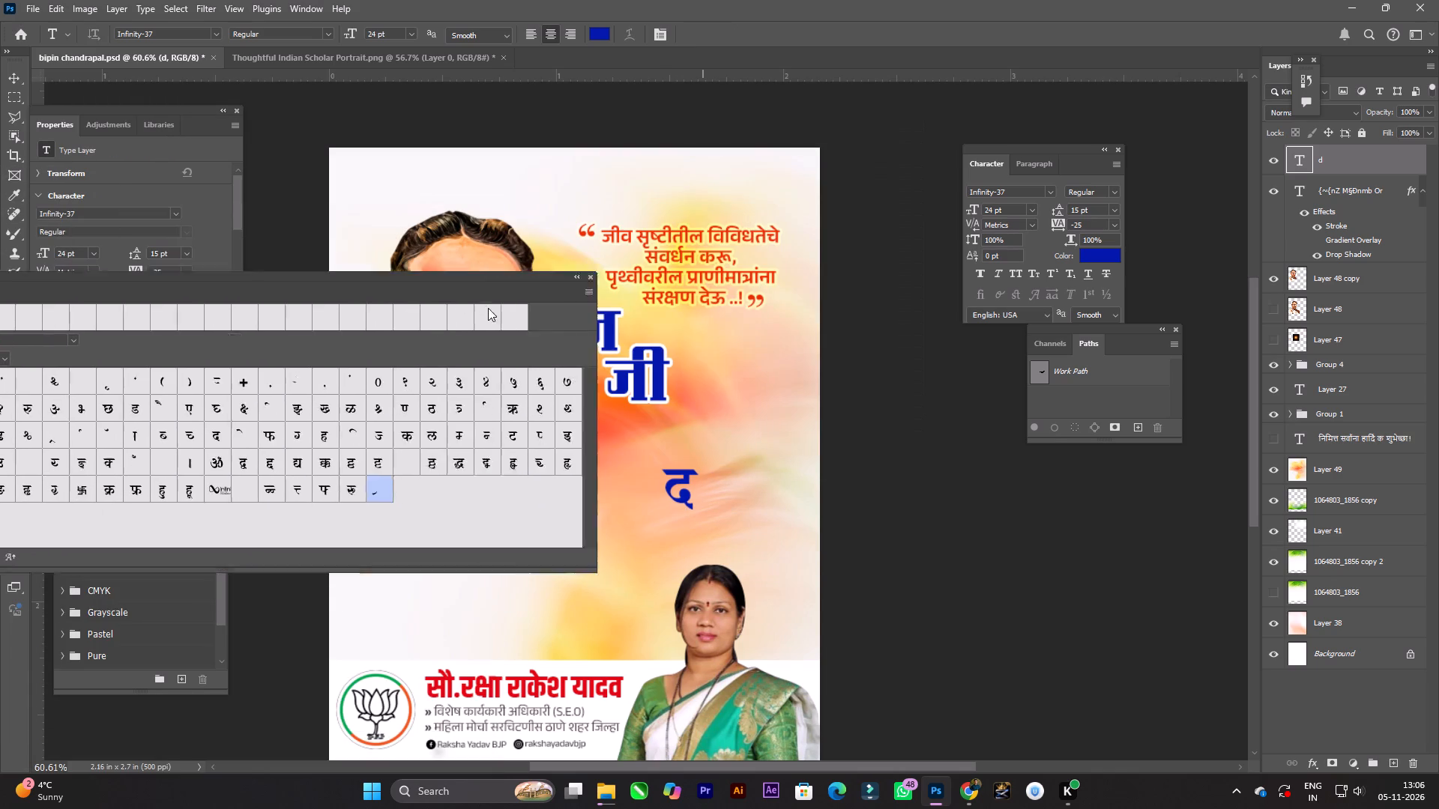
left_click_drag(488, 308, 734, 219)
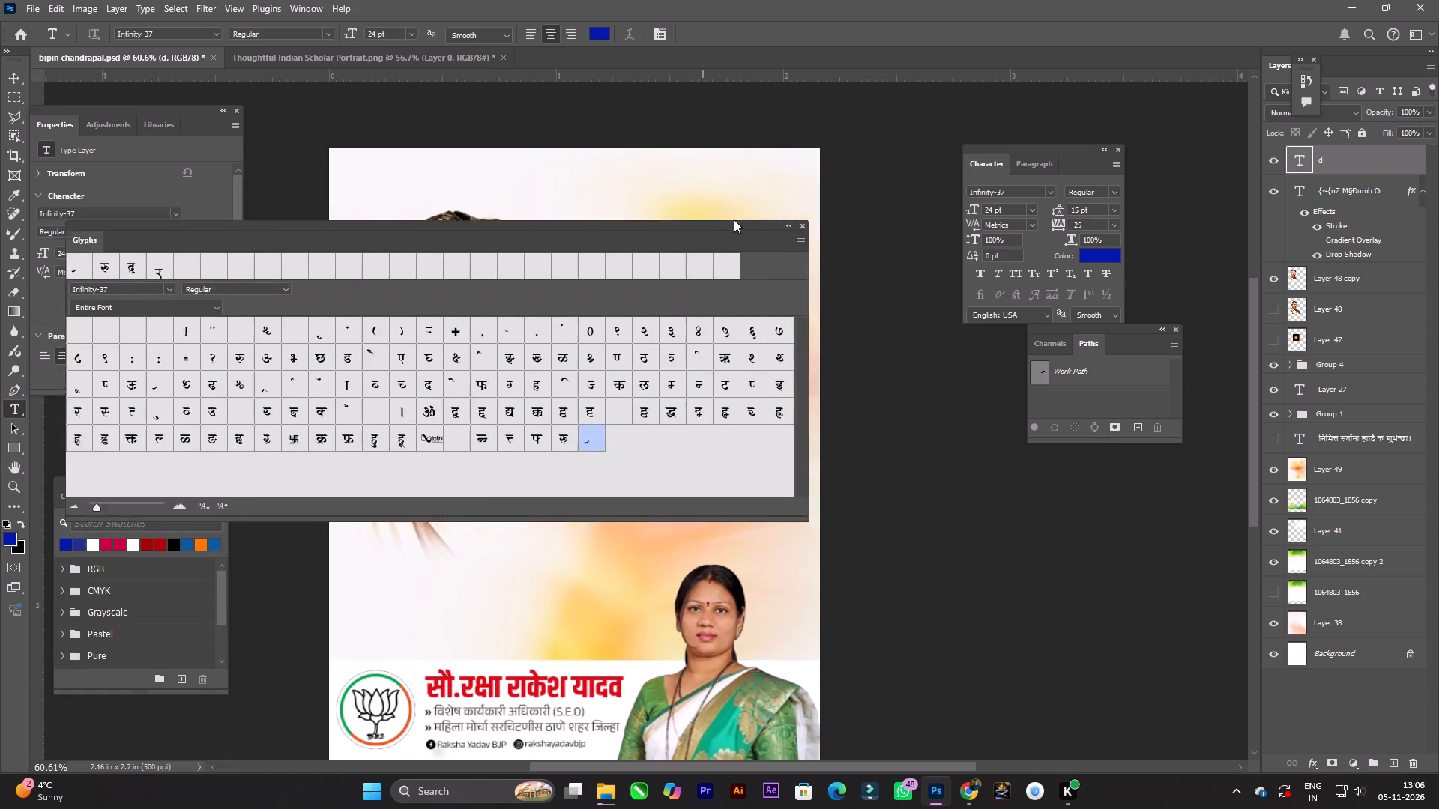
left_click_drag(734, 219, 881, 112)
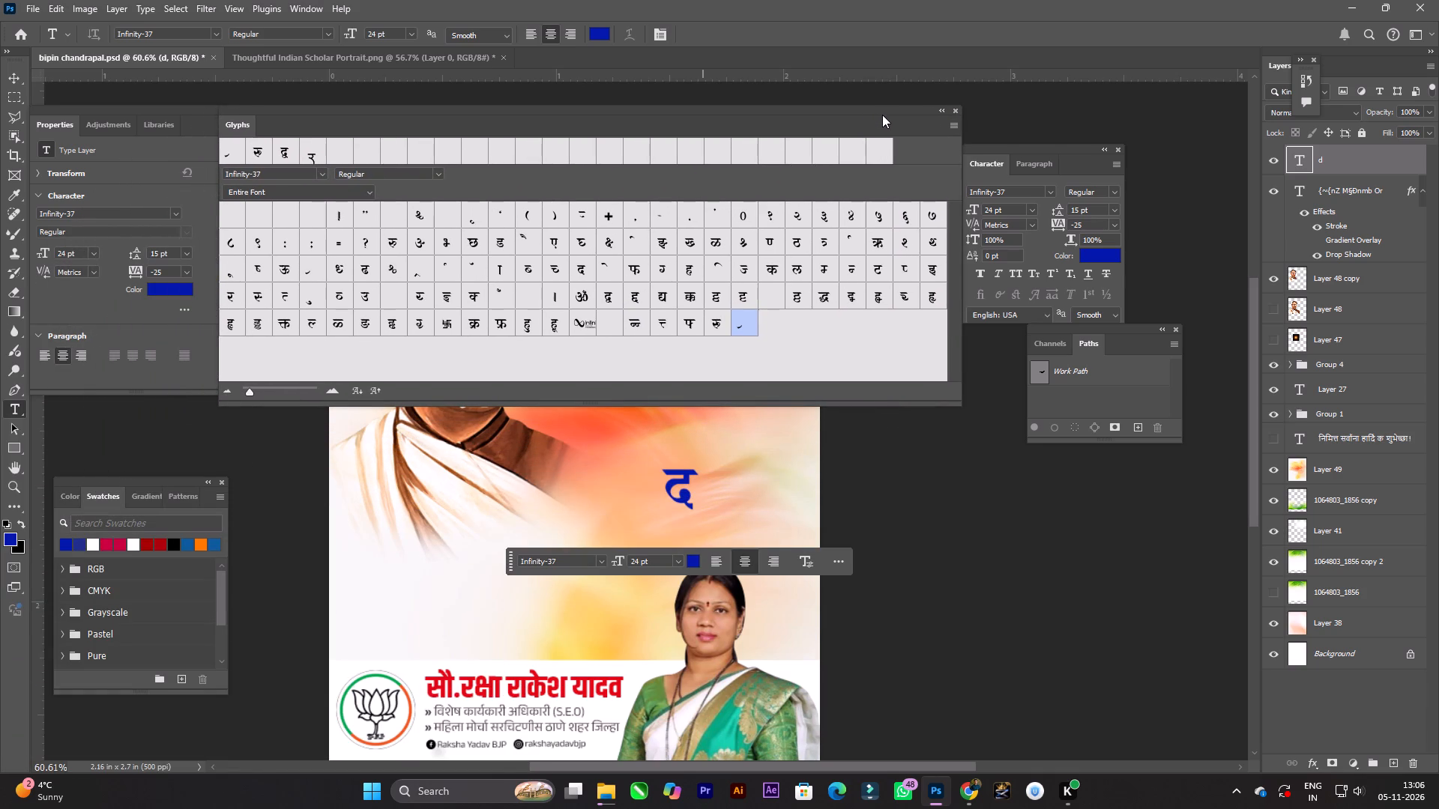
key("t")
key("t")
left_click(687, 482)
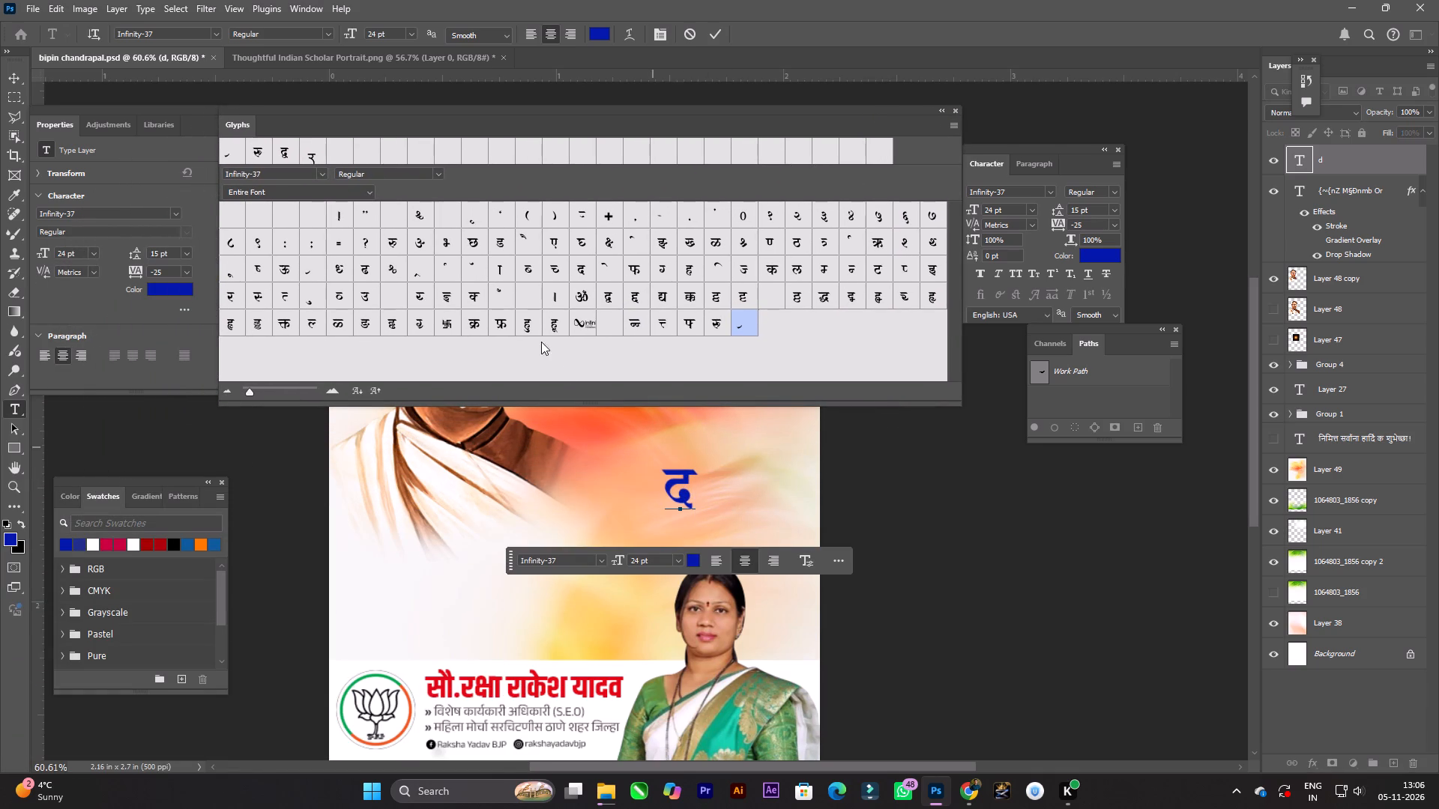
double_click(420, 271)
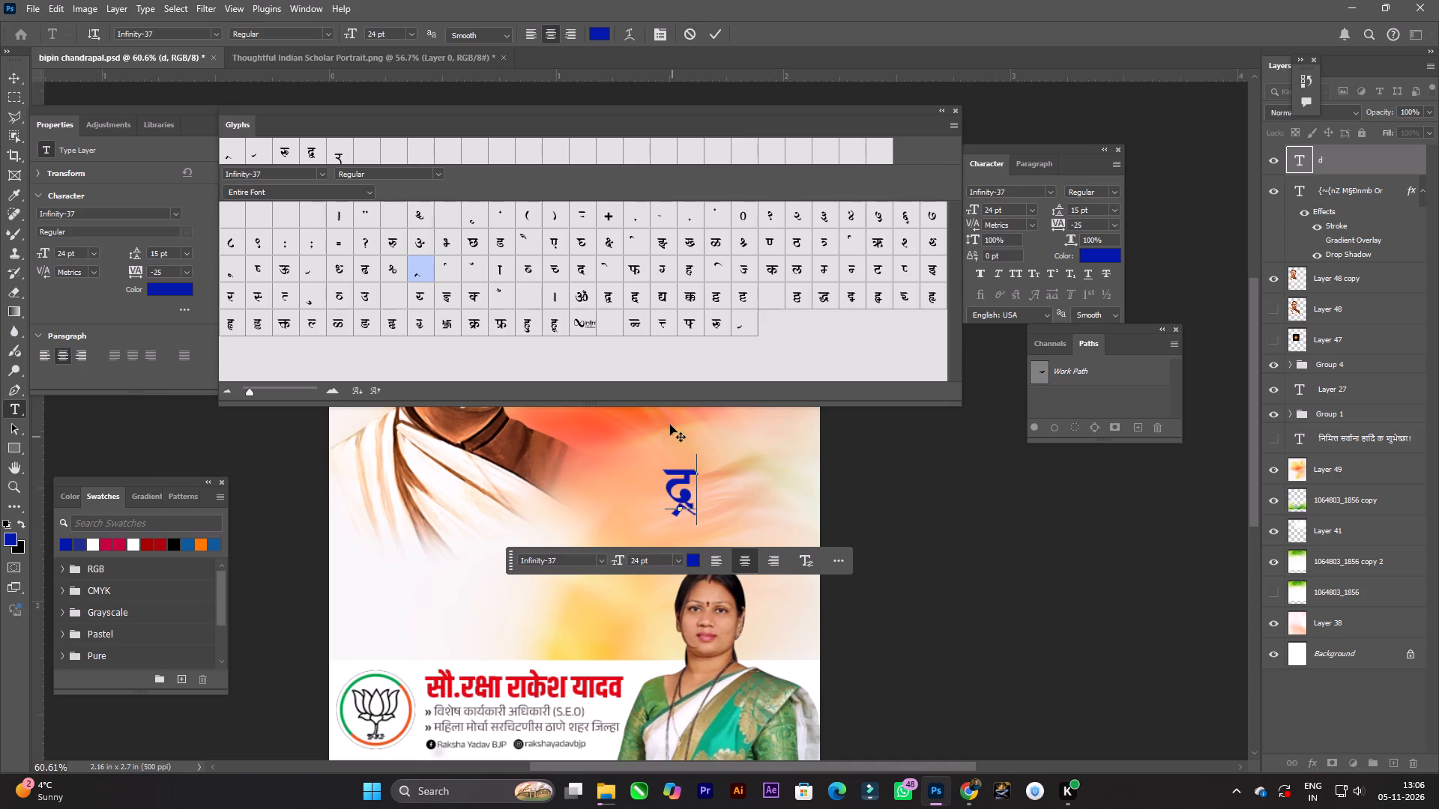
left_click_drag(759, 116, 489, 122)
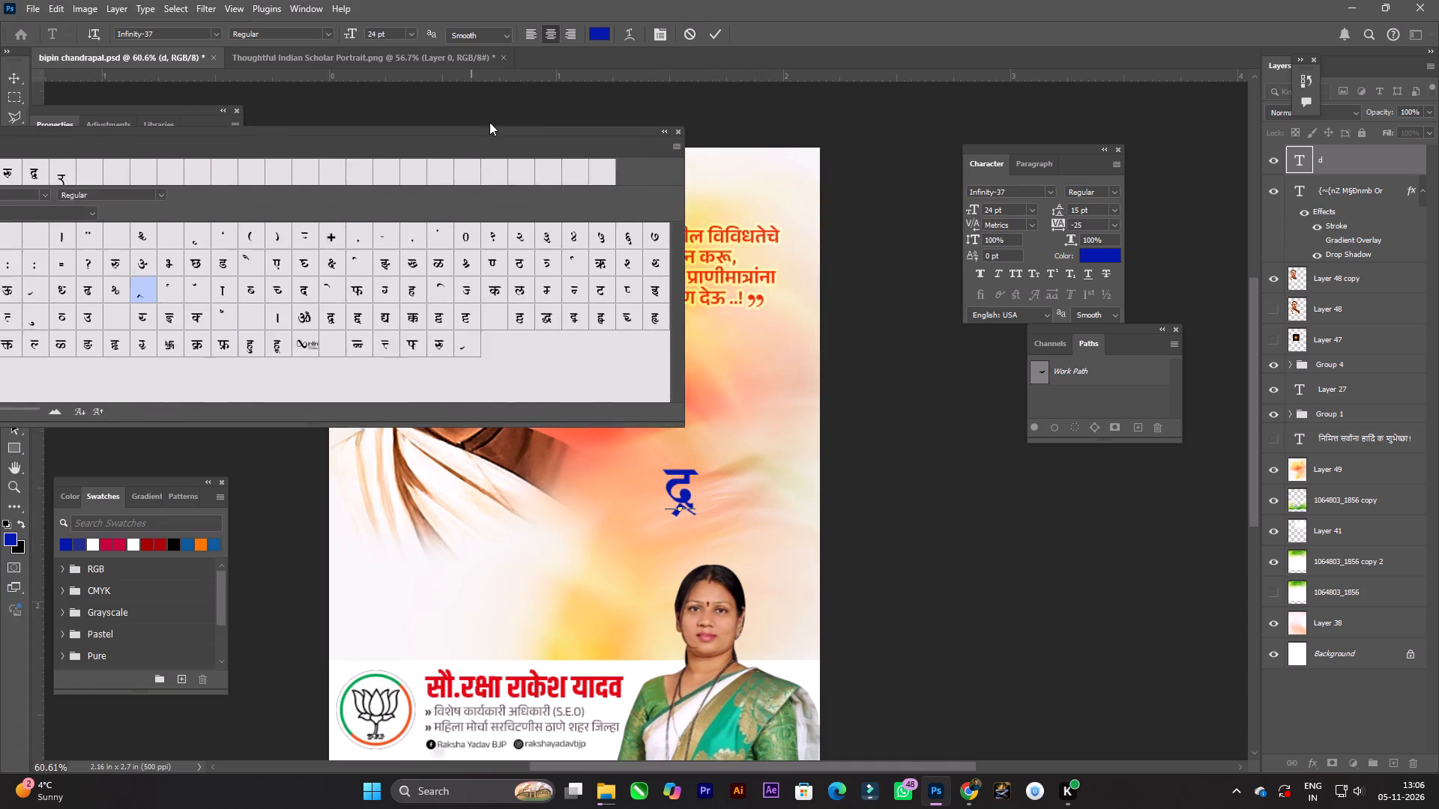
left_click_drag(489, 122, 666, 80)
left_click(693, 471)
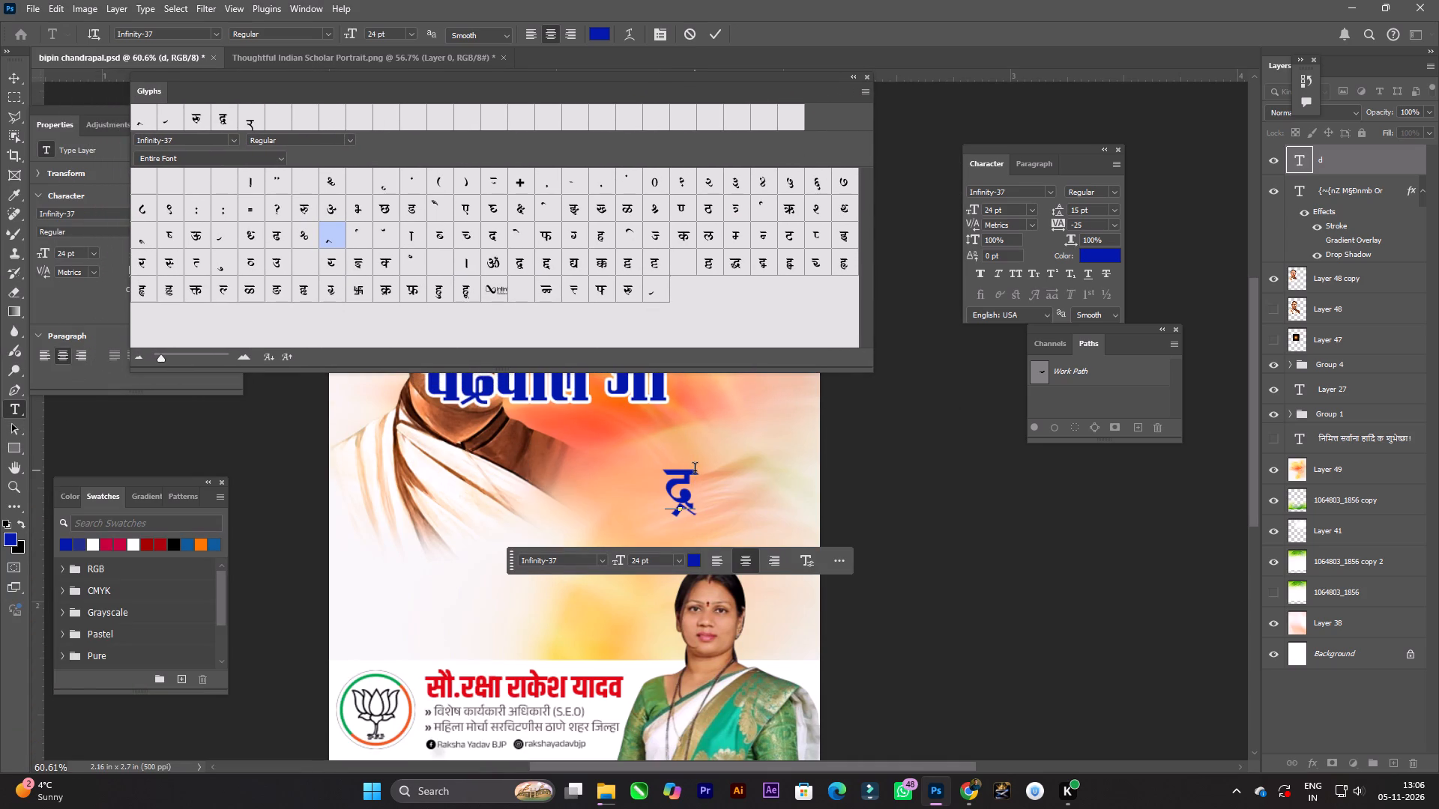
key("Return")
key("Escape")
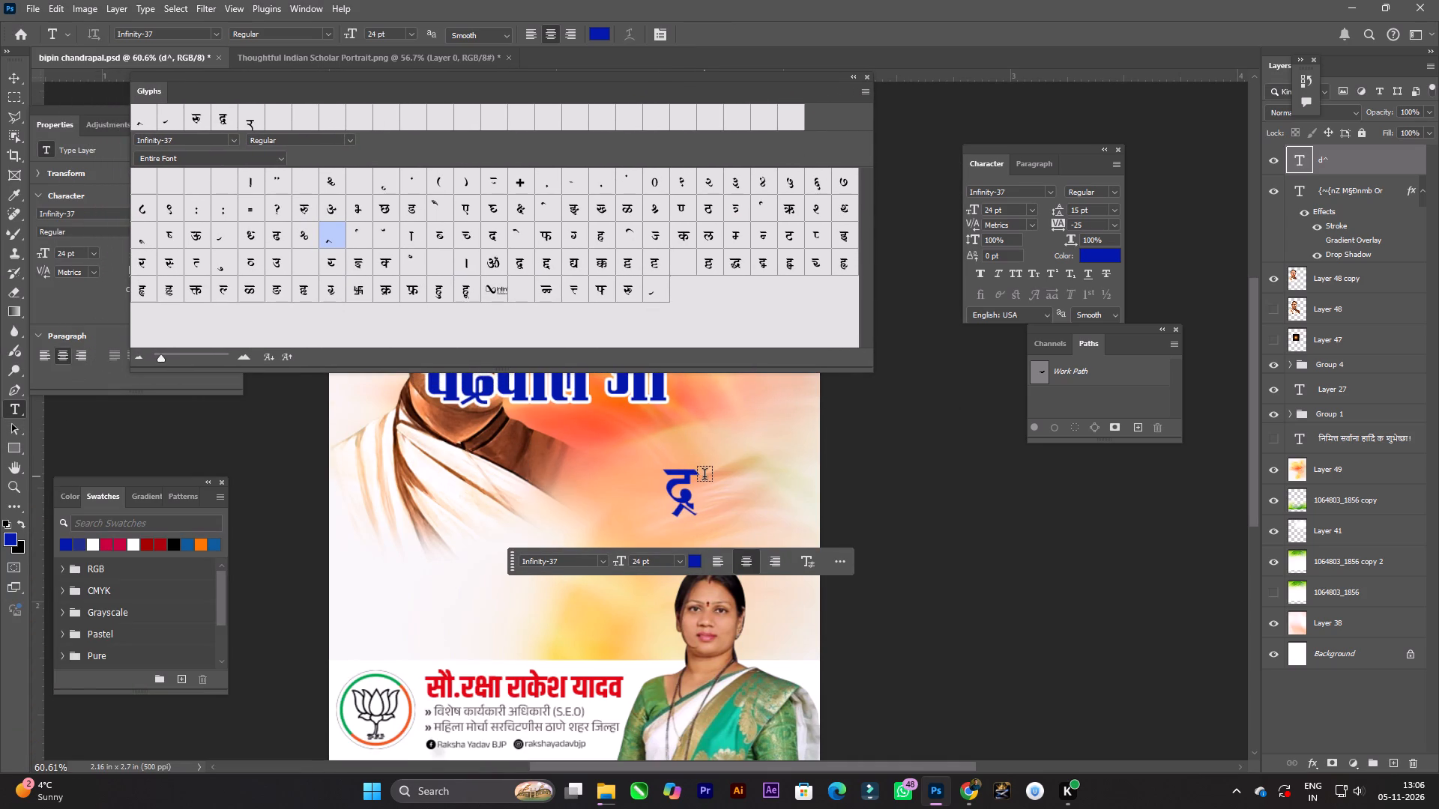
Delete the test द text layer and collapse the glyph set.
key("Escape")
key("v")
left_click(692, 479)
key("Delete")
key("Escape")
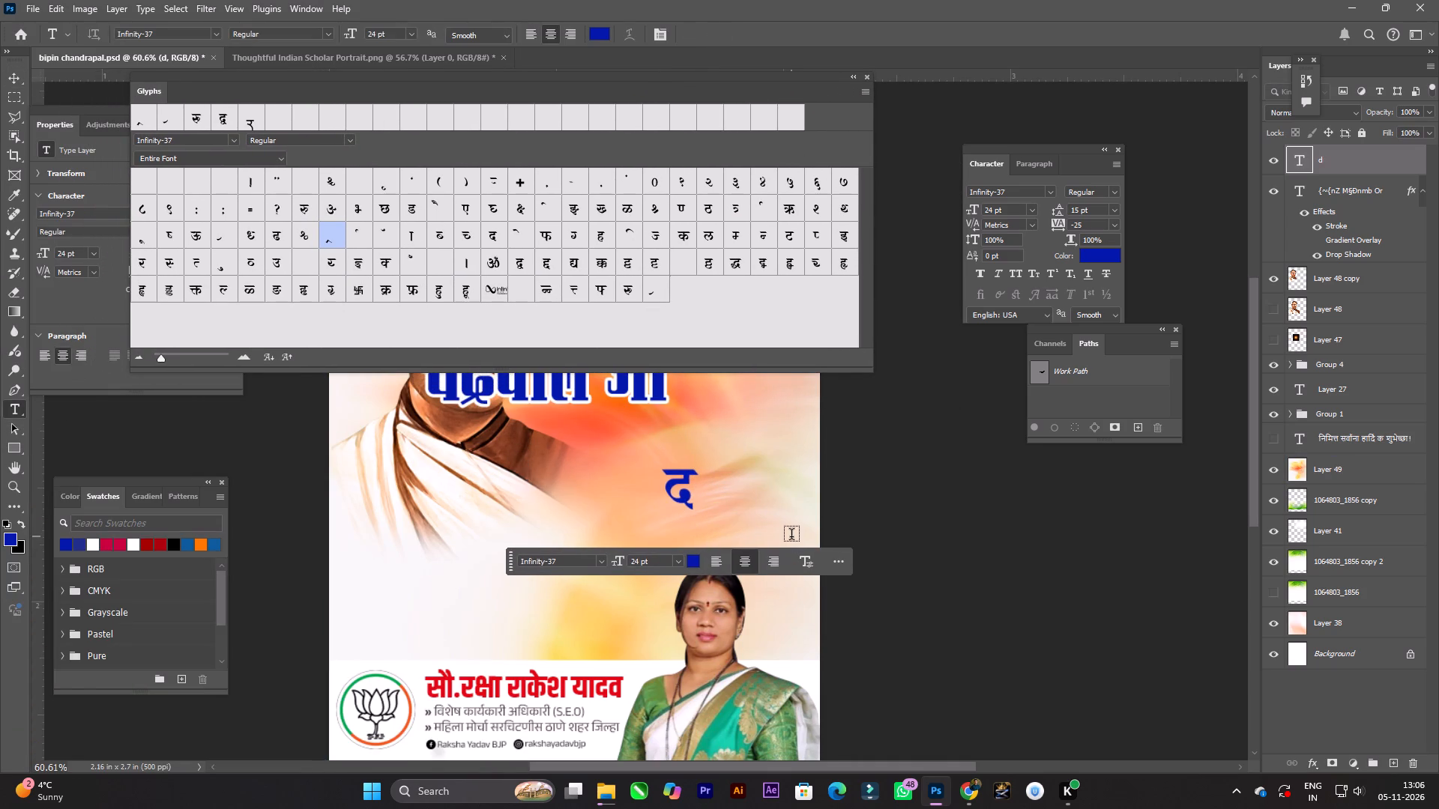
key("Delete")
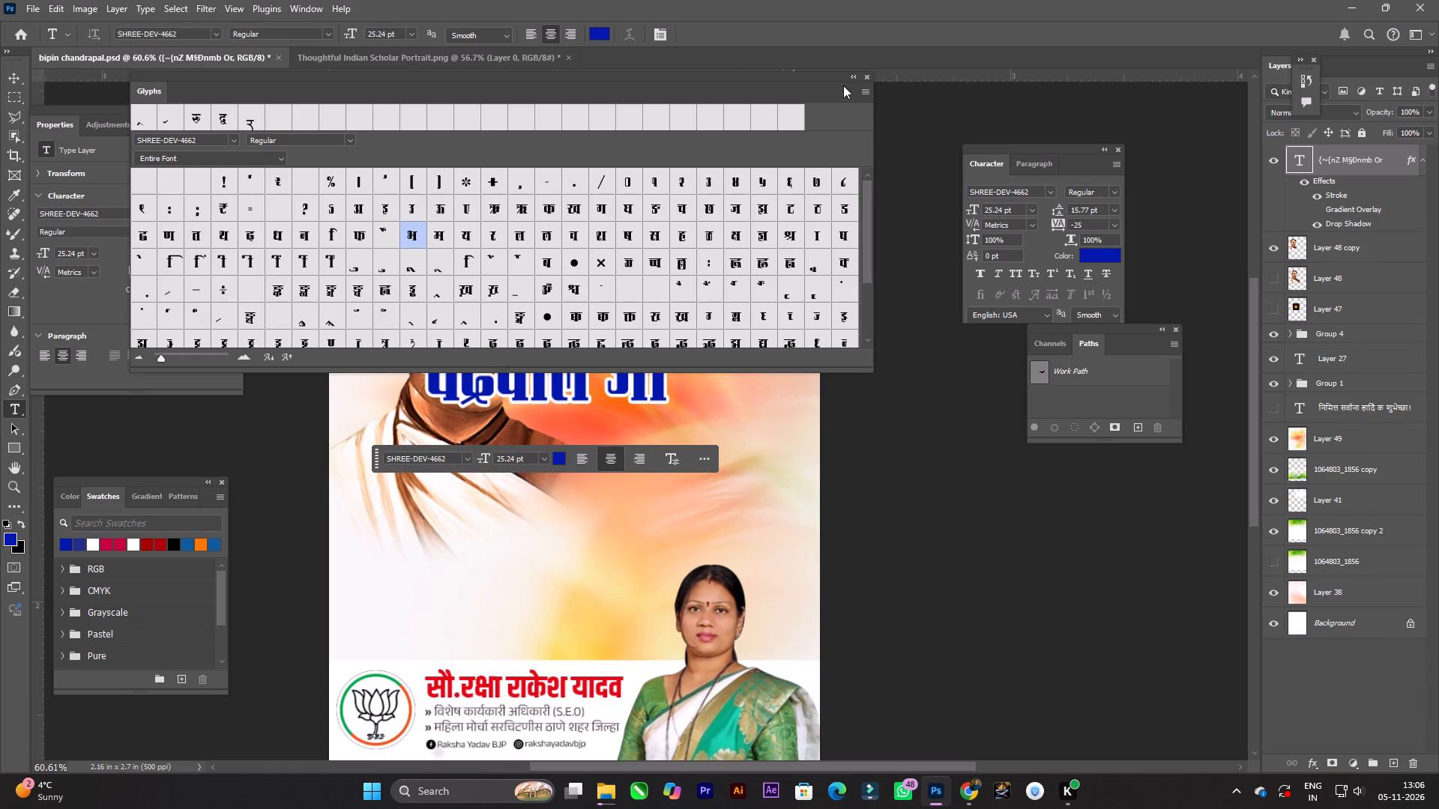
left_click(852, 80)
Move the बिपिन चंद्रपाल जी heading off the portrait's face, about 0.28 in to the right and 0.16 in down.
key("v")
key("space")
left_click(615, 369)
key("v")
left_click_drag(558, 372, 624, 409)
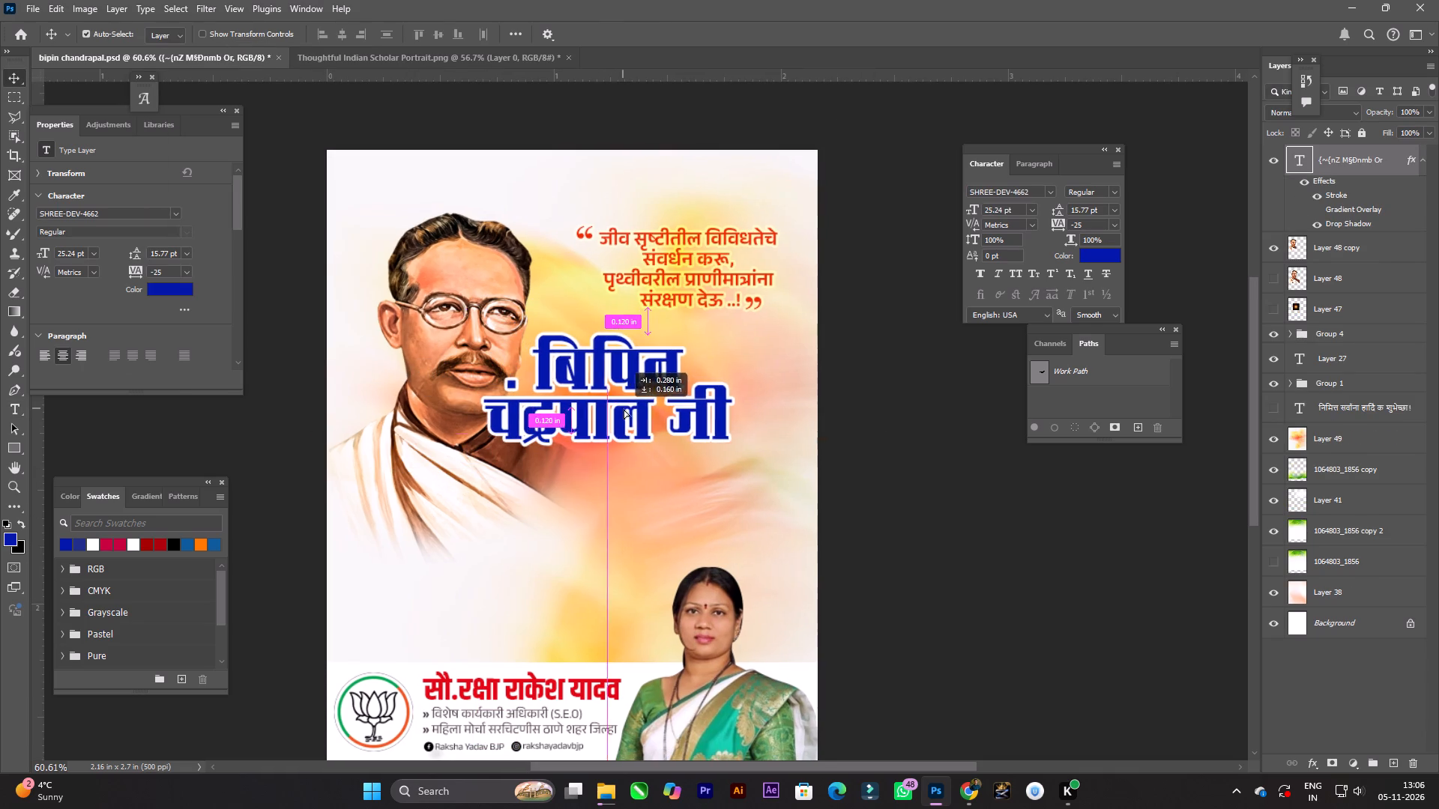
left_click_drag(624, 409, 625, 409)
Set the font of the entire बिपिन चंद्रपाल जी heading to SHREE-DEV7-3690 Regular.
key("t")
left_click(624, 378)
key("ctrl+a")
left_click(168, 35)
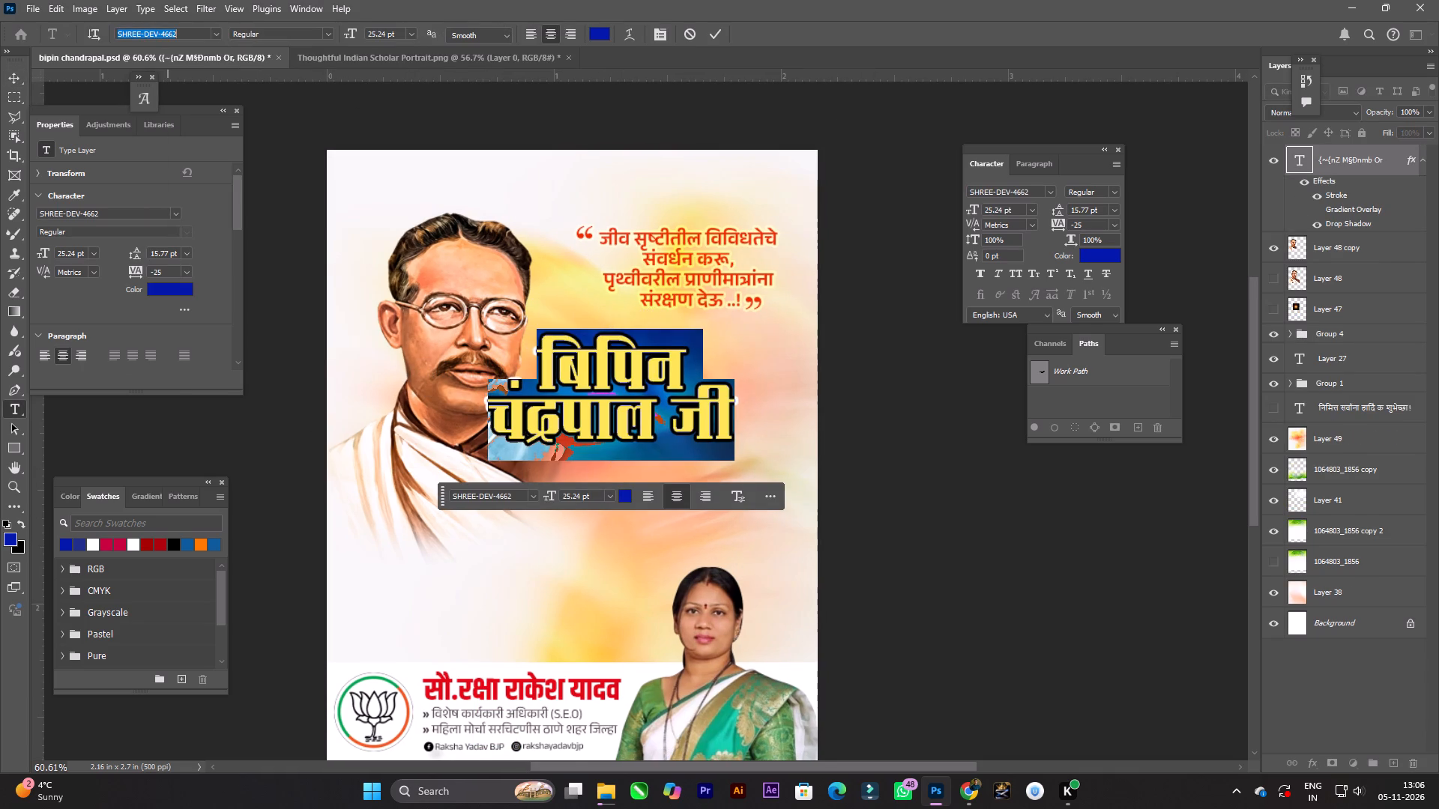
type("3690")
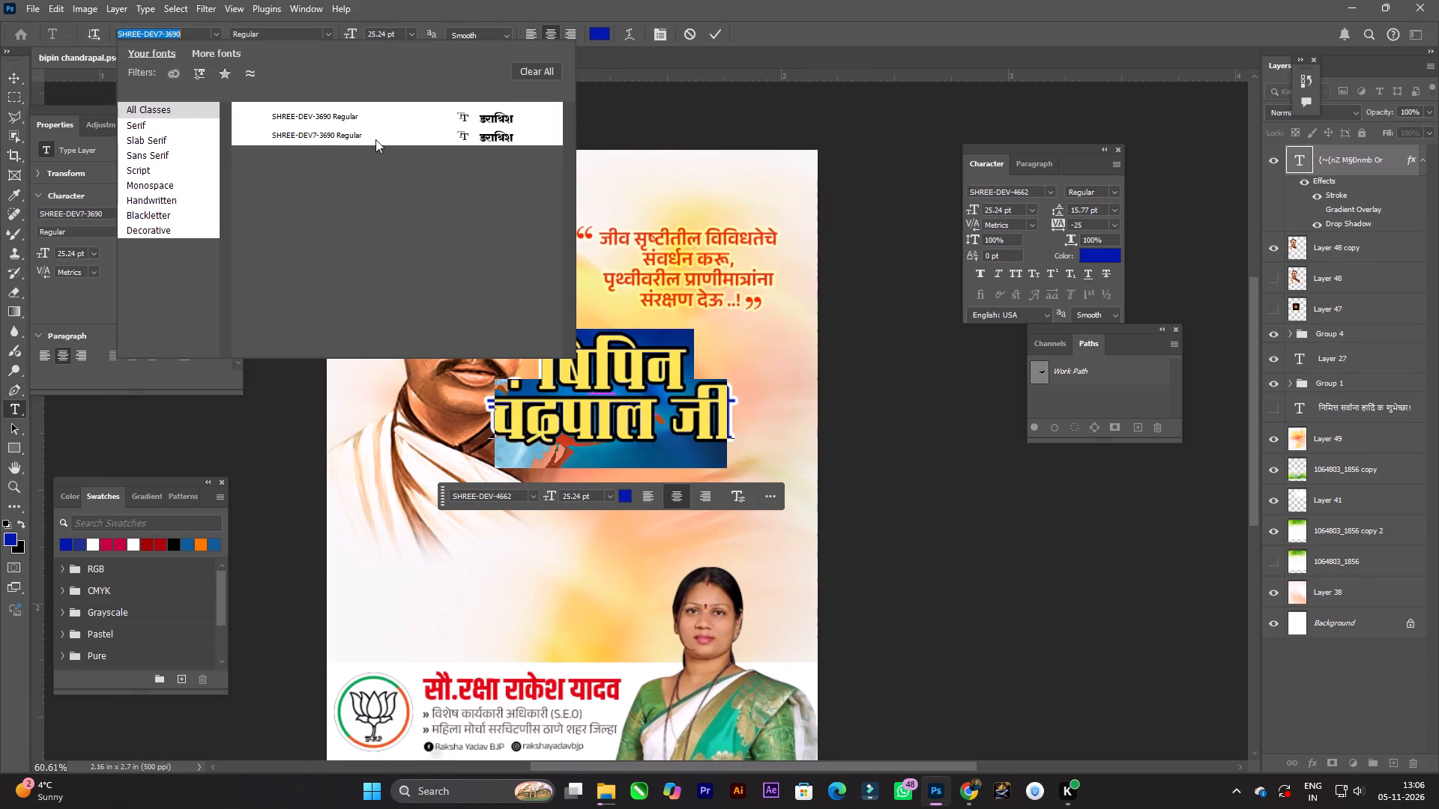
left_click(384, 133)
left_click(711, 427)
key("Return")
key("v")
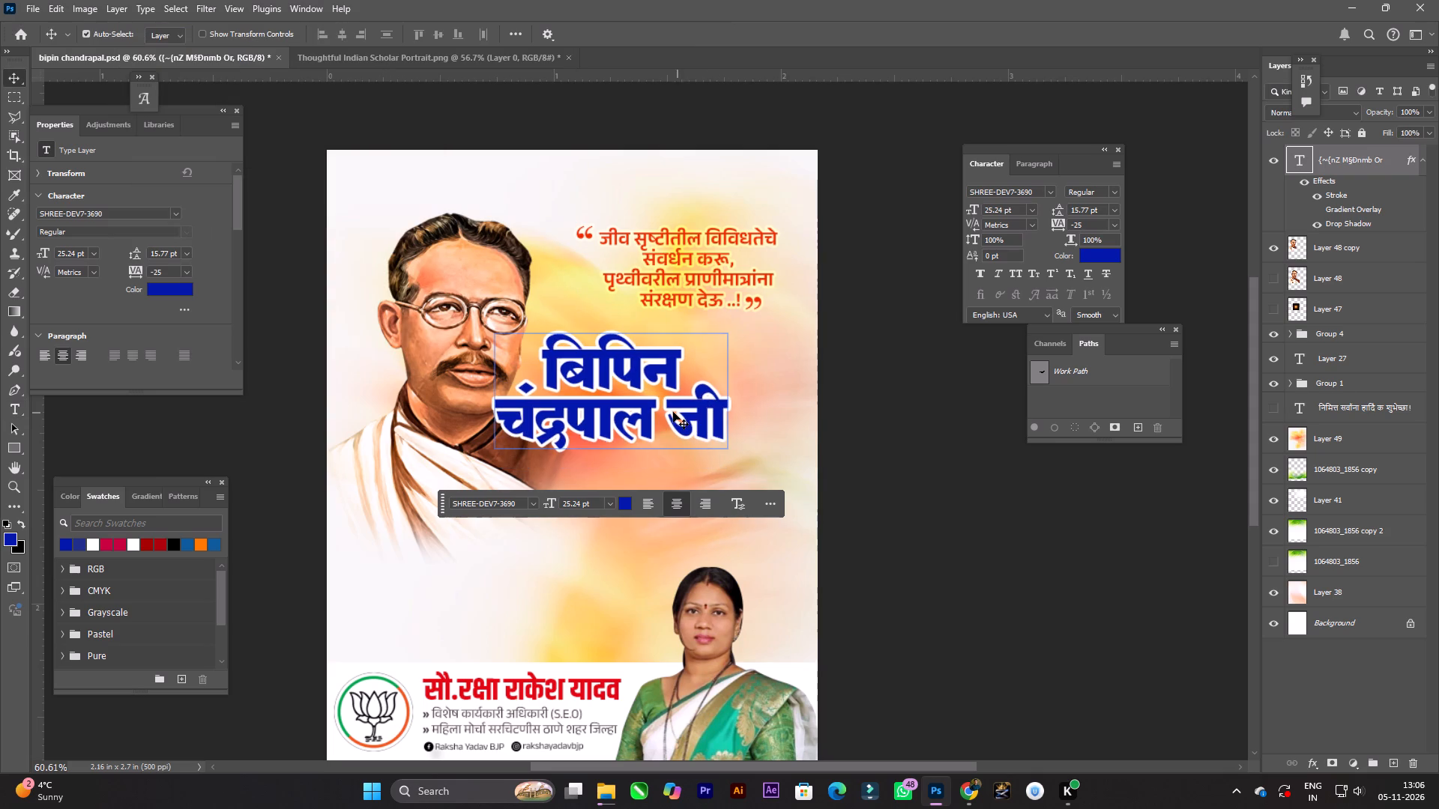
Shift the name heading slightly farther right, away from the portrait.
left_click(673, 412)
left_click_drag(639, 417, 666, 415)
key("t")
left_click(658, 407)
key("Escape")
key("Escape")
key("Escape")
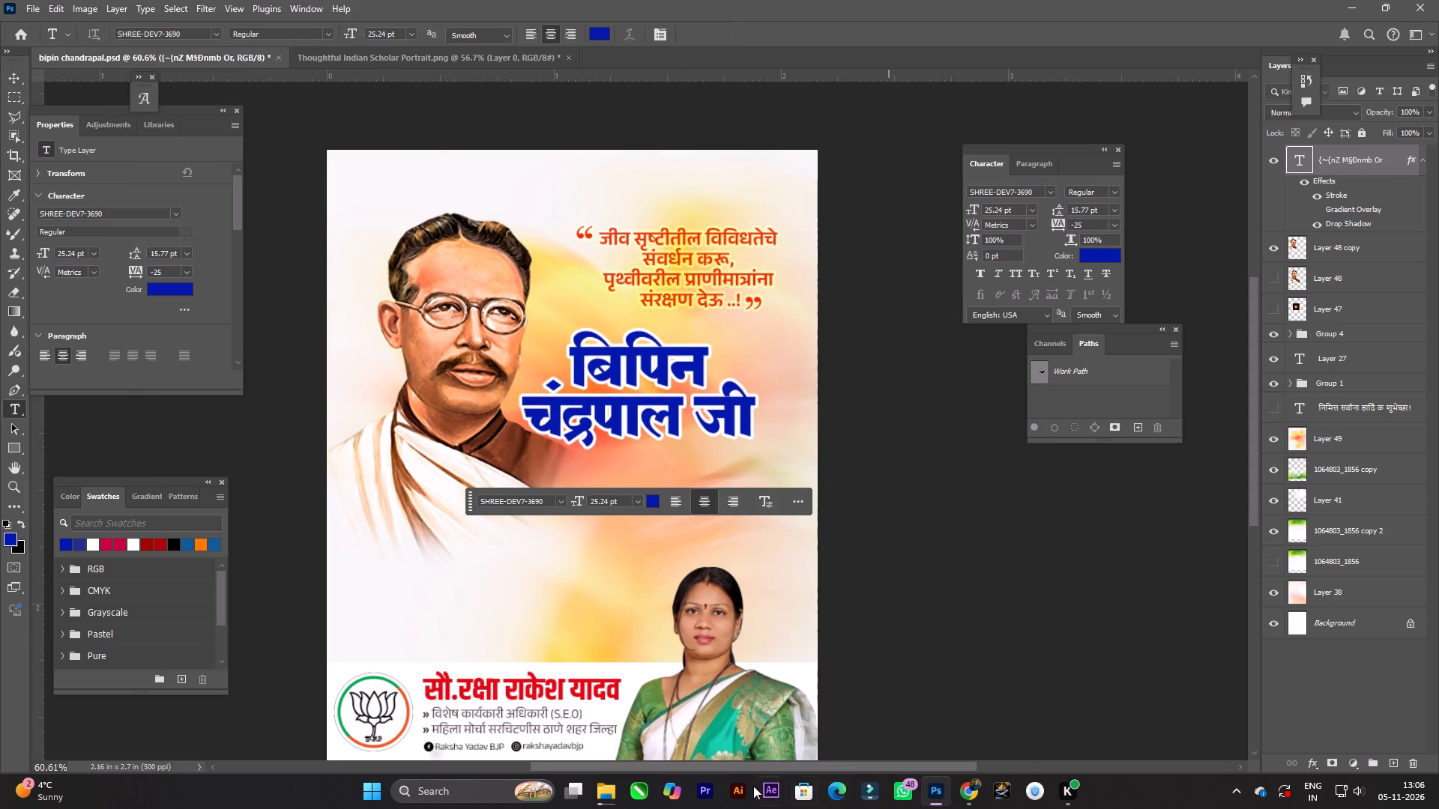
Switch to File Explorer and stop the running copy from Local Disk (F:) to HP USB20FD (G:).
left_click(612, 793)
left_click(841, 718)
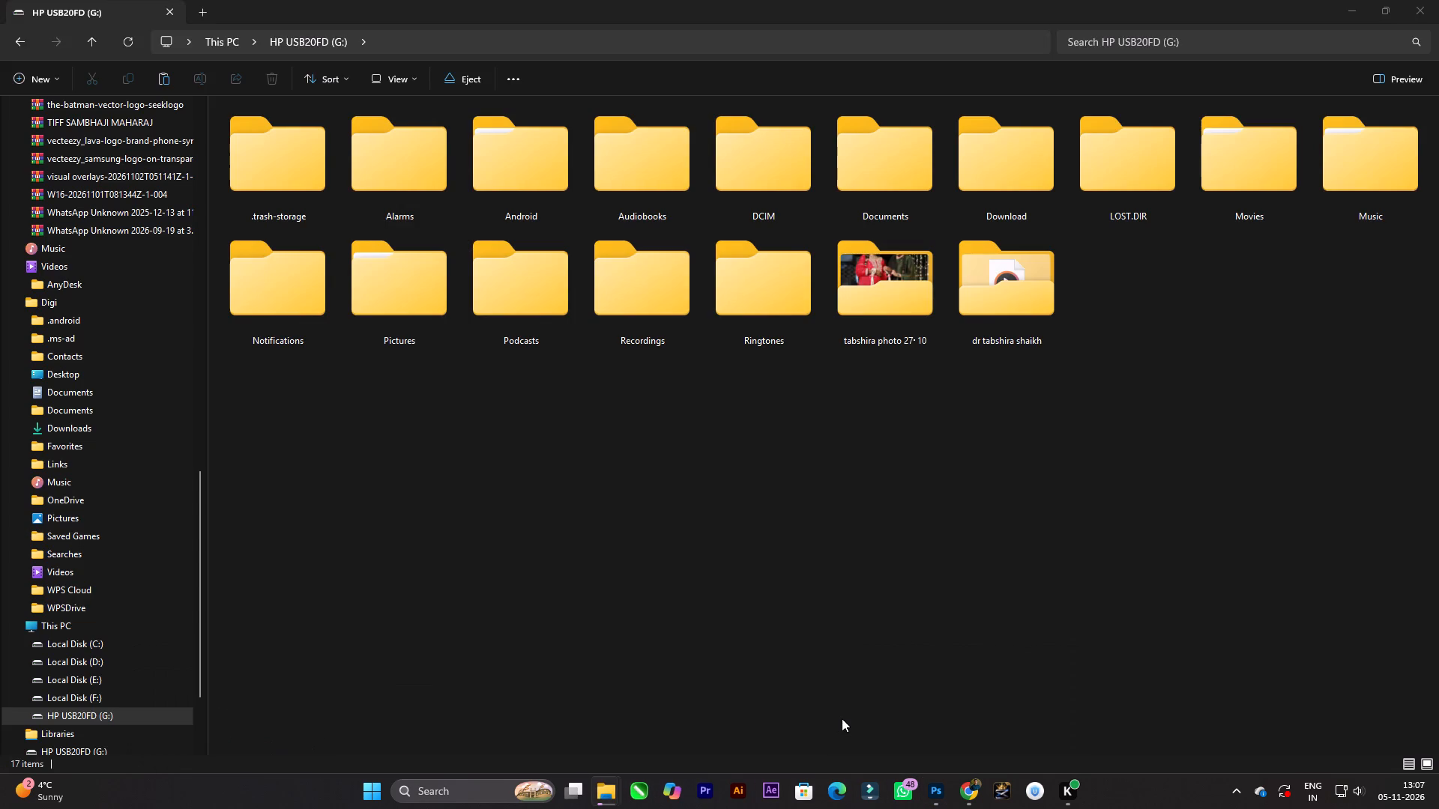
left_click(603, 793)
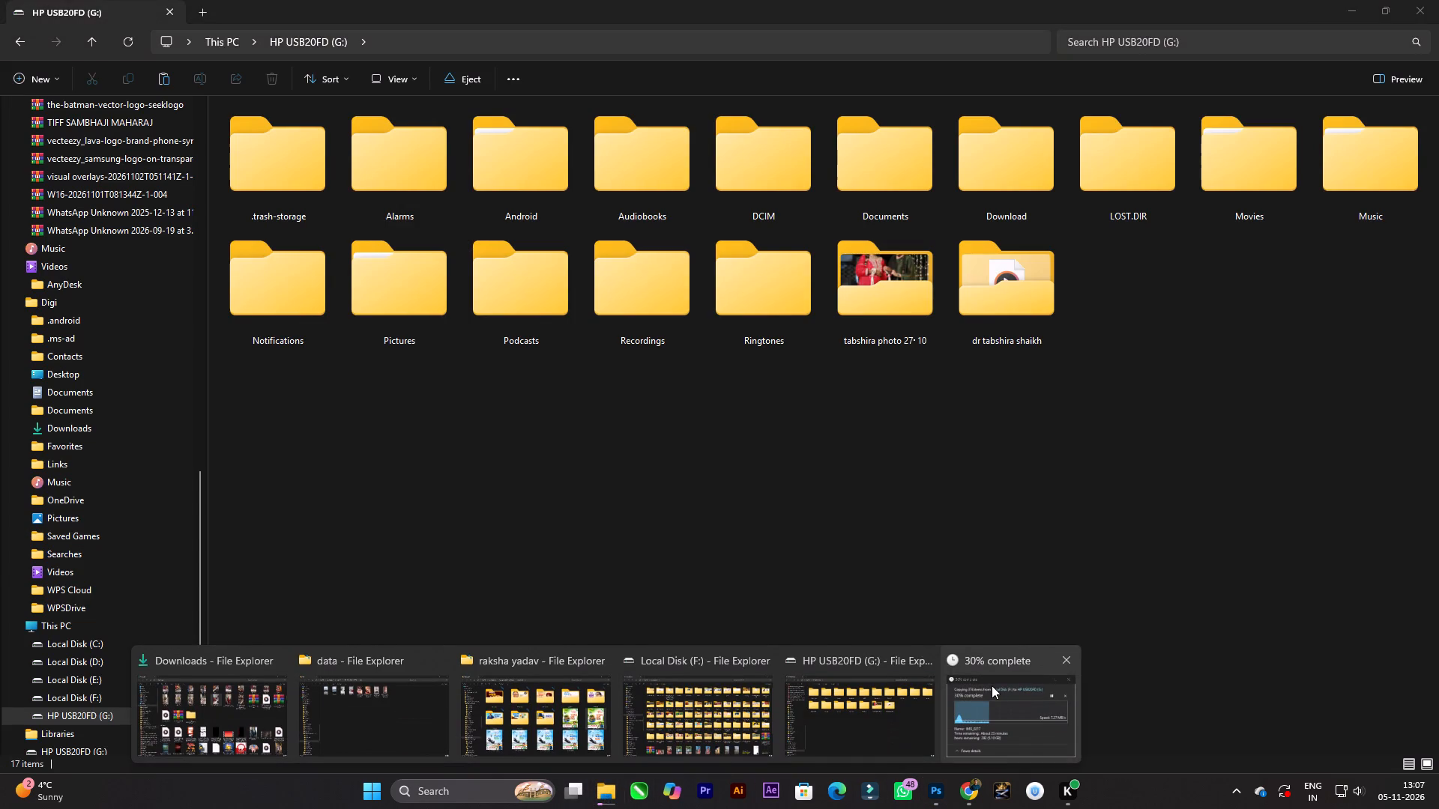
left_click(992, 685)
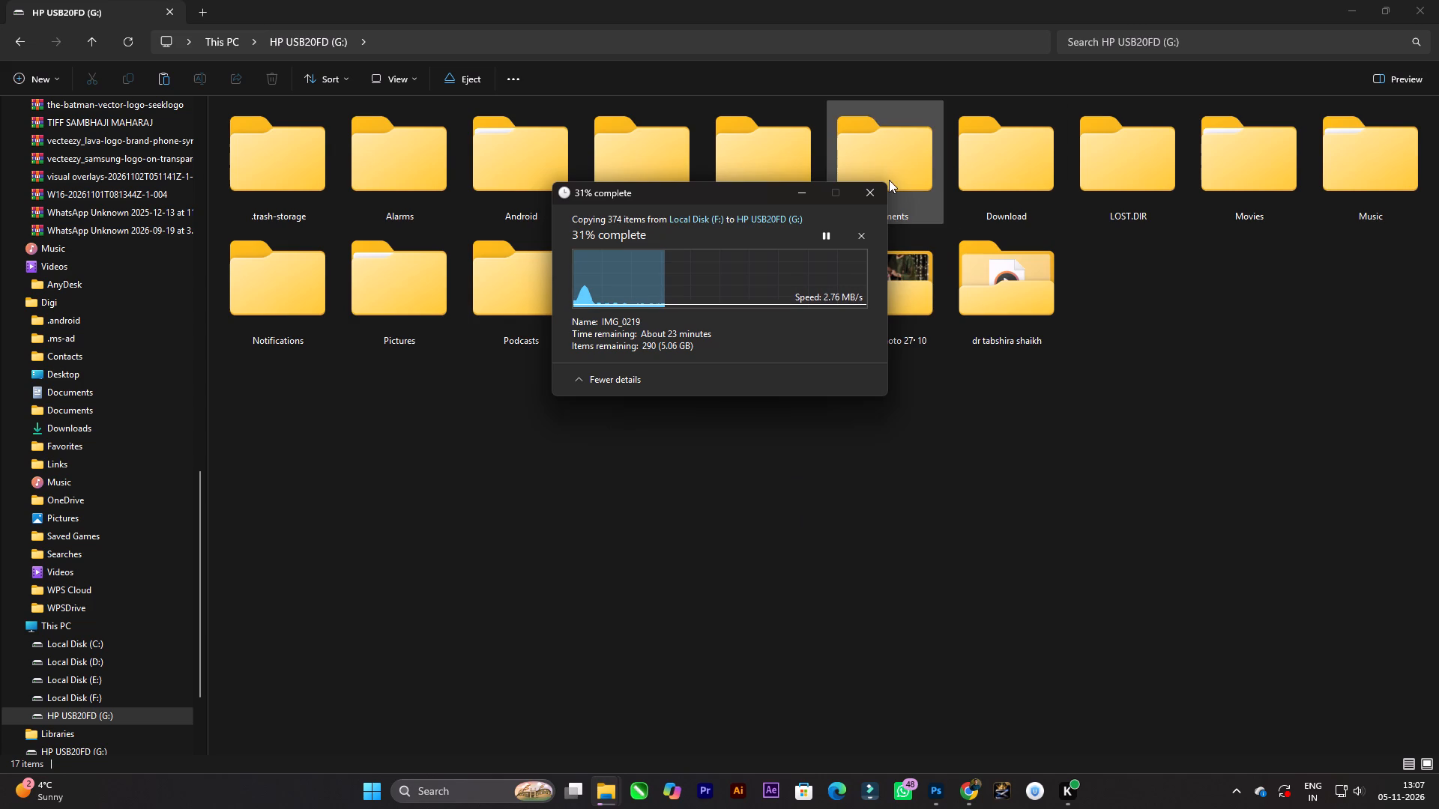
left_click(870, 191)
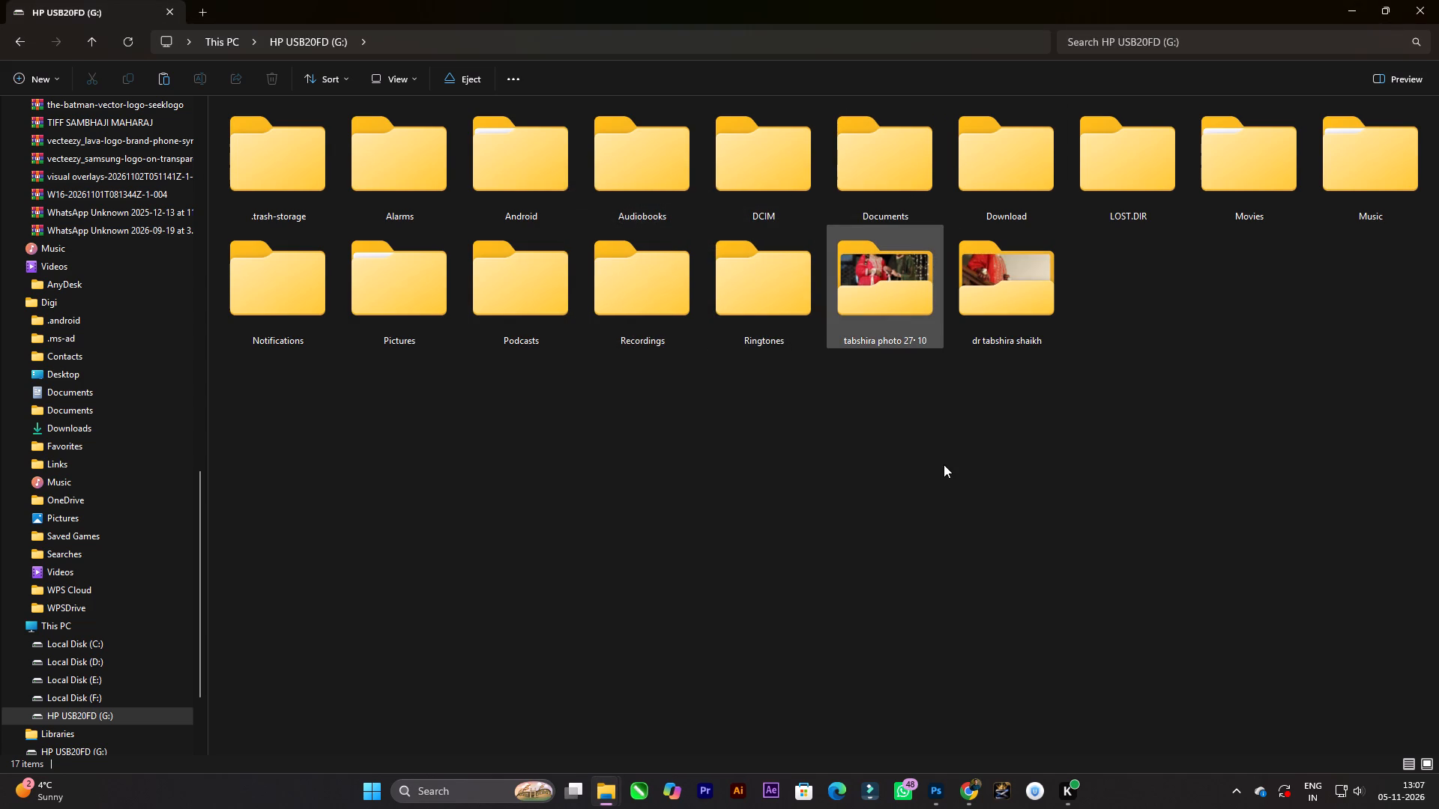
Reopen the HP USB20FD (G:) drive and examine the contents of the client's partly copied folder.
left_click(944, 464)
key("BackSpace")
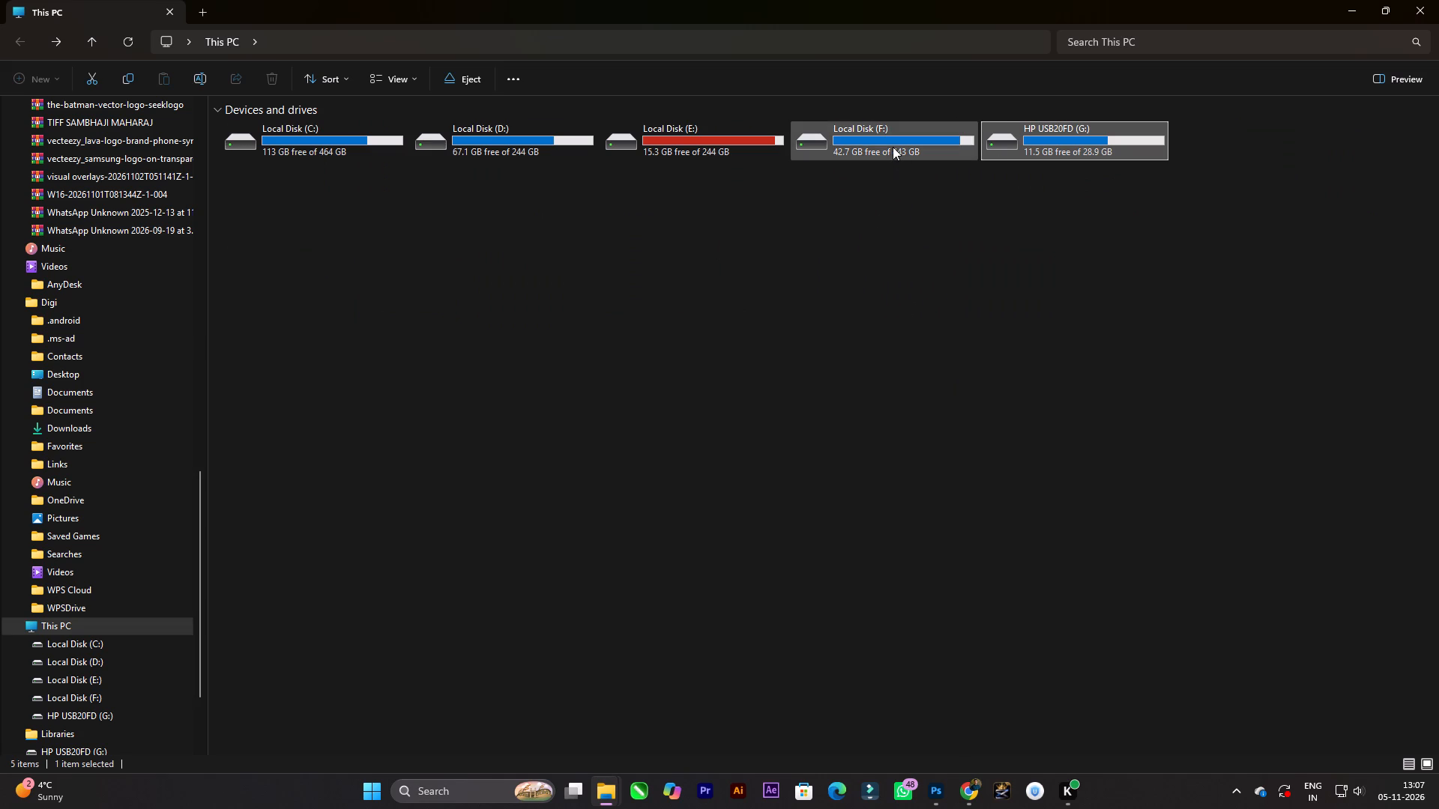
double_click(1050, 154)
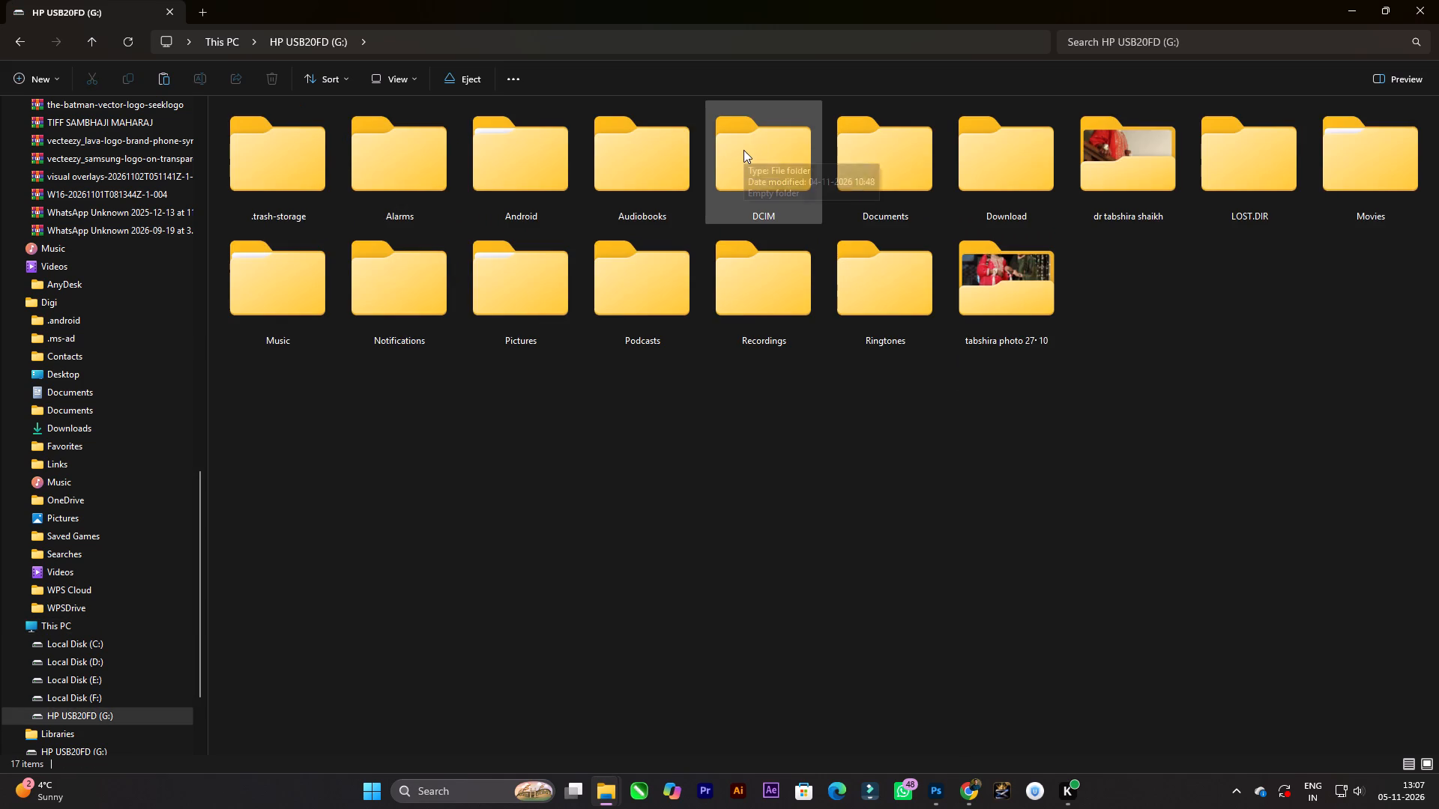
key("d")
left_click(798, 152)
key("d")
key("d")
key("d")
key("d")
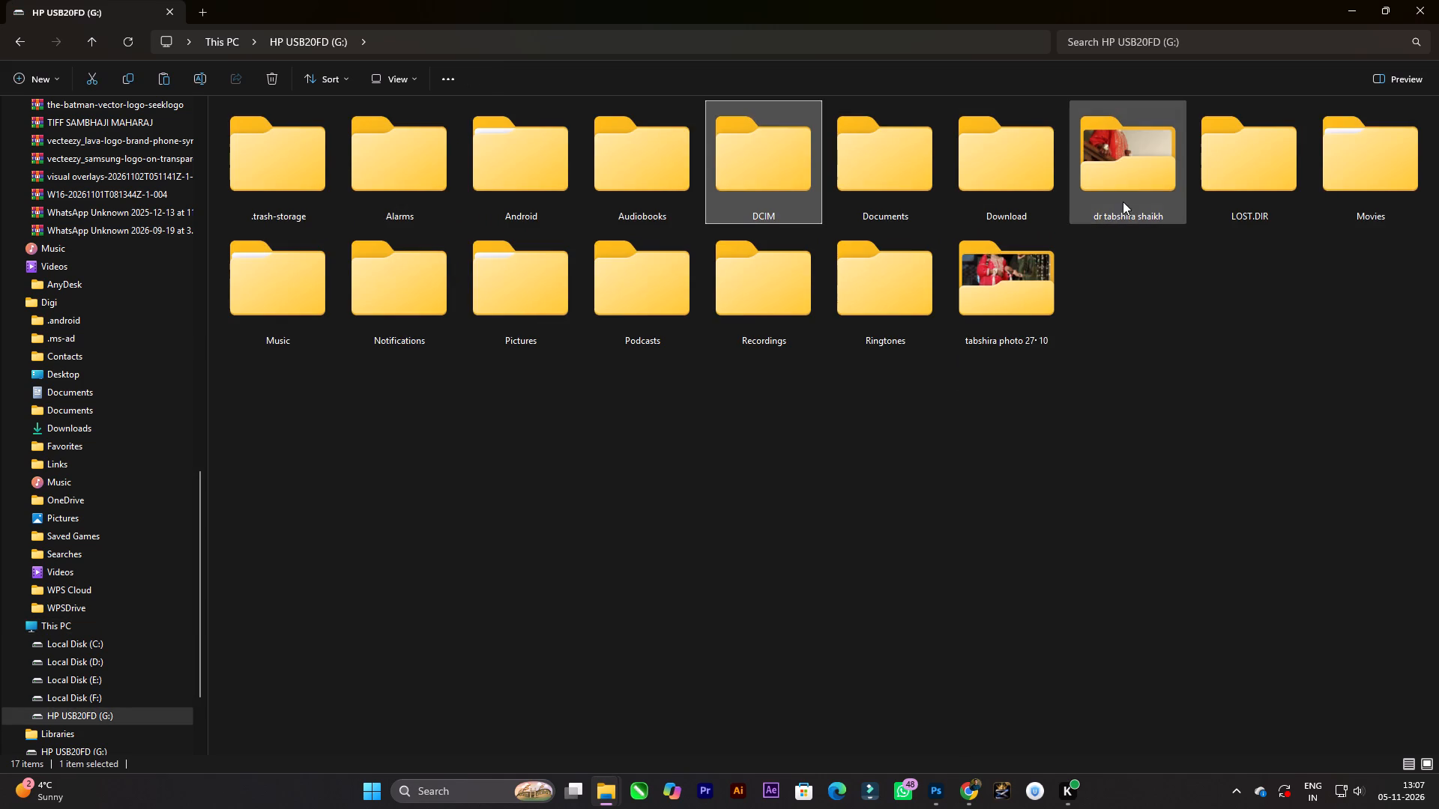
double_click(1123, 201)
scroll(496, 170, "up", 2)
right_click(976, 298)
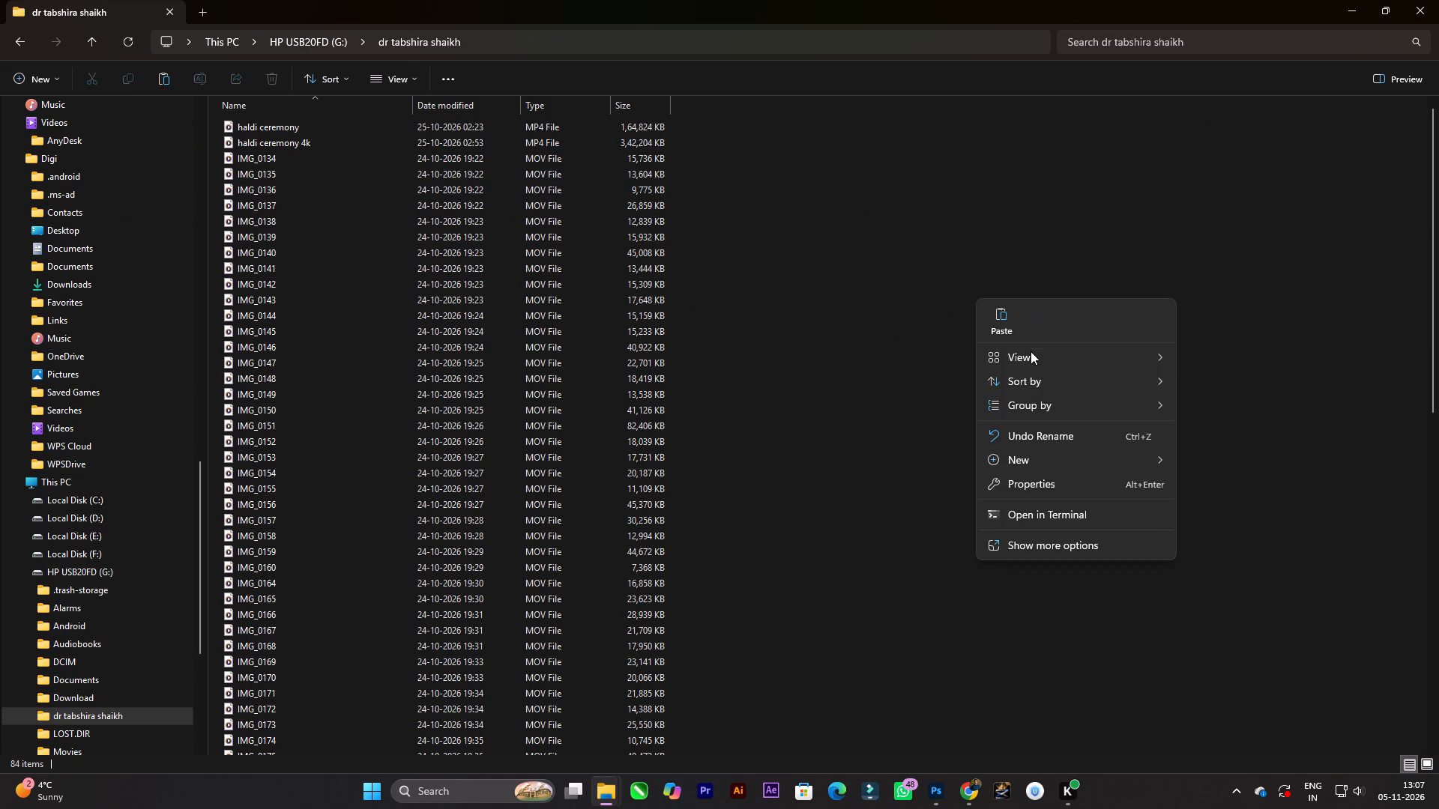
left_click(1033, 363)
left_click(1215, 363)
key("BackSpace")
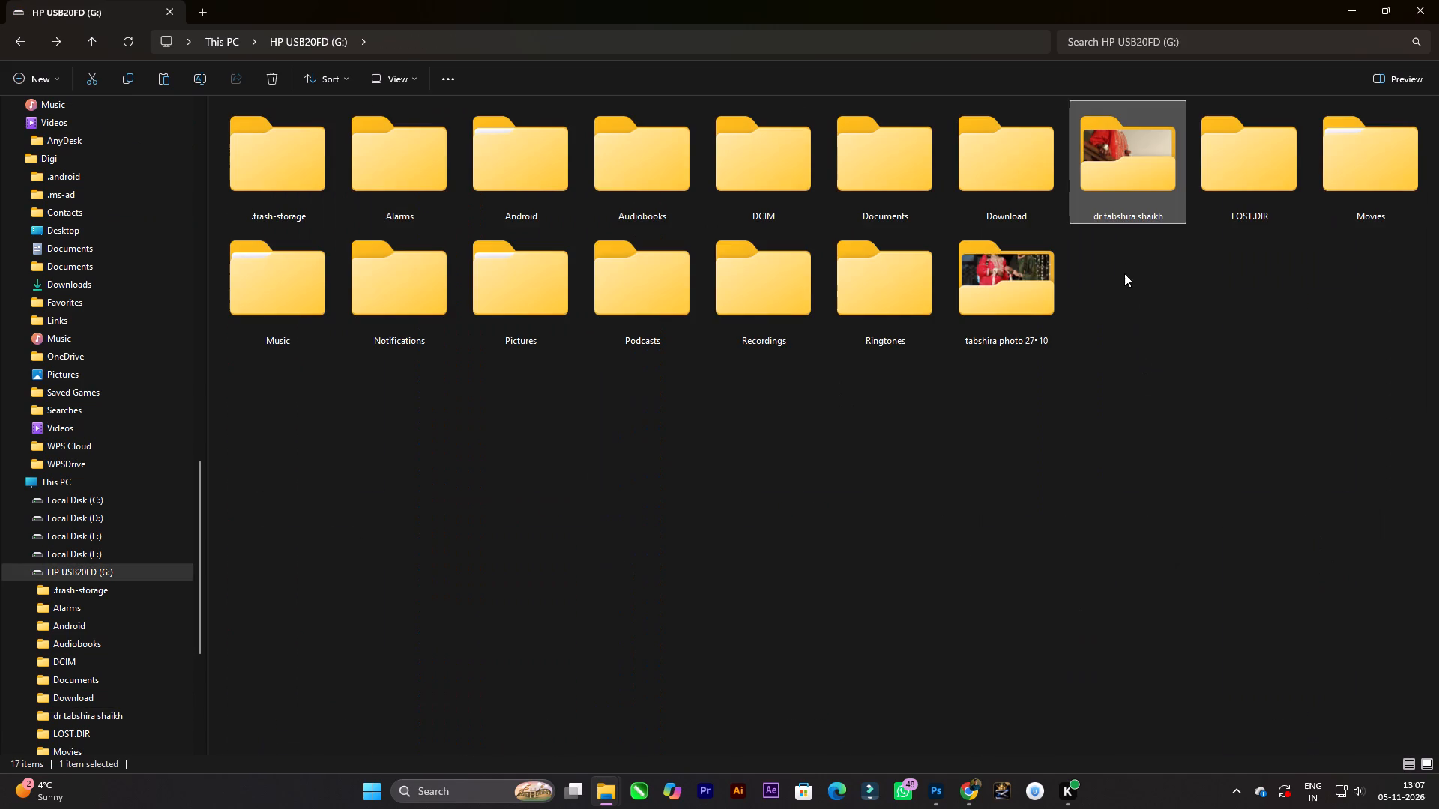
Delete the client's partly copied folder, the one beside LOST.DIR, from the HP USB20FD (G:) drive.
left_click(1138, 216)
key("Delete")
left_click(795, 434)
Return to This PC and eject the HP USB20FD (G:) drive.
left_click(941, 394)
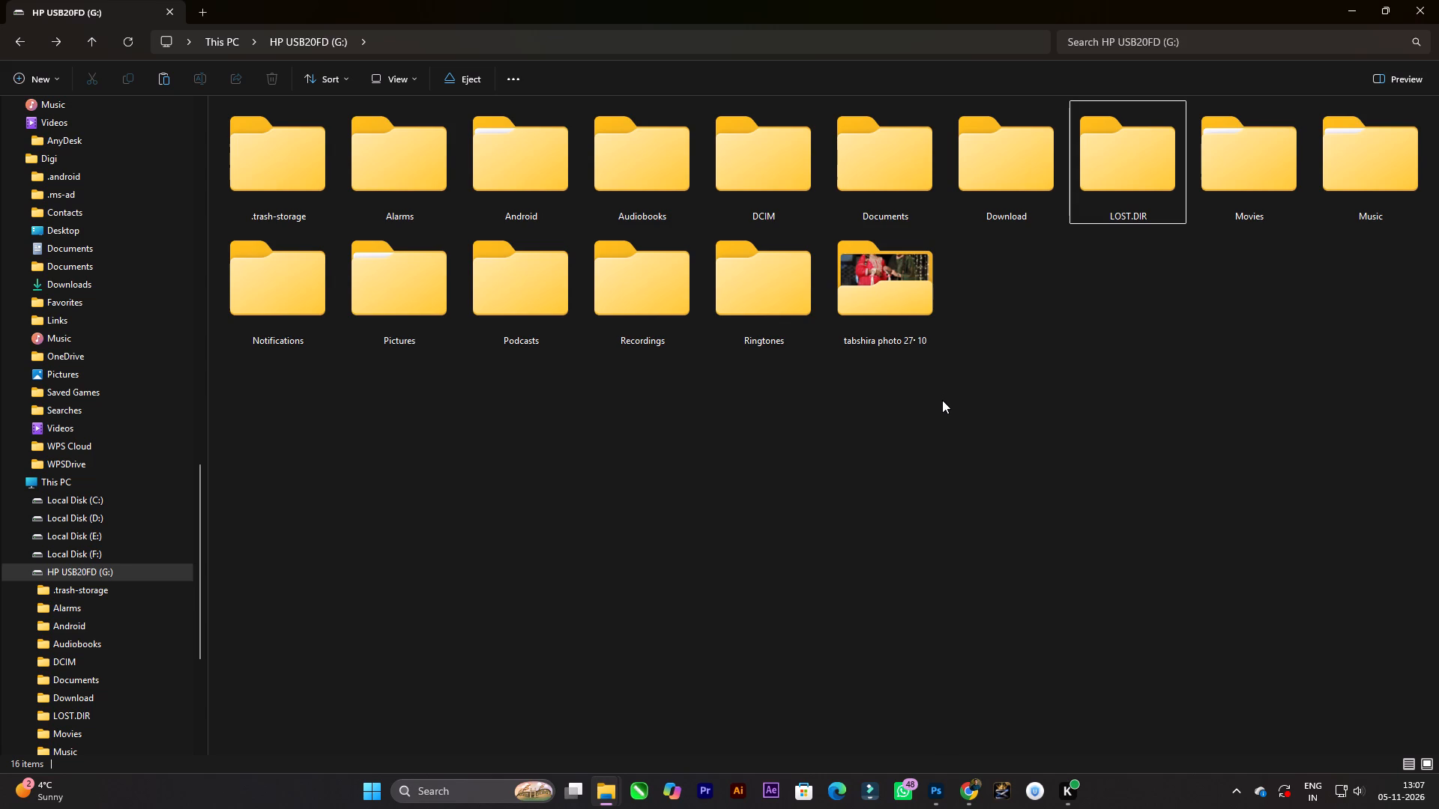
key("BackSpace")
right_click(1109, 148)
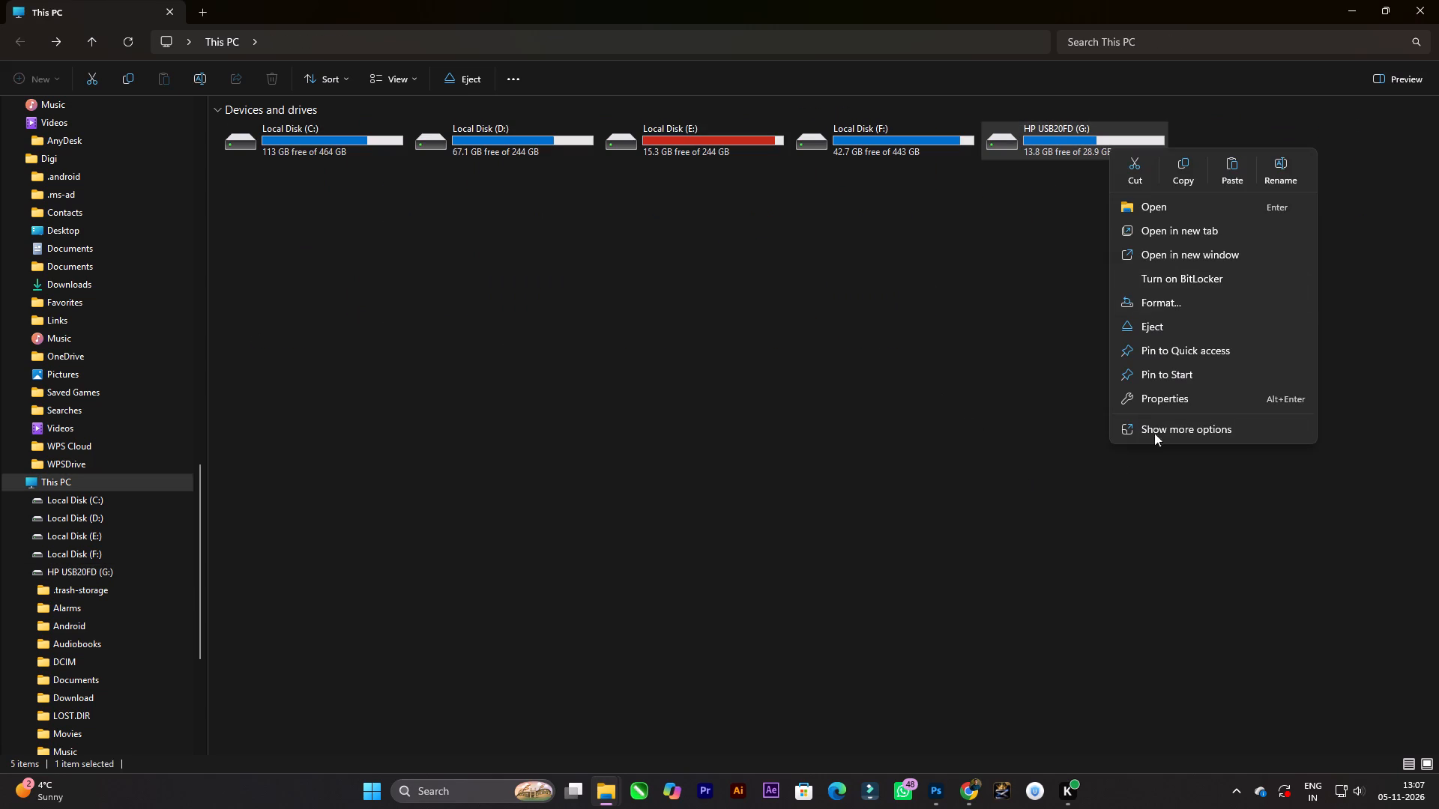
left_click(1169, 330)
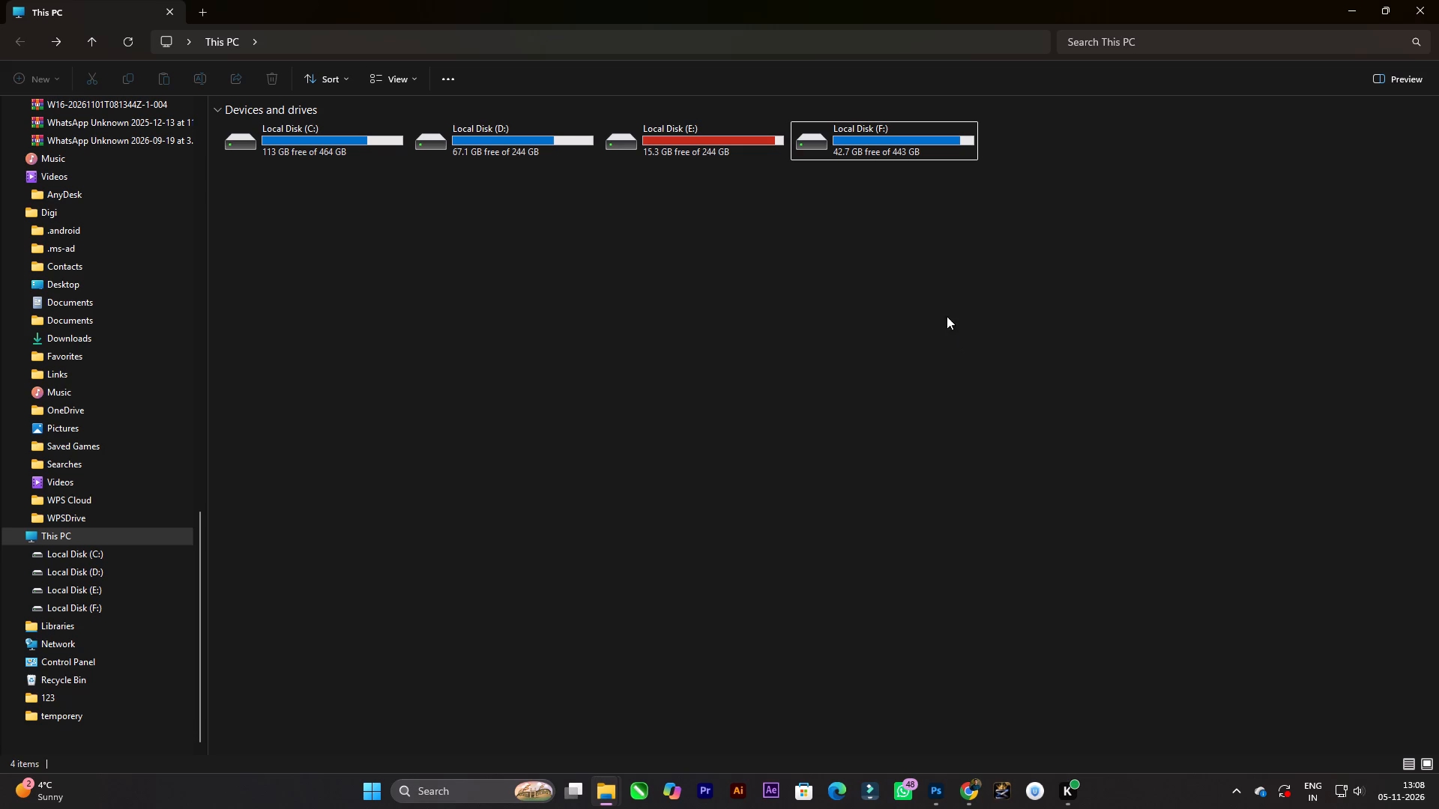
left_click(917, 341)
Switch to Photoshop and move the blue name heading away from the portrait and up, just beneath the orange quote.
left_click(944, 795)
key("v")
key("v")
left_click_drag(657, 372, 672, 381)
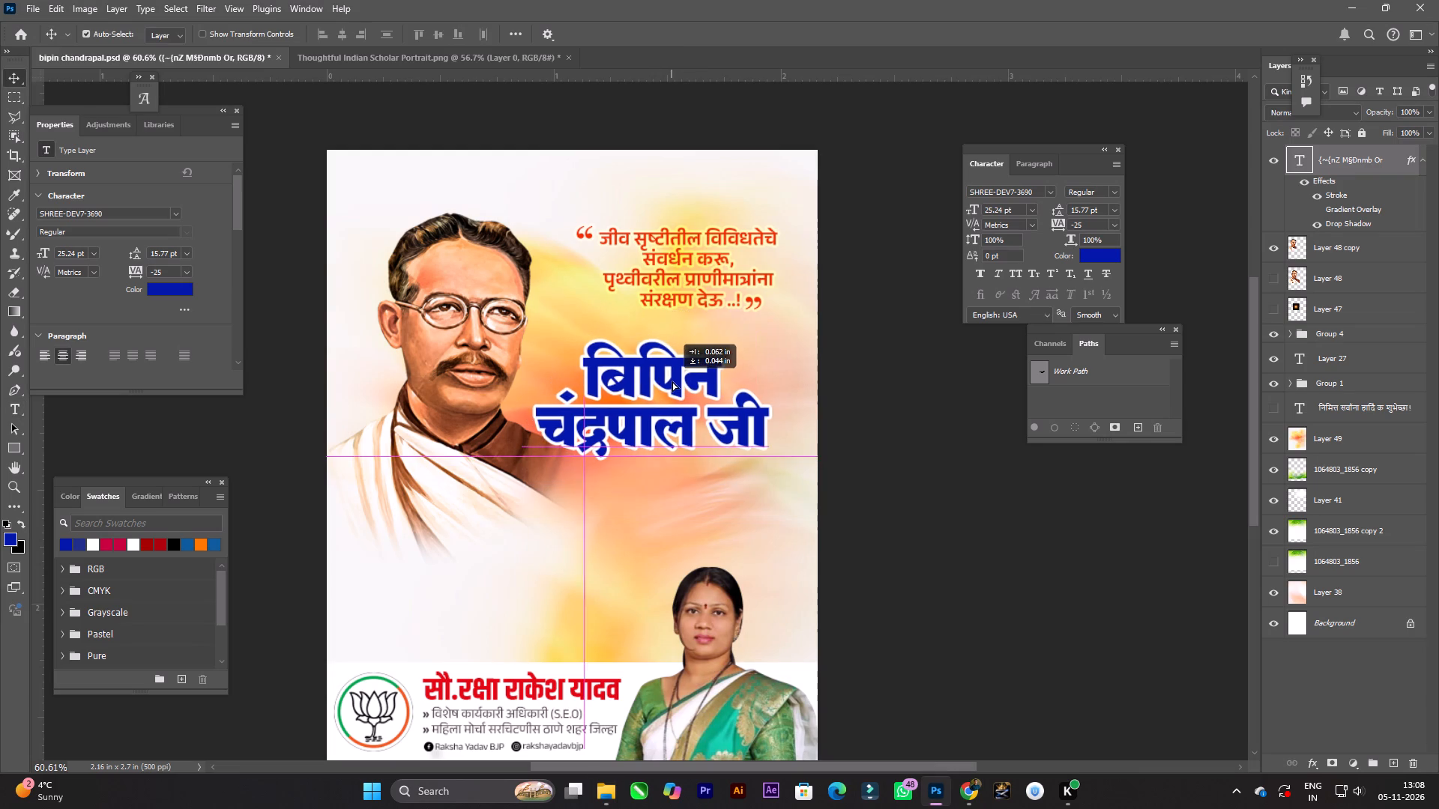
left_click_drag(672, 381, 684, 382)
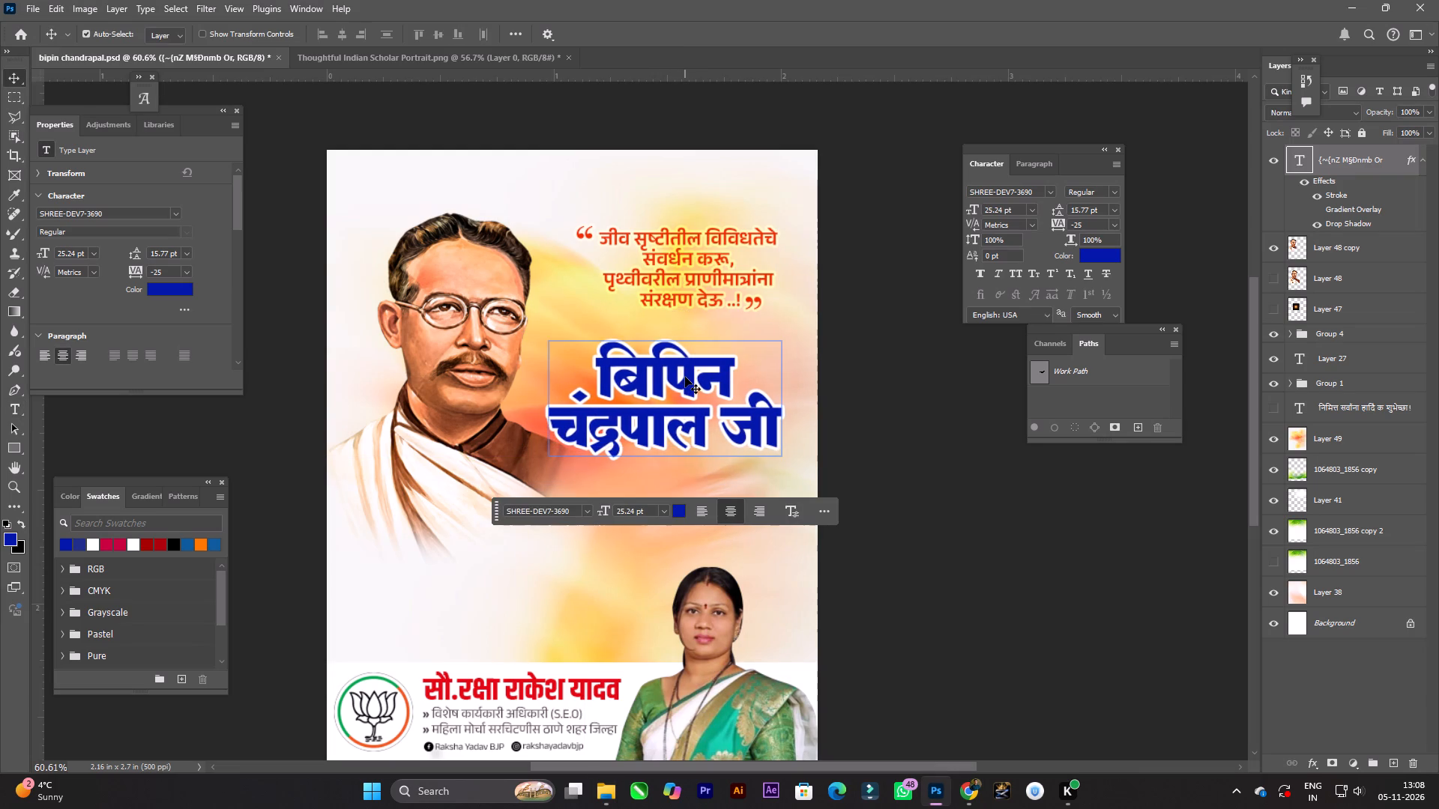
left_click_drag(685, 378, 687, 353)
Switch to Chrome, find the Google image results page and copy the name text बिपिन चंद्र पाल जी recognised in the Facebook picture.
left_click(965, 790)
left_click(996, 0)
left_click(1097, 0)
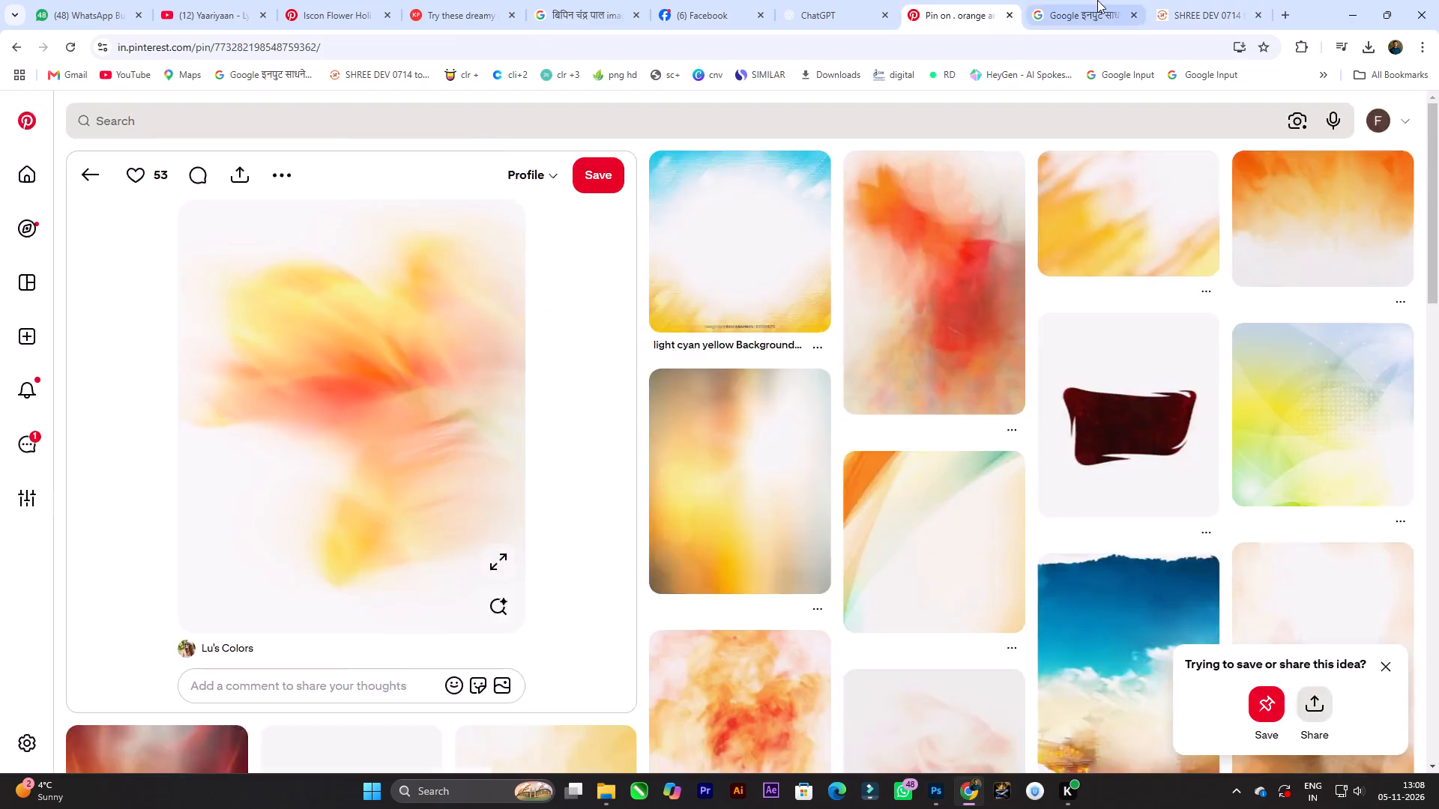
left_click(966, 0)
left_click(874, 0)
left_click(954, 0)
left_click(1202, 0)
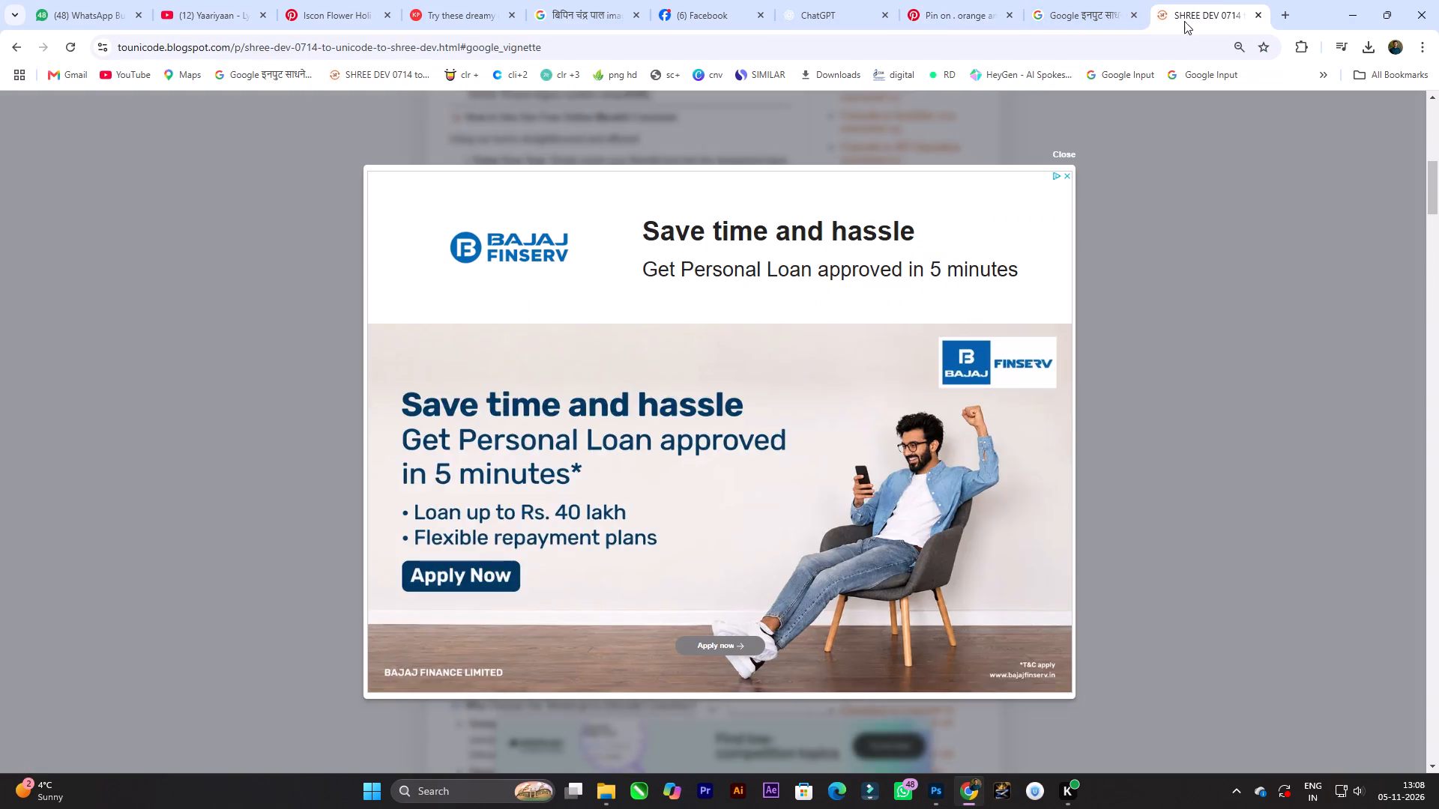
left_click(621, 0)
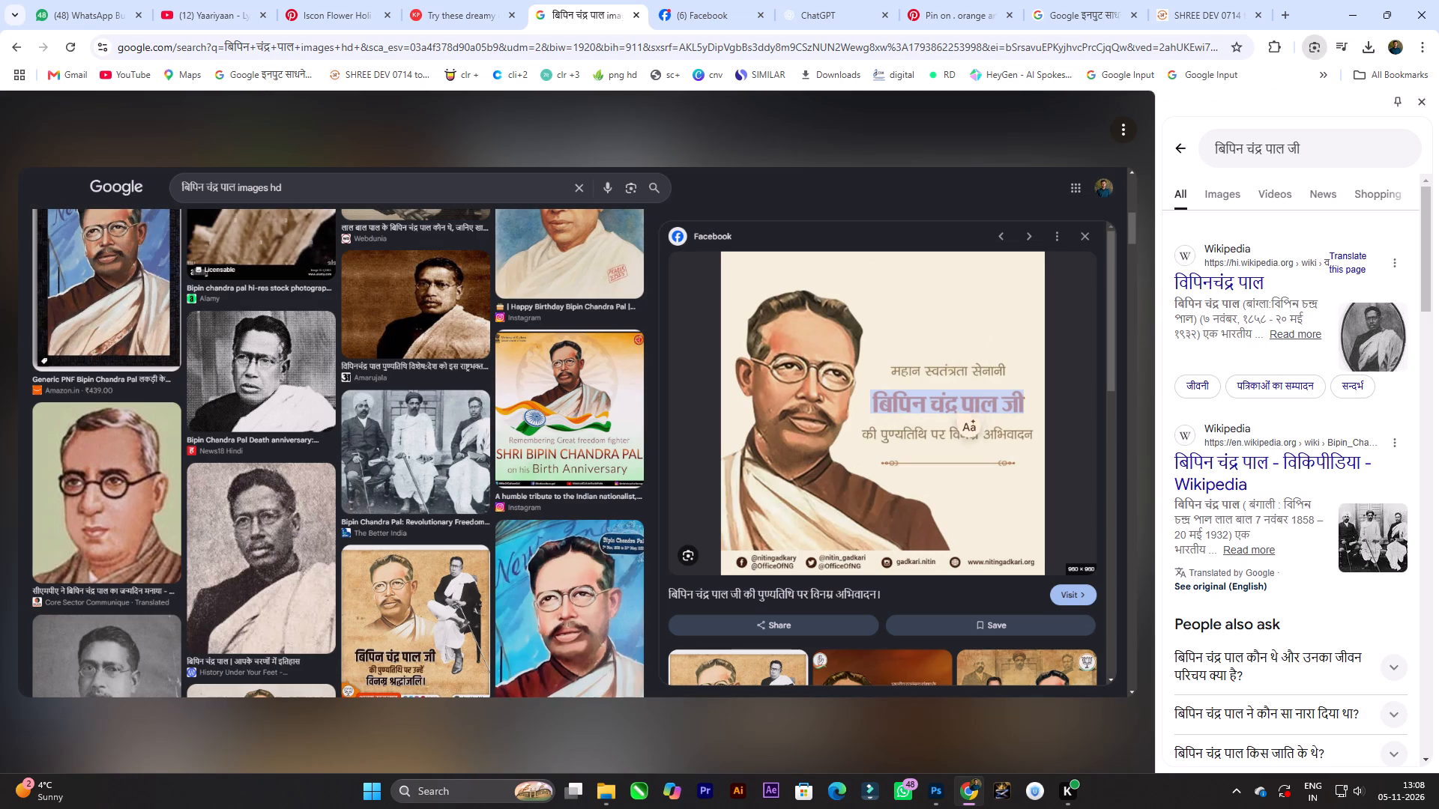
key("ctrl+c")
key("ctrl+c")
key("ctrl+c")
Switch to Photoshop and paste the copied name as a new text layer below the existing name heading.
left_click(932, 796)
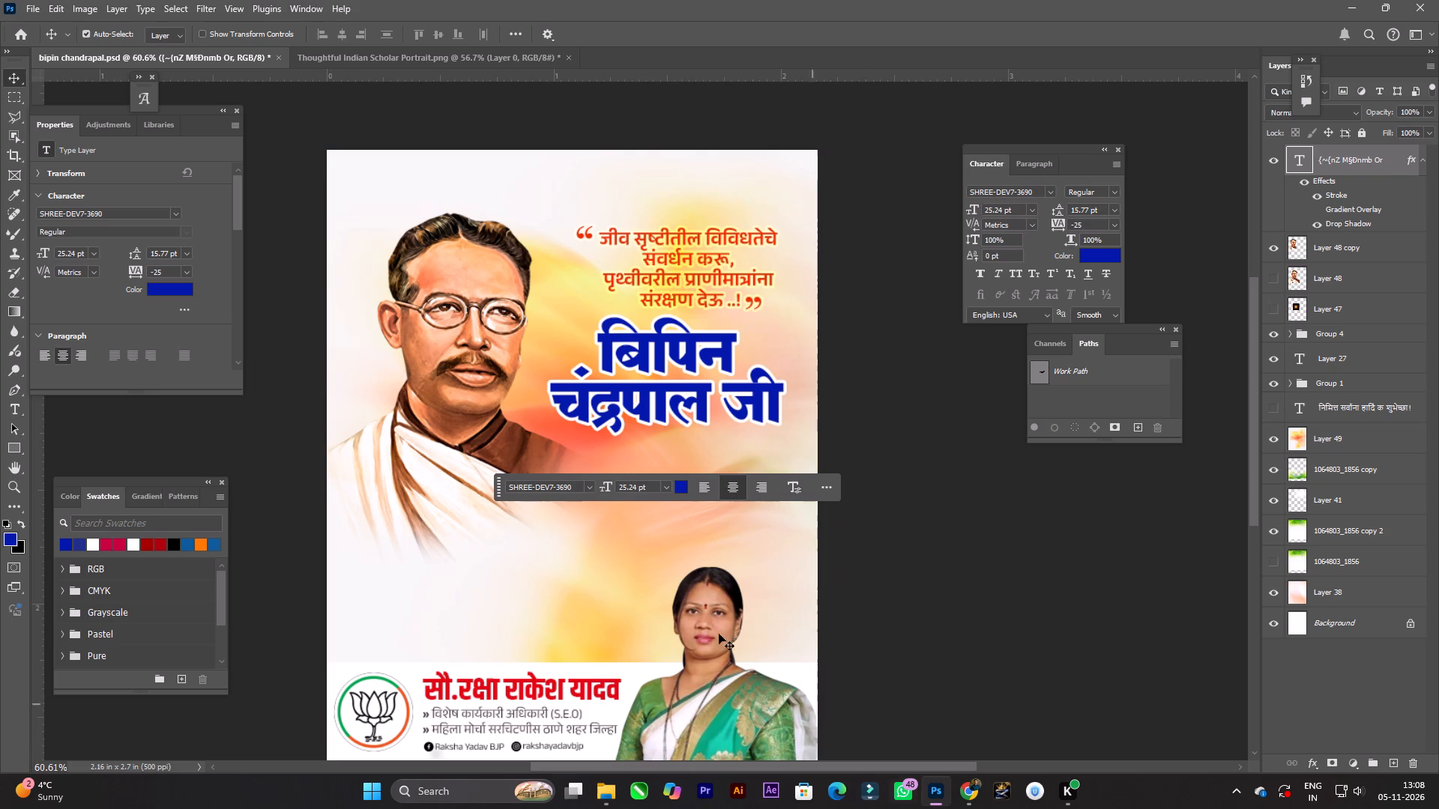
key("t")
left_click(591, 562)
key("ctrl+v")
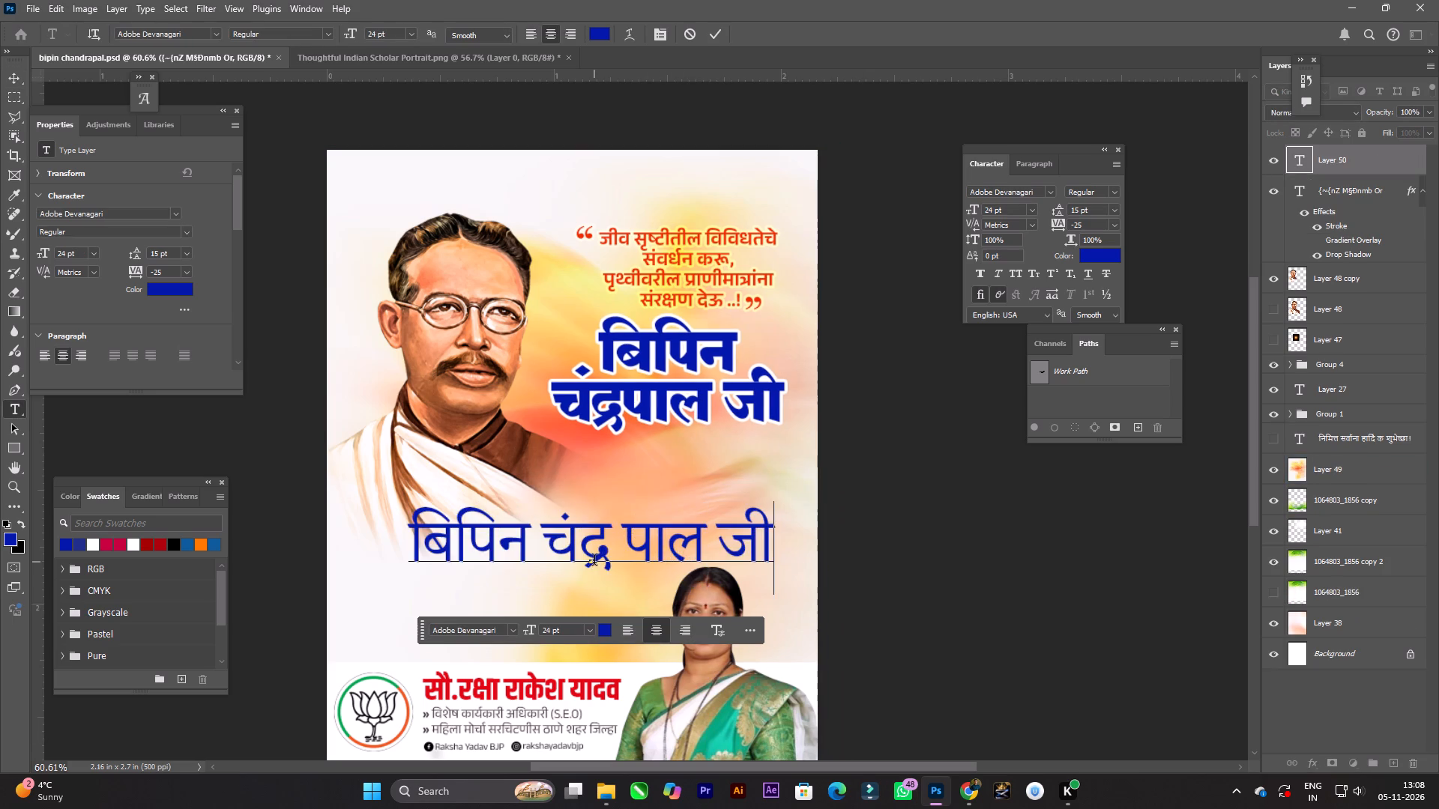
Change the font of the whole pasted name text to Khand Bold.
key("ctrl+a")
left_click(159, 27)
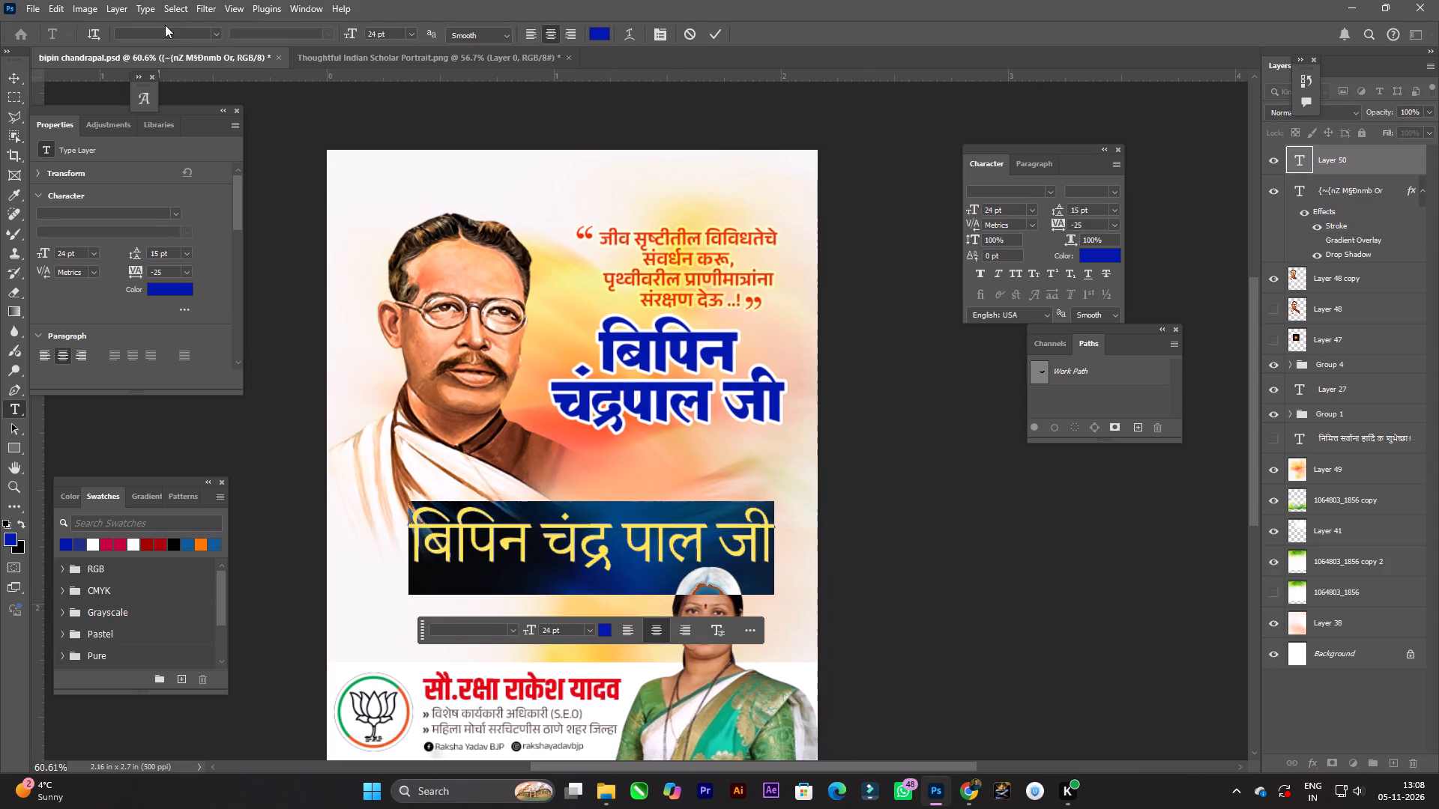
left_click(176, 33)
type("khand")
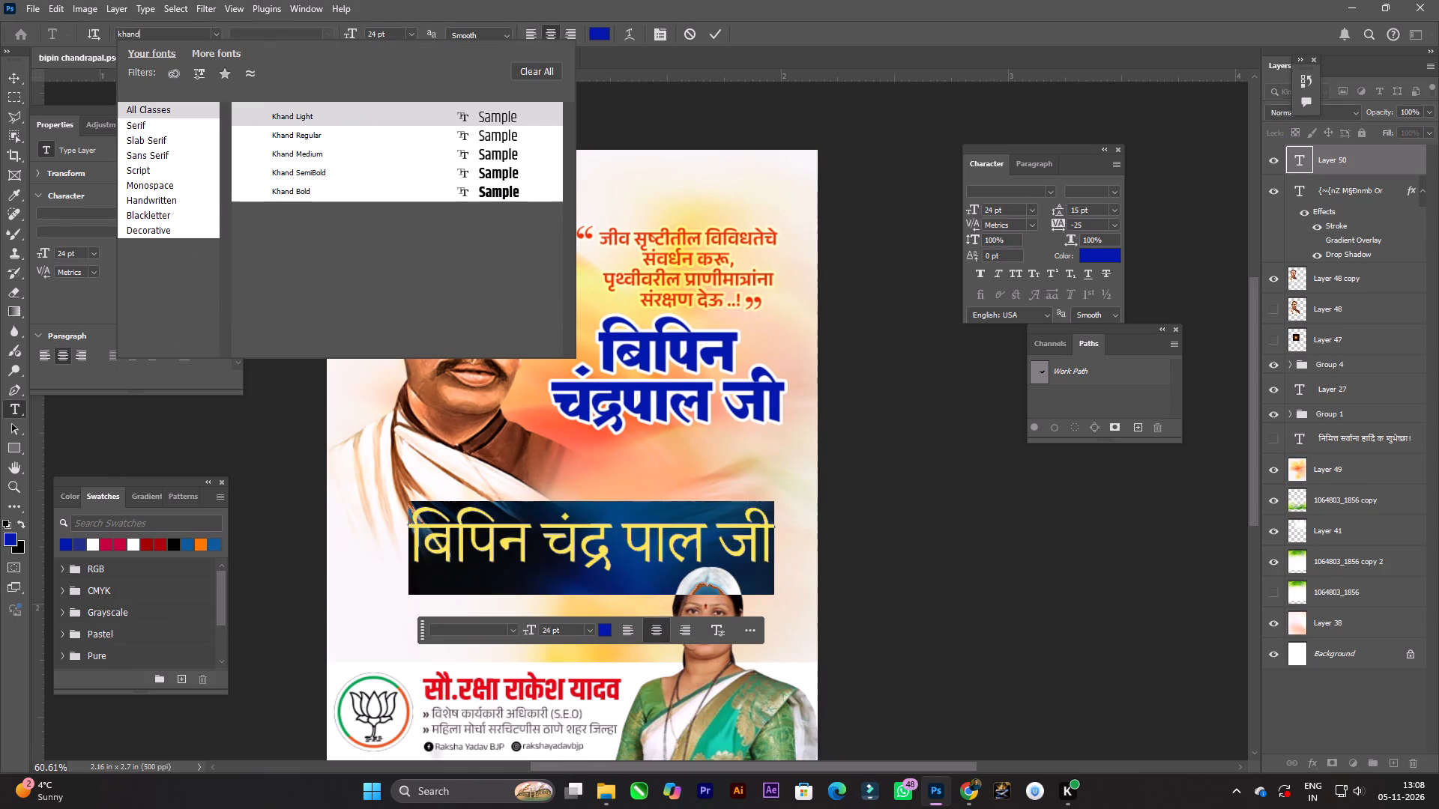
left_click(482, 203)
left_click(702, 597)
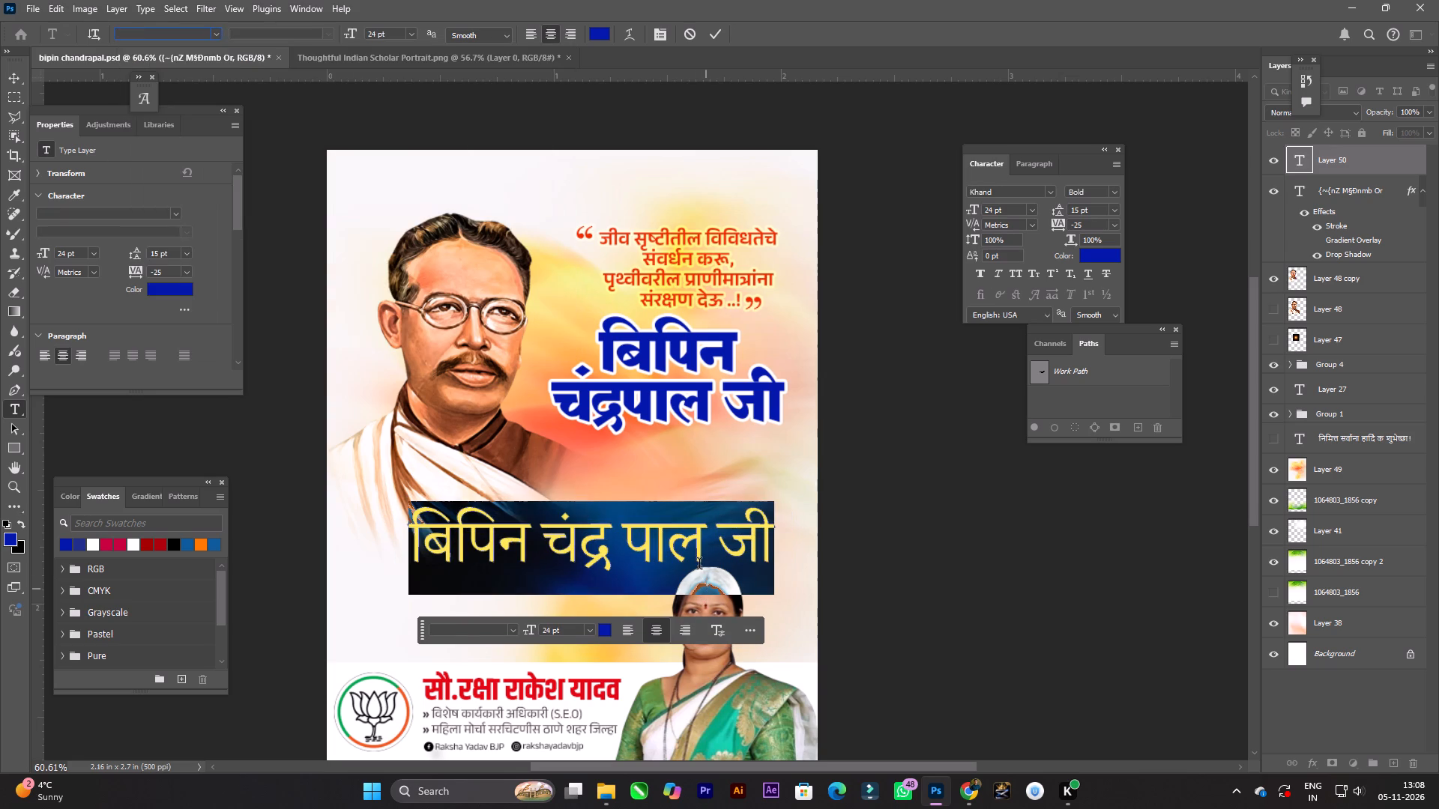
left_click(167, 27)
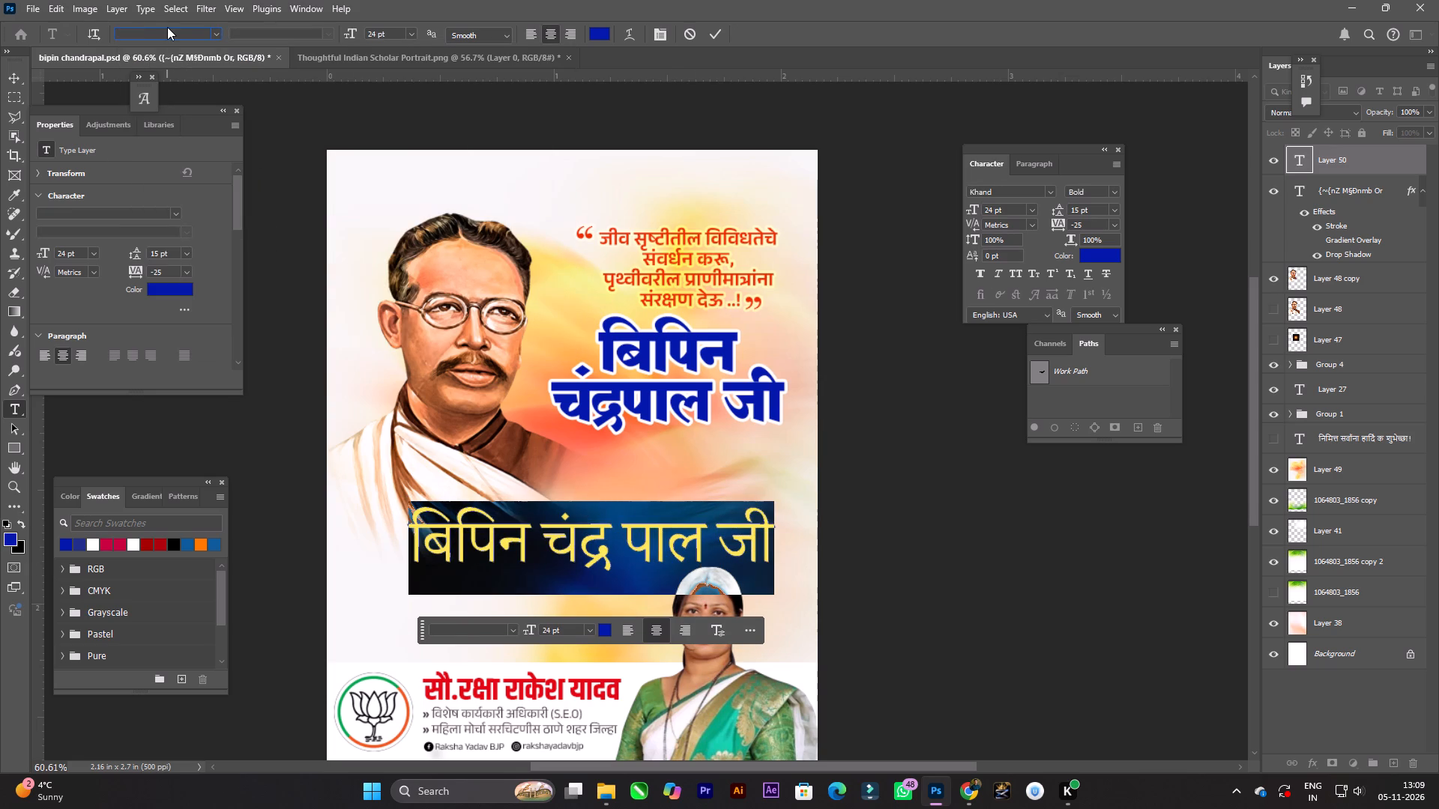
left_click(167, 31)
type("khand")
left_click(451, 194)
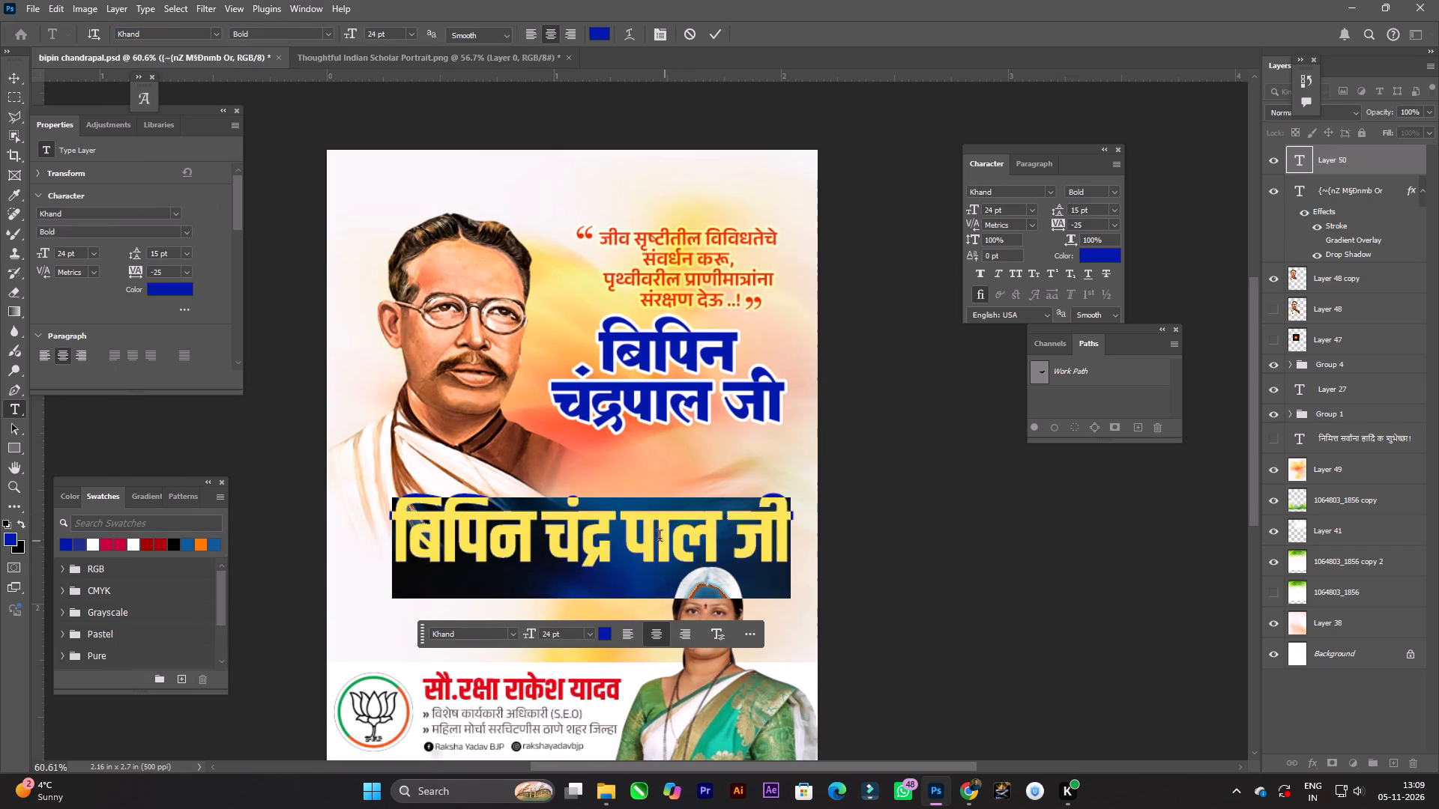
left_click(657, 537)
key("Return")
Break the new name text into two lines after बिपिन and move it up closer to the existing heading.
left_click(638, 523)
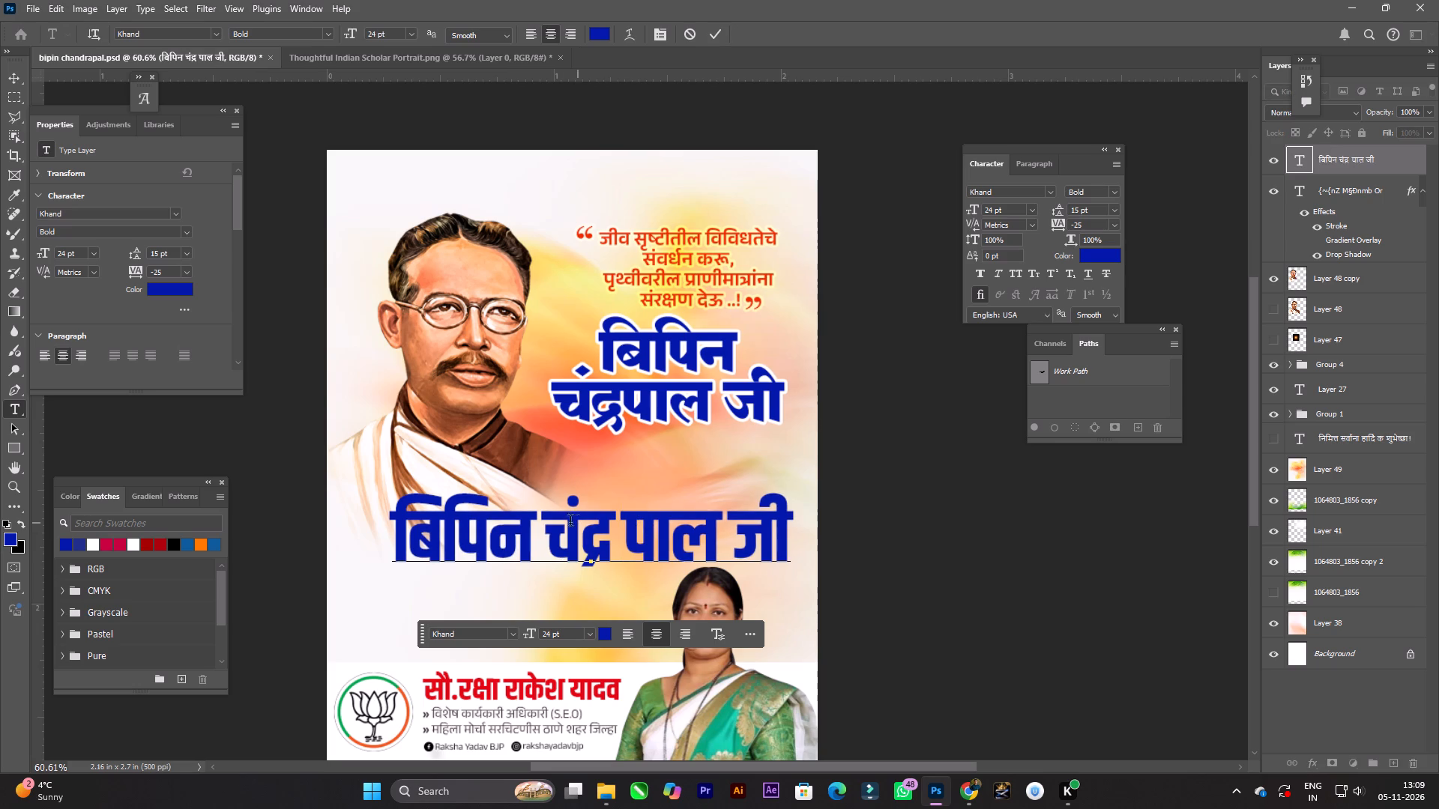
left_click(546, 520)
key("Return")
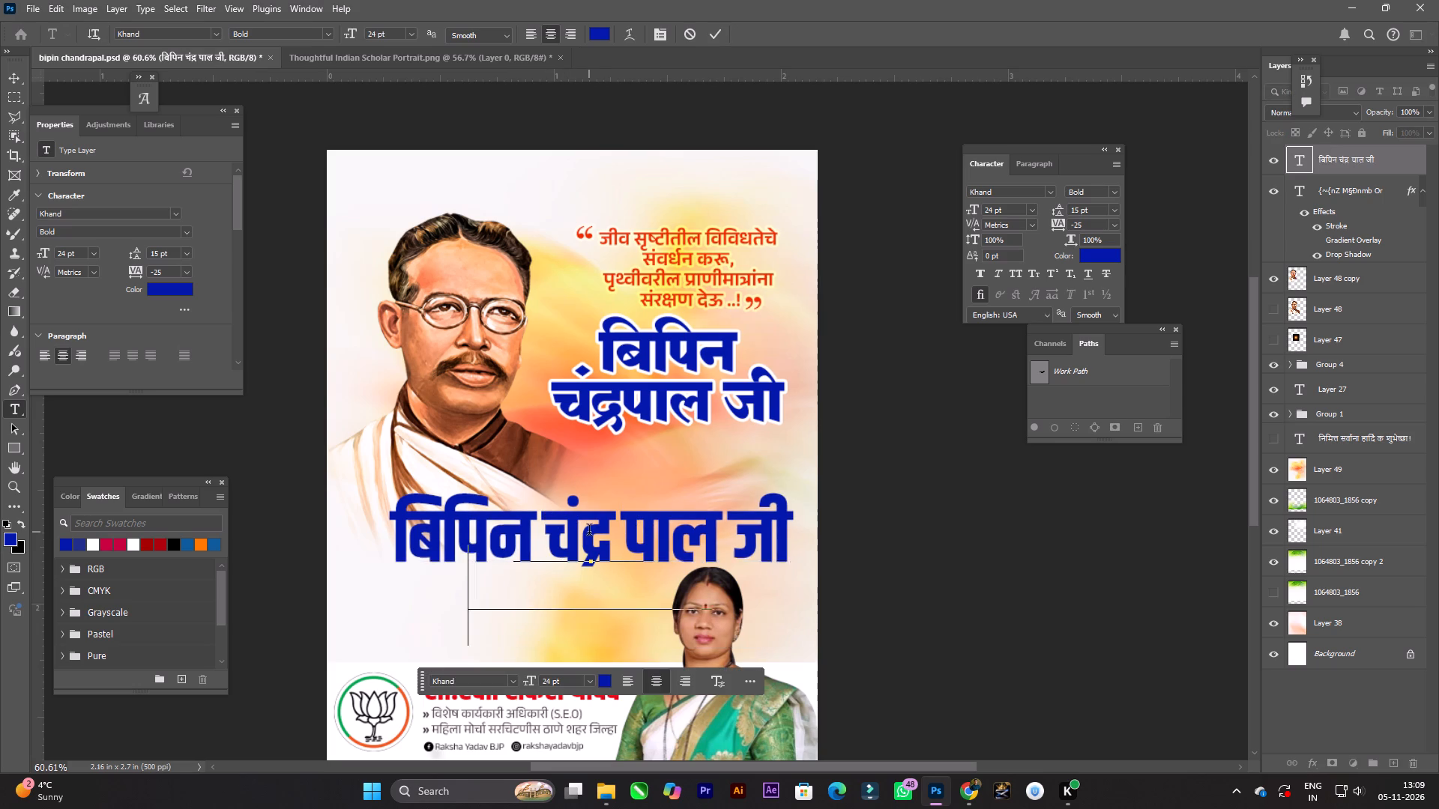
key("Return")
key("v")
left_click_drag(594, 536, 601, 492)
Set the leading of the two-line Khand name text to 20 pt.
key("t")
left_click(601, 492)
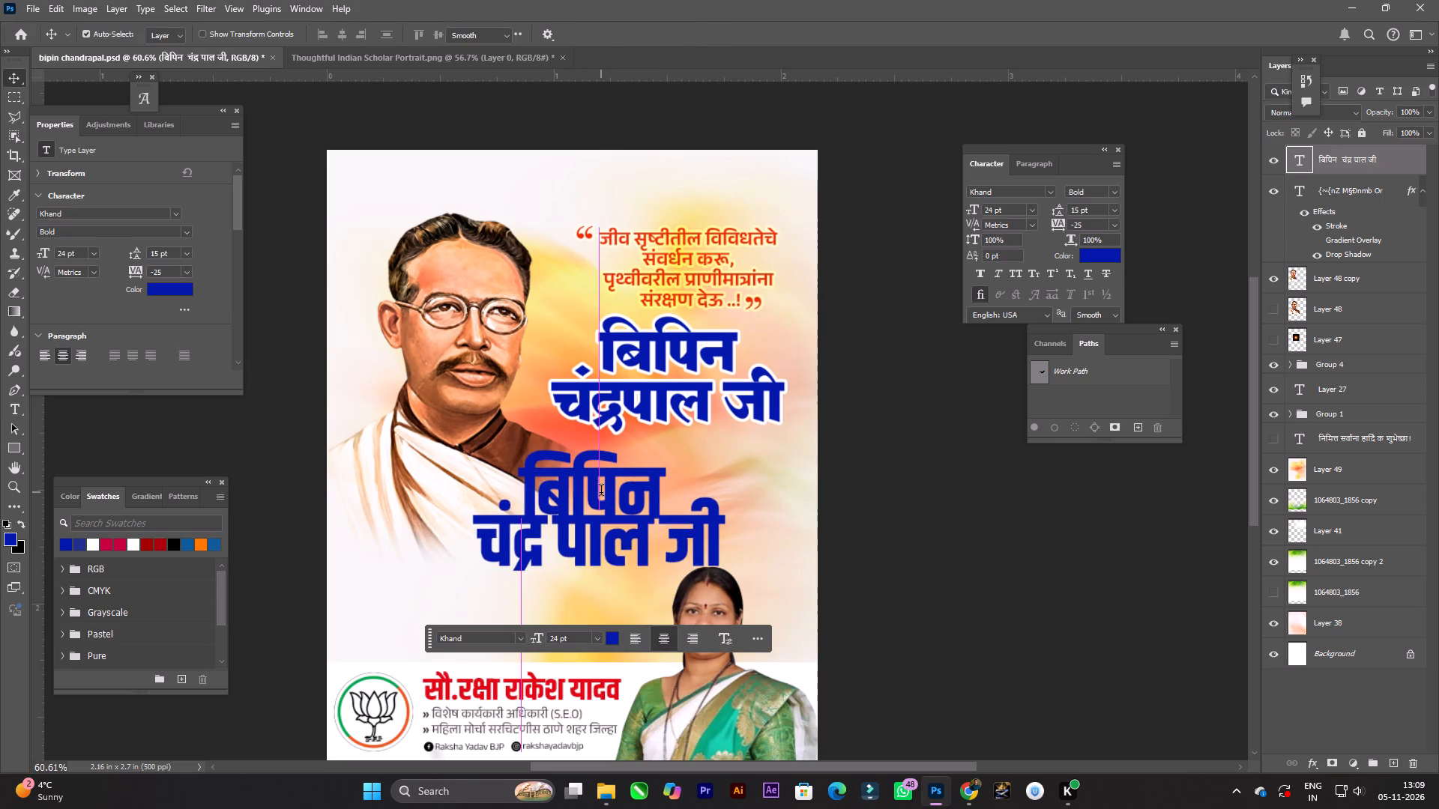
key("ctrl+a")
key("alt+Down")
key("alt+Down")
key("alt+Down")
key("alt+Down")
key("alt+Down")
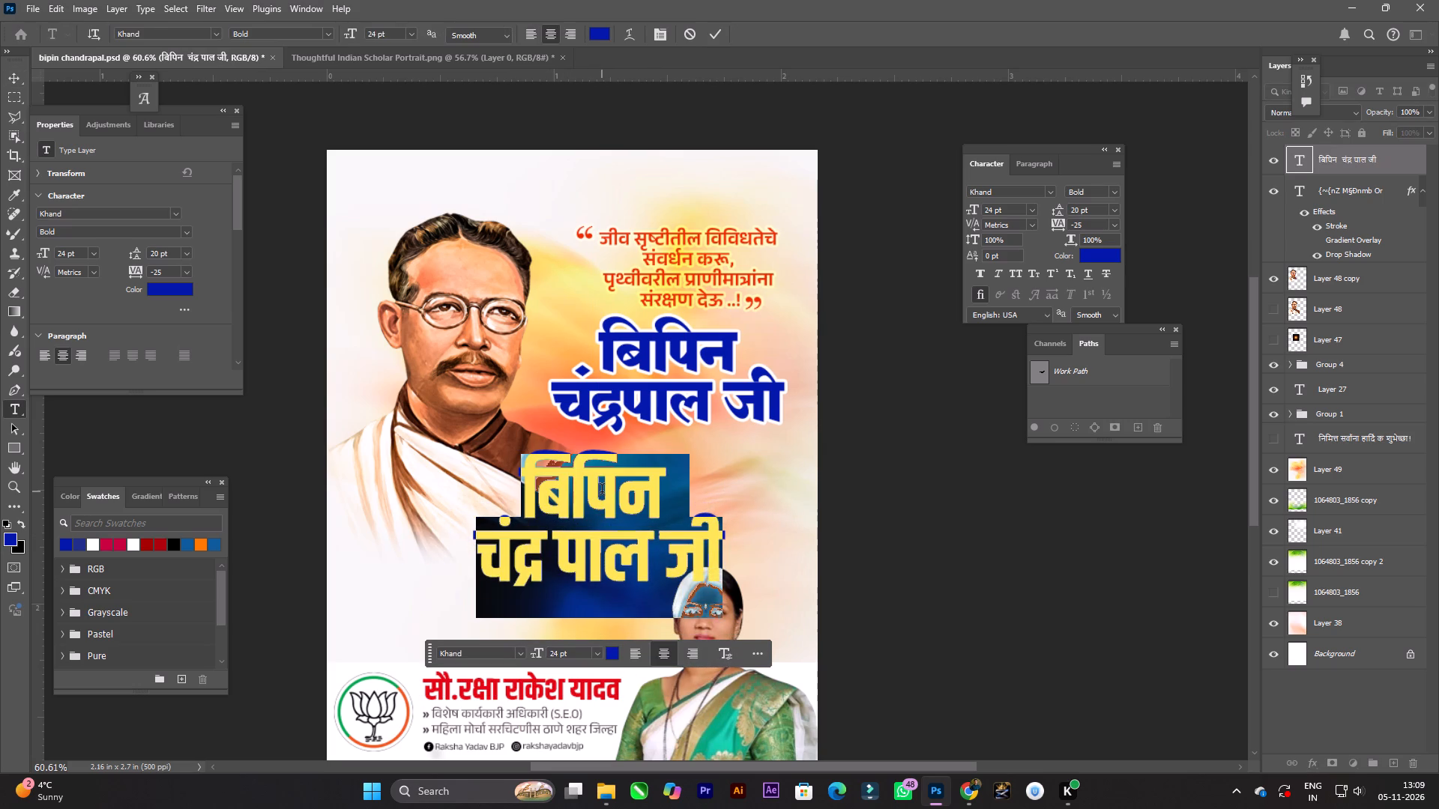
key("ctrl+z")
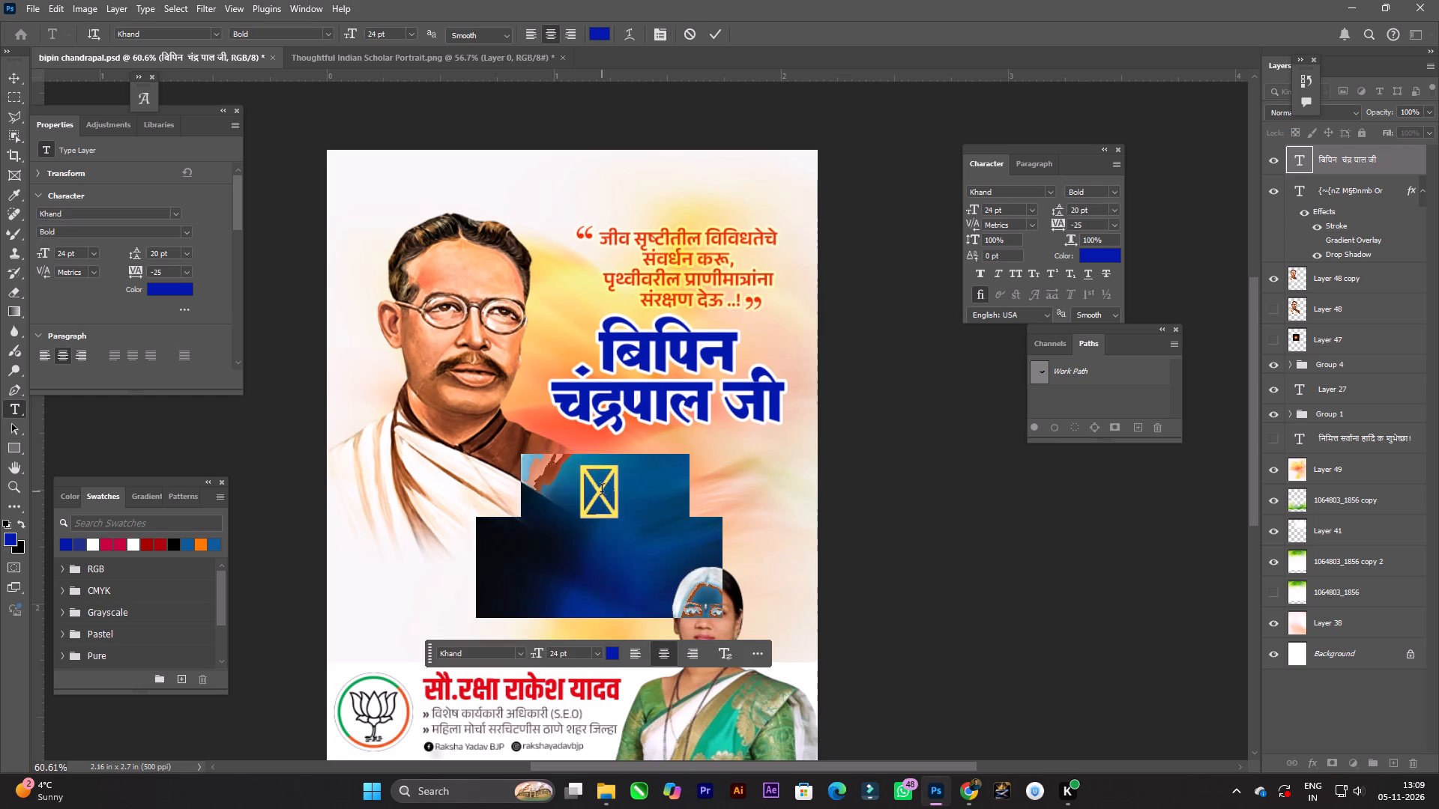
key("Return")
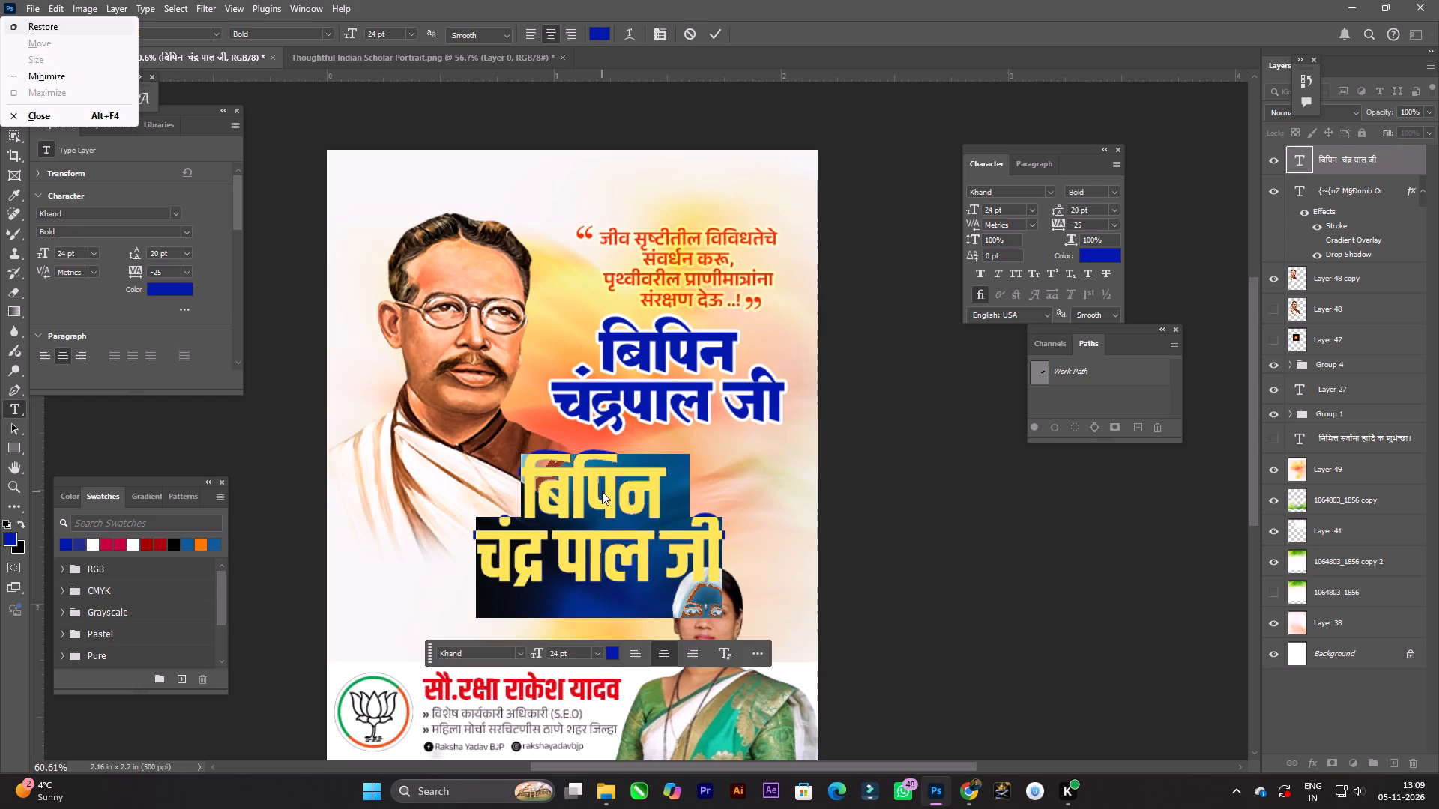
left_click(602, 491)
key("Return")
key("v")
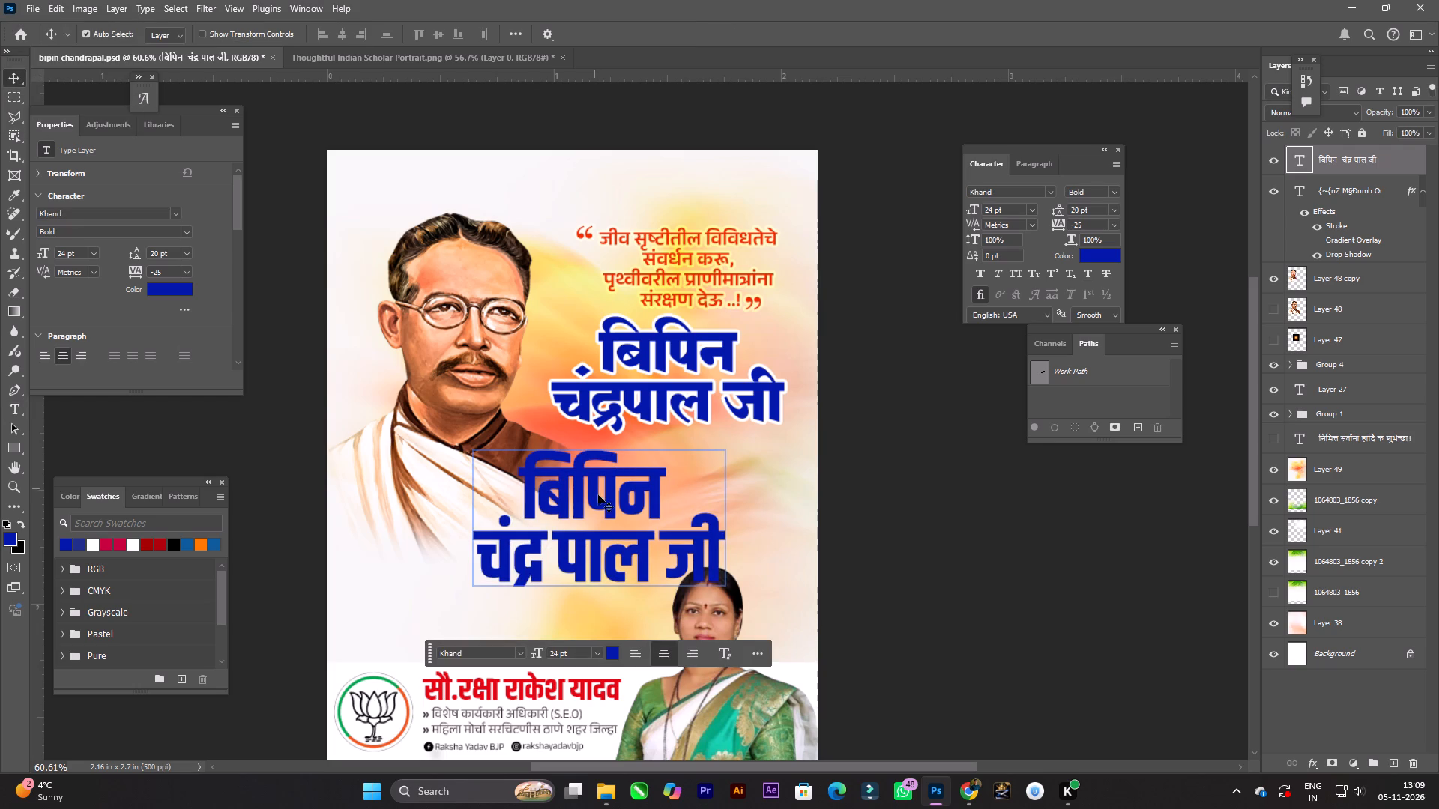